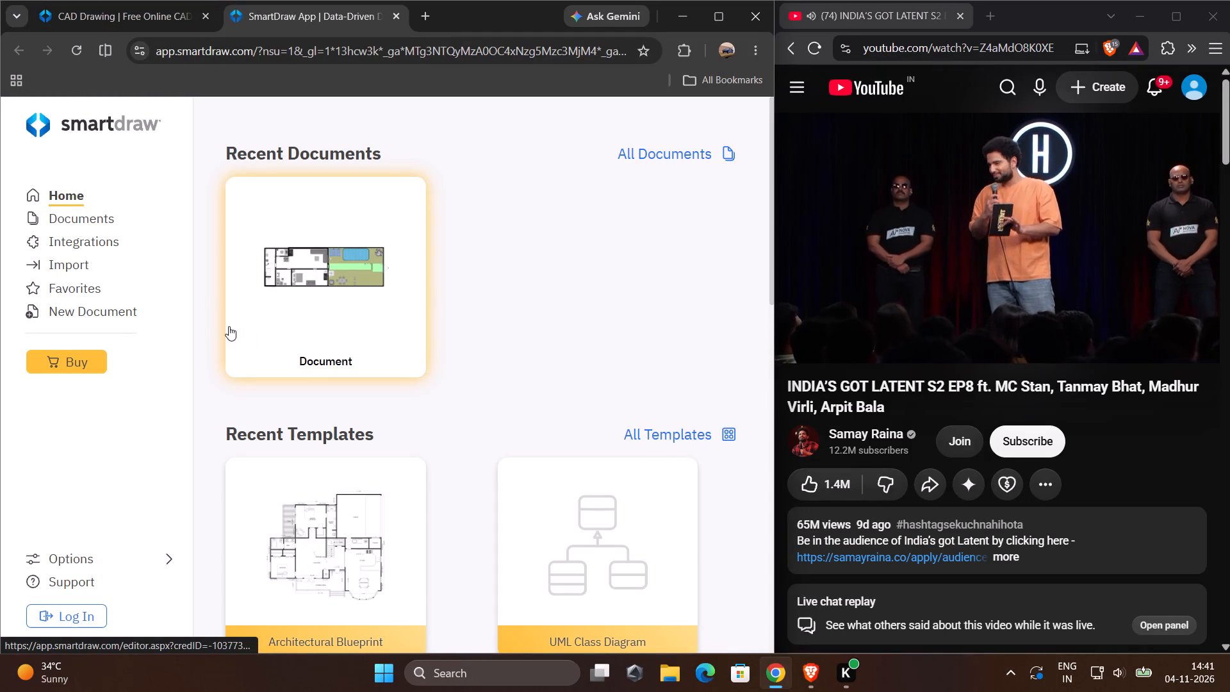
Open the existing floor plan document from the full list of saved documents.
{"action": "right_click", "coordinate": [312, 302]}
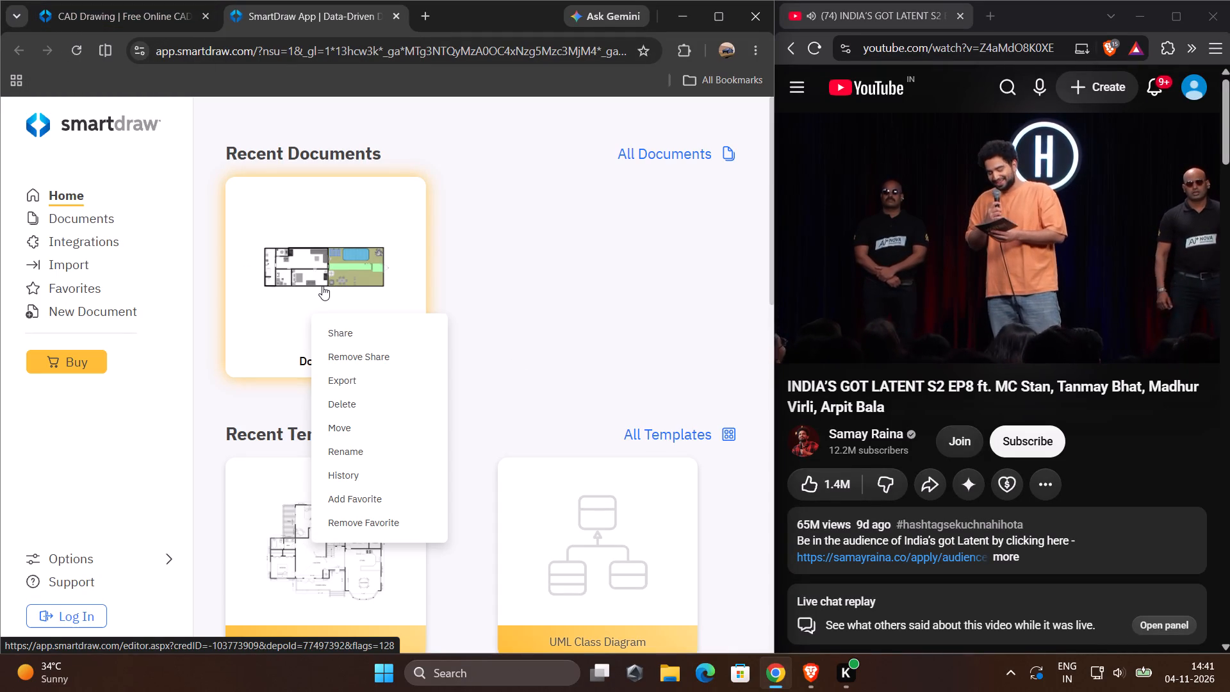
{"action": "left_click", "coordinate": [676, 158]}
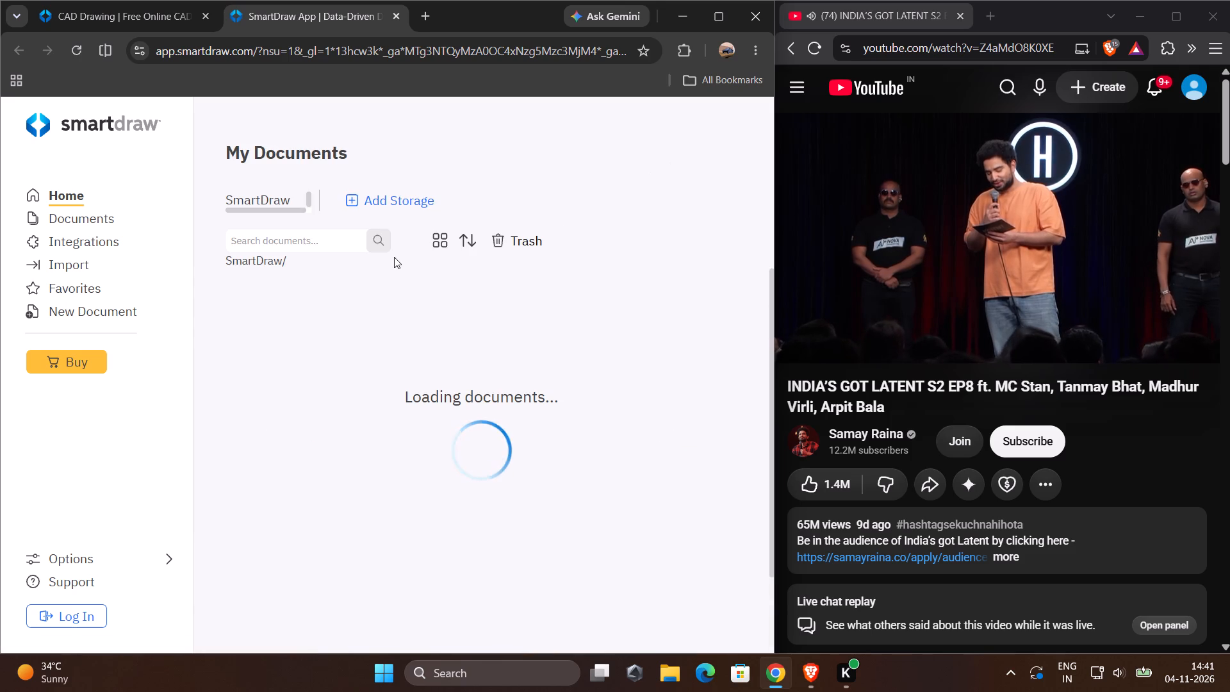
{"action": "left_click", "coordinate": [350, 205]}
{"action": "left_click", "coordinate": [646, 317]}
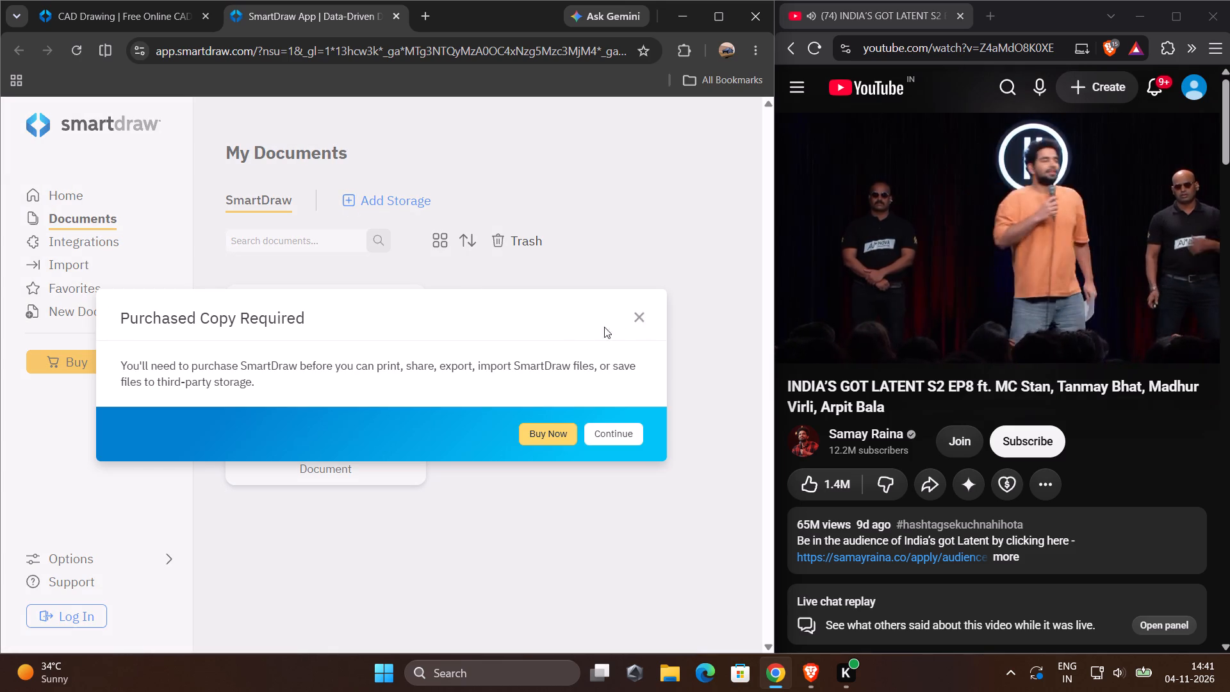
{"action": "left_click", "coordinate": [635, 317]}
{"action": "left_click", "coordinate": [250, 409]}
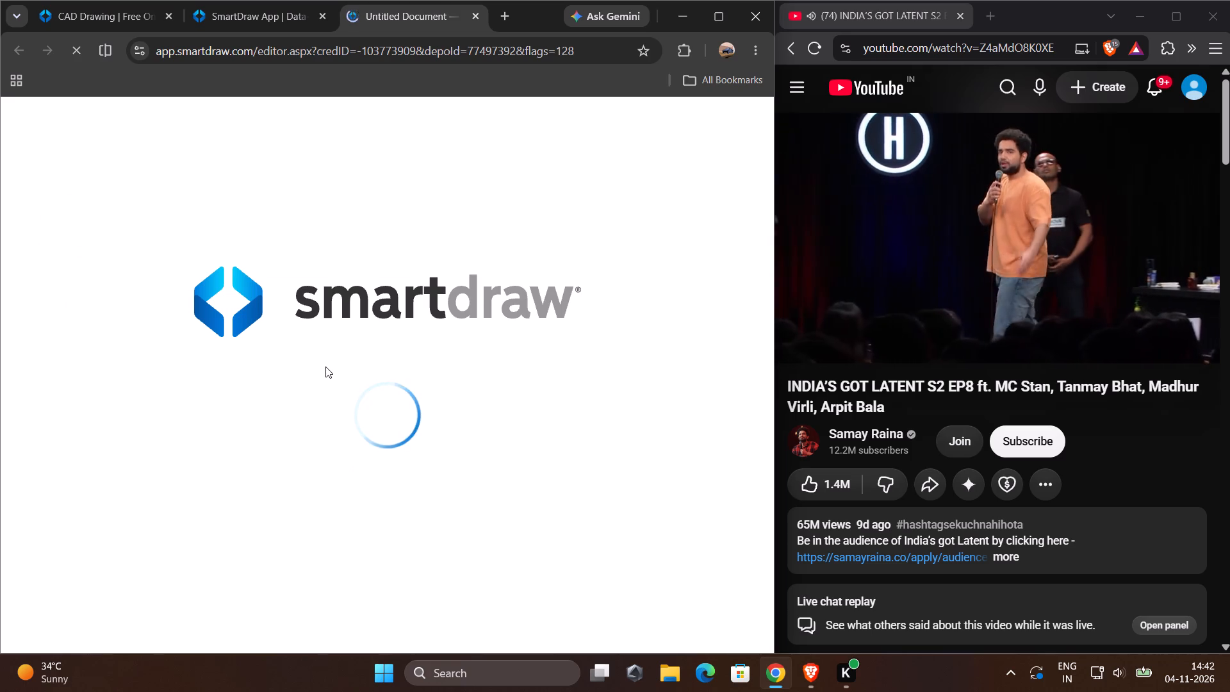
Lower the computer's display brightness to 16 in the system quick settings.
{"action": "left_click", "coordinate": [1127, 691]}
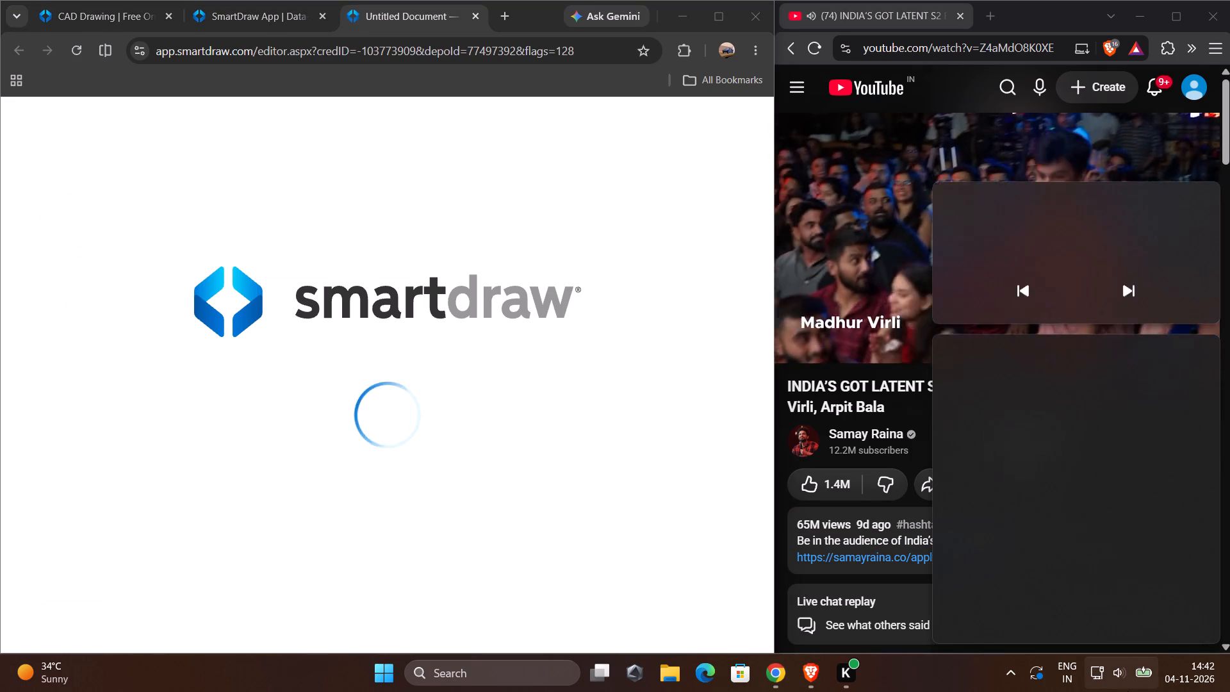
{"action": "left_click", "coordinate": [982, 379]}
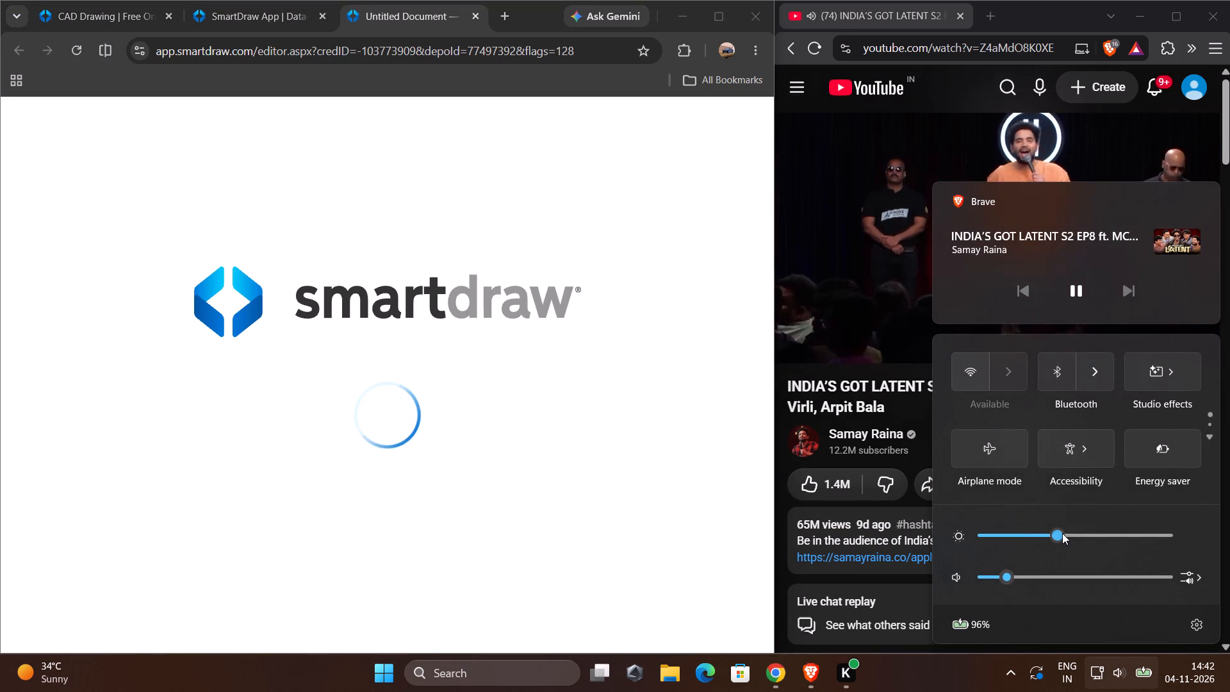
{"action": "scroll", "coordinate": [1062, 533], "scroll_direction": "down", "scroll_amount": 6}
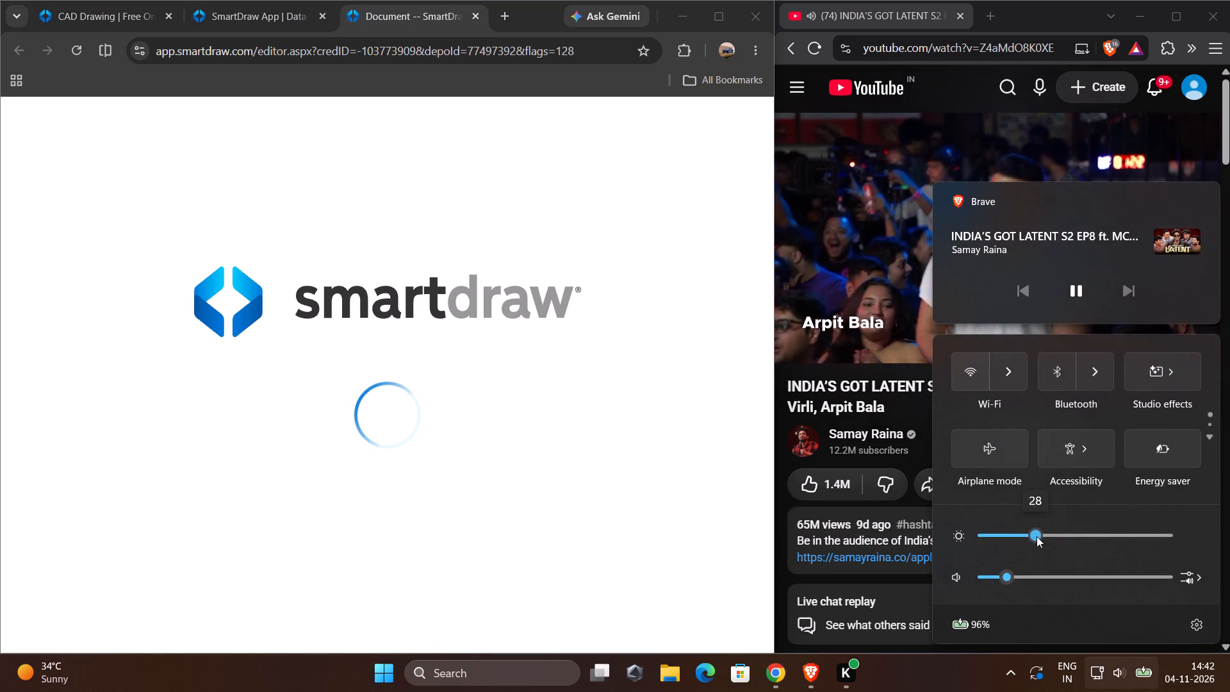
{"action": "scroll", "coordinate": [1037, 536], "scroll_direction": "down", "scroll_amount": 3}
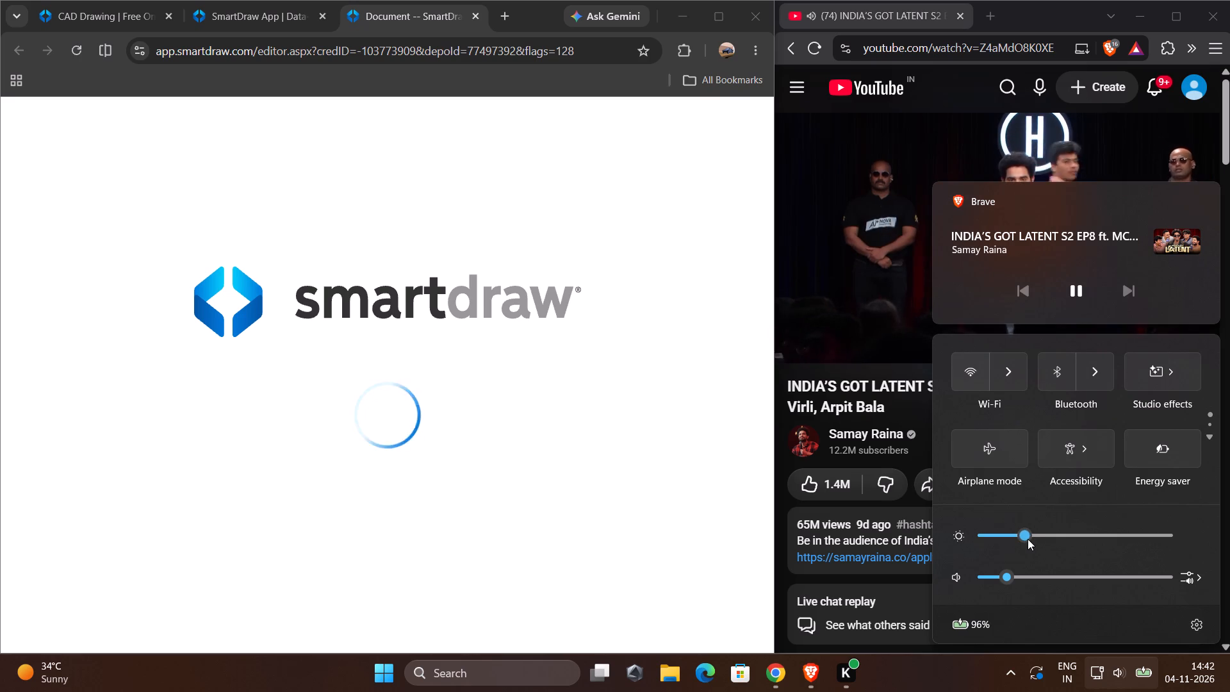
{"action": "scroll", "coordinate": [1026, 539], "scroll_direction": "down", "scroll_amount": 1}
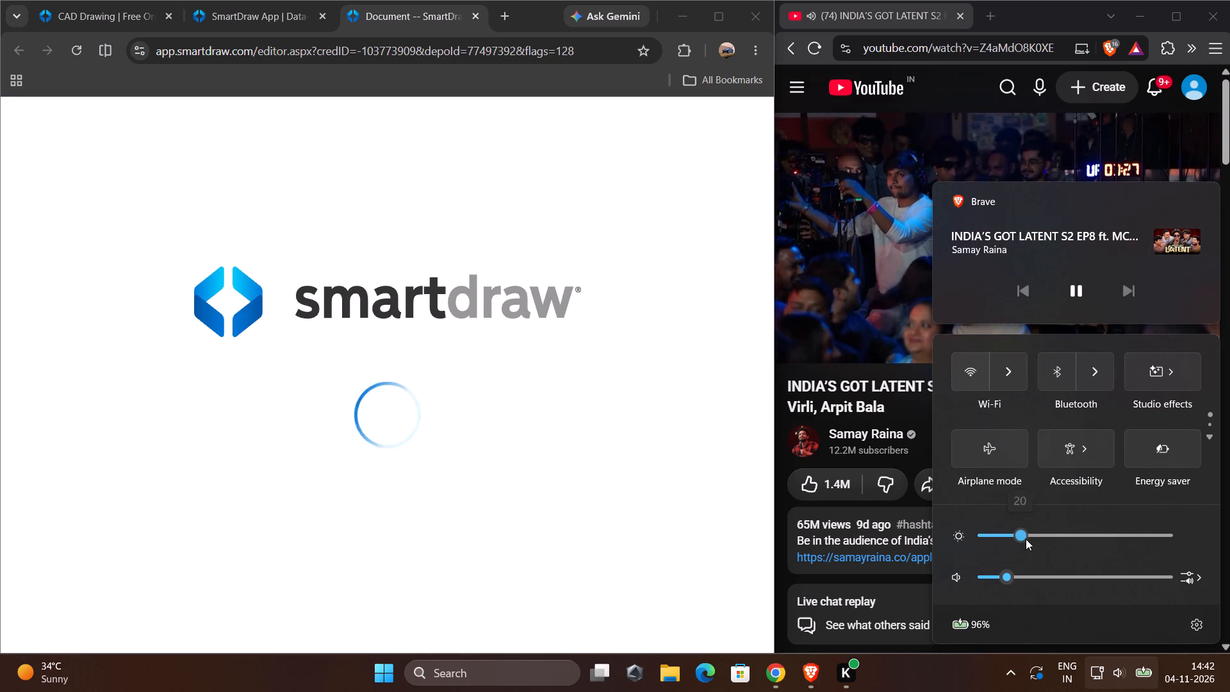
{"action": "scroll", "coordinate": [1014, 535], "scroll_direction": "down", "scroll_amount": 1}
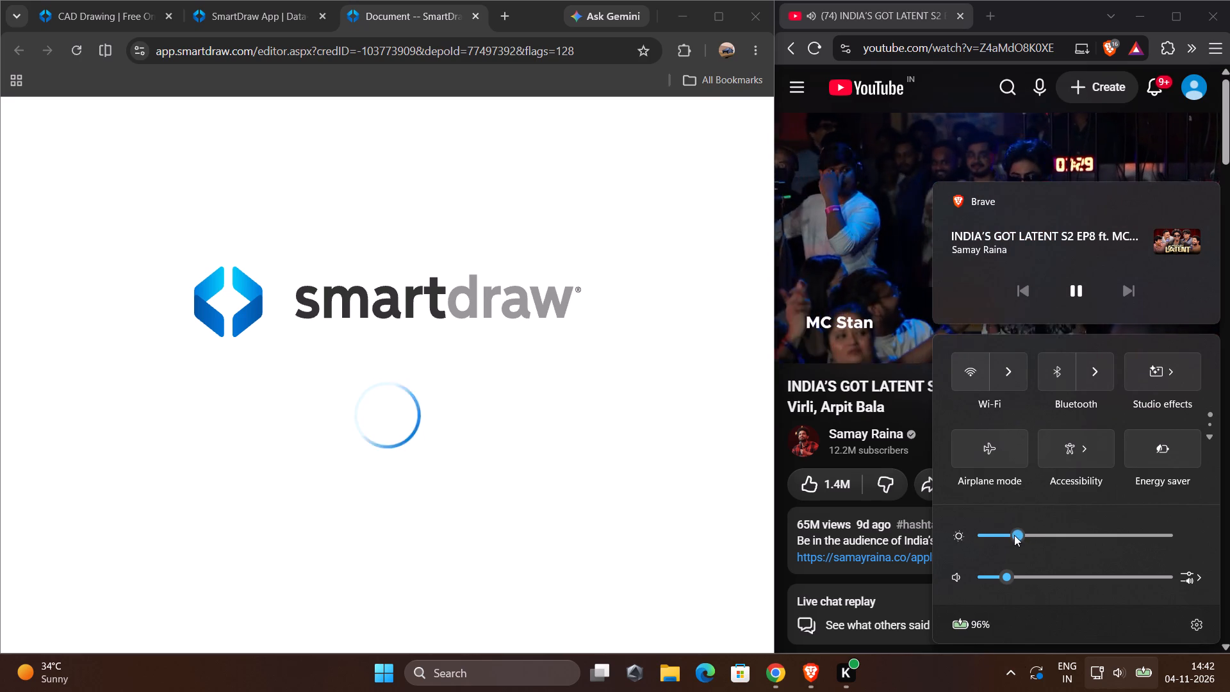
{"action": "scroll", "coordinate": [1014, 535], "scroll_direction": "down", "scroll_amount": 1}
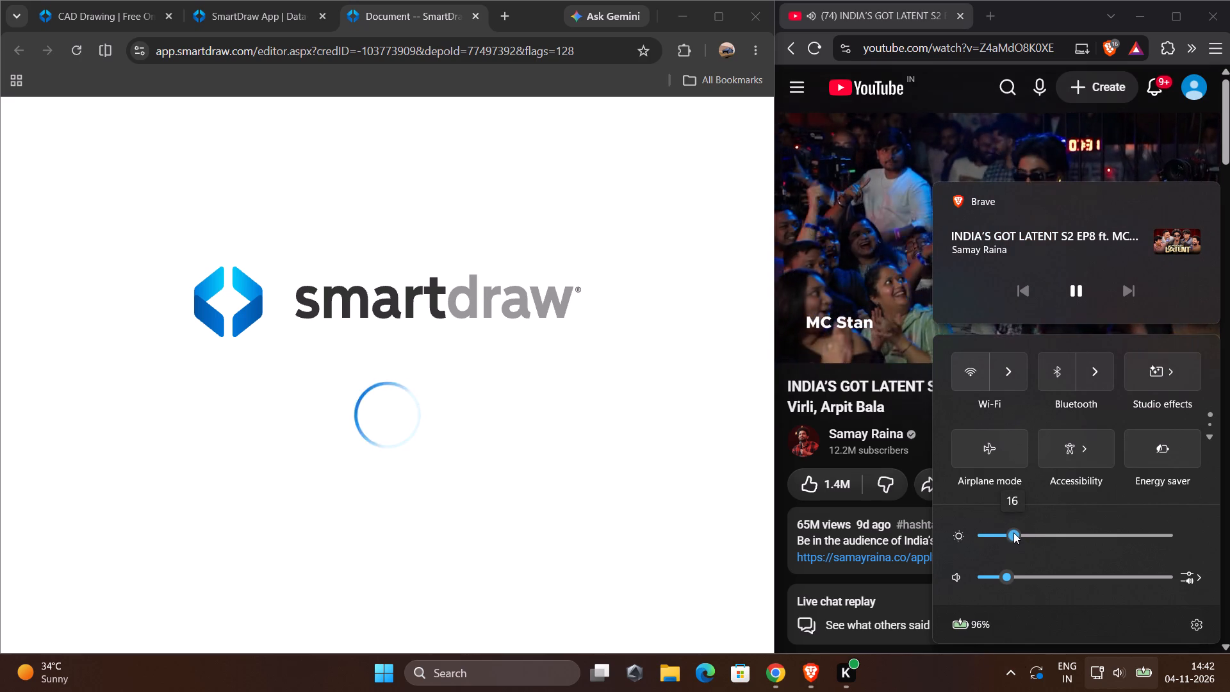
{"action": "left_click", "coordinate": [979, 691]}
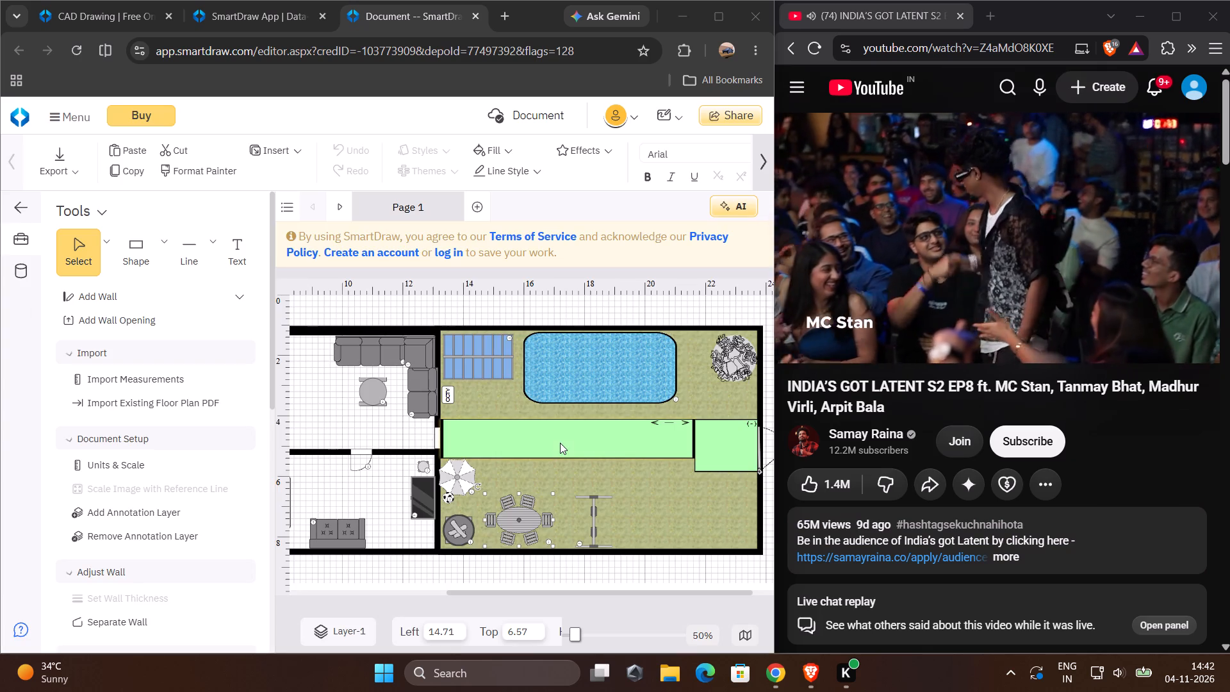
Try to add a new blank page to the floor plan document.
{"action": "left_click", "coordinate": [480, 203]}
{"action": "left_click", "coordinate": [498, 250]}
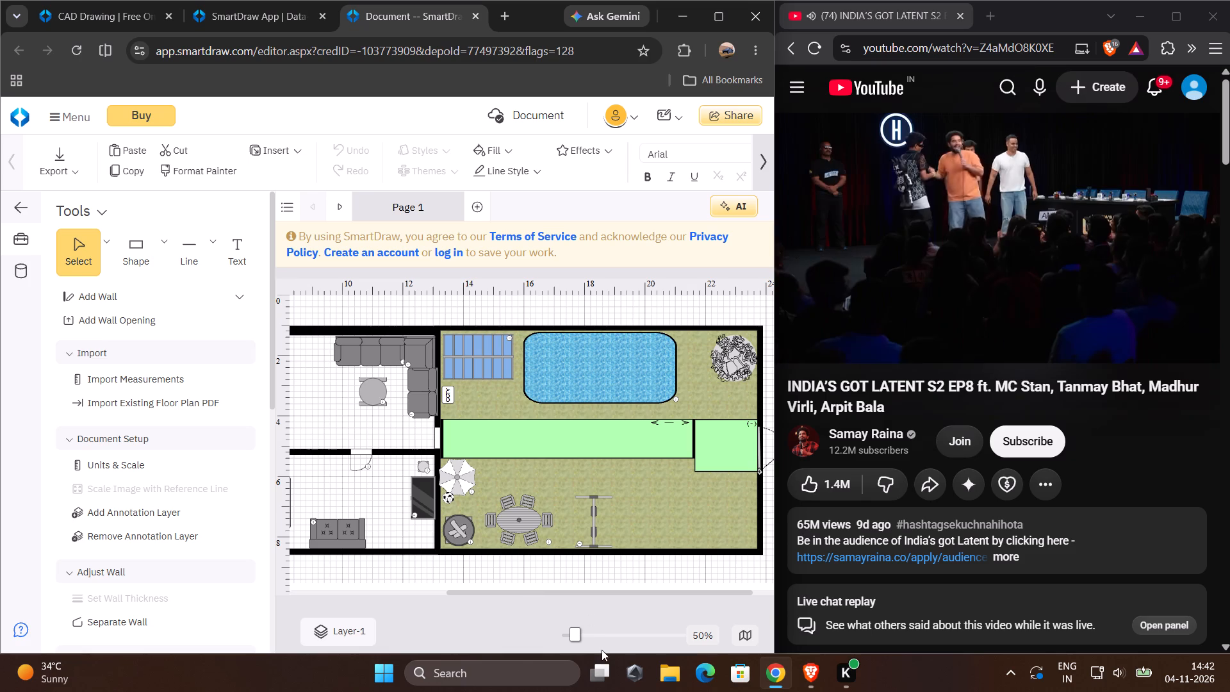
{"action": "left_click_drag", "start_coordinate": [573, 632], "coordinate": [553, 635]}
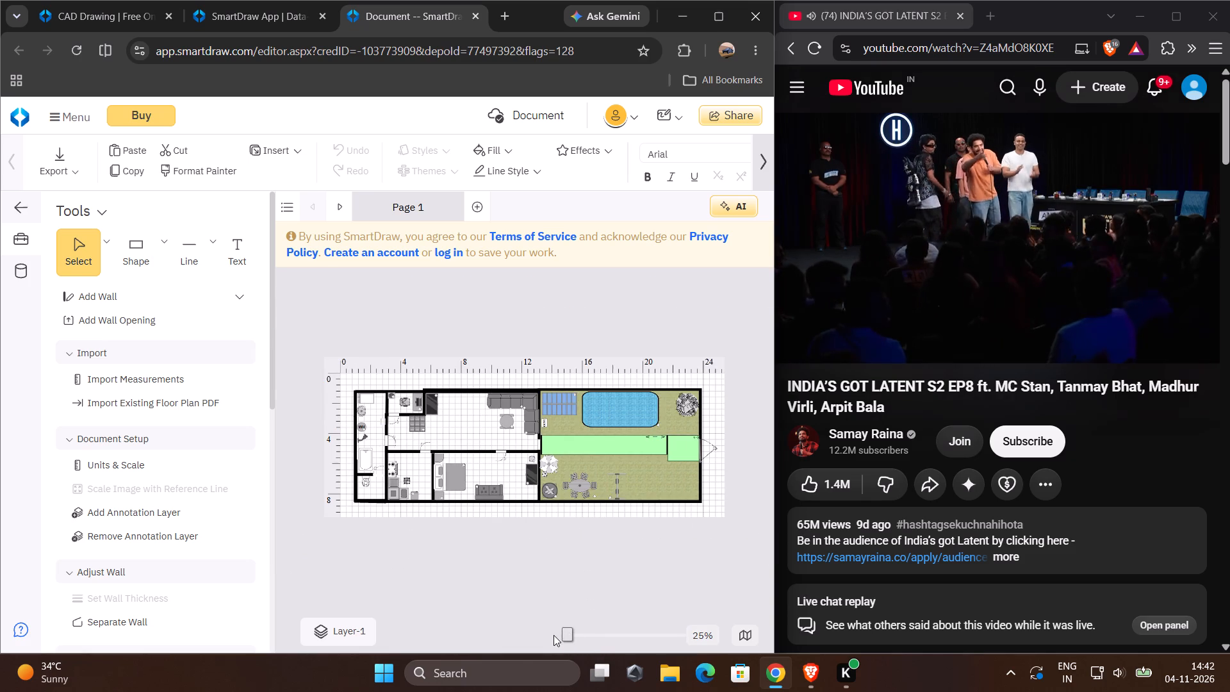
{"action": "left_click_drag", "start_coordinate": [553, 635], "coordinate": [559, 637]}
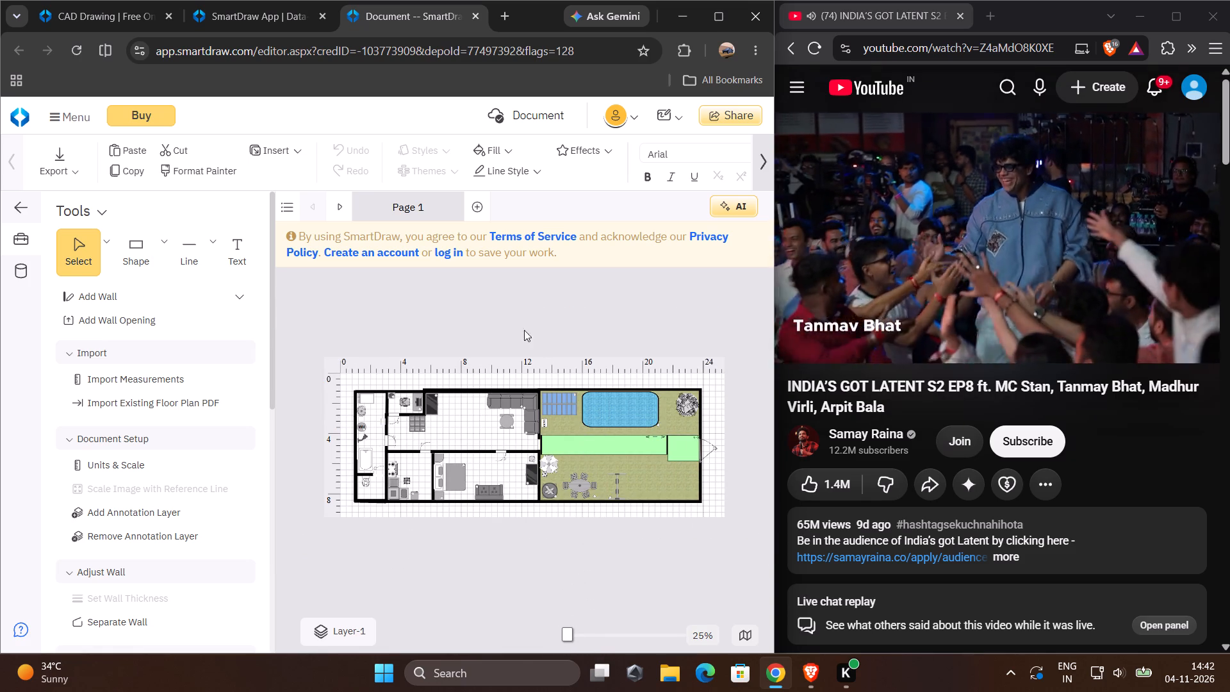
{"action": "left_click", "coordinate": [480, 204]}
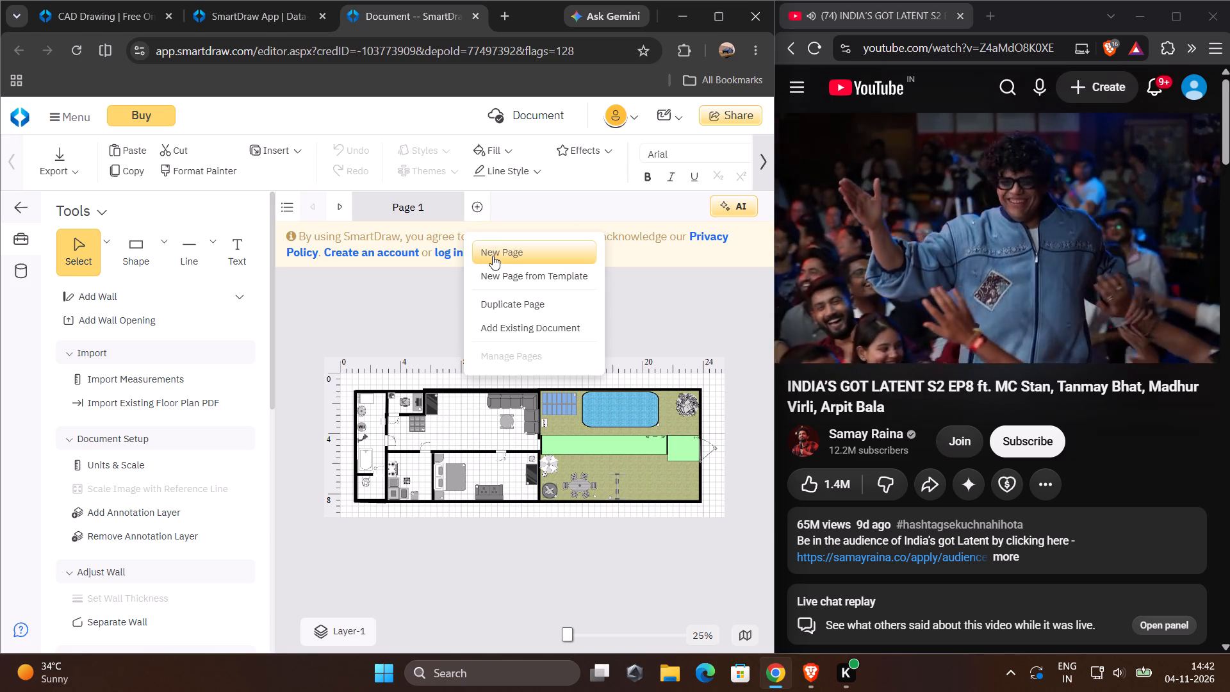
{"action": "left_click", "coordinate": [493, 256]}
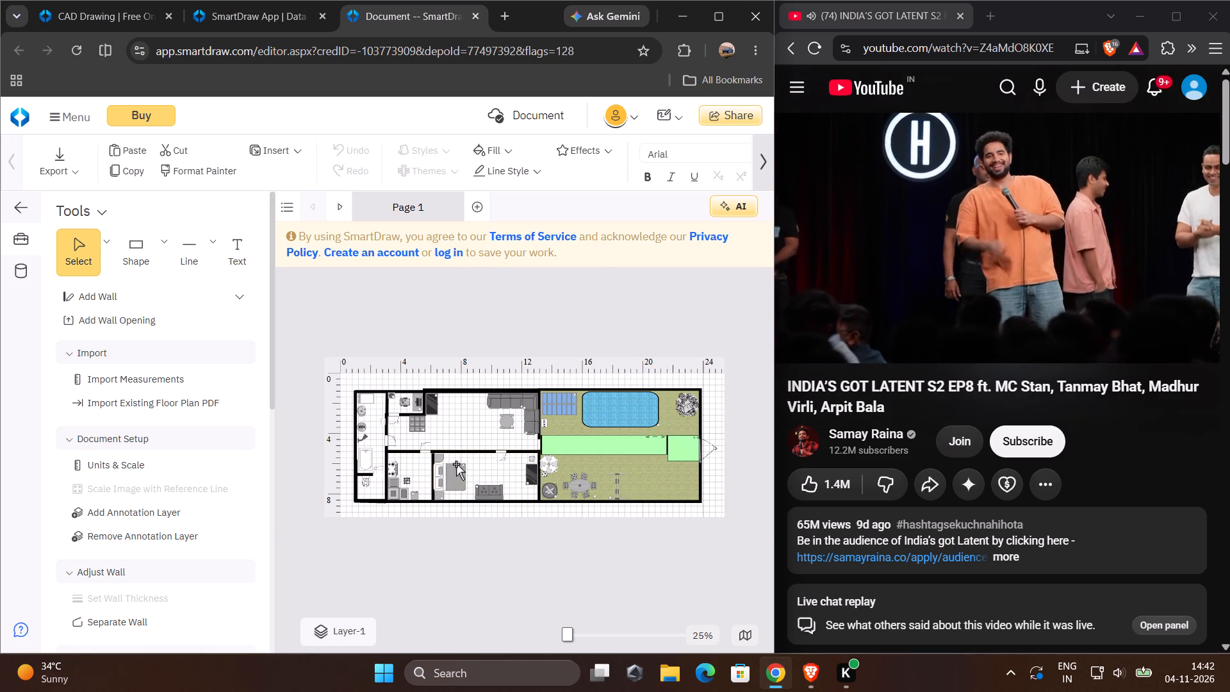
Check the document's pages for an added blank page.
{"action": "left_click", "coordinate": [714, 443]}
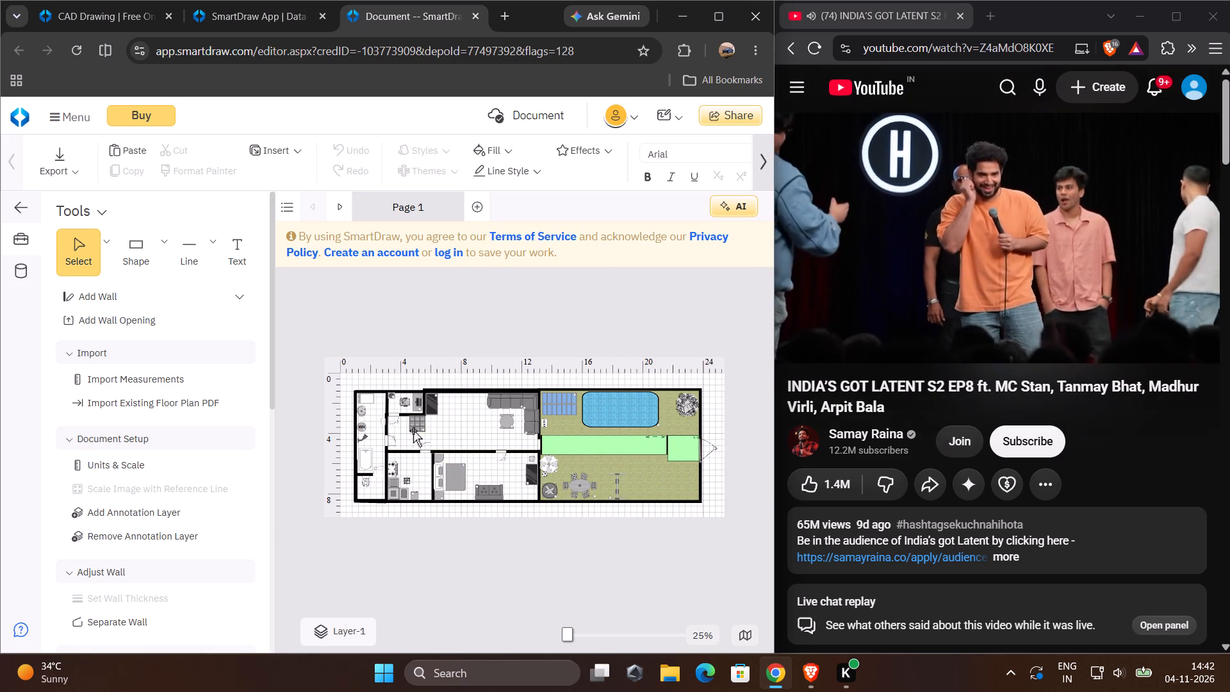
{"action": "scroll", "coordinate": [396, 429], "scroll_direction": "down", "scroll_amount": 6}
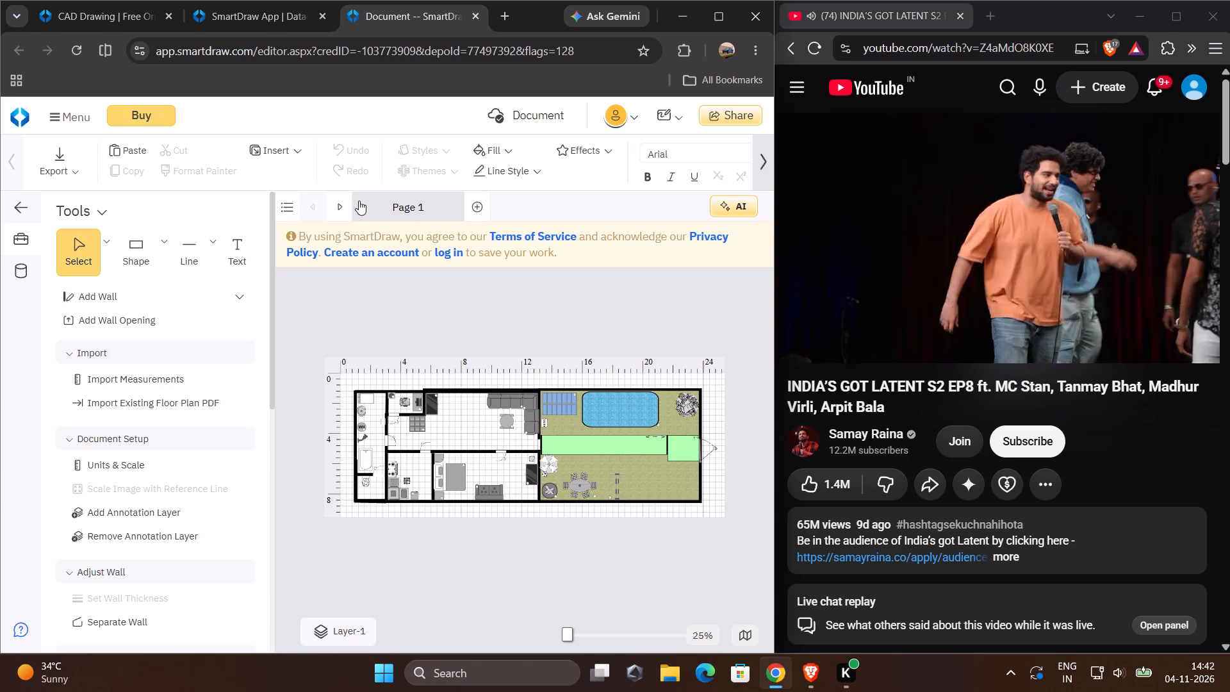
{"action": "left_click", "coordinate": [340, 199]}
{"action": "left_click", "coordinate": [340, 204]}
{"action": "left_click", "coordinate": [340, 205]}
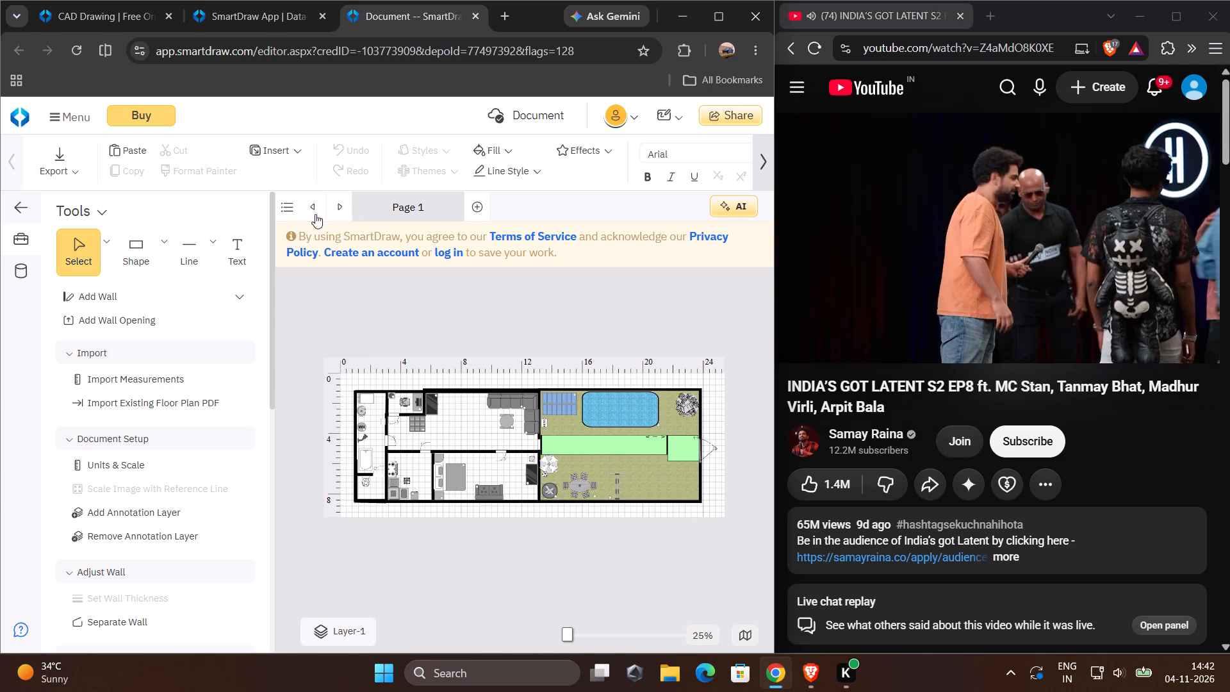
{"action": "left_click", "coordinate": [311, 210]}
{"action": "double_click", "coordinate": [341, 213]}
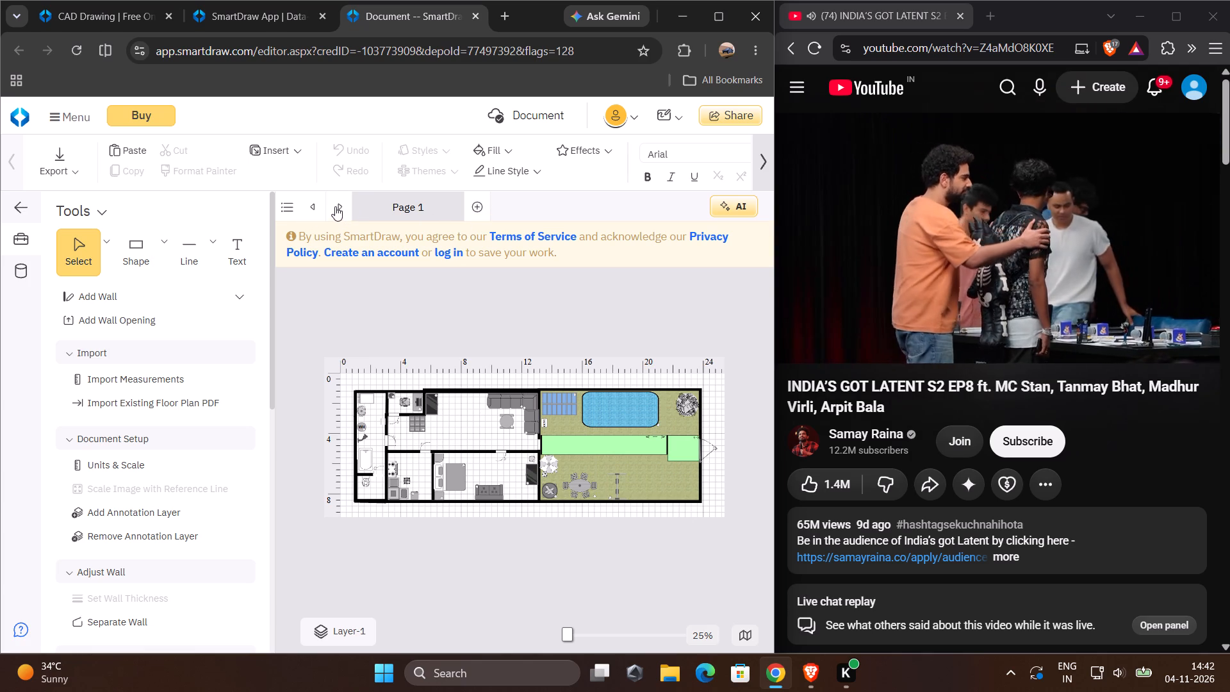
{"action": "left_click", "coordinate": [335, 206]}
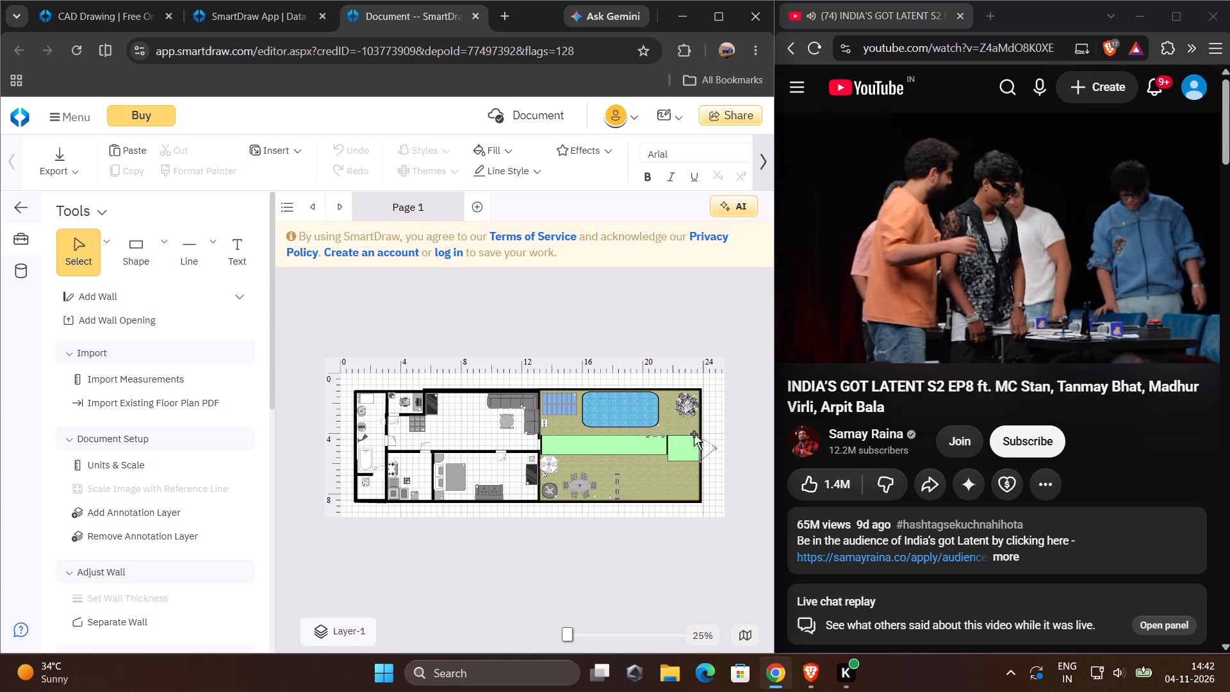
Delete the long light-green strip that crosses the lawn below the swimming pool.
{"action": "left_click_drag", "start_coordinate": [706, 454], "coordinate": [569, 440]}
{"action": "left_click", "coordinate": [693, 461]}
{"action": "right_click", "coordinate": [597, 437]}
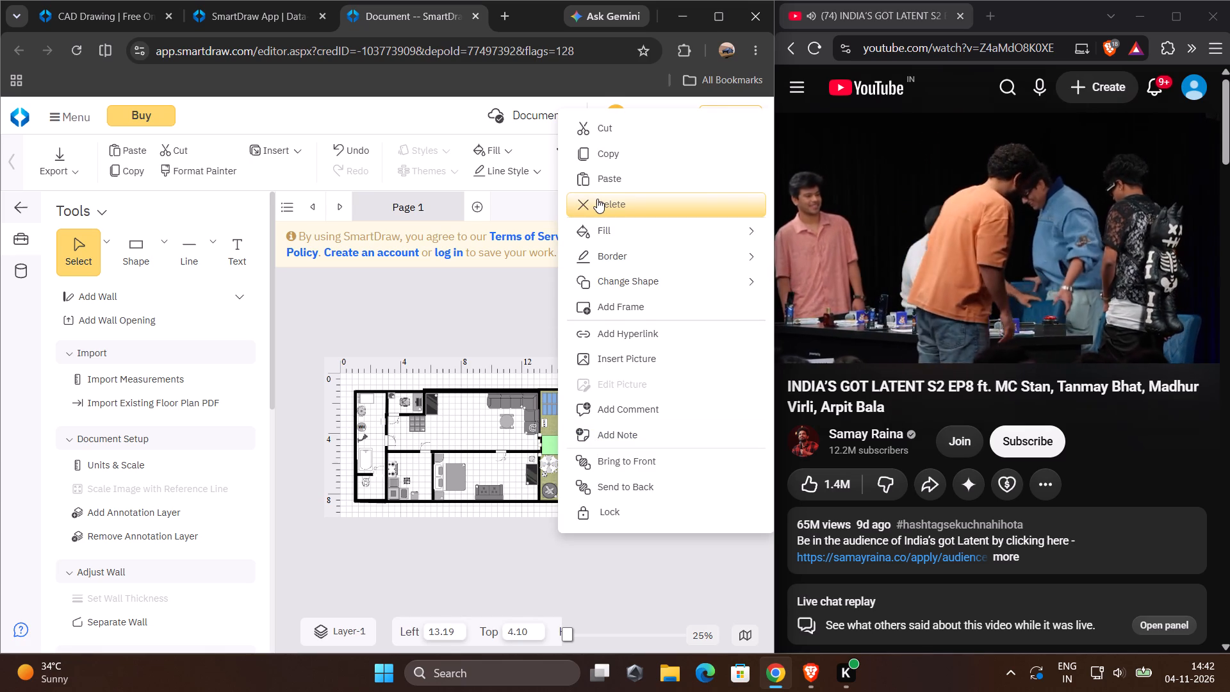
{"action": "left_click", "coordinate": [597, 199]}
{"action": "left_click", "coordinate": [597, 199]}
Select every remaining object of the floor plan and delete them all to leave Page 1 empty.
{"action": "left_click", "coordinate": [621, 488]}
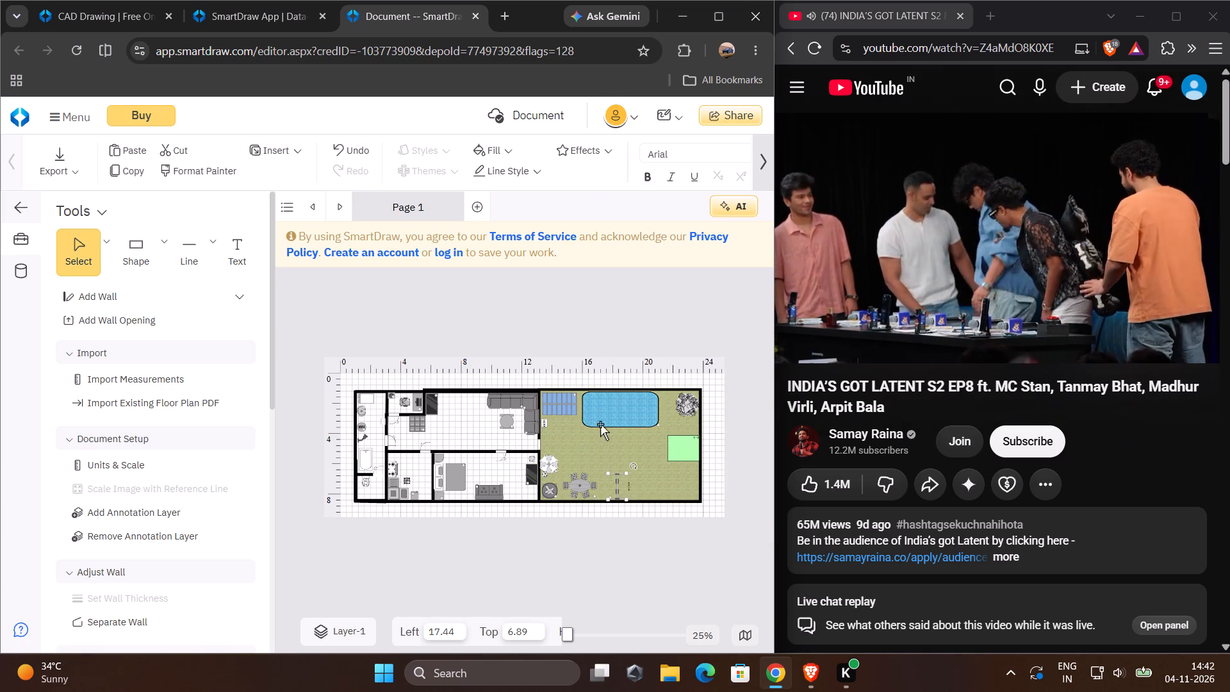
{"action": "left_click", "coordinate": [587, 443]}
{"action": "left_click", "coordinate": [586, 449]}
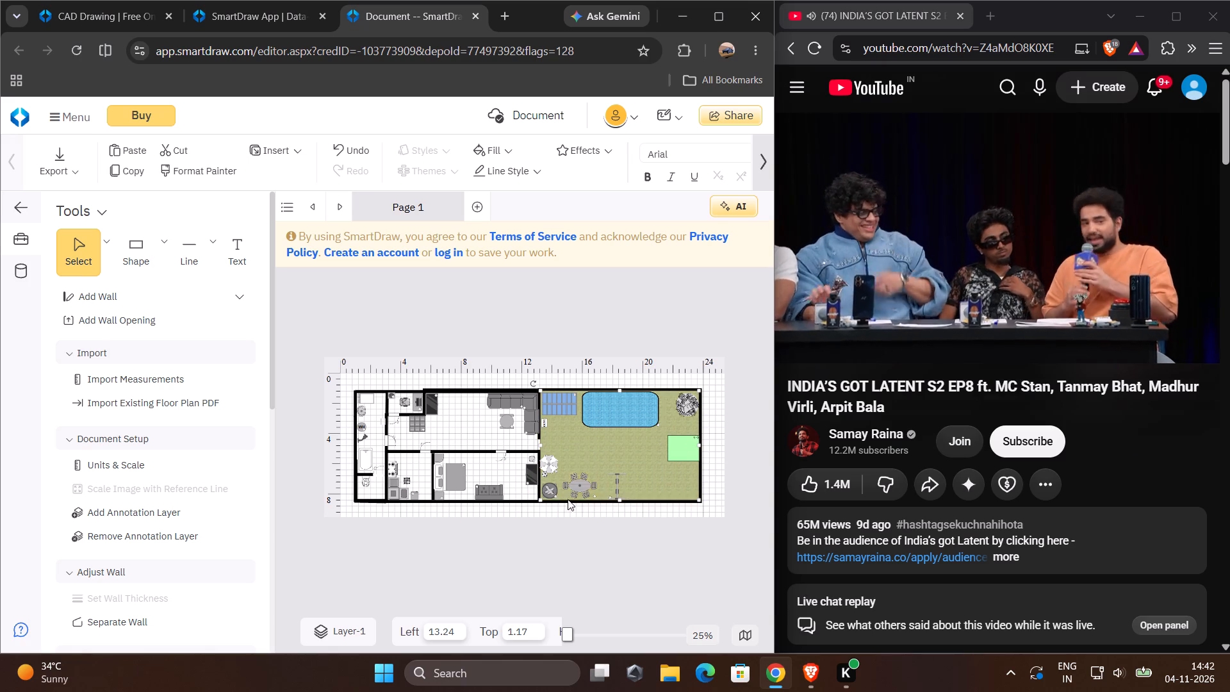
{"action": "left_click", "coordinate": [501, 511]}
{"action": "key", "text": "ctrl+a"}
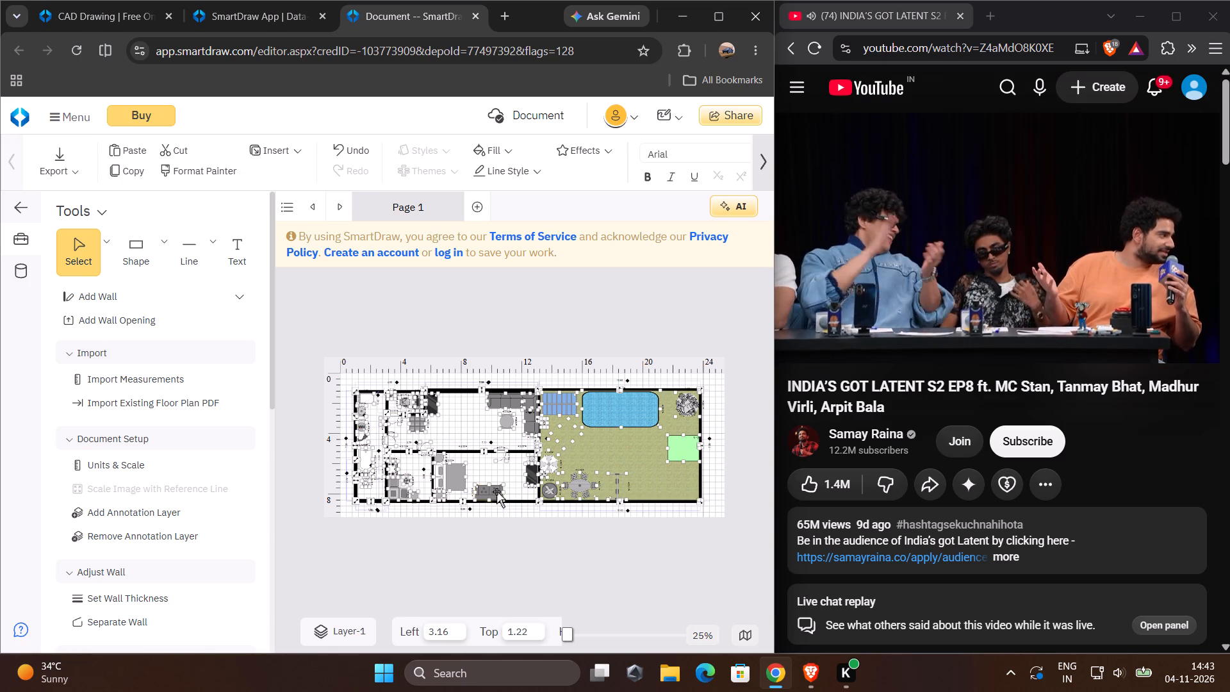
{"action": "right_click", "coordinate": [509, 438]}
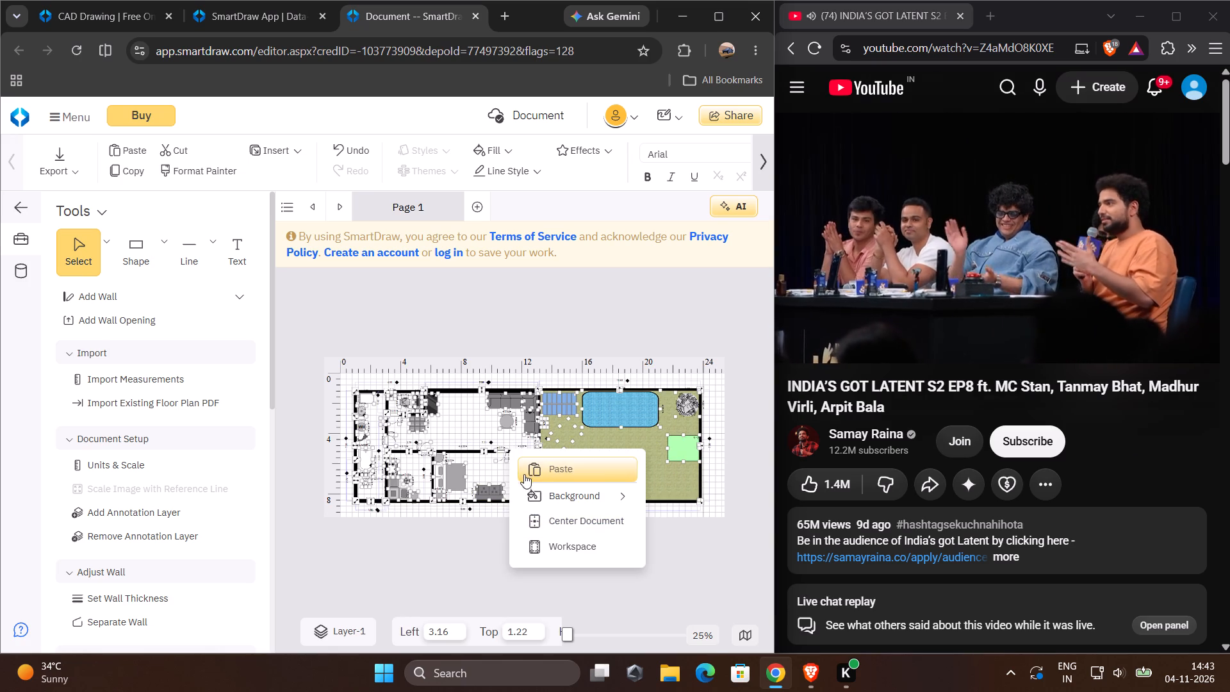
{"action": "left_click", "coordinate": [484, 450]}
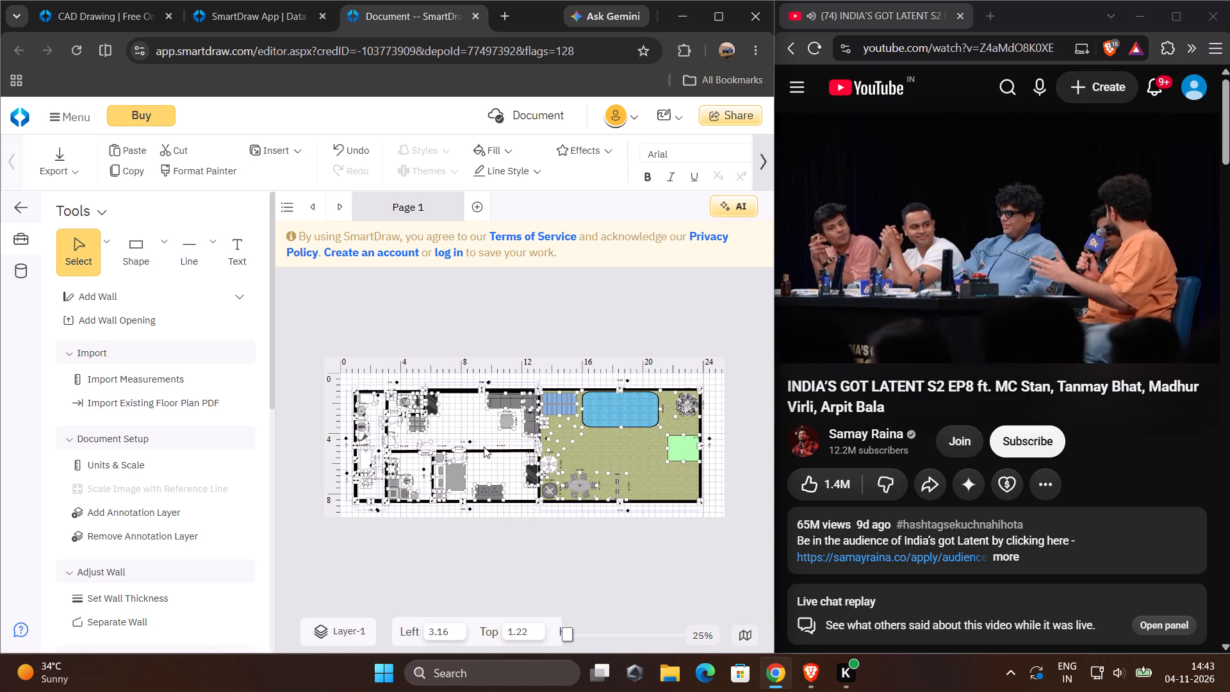
{"action": "key", "text": "Delete"}
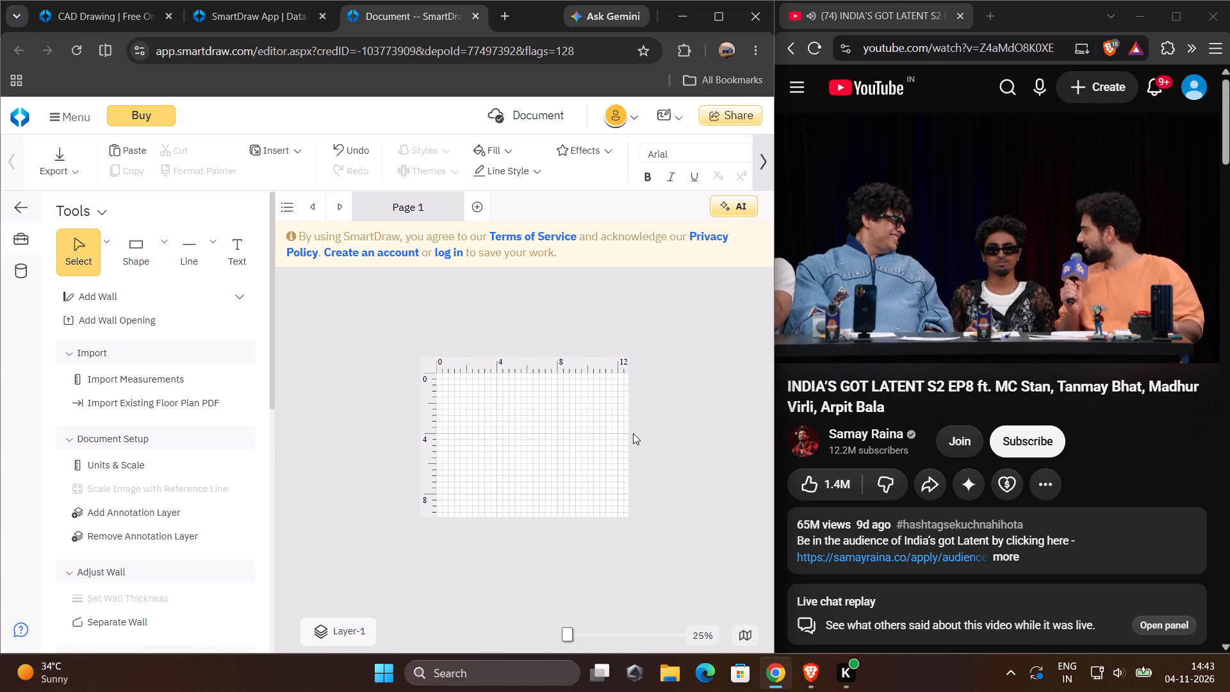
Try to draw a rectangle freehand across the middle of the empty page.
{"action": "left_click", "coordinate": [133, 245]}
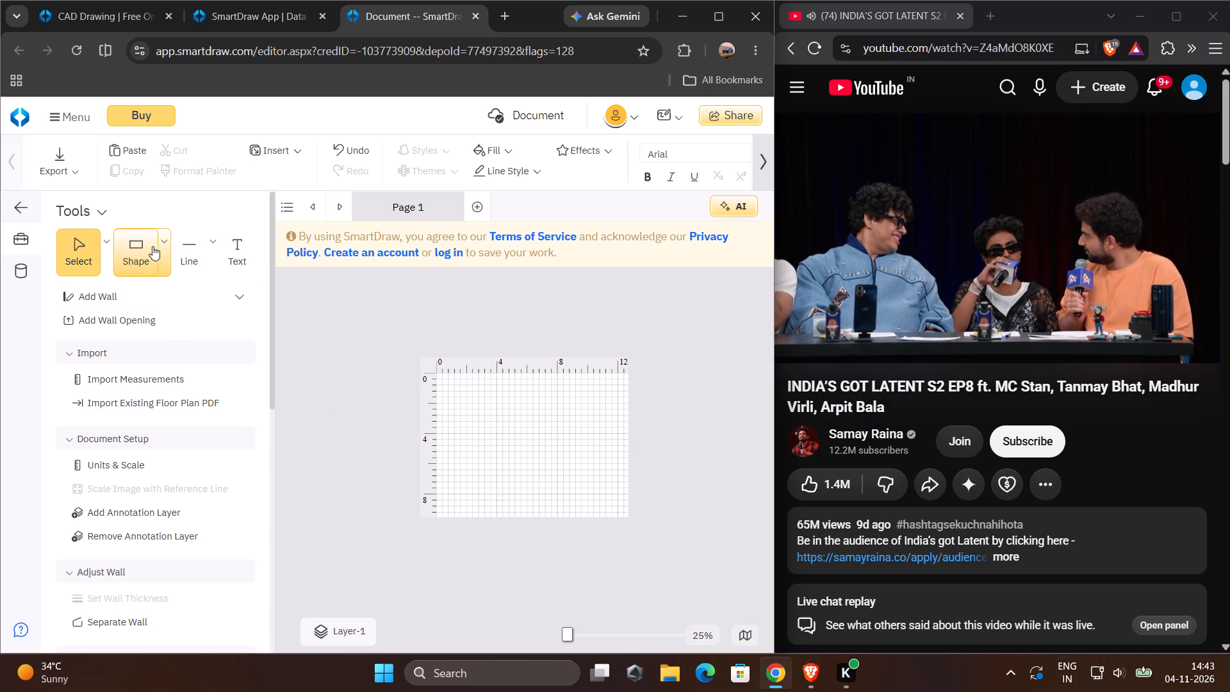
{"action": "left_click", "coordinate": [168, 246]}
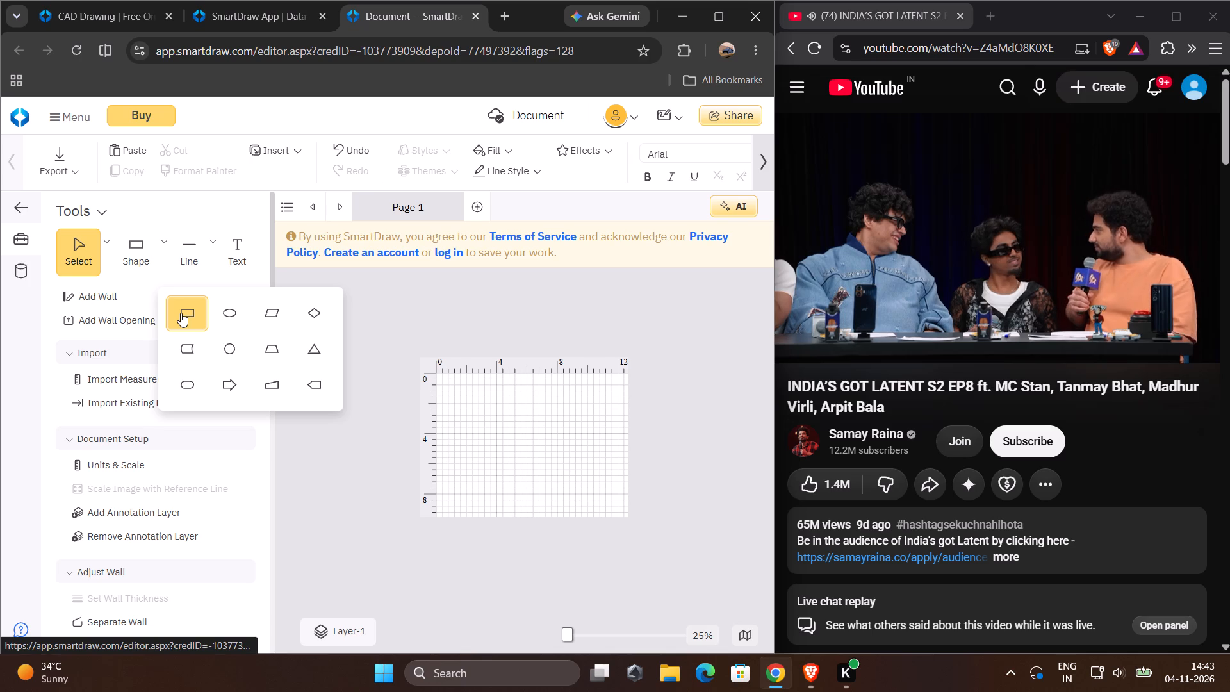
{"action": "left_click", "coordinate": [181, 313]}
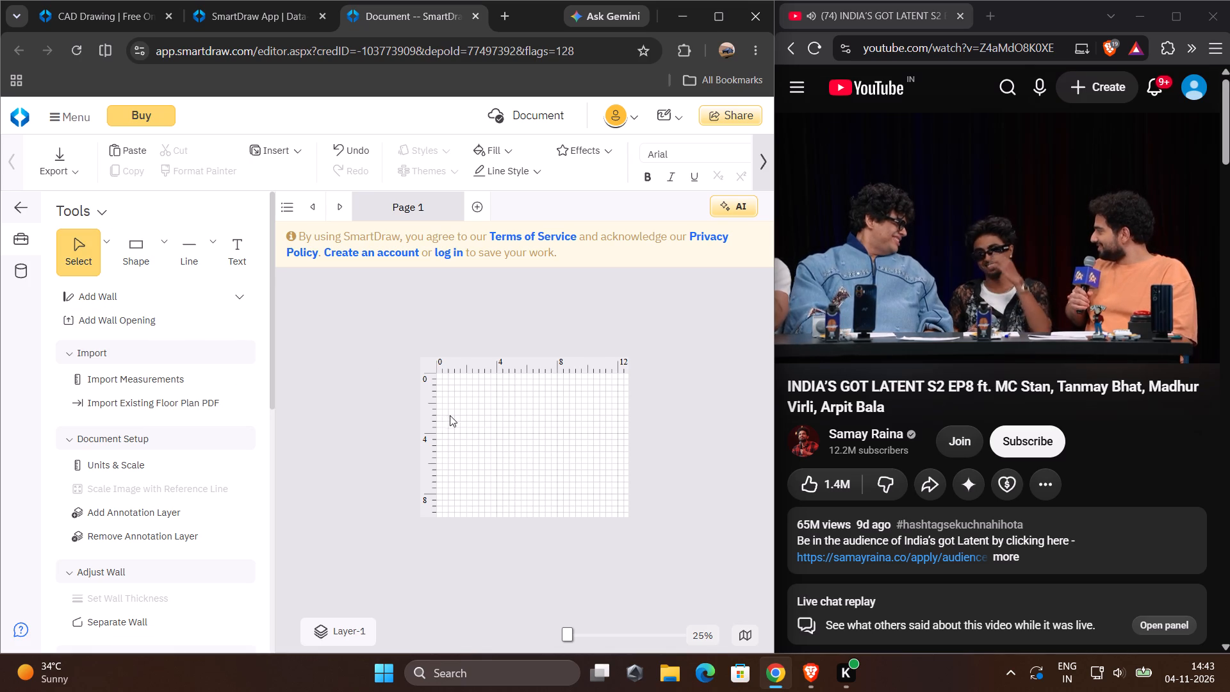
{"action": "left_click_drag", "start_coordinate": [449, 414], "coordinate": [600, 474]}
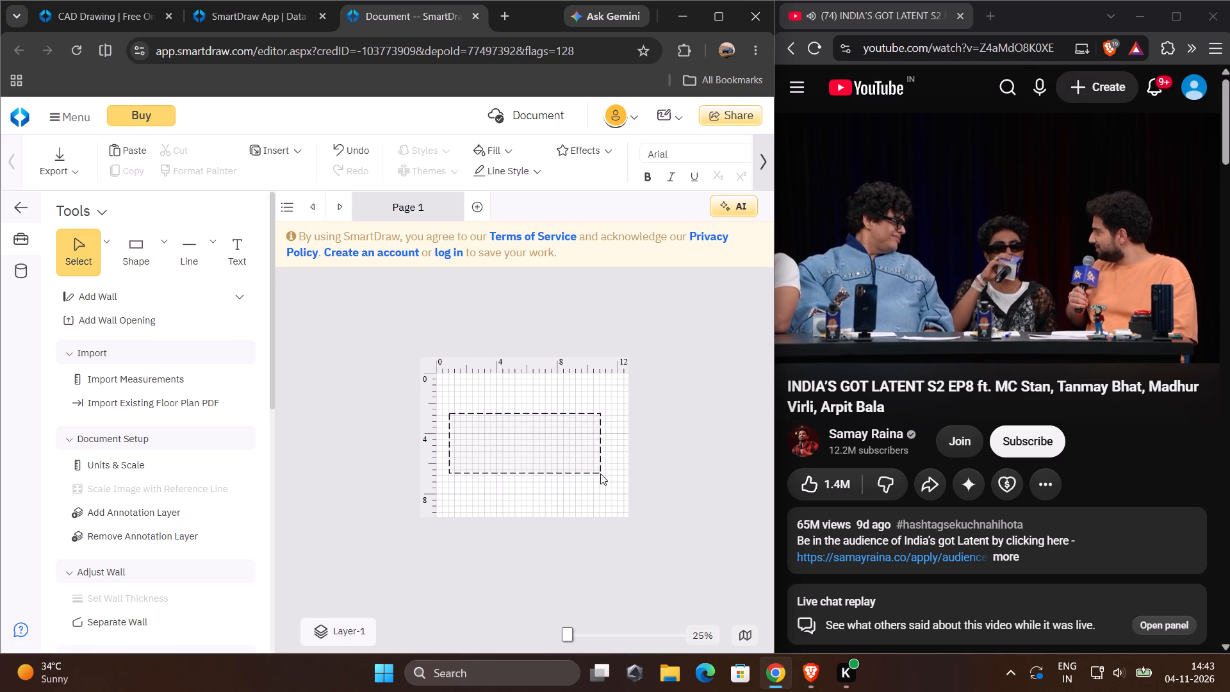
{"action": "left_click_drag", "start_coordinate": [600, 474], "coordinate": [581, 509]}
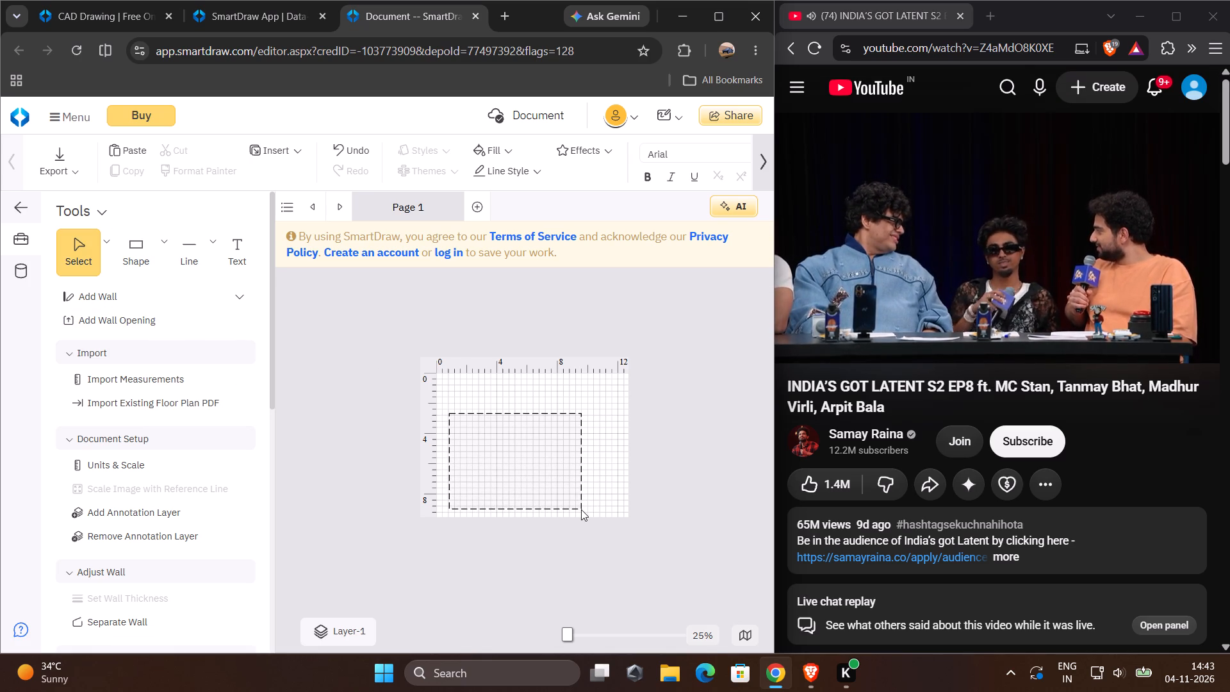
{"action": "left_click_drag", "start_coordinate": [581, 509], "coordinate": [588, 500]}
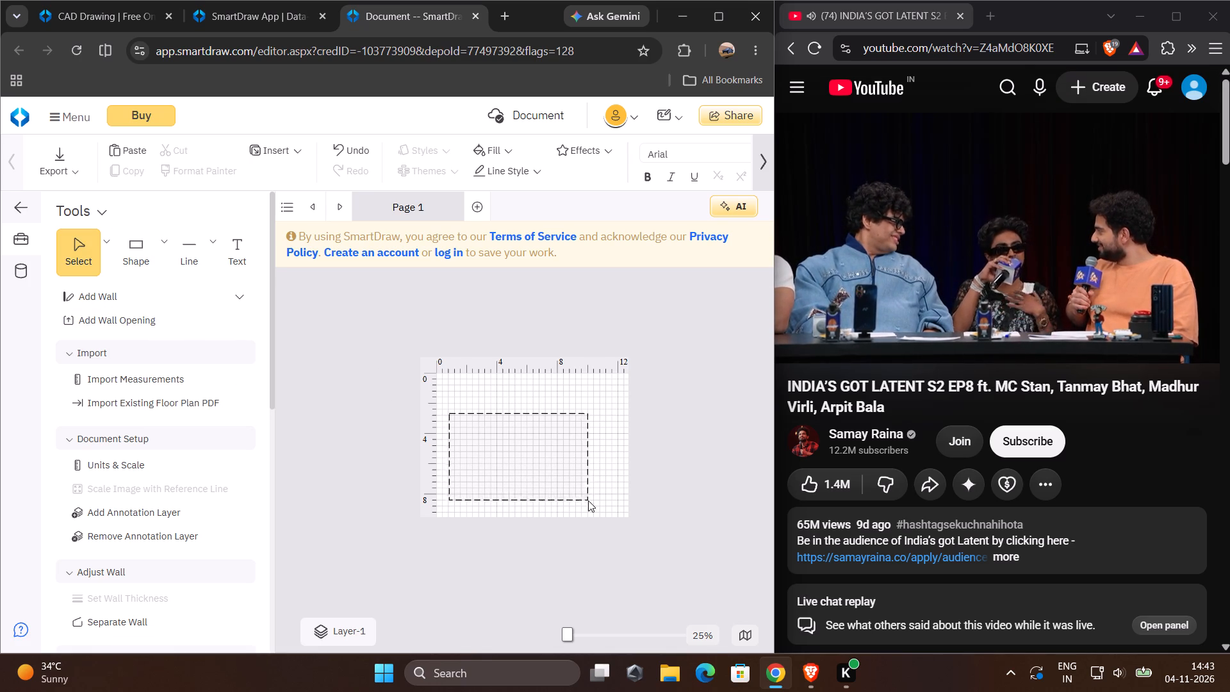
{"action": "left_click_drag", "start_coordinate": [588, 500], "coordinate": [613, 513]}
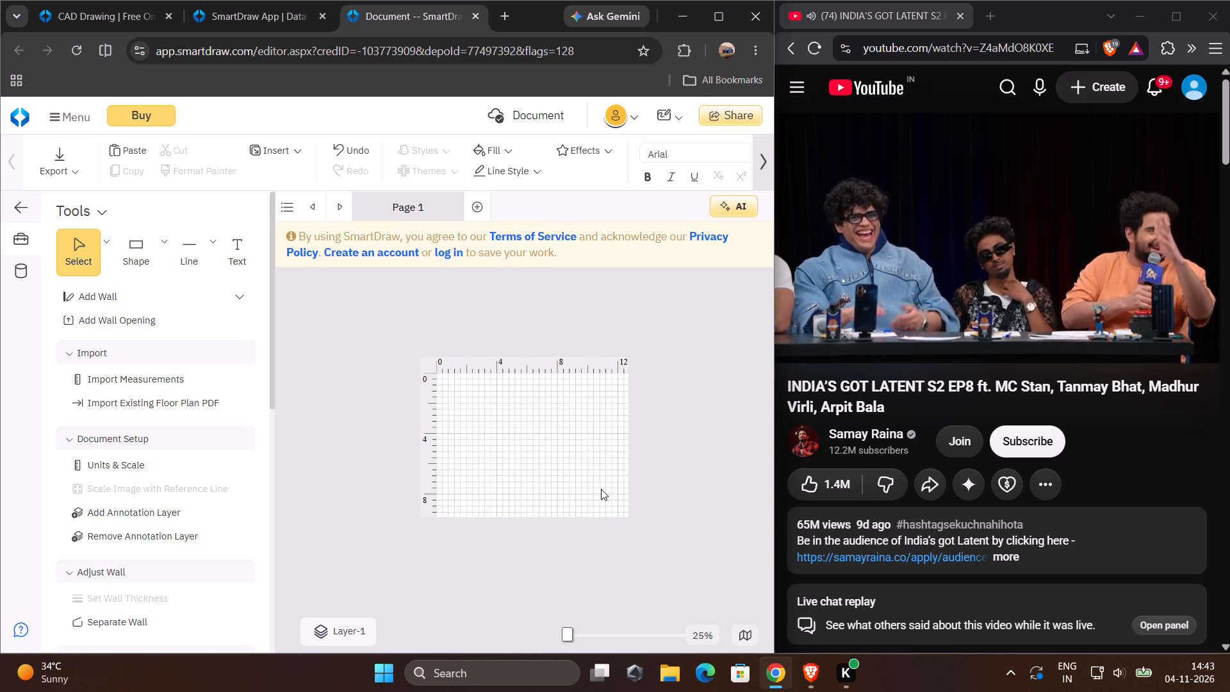
Place a rectangle on the page at about Left 3.61, Top 3.05 and enlarge it from its lower-right corner.
{"action": "scroll", "coordinate": [573, 391], "scroll_direction": "down", "scroll_amount": 4}
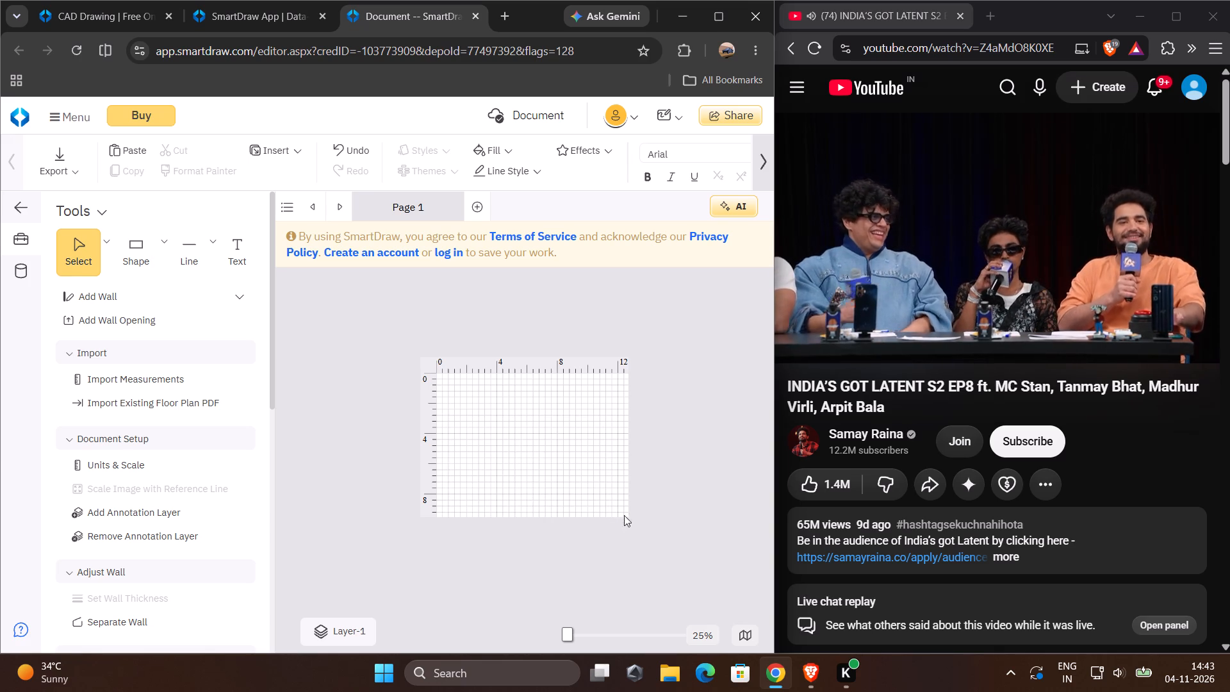
{"action": "left_click_drag", "start_coordinate": [570, 632], "coordinate": [596, 637]}
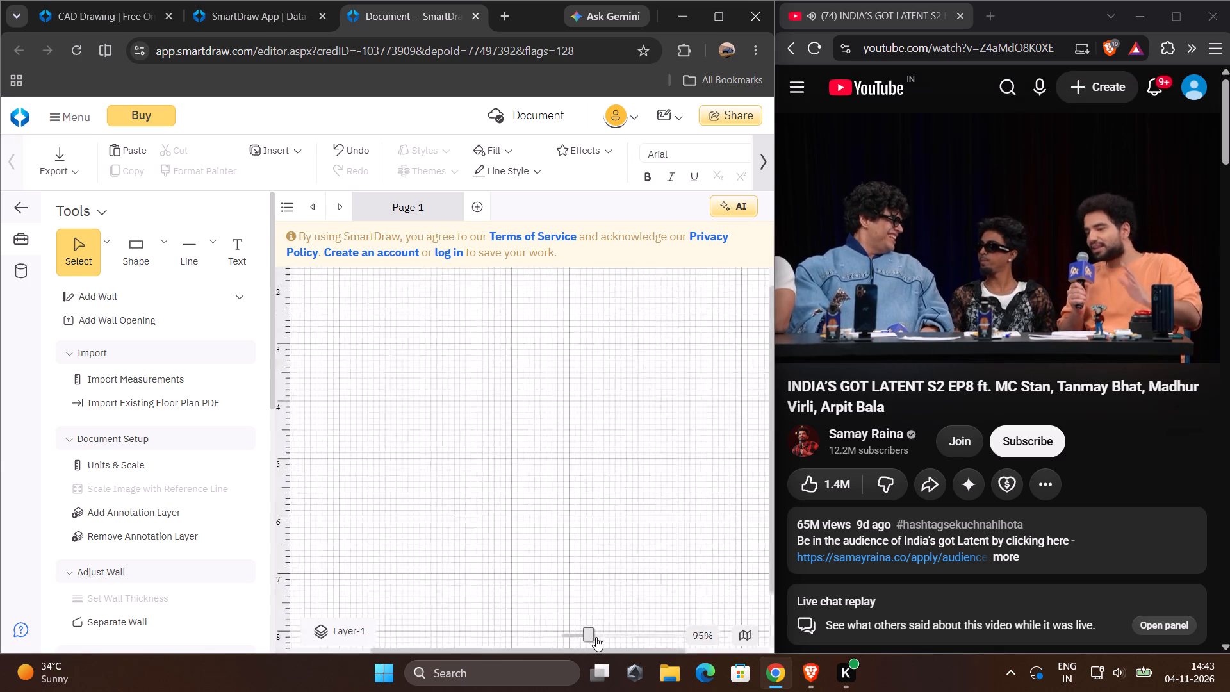
{"action": "left_click_drag", "start_coordinate": [596, 637], "coordinate": [594, 639]}
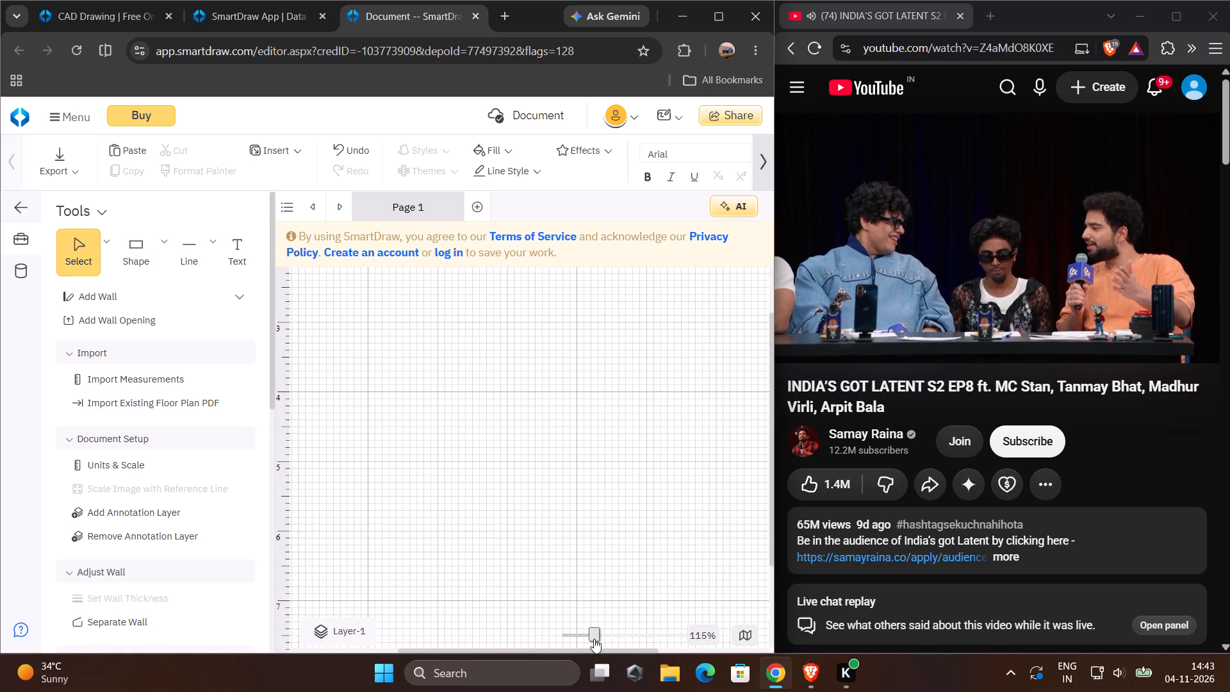
{"action": "left_click_drag", "start_coordinate": [594, 639], "coordinate": [593, 639]}
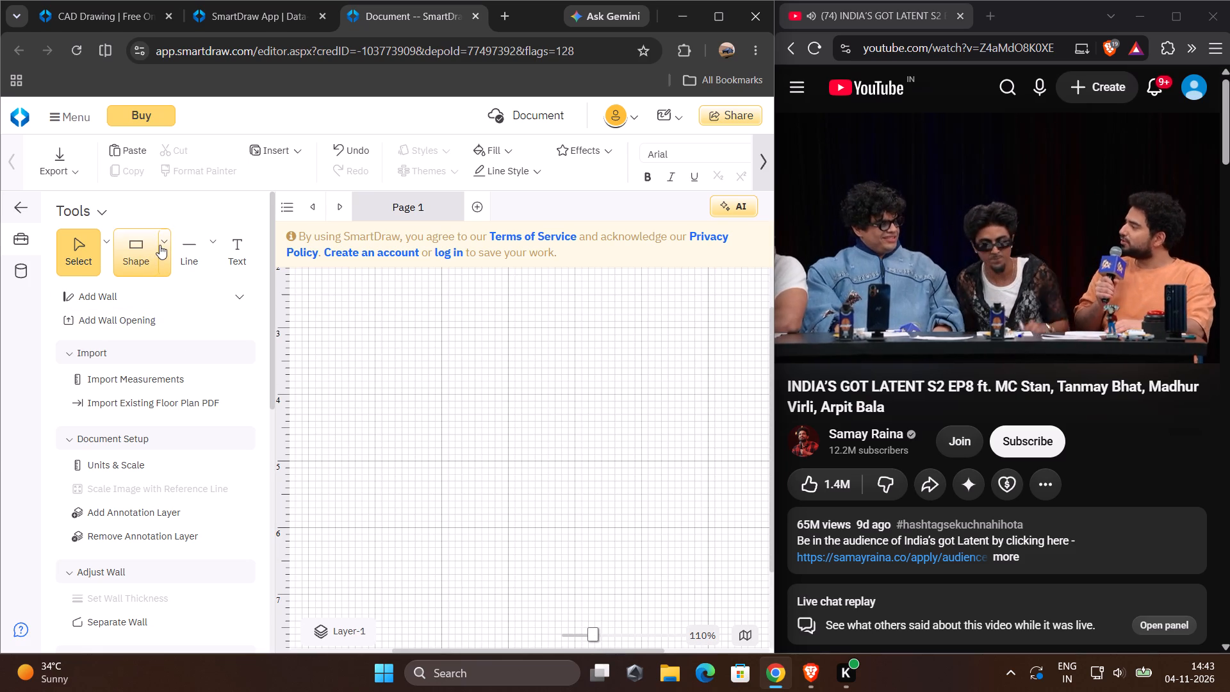
{"action": "left_click", "coordinate": [161, 245]}
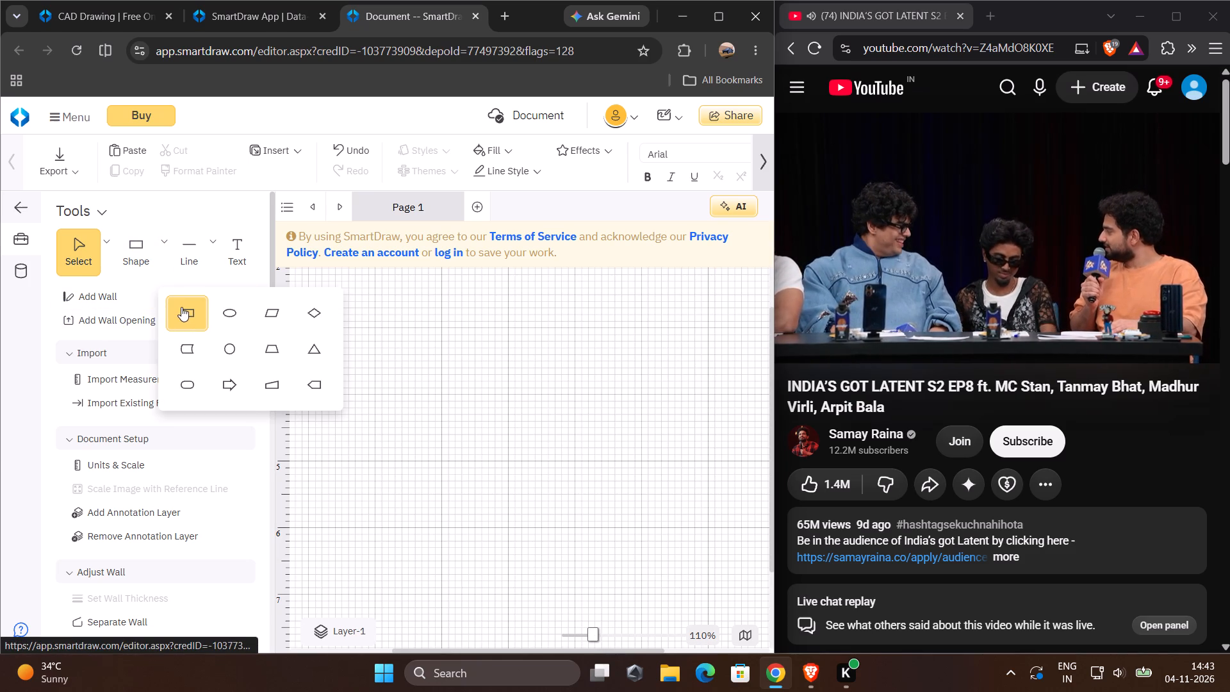
{"action": "left_click", "coordinate": [181, 307]}
{"action": "left_click", "coordinate": [413, 364]}
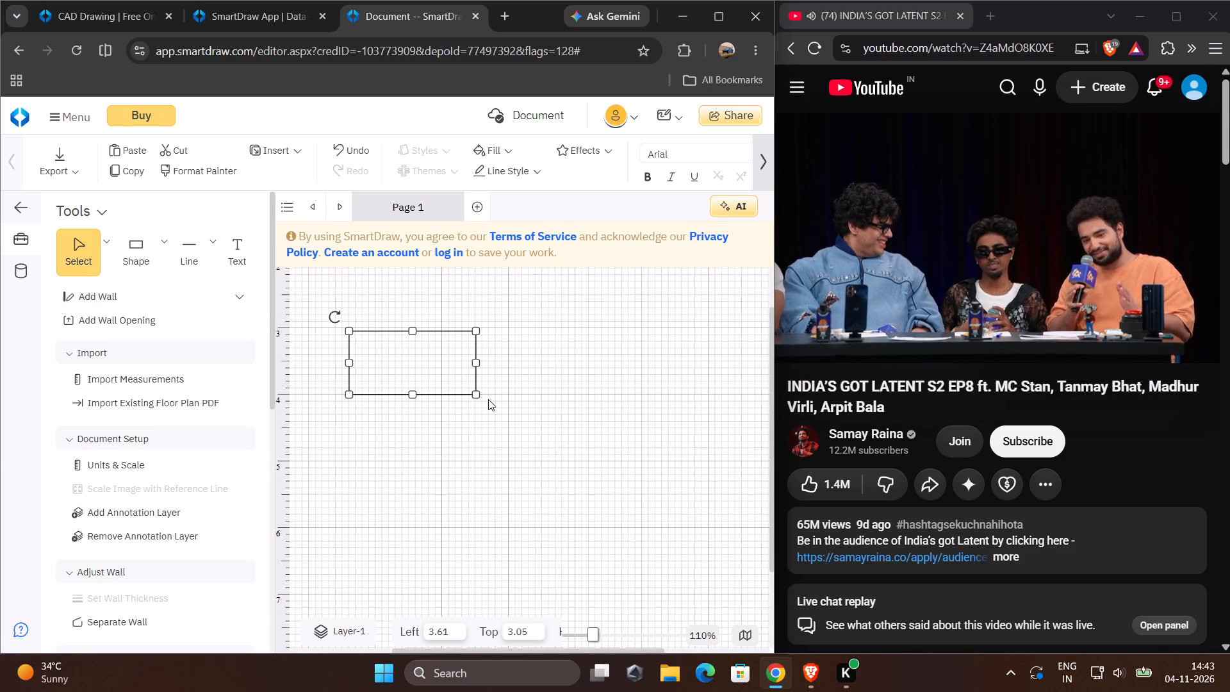
{"action": "left_click_drag", "start_coordinate": [477, 394], "coordinate": [539, 490]}
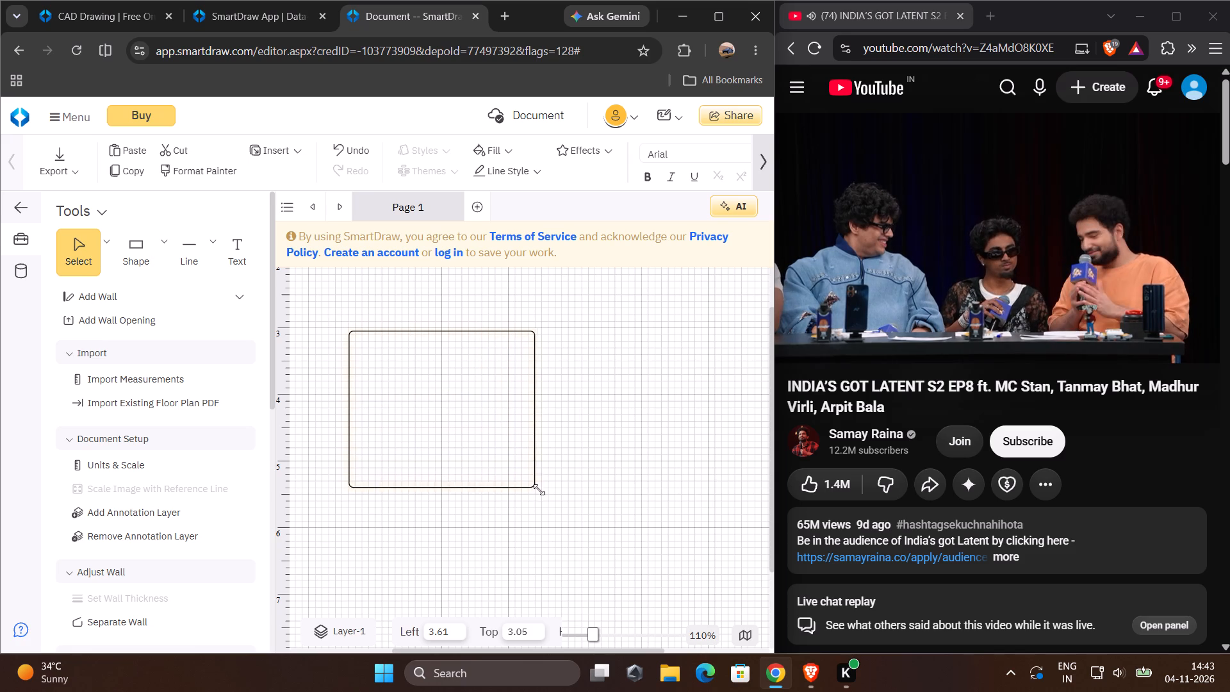
{"action": "left_click_drag", "start_coordinate": [539, 490], "coordinate": [677, 608]}
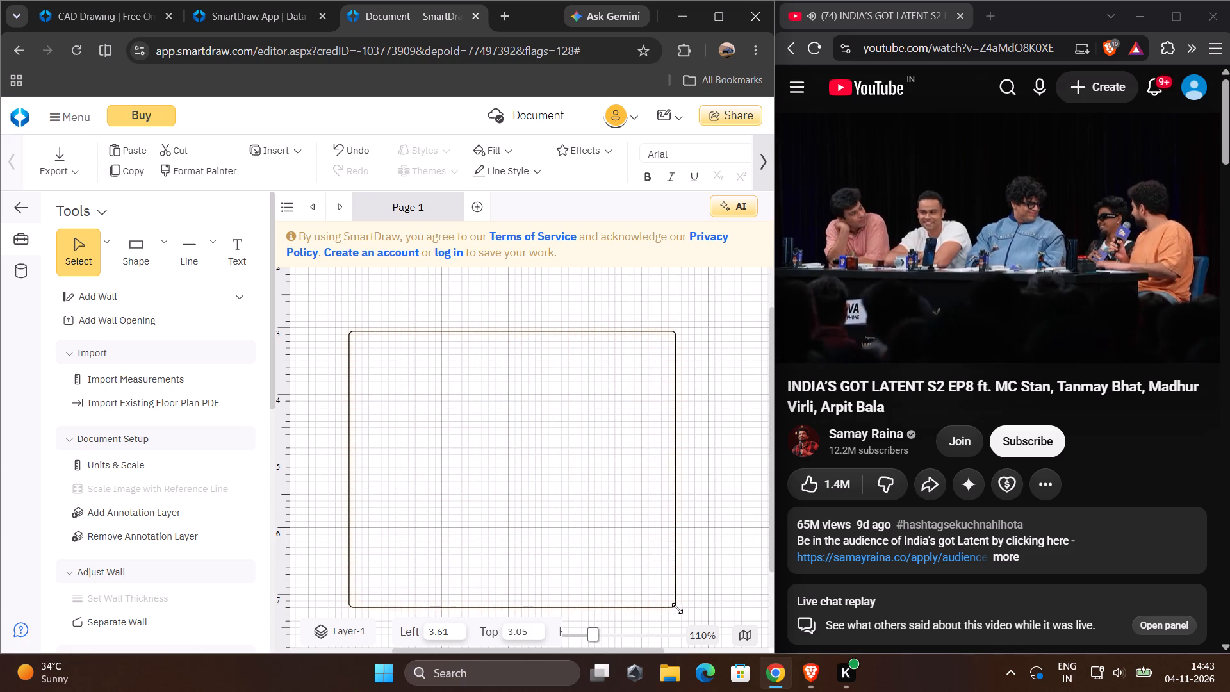
{"action": "left_click_drag", "start_coordinate": [677, 608], "coordinate": [755, 611]}
Enlarge the rectangle further from its lower-right corner and reposition it at about Left 2.43, Top 1.48.
{"action": "left_click_drag", "start_coordinate": [596, 636], "coordinate": [592, 636]}
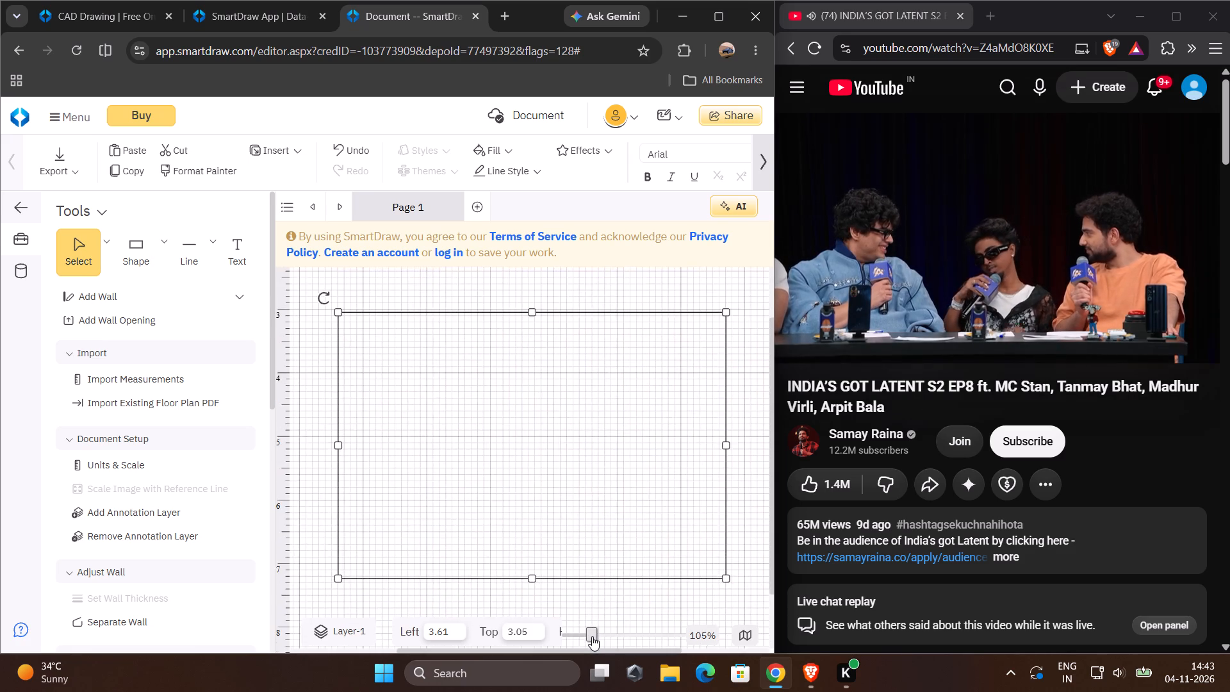
{"action": "left_click_drag", "start_coordinate": [592, 636], "coordinate": [583, 639]}
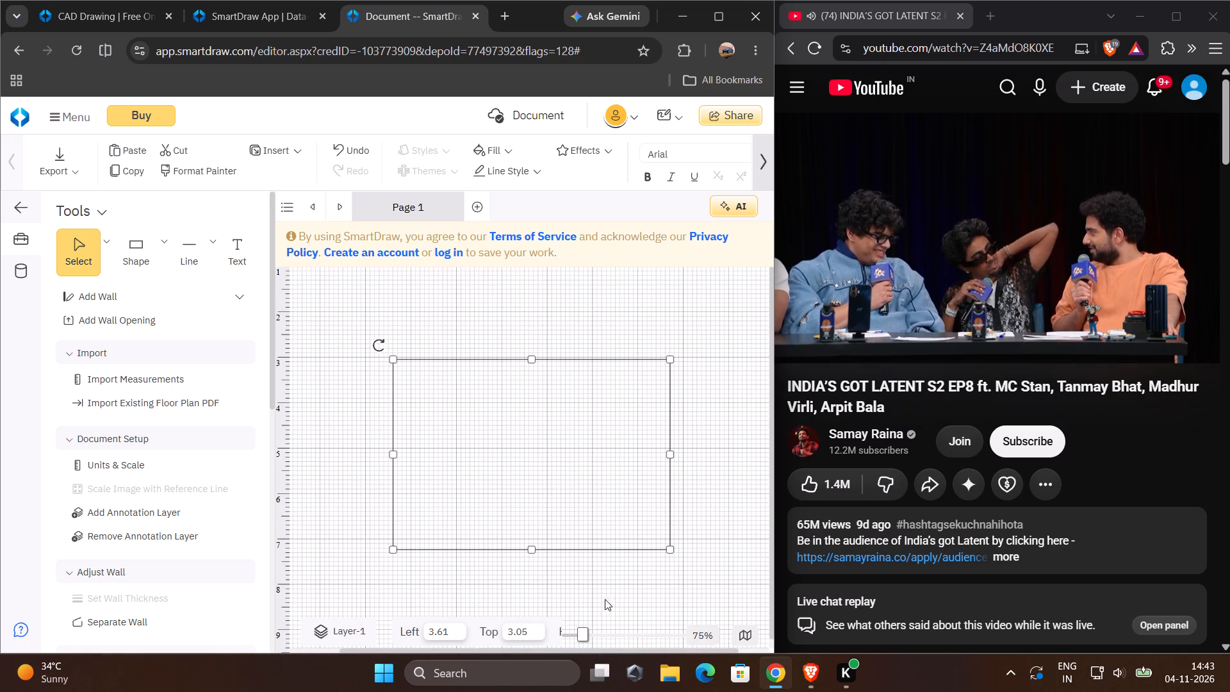
{"action": "left_click", "coordinate": [402, 363]}
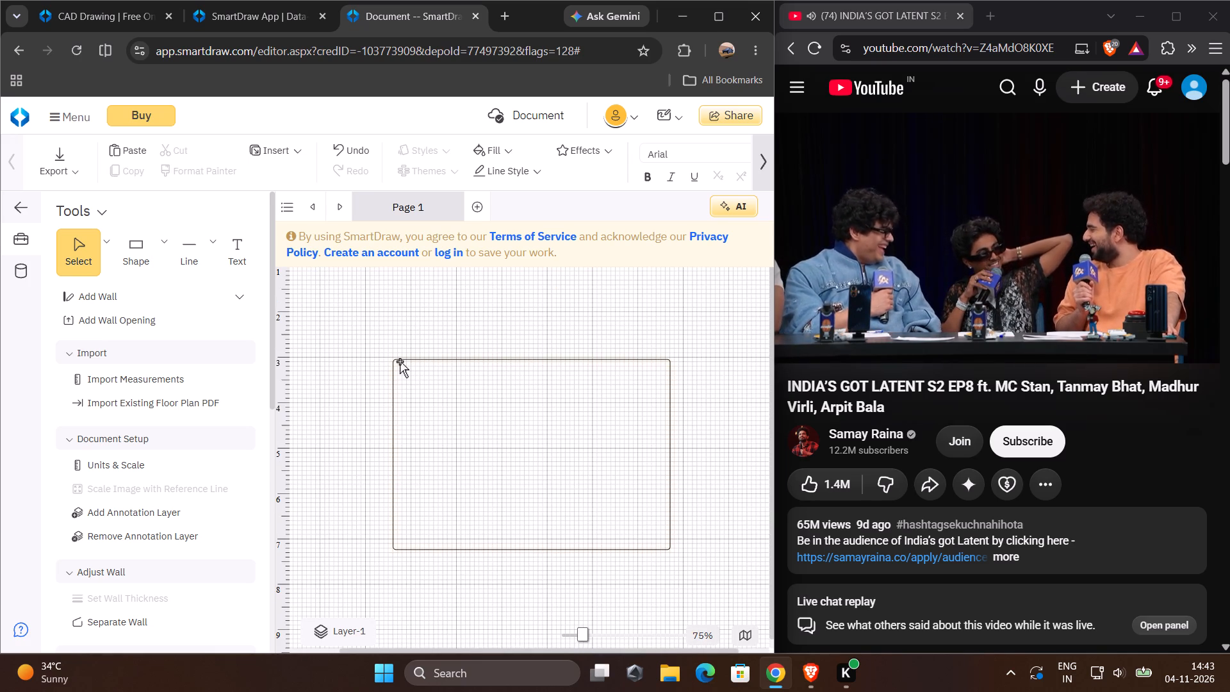
{"action": "left_click_drag", "start_coordinate": [400, 361], "coordinate": [370, 306]}
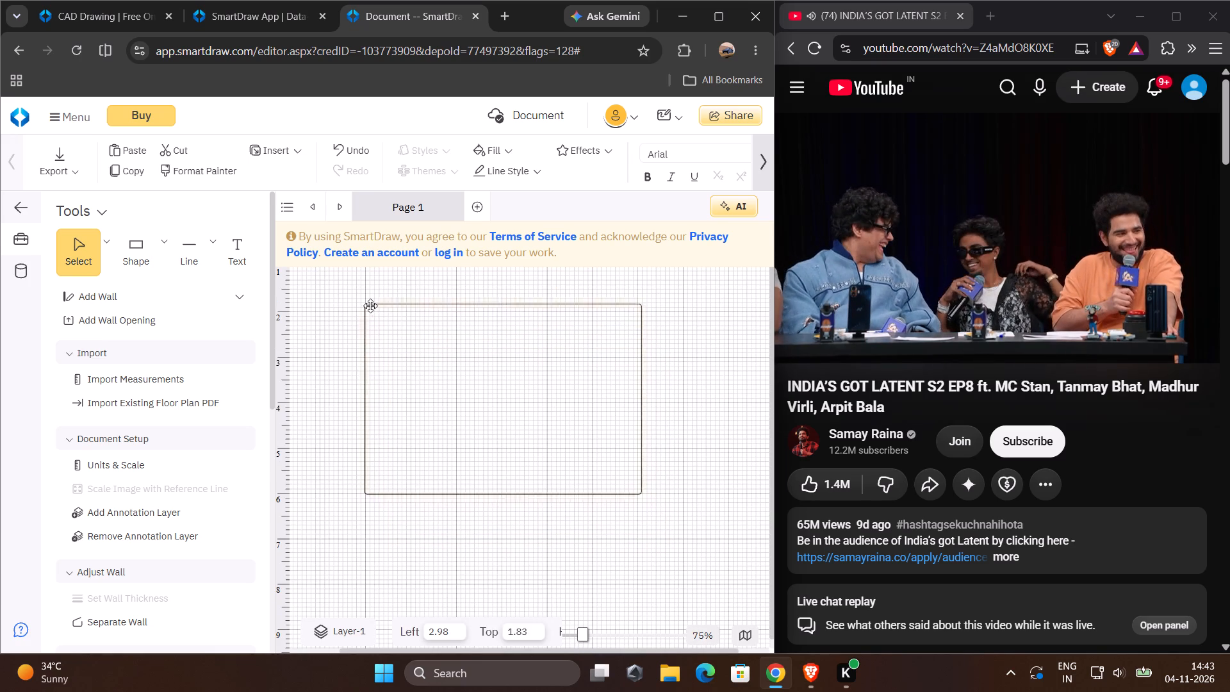
{"action": "left_click_drag", "start_coordinate": [370, 306], "coordinate": [366, 304]}
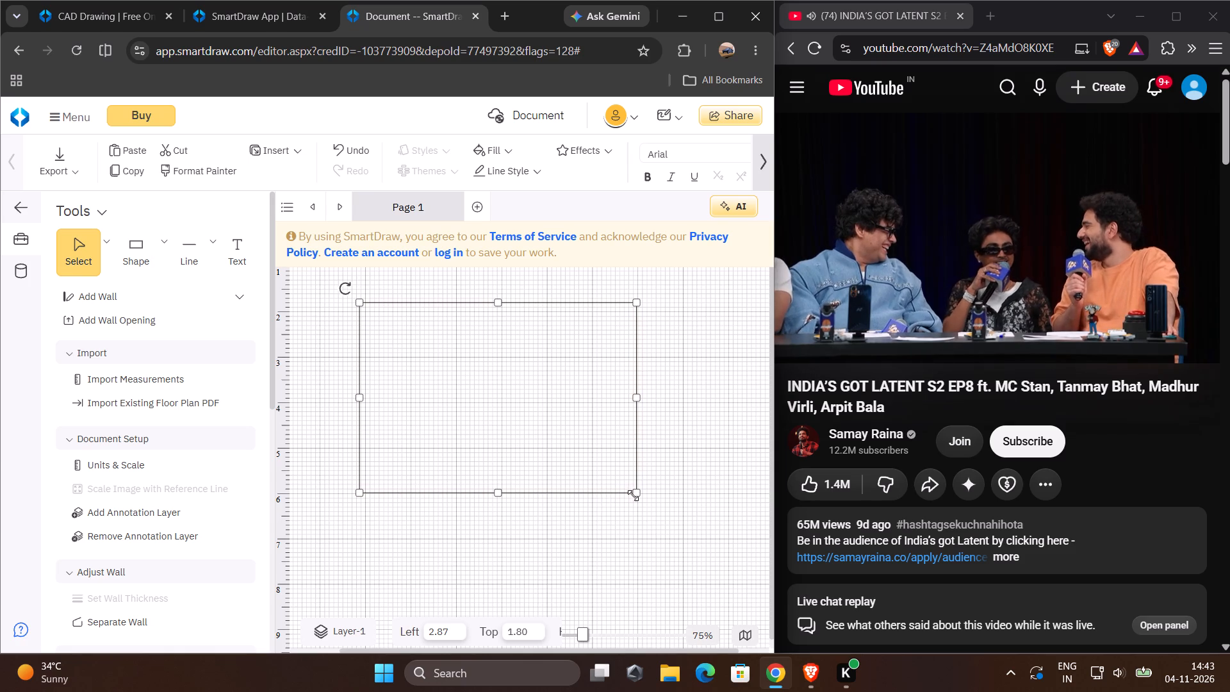
{"action": "left_click_drag", "start_coordinate": [637, 495], "coordinate": [697, 580]}
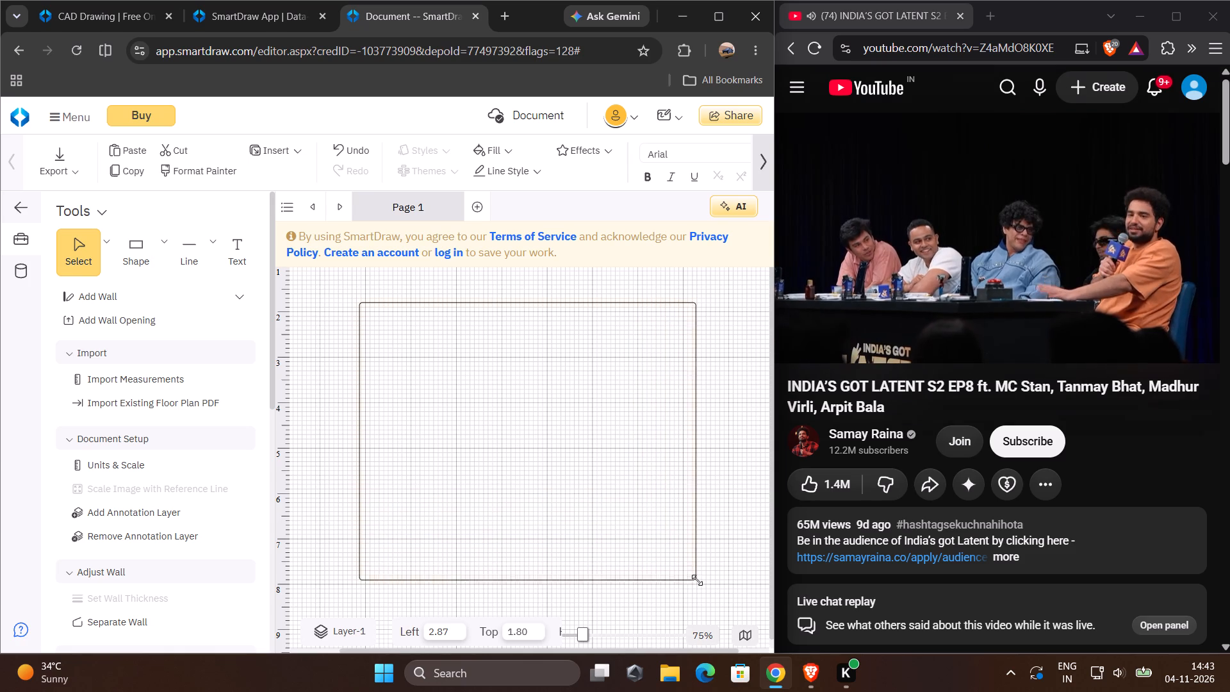
{"action": "left_click_drag", "start_coordinate": [697, 580], "coordinate": [725, 593]}
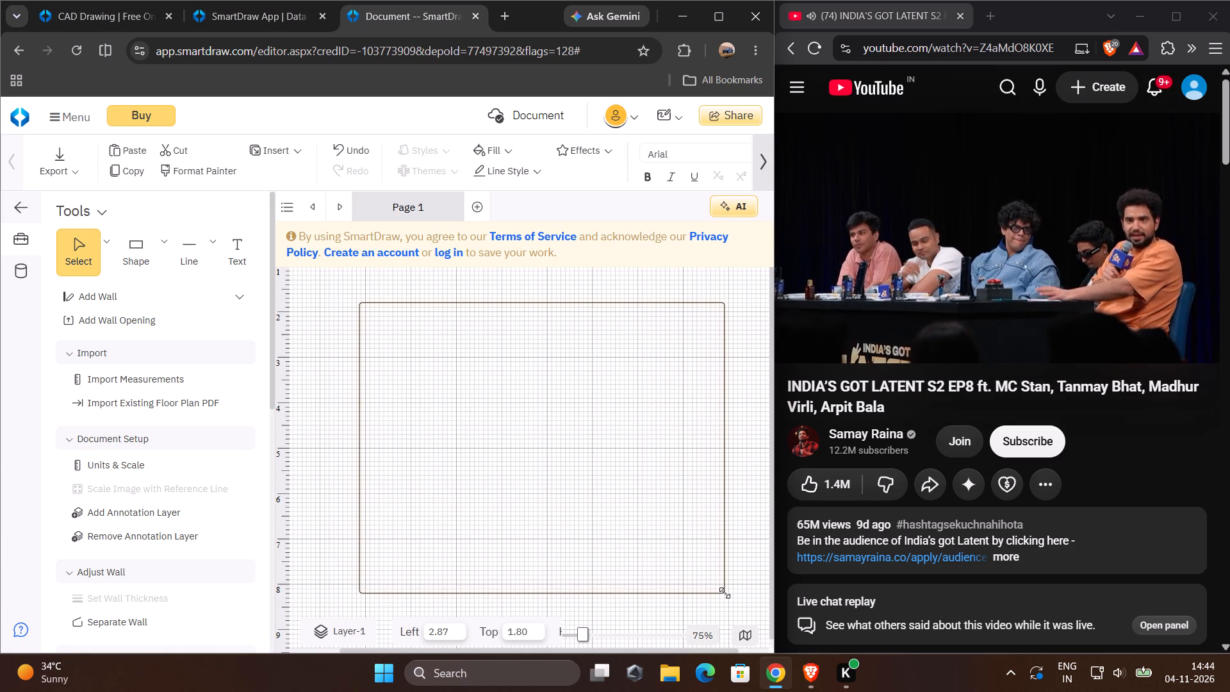
{"action": "left_click_drag", "start_coordinate": [725, 593], "coordinate": [725, 605]}
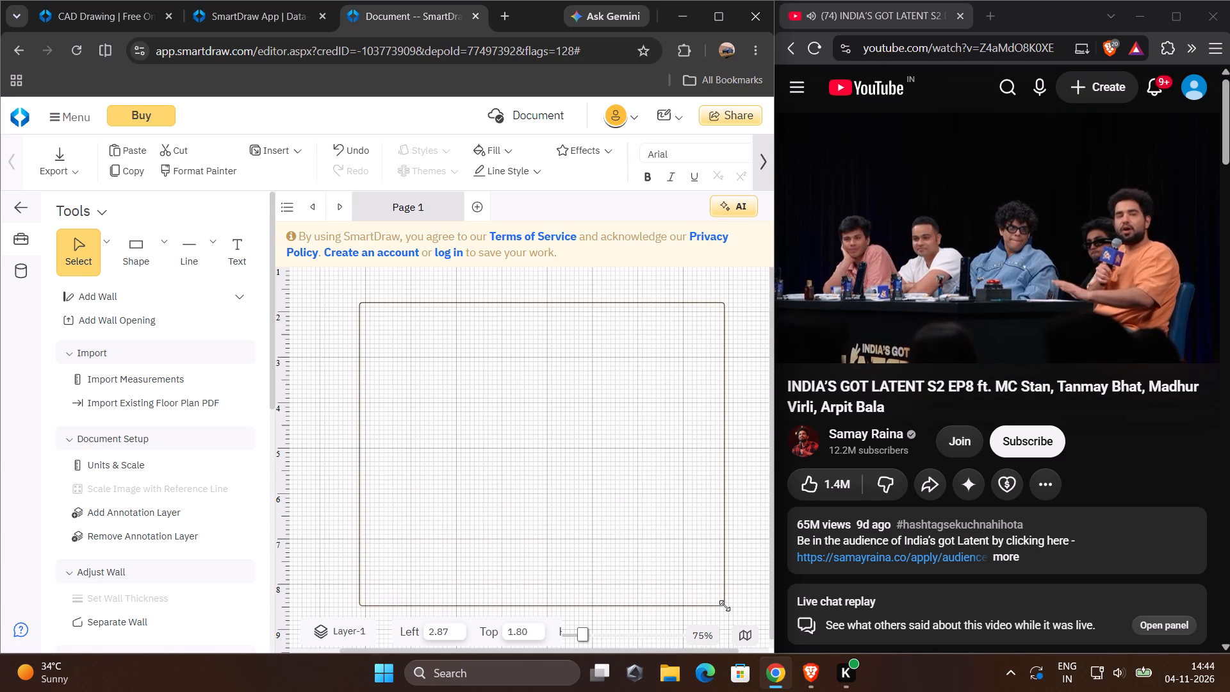
{"action": "left_click_drag", "start_coordinate": [725, 605], "coordinate": [735, 607]}
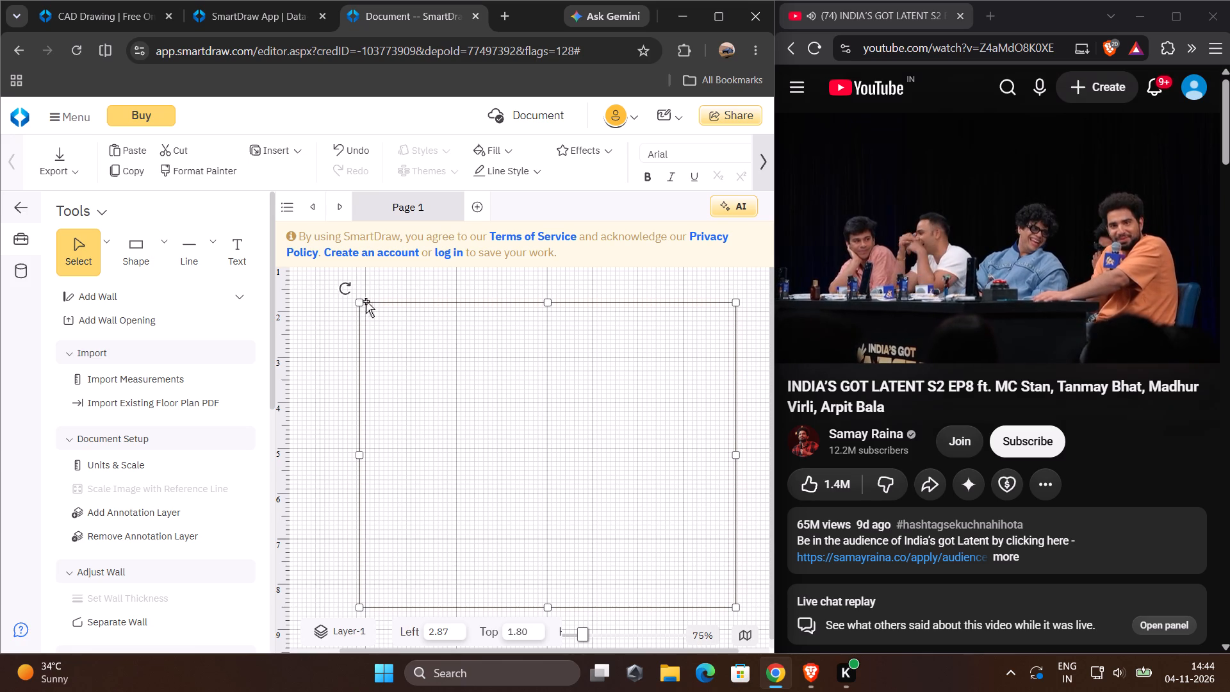
{"action": "left_click_drag", "start_coordinate": [373, 303], "coordinate": [360, 292]}
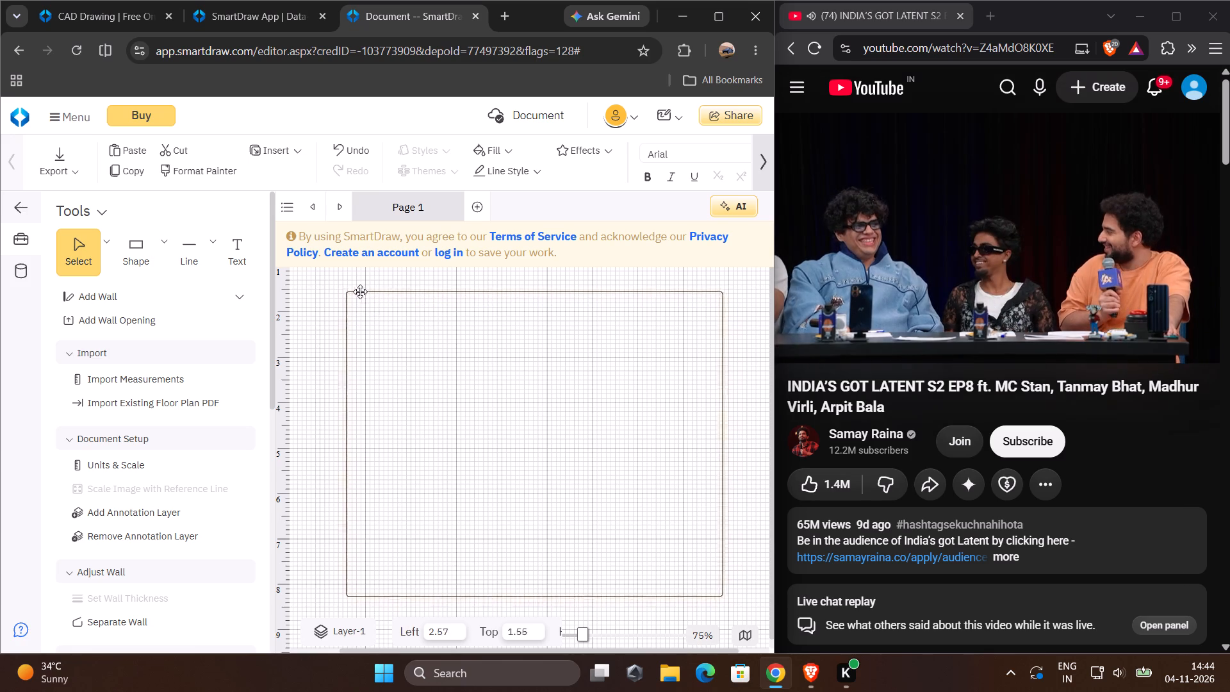
{"action": "left_click_drag", "start_coordinate": [360, 292], "coordinate": [354, 289]}
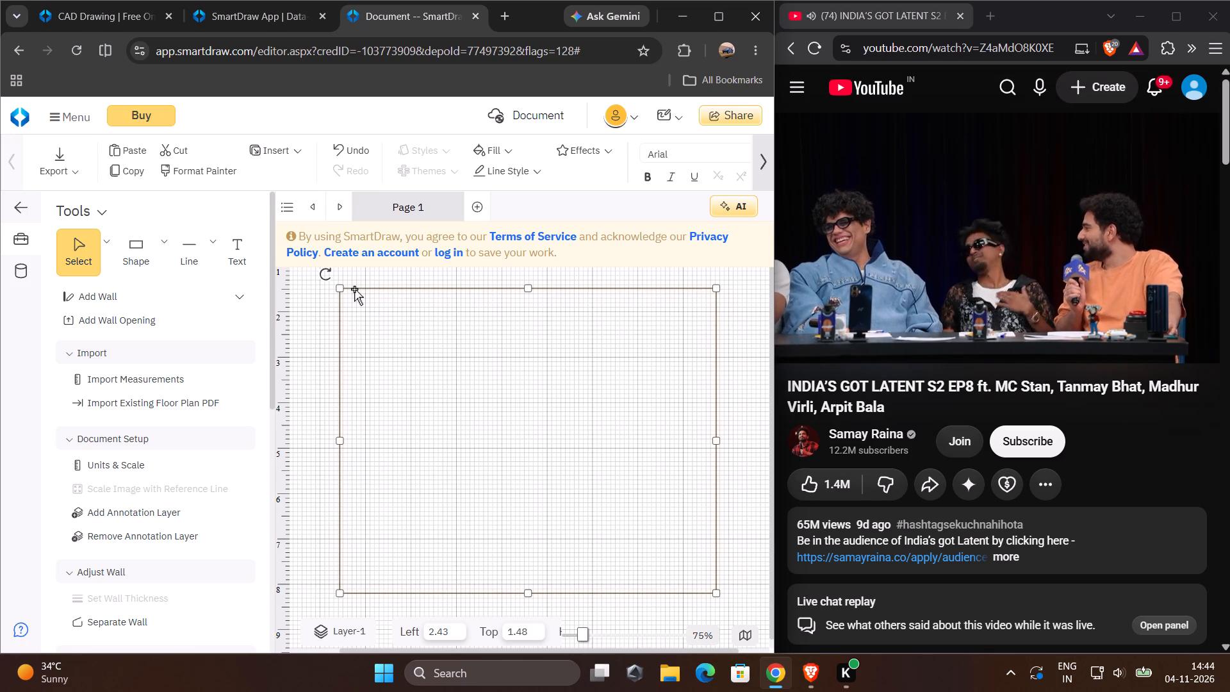
{"action": "left_click", "coordinate": [324, 363]}
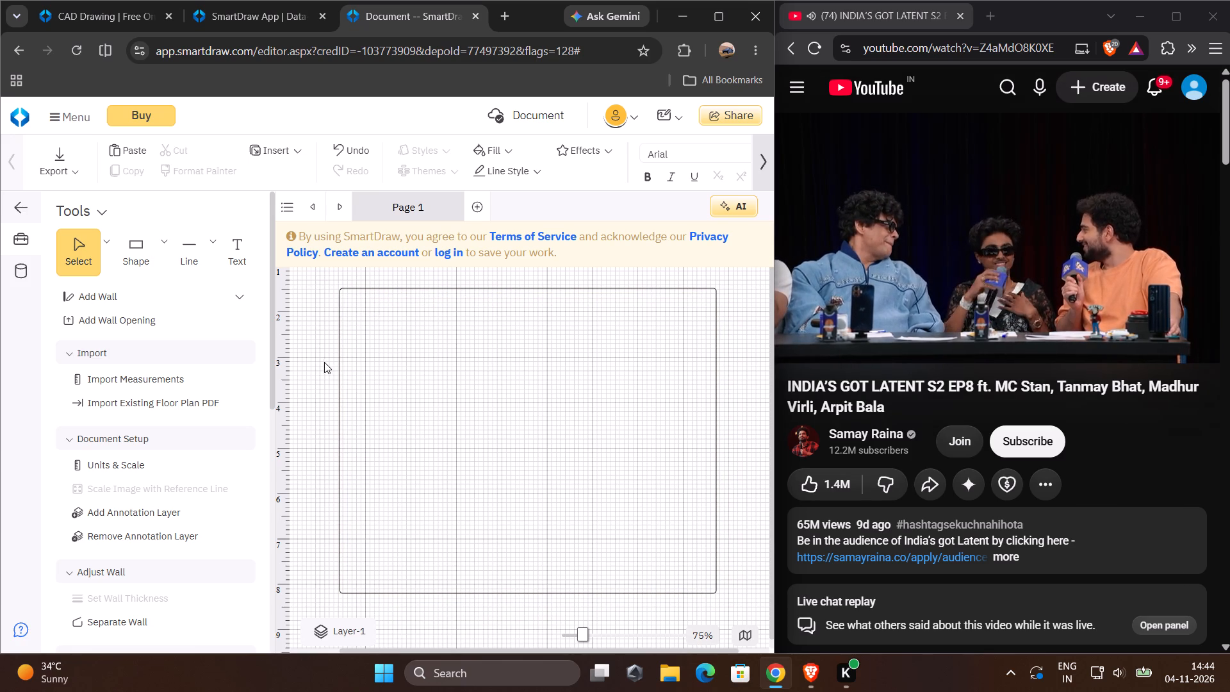
Draw a vertical straight line about 3.16 long upward from the midpoint of the rectangle's bottom edge.
{"action": "left_click", "coordinate": [197, 248]}
{"action": "left_click", "coordinate": [211, 249]}
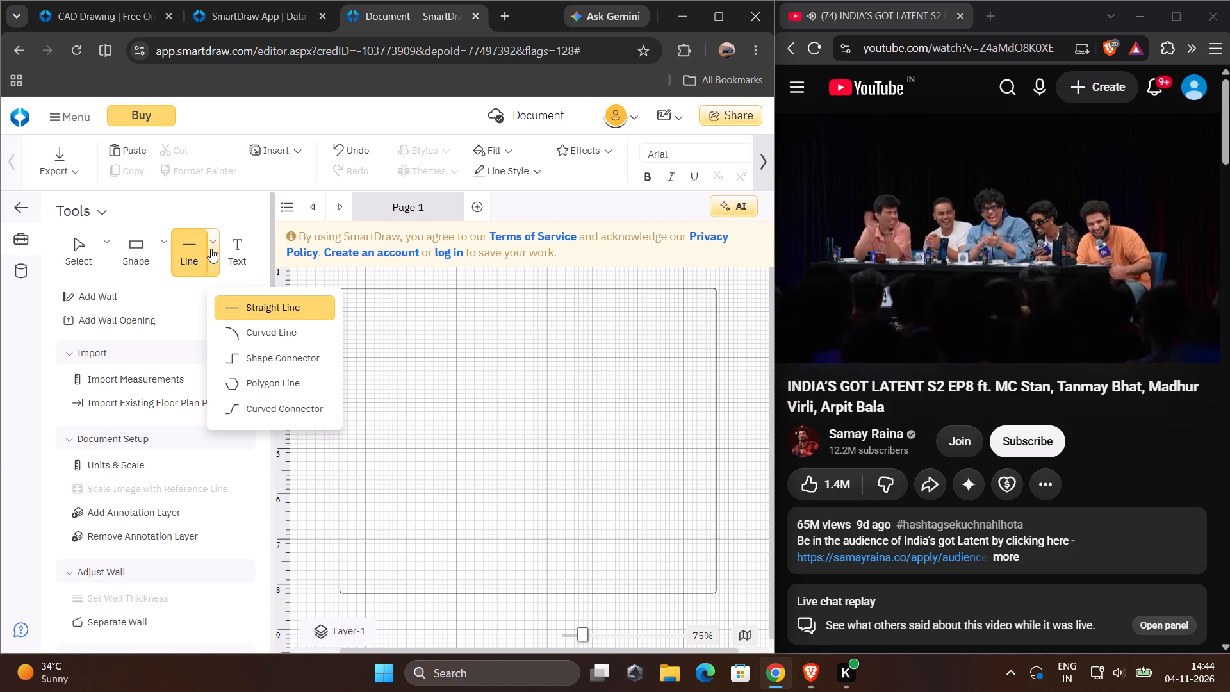
{"action": "left_click", "coordinate": [233, 302]}
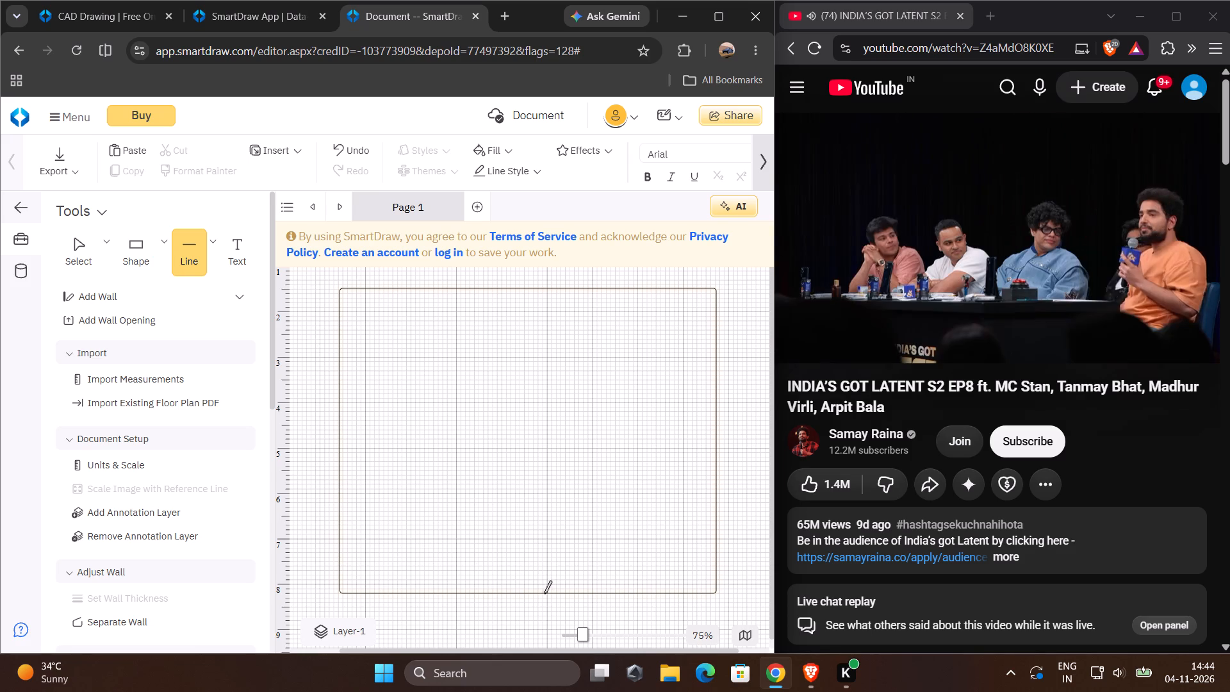
{"action": "left_click", "coordinate": [518, 592]}
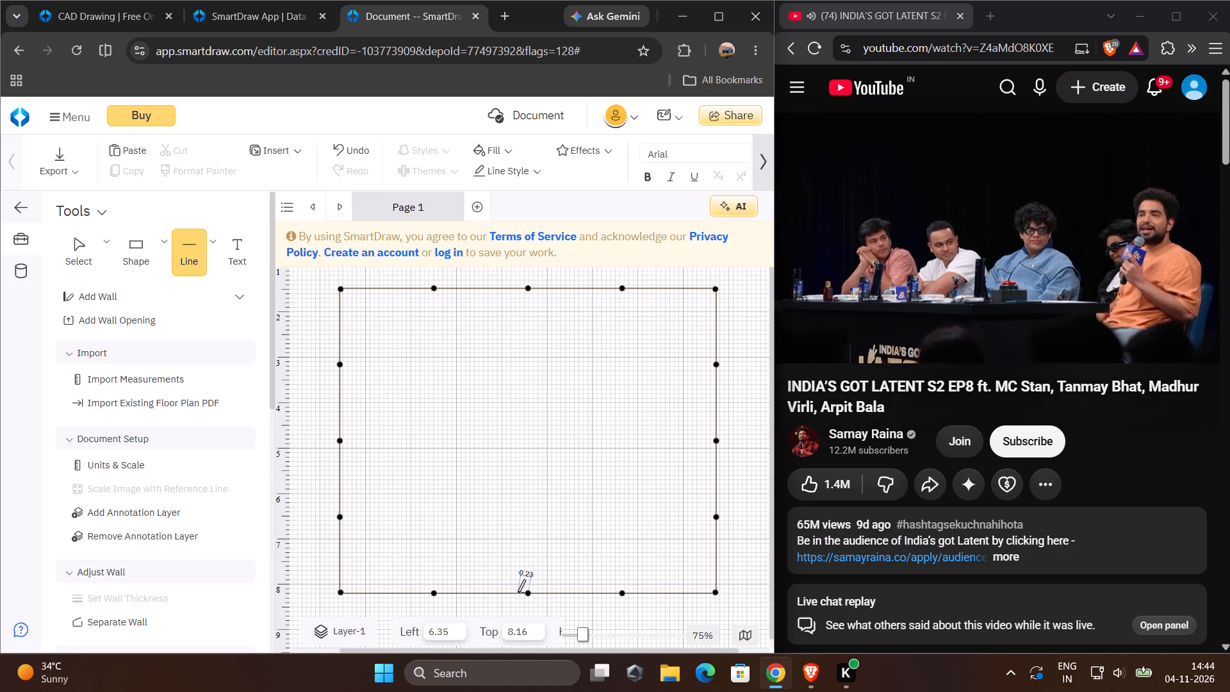
{"action": "left_click", "coordinate": [532, 449]}
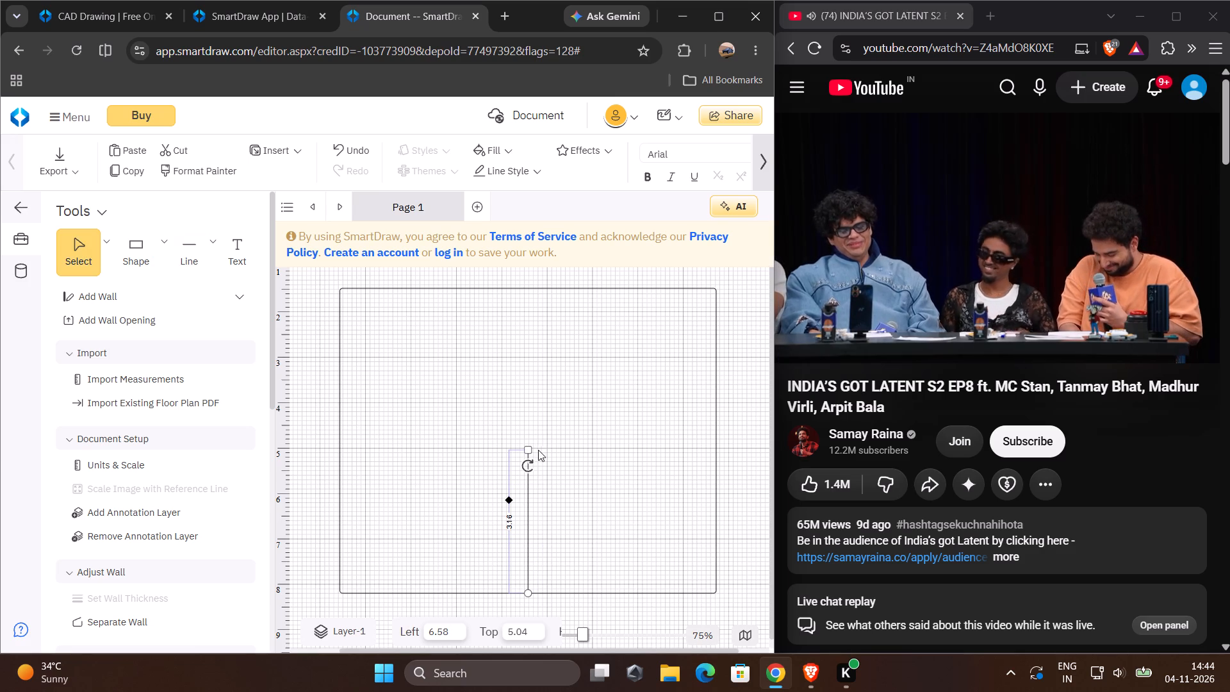
Draw a horizontal straight line about 4.16 long from the vertical line's upper end to the rectangle's right edge.
{"action": "left_click", "coordinate": [207, 261]}
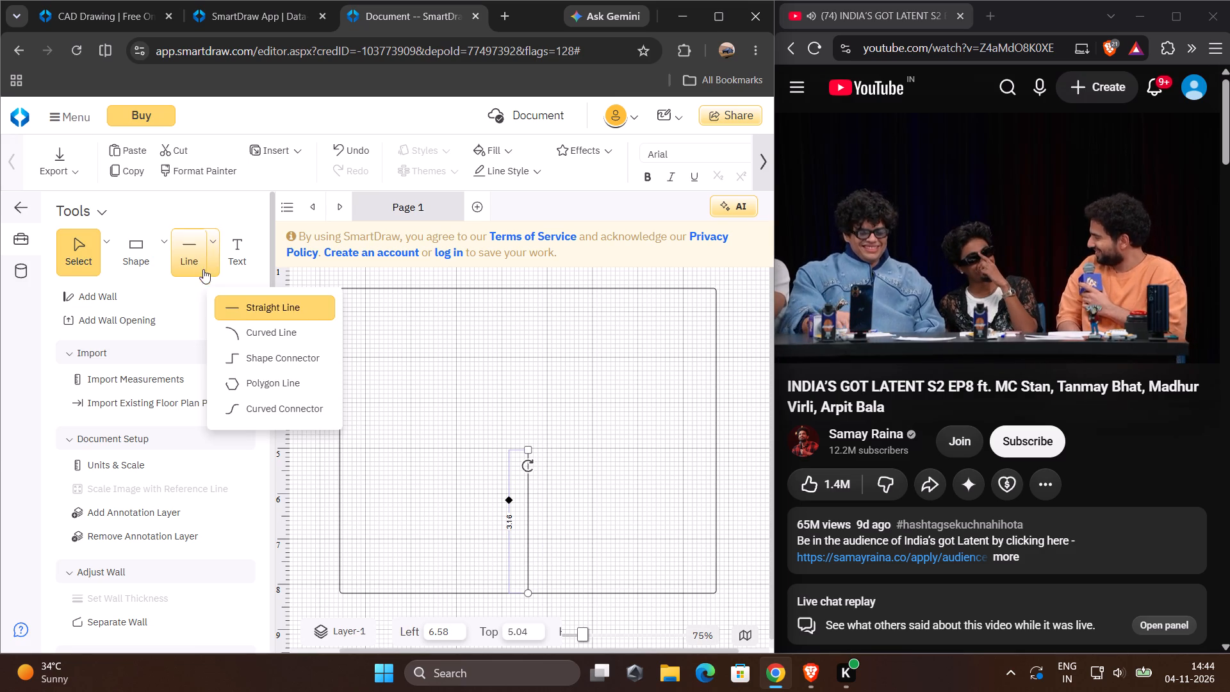
{"action": "left_click", "coordinate": [232, 310]}
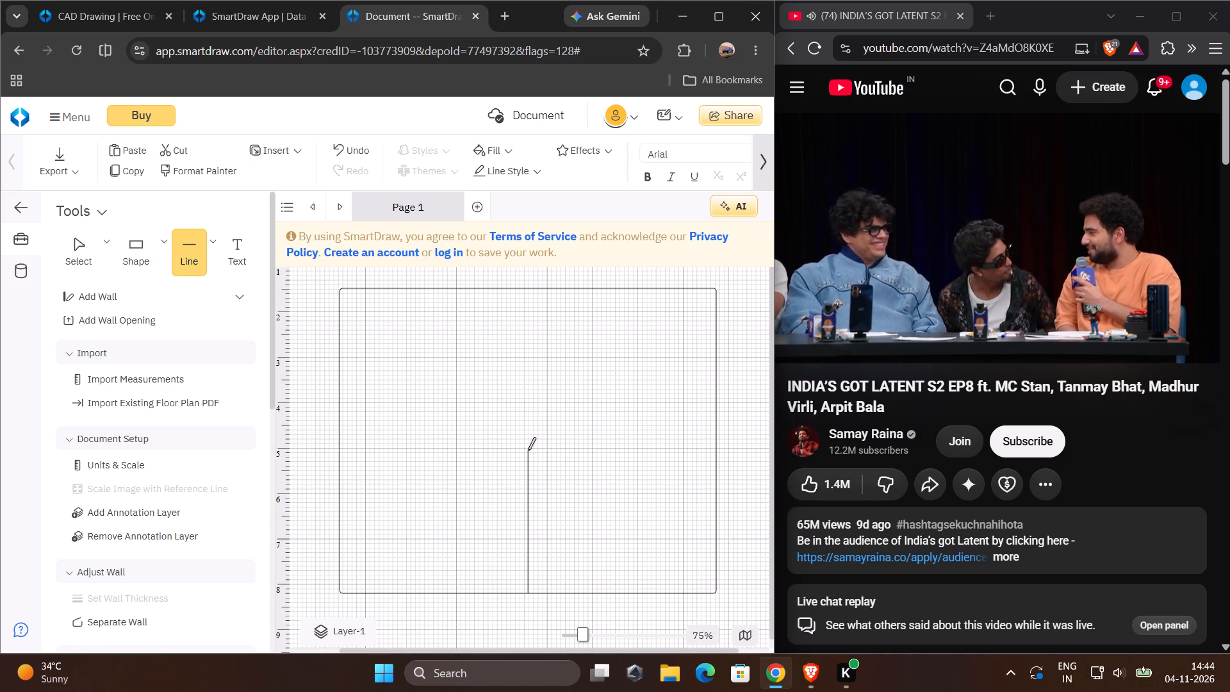
{"action": "left_click", "coordinate": [528, 450]}
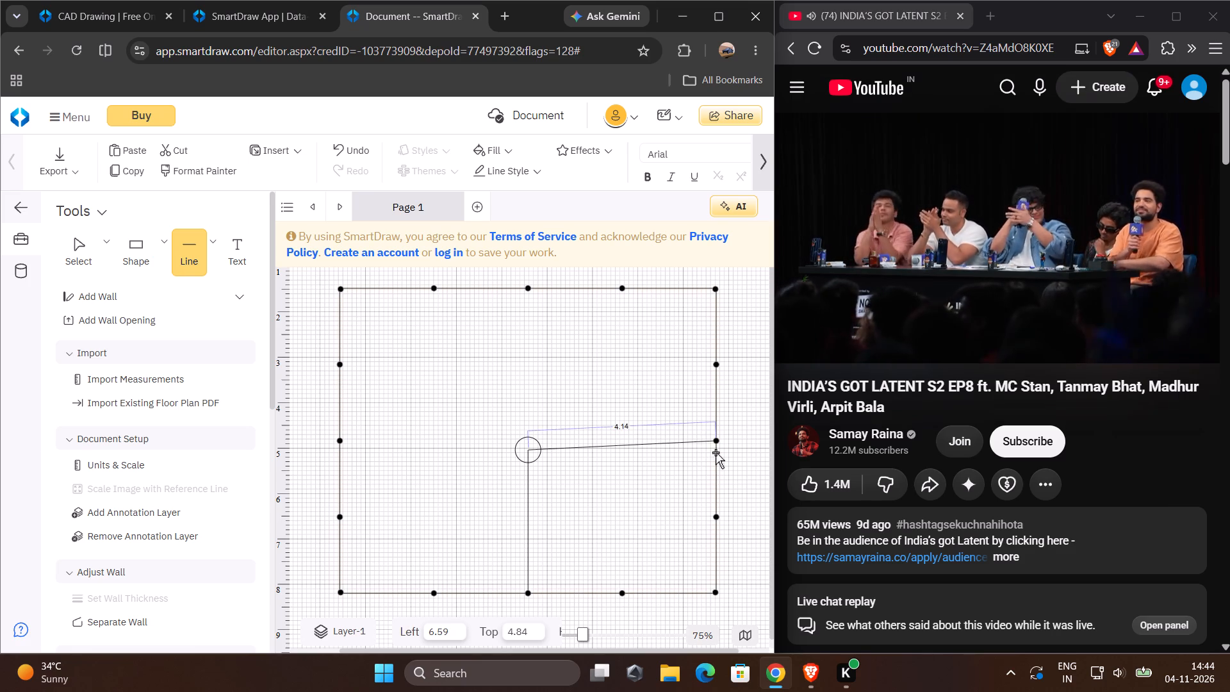
{"action": "left_click", "coordinate": [718, 447]}
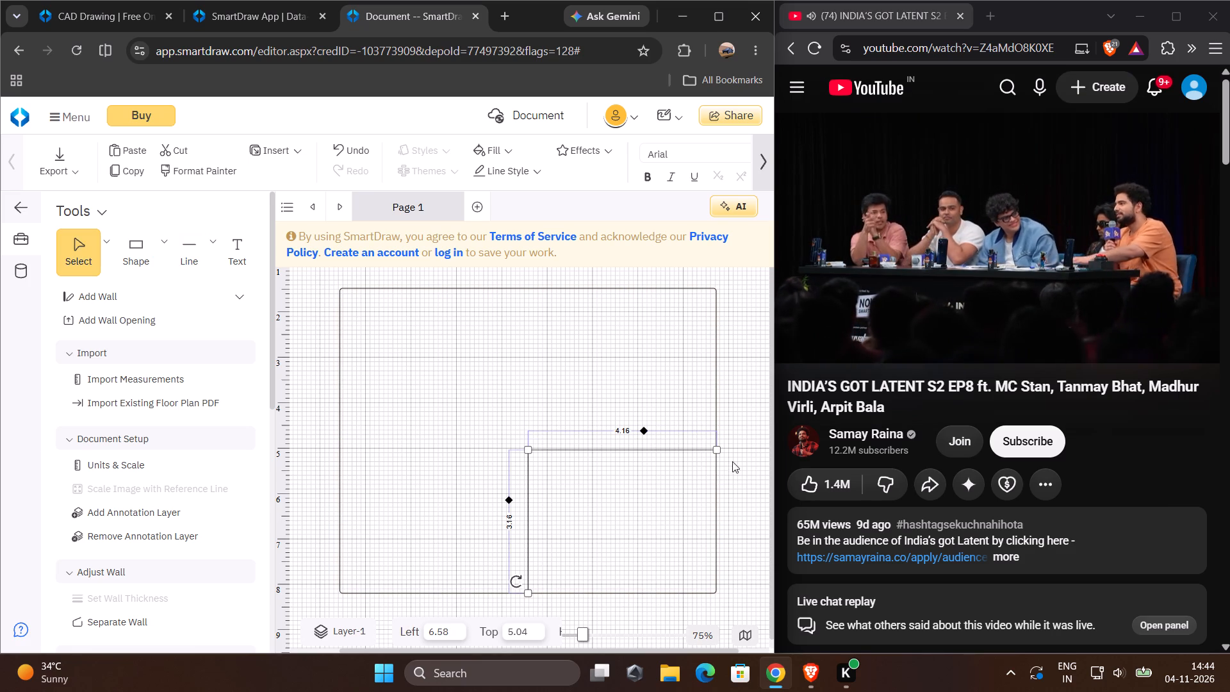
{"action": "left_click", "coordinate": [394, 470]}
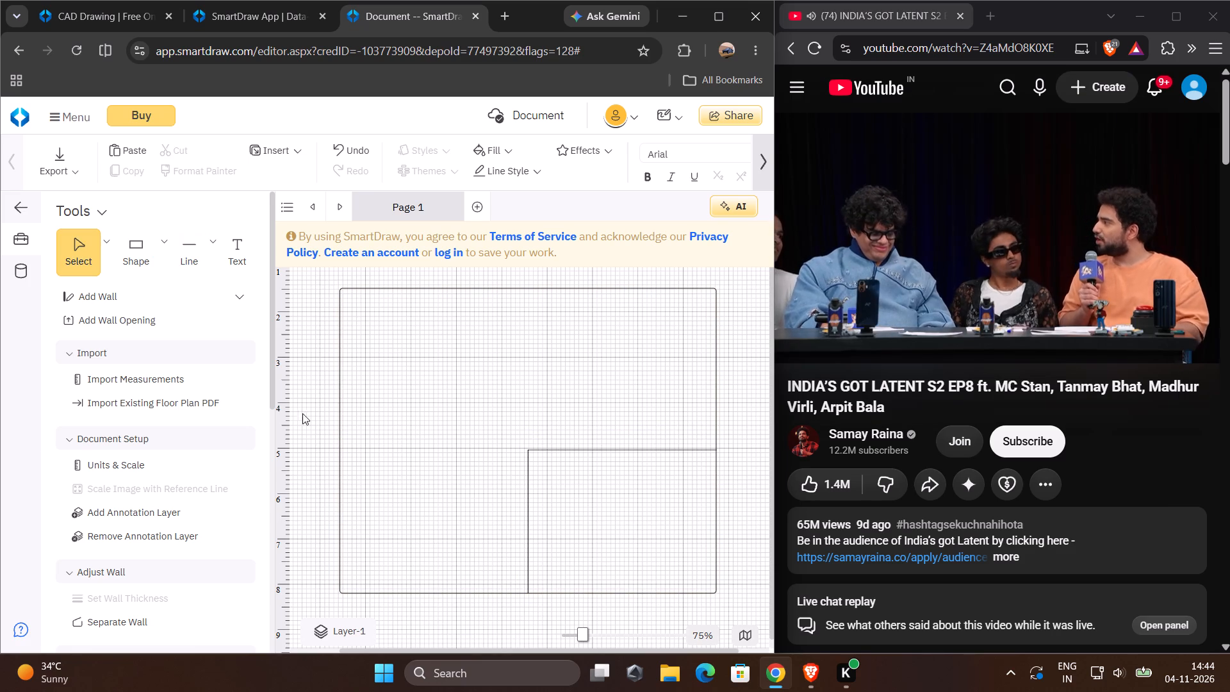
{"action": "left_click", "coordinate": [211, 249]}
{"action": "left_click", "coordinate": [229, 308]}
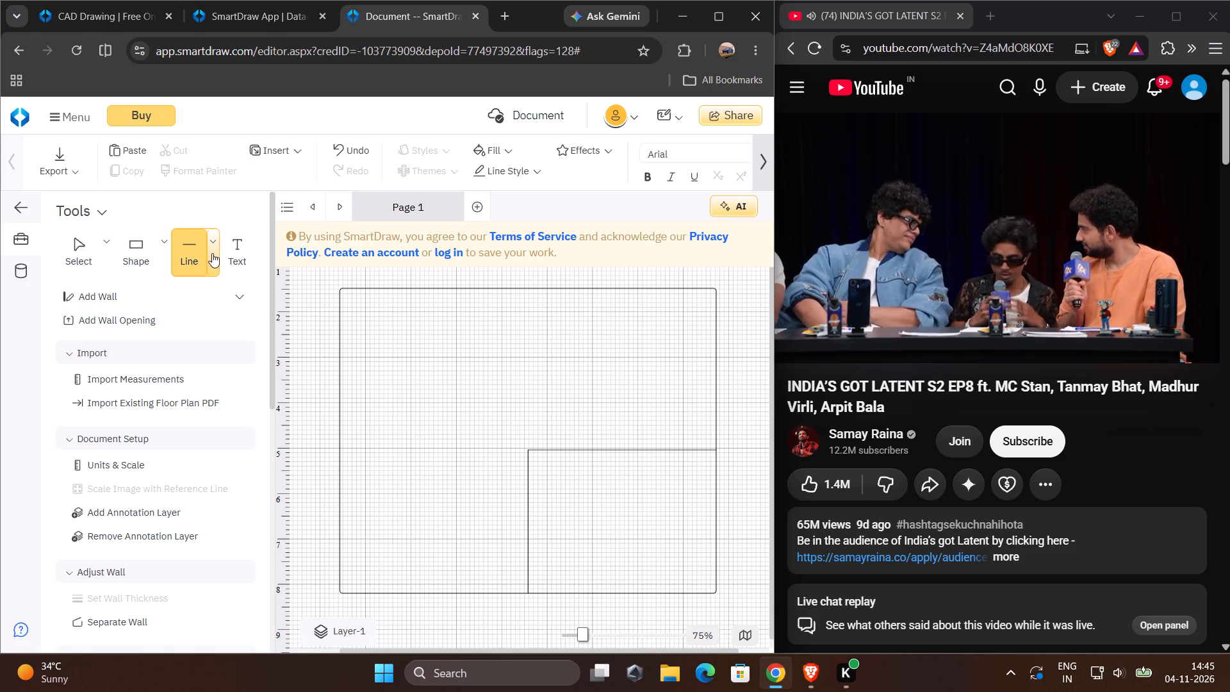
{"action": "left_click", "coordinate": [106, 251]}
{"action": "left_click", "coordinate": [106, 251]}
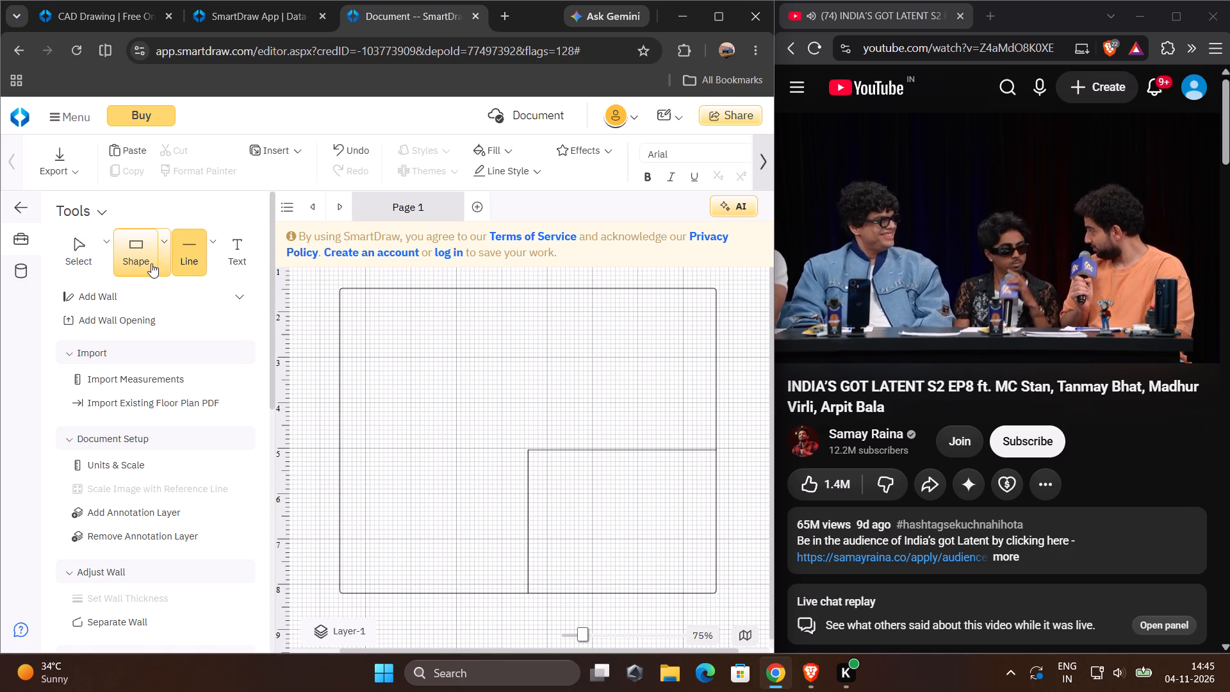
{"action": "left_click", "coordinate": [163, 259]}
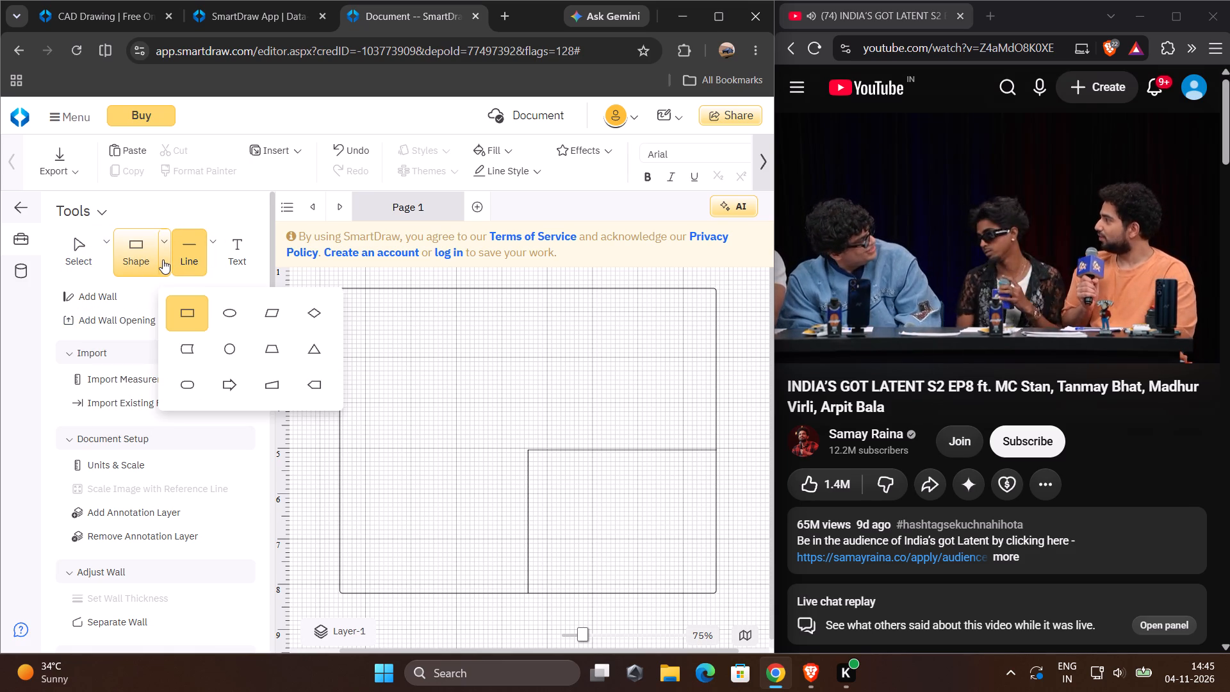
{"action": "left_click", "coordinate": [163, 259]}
Look through the Landscape Furniture symbols in the garden search results for a gate.
{"action": "scroll", "coordinate": [160, 304], "scroll_direction": "down", "scroll_amount": 3}
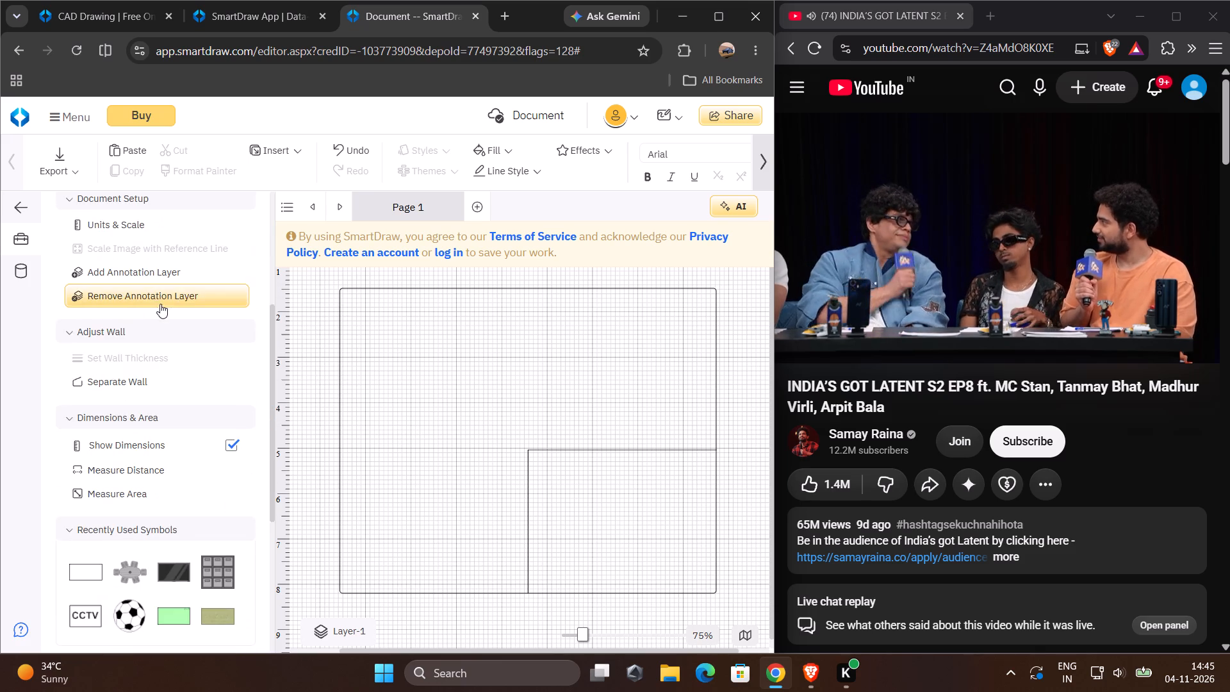
{"action": "scroll", "coordinate": [160, 292], "scroll_direction": "down", "scroll_amount": 2}
{"action": "scroll", "coordinate": [152, 349], "scroll_direction": "down", "scroll_amount": 3}
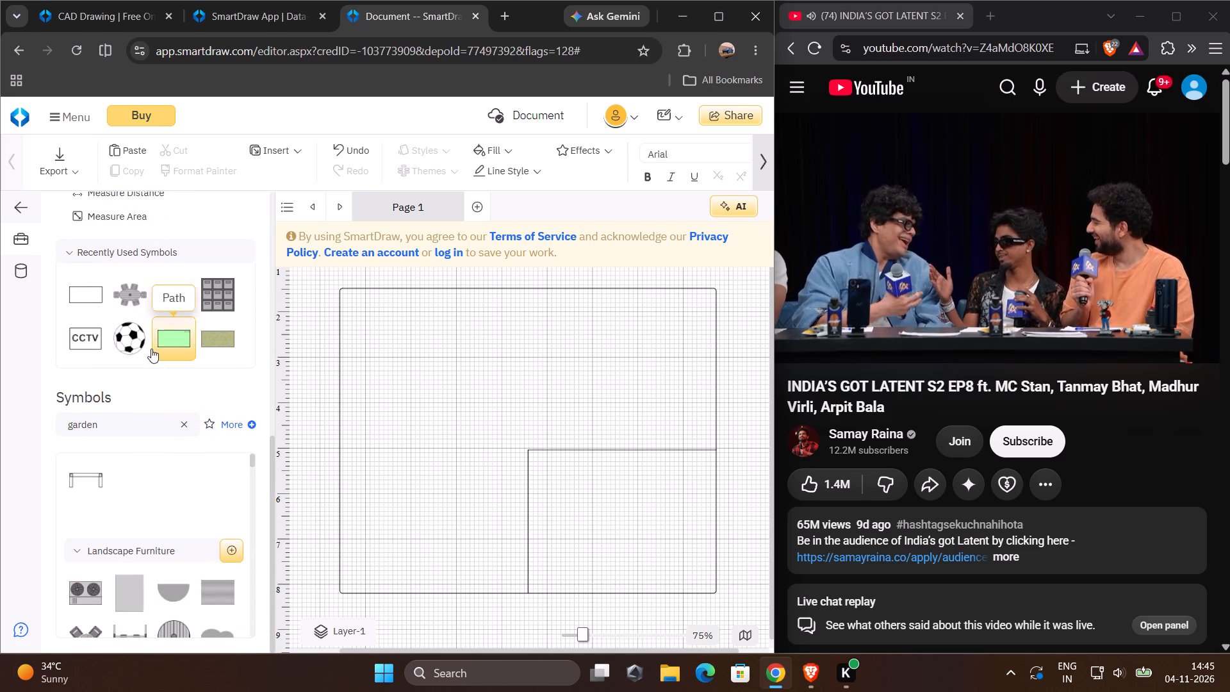
{"action": "scroll", "coordinate": [151, 348], "scroll_direction": "down", "scroll_amount": 3}
{"action": "scroll", "coordinate": [143, 520], "scroll_direction": "down", "scroll_amount": 3}
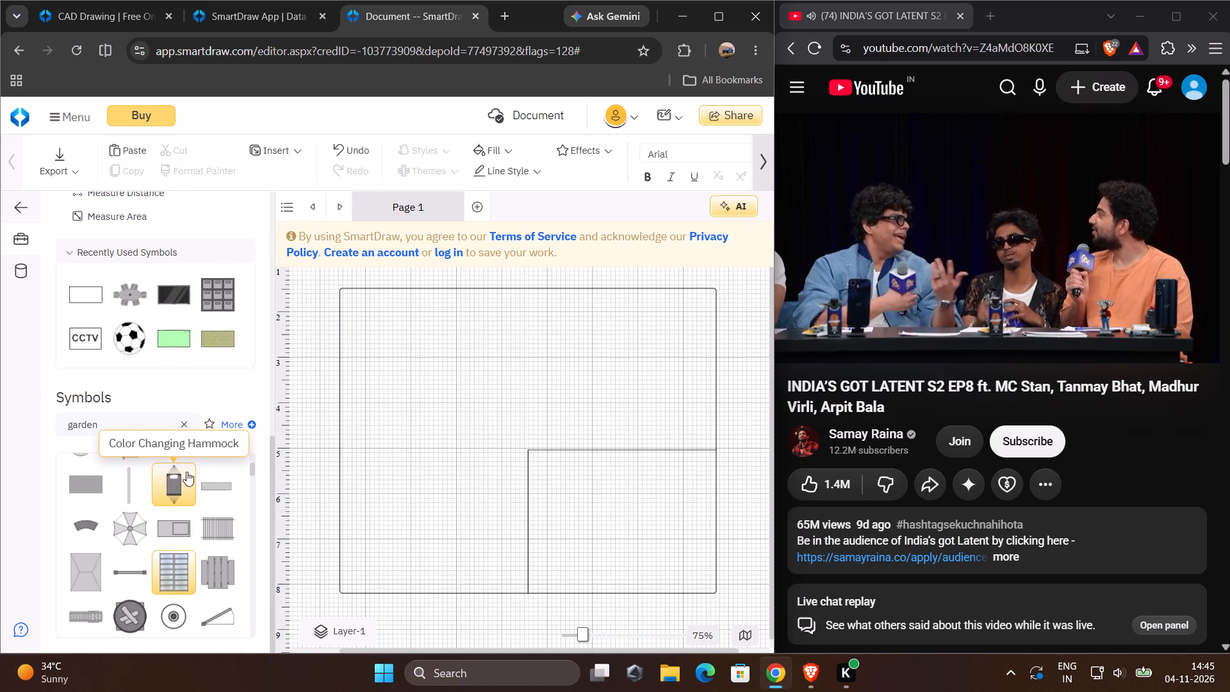
{"action": "scroll", "coordinate": [187, 515], "scroll_direction": "up", "scroll_amount": 2}
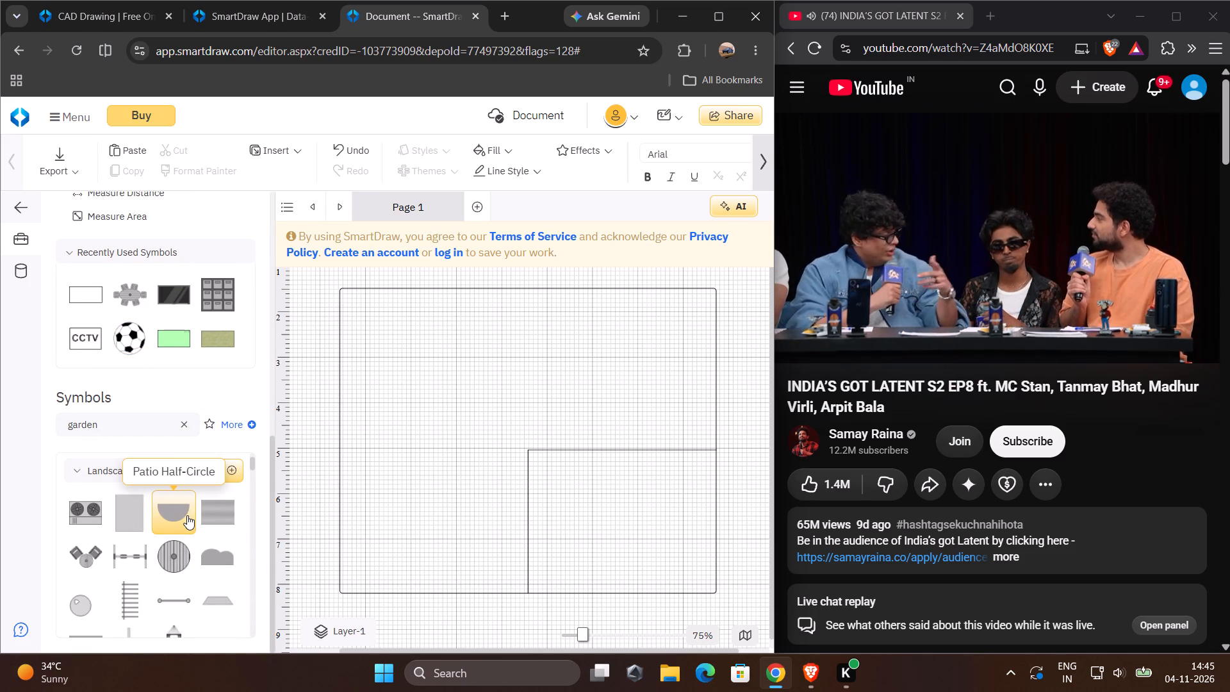
{"action": "scroll", "coordinate": [144, 573], "scroll_direction": "down", "scroll_amount": 1}
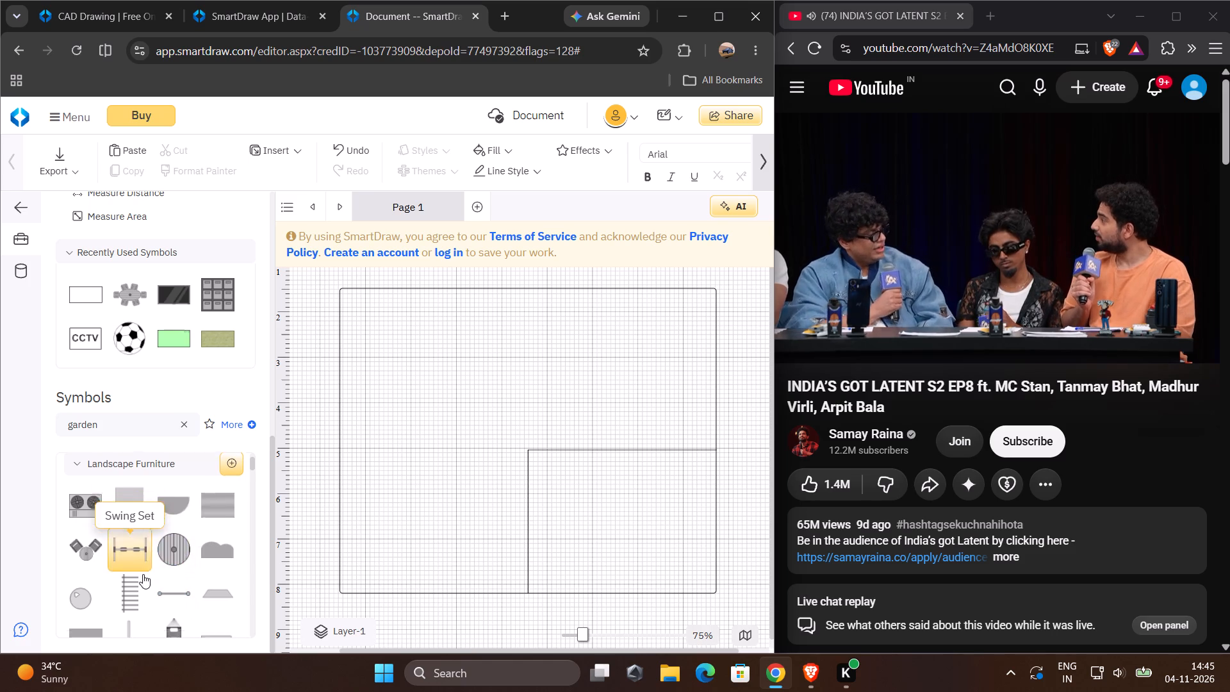
{"action": "scroll", "coordinate": [143, 574], "scroll_direction": "down", "scroll_amount": 1}
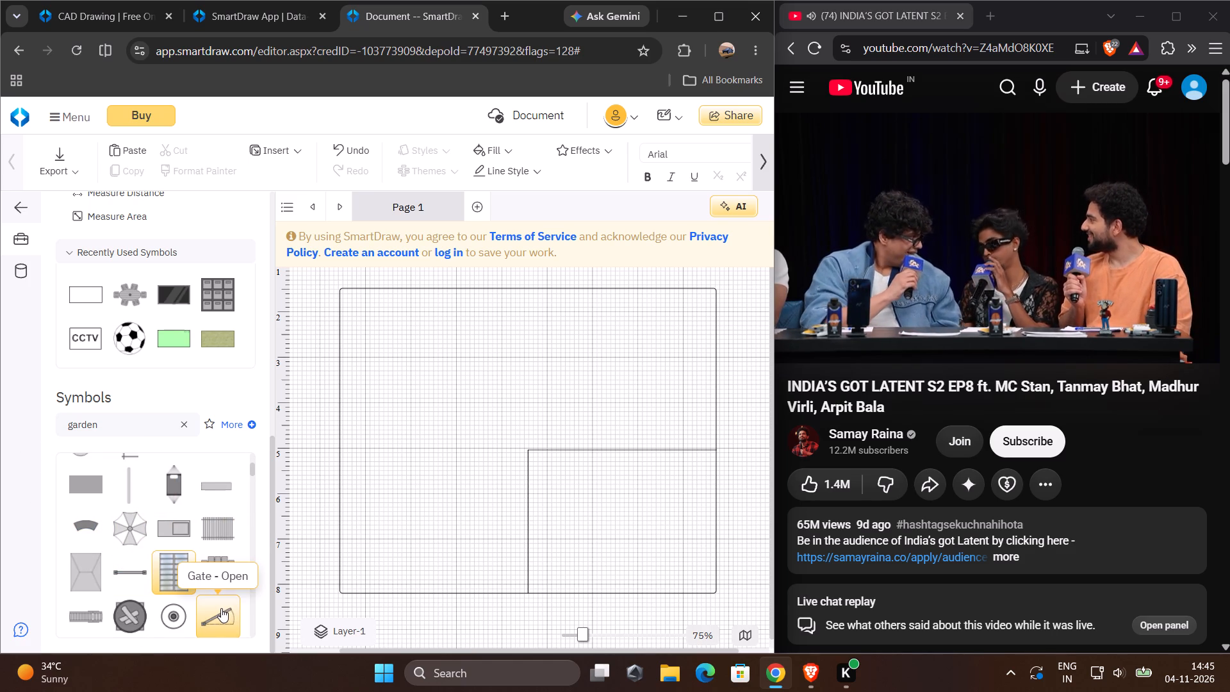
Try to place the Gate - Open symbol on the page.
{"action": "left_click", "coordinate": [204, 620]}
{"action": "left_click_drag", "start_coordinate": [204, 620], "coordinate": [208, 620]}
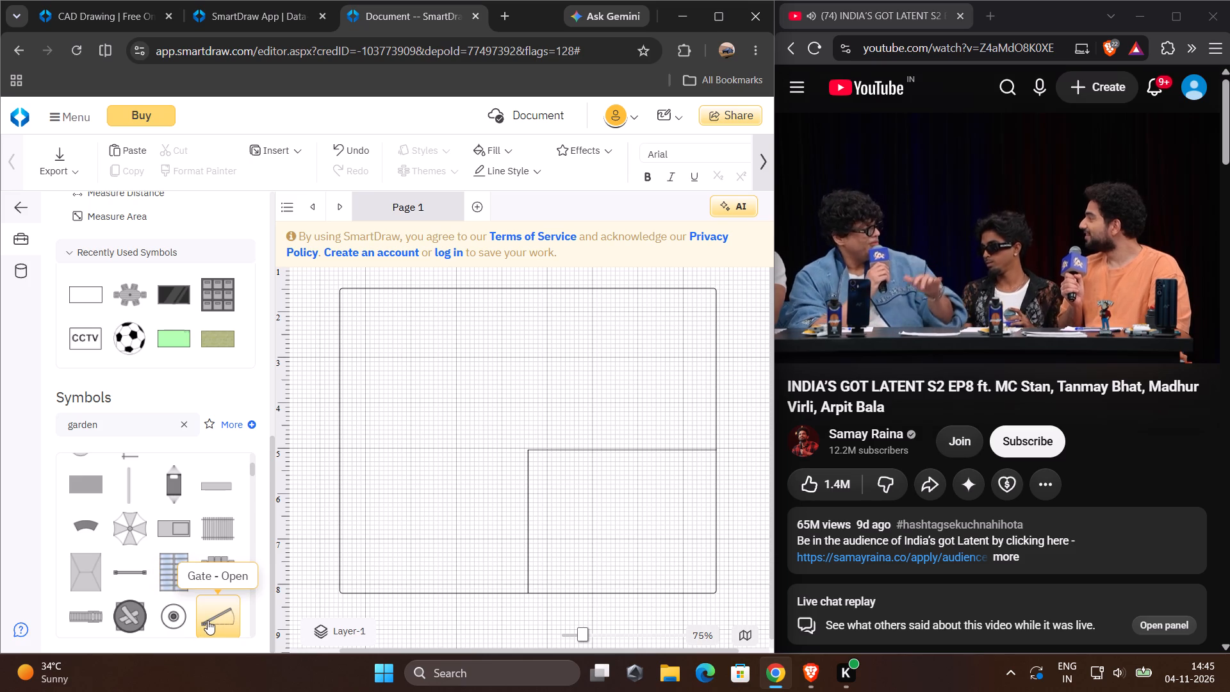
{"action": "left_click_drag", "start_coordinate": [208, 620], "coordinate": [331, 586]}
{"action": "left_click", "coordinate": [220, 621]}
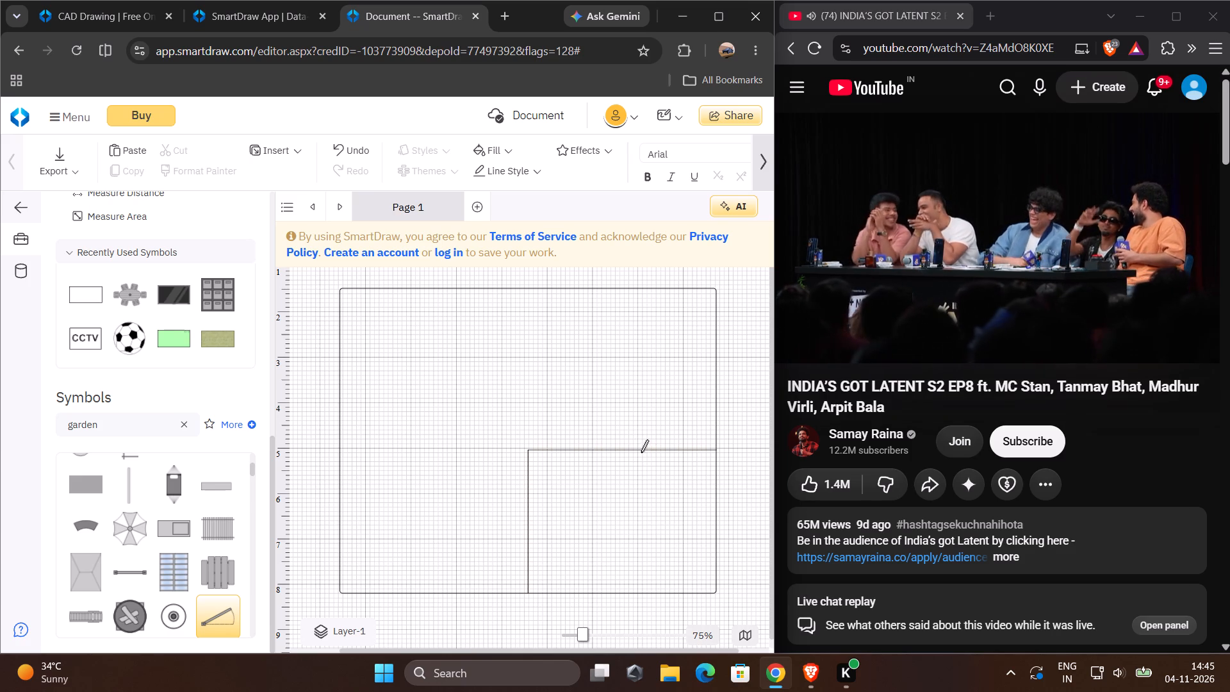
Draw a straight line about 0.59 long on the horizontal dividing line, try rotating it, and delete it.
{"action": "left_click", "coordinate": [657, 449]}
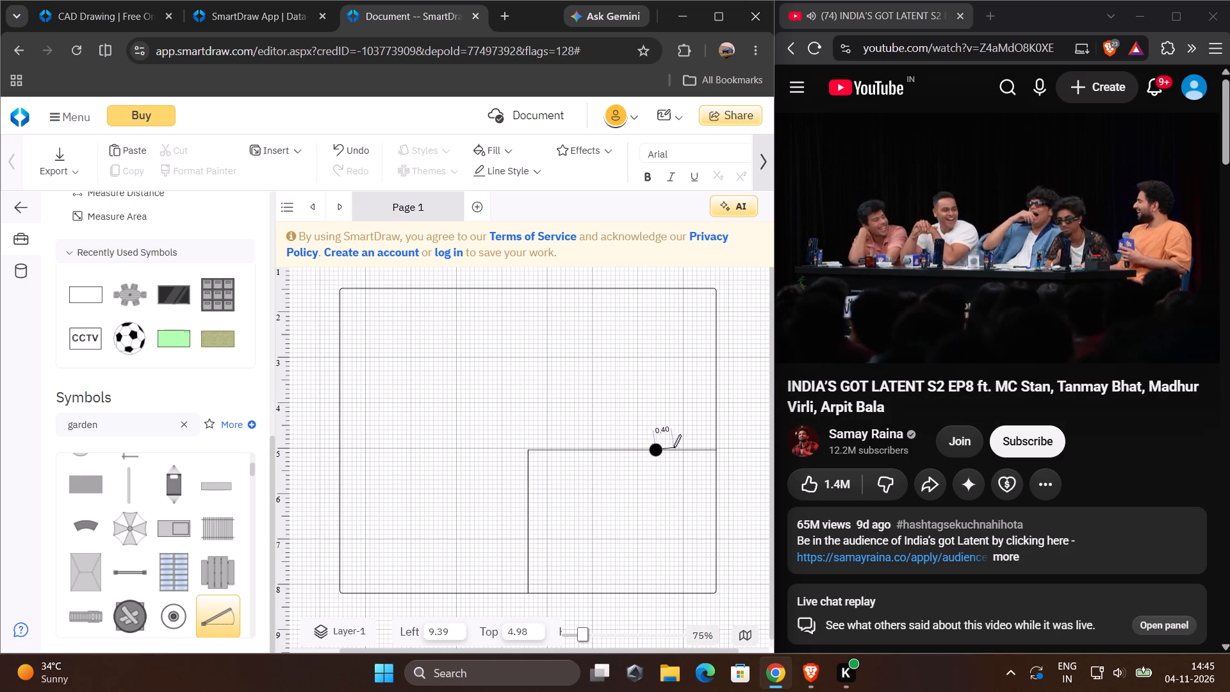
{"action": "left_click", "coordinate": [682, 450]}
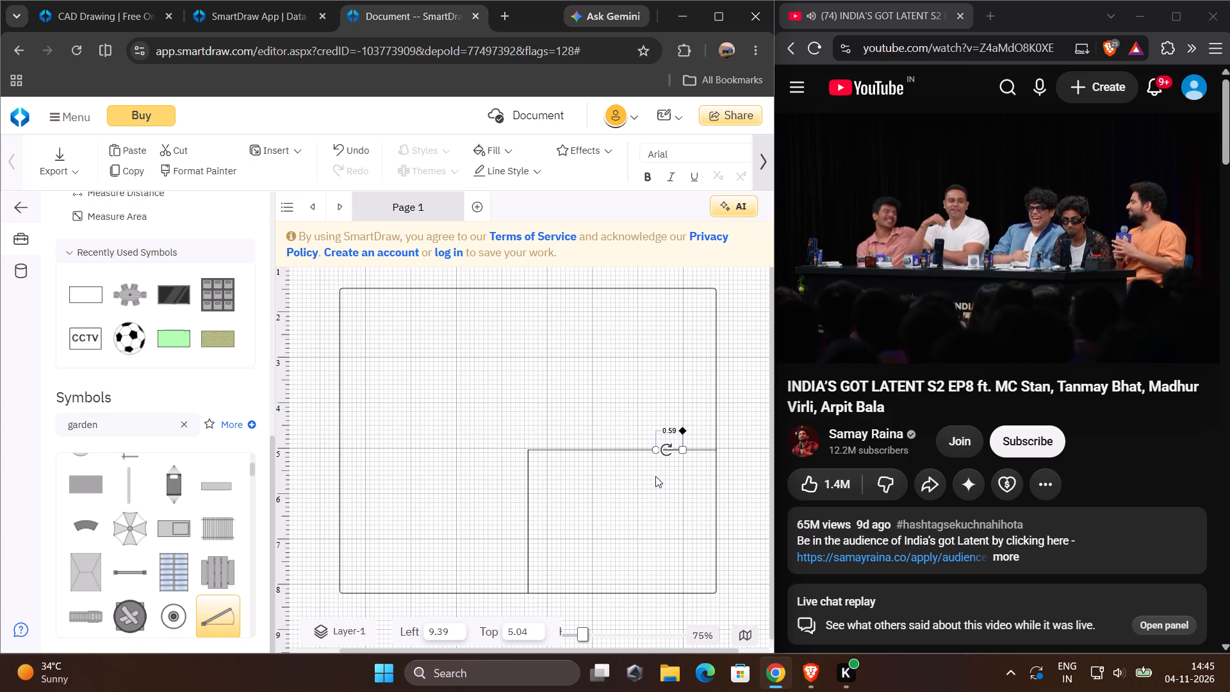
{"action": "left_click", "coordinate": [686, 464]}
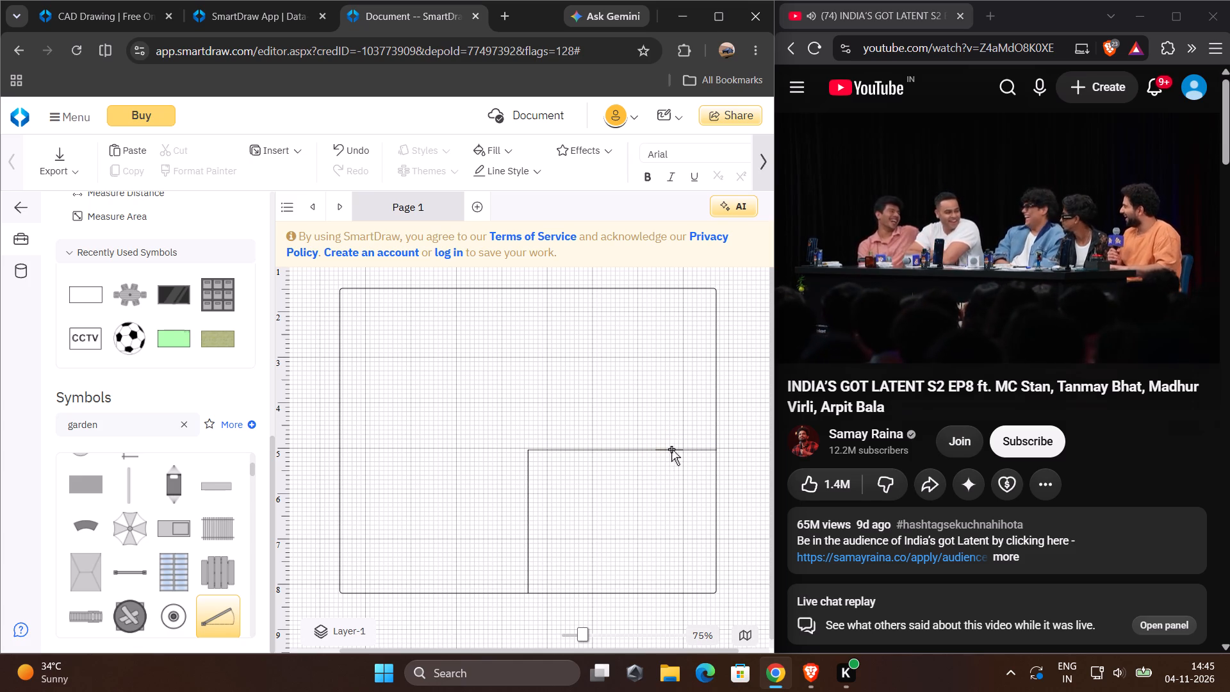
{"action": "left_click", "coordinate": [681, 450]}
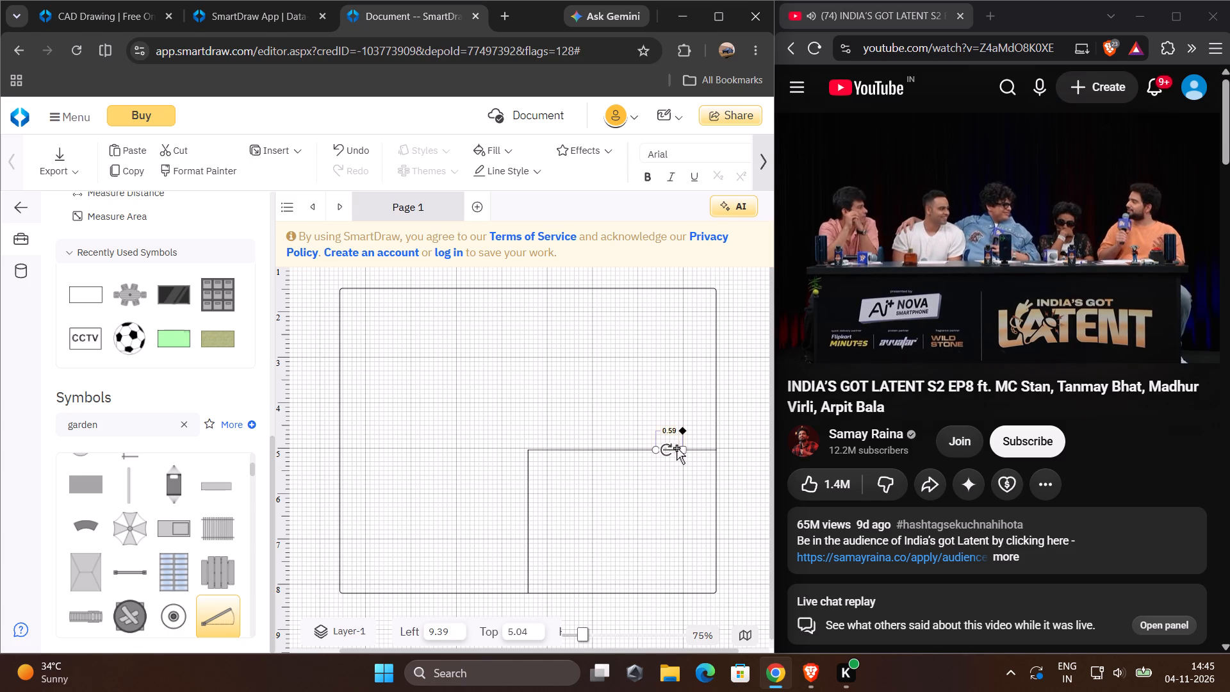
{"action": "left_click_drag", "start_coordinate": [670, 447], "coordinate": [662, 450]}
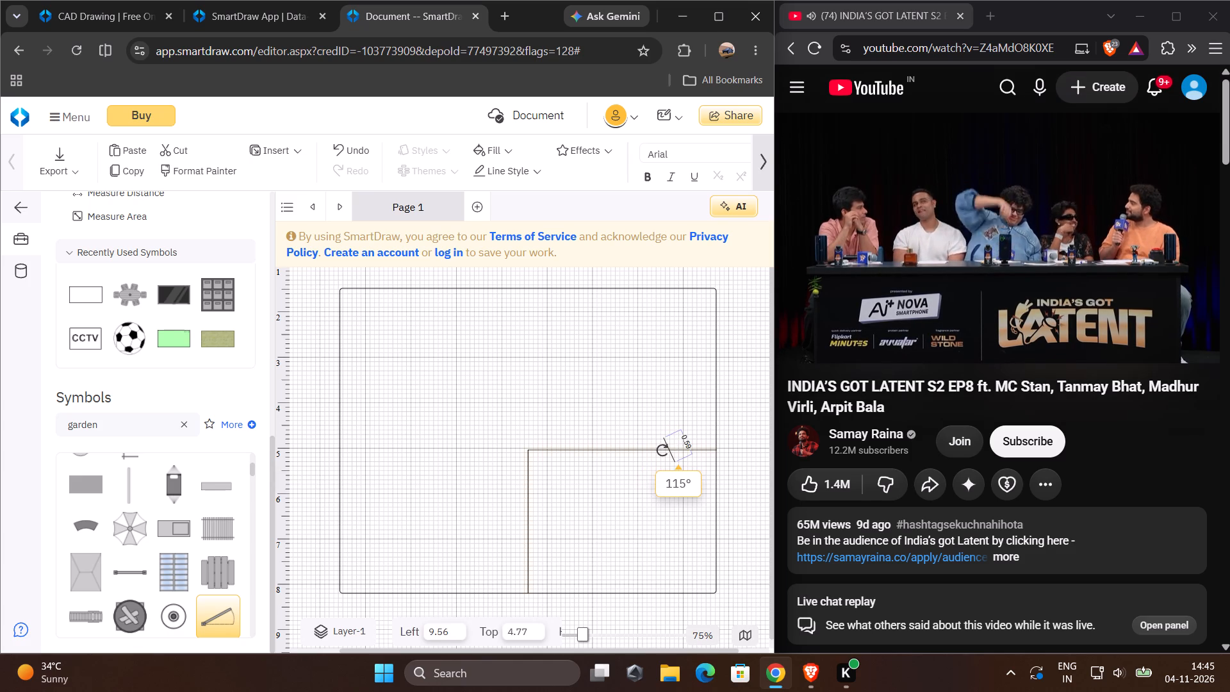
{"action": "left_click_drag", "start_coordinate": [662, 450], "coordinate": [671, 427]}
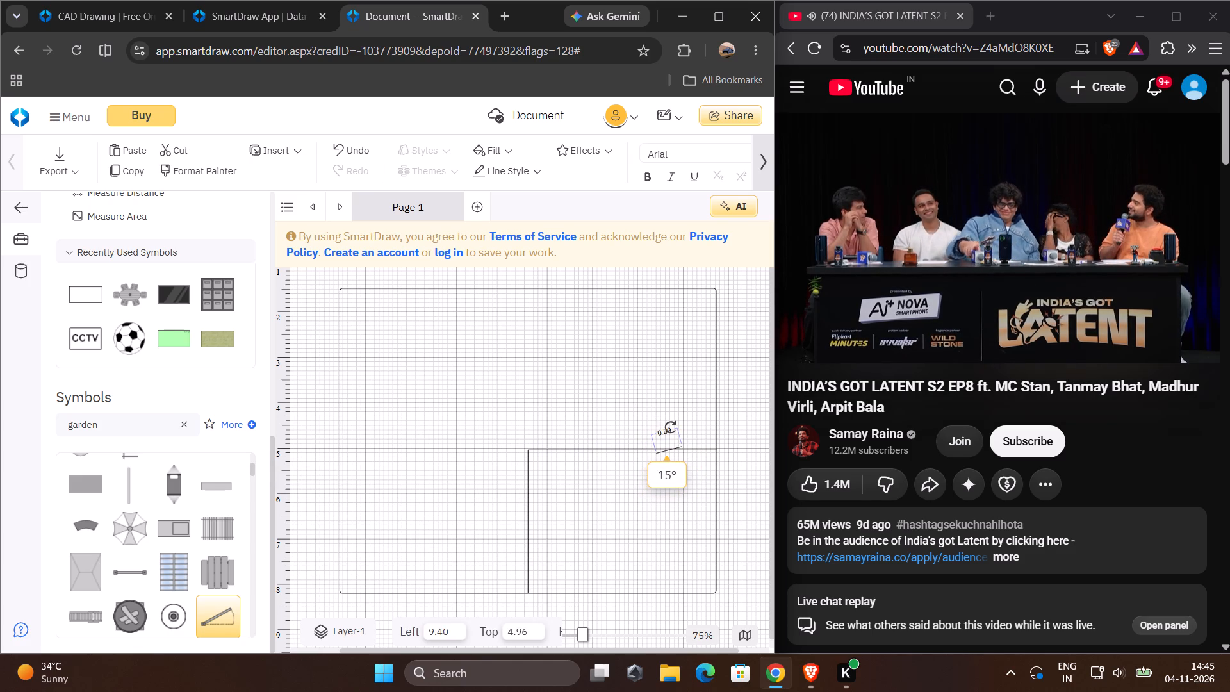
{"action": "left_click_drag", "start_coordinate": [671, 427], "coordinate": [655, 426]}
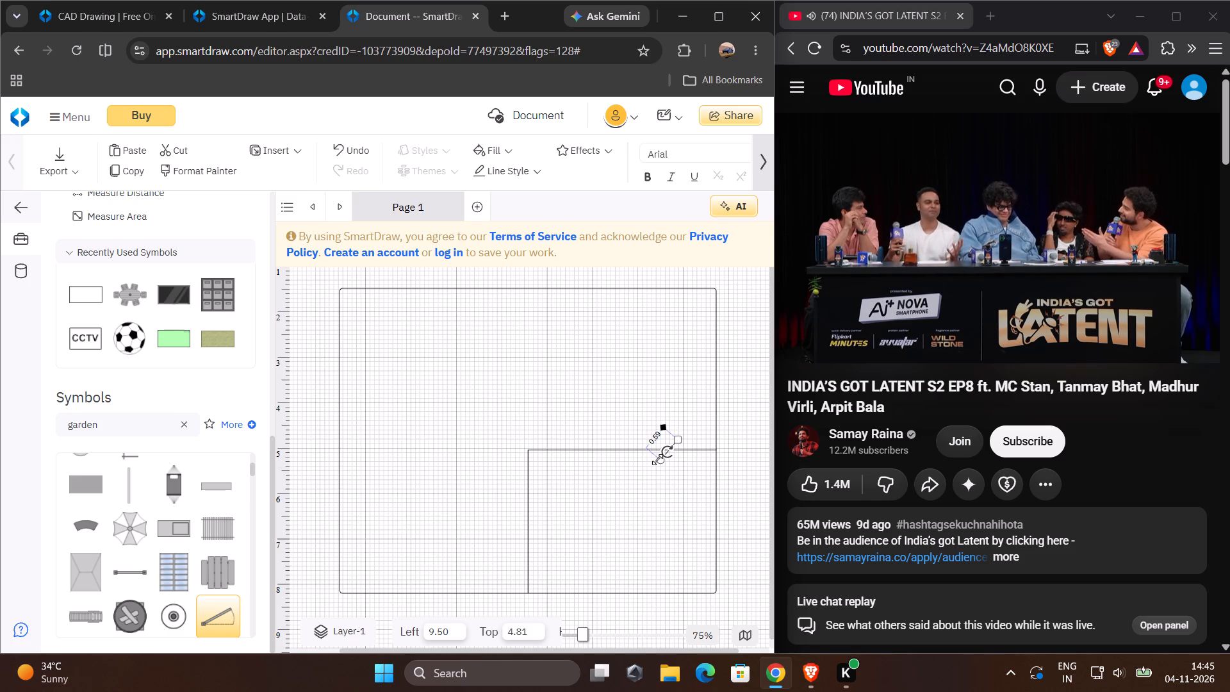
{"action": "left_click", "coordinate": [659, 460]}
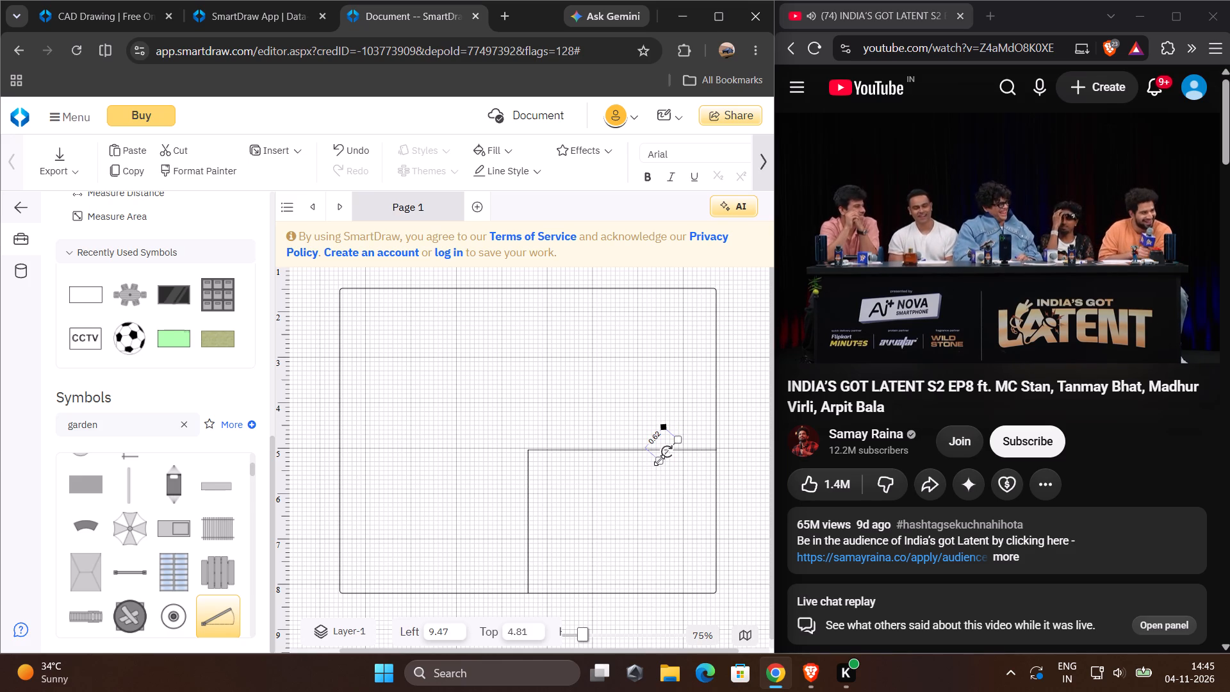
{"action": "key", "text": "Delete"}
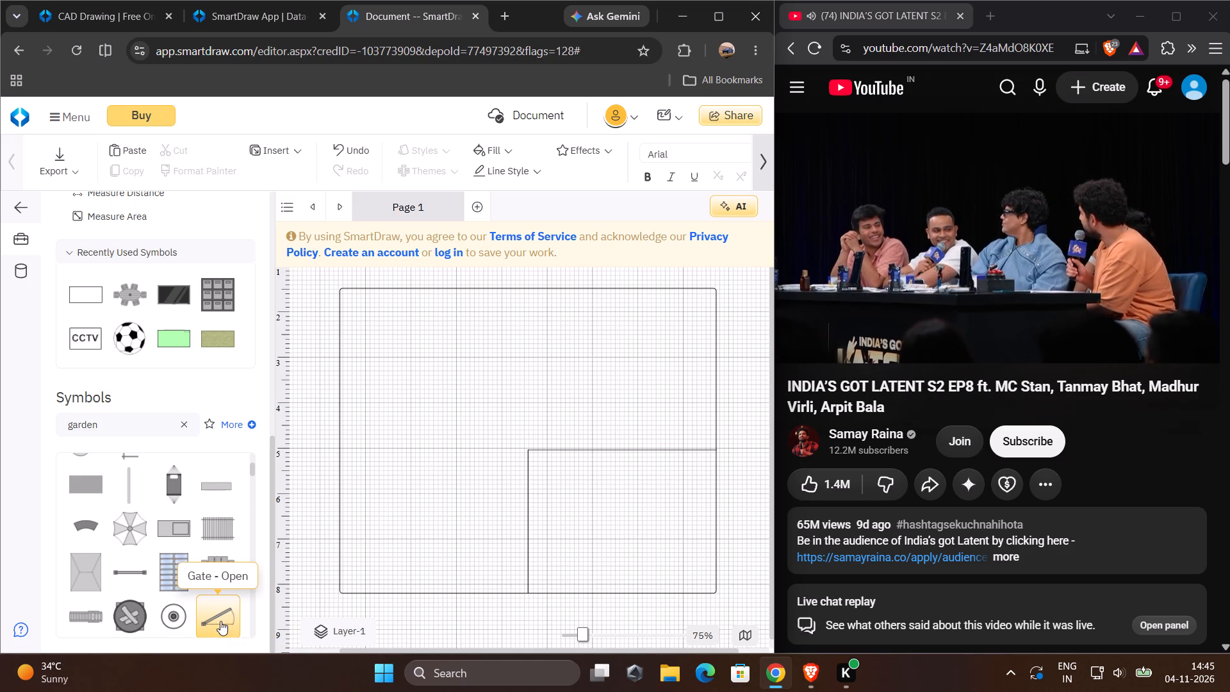
Place the Gate - Open symbol on the horizontal dividing line at about Left 8.98, Top 4.51.
{"action": "left_click", "coordinate": [215, 616]}
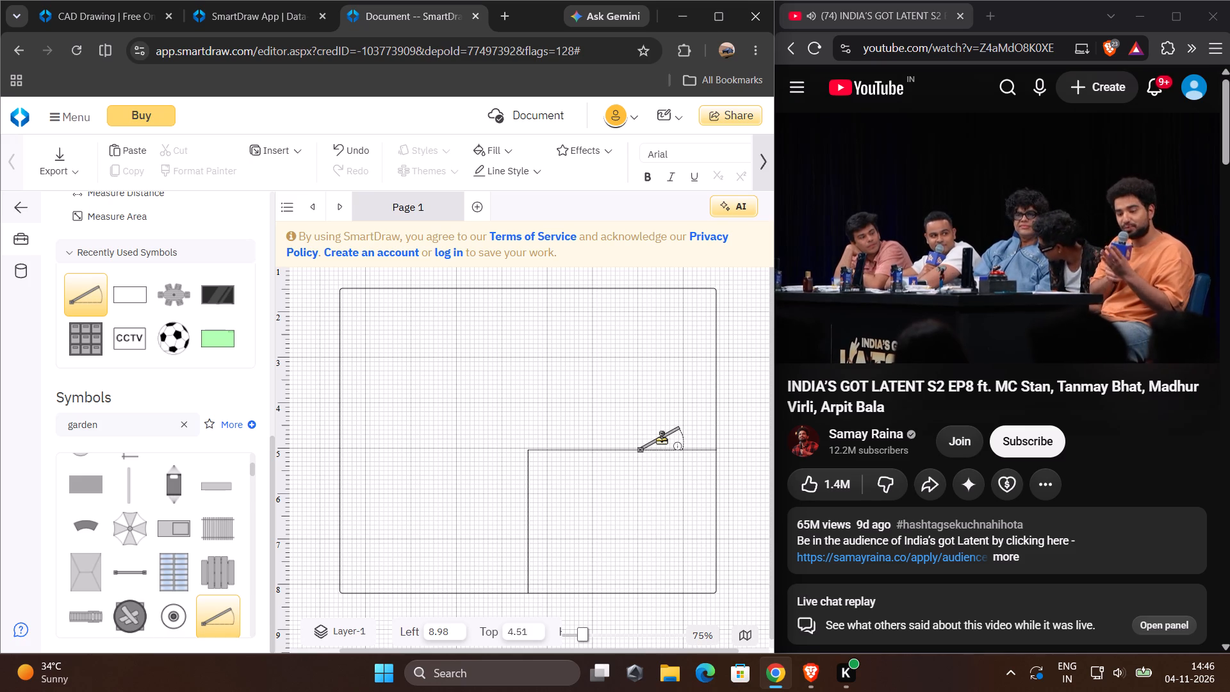
{"action": "left_click", "coordinate": [655, 509]}
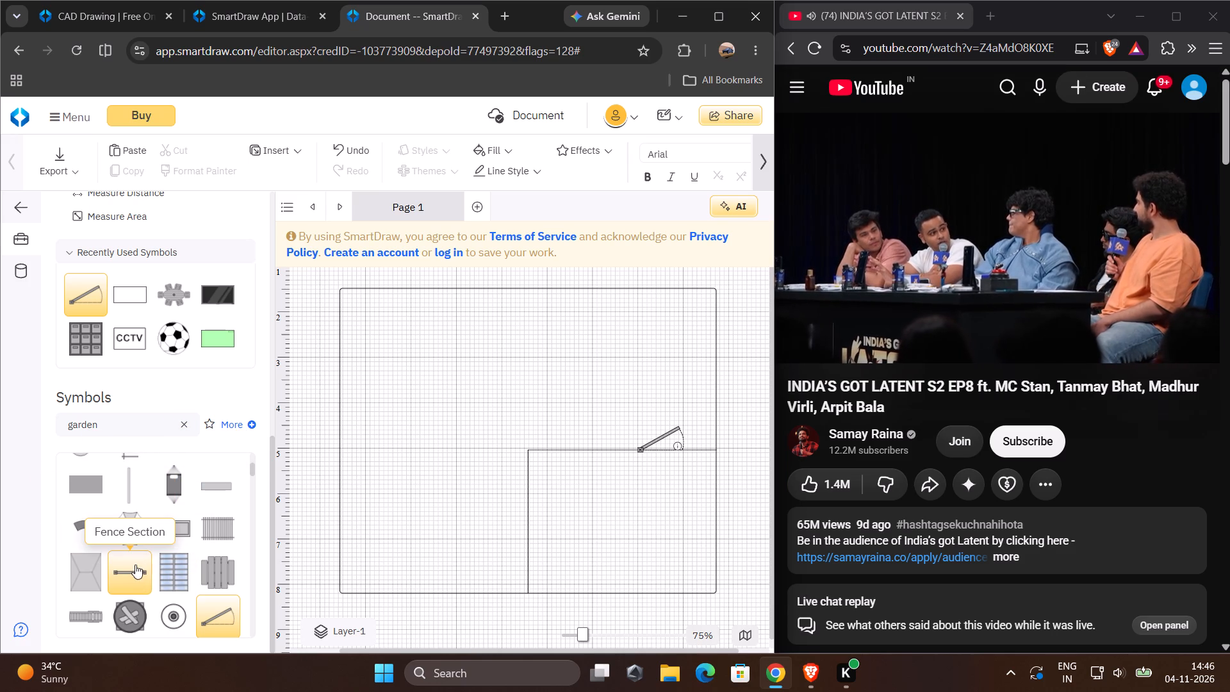
Look through the Landscape Furniture symbols for a closed gate.
{"action": "scroll", "coordinate": [133, 584], "scroll_direction": "up", "scroll_amount": 2}
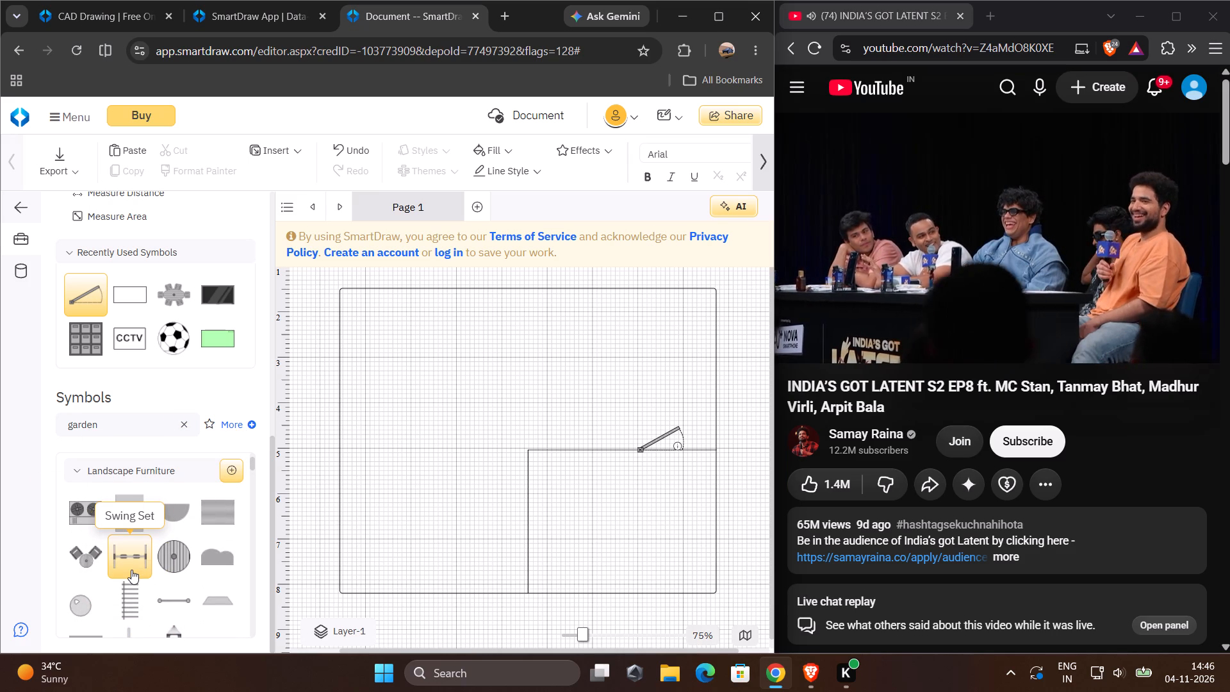
{"action": "scroll", "coordinate": [133, 560], "scroll_direction": "up", "scroll_amount": 1}
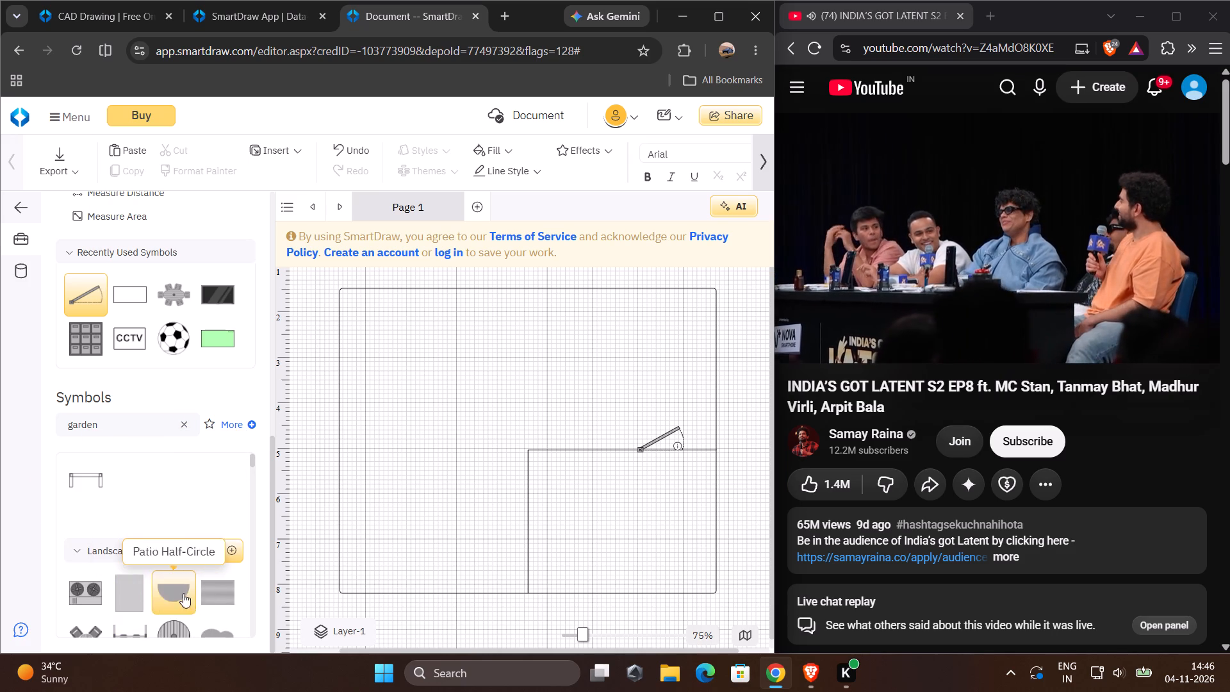
{"action": "scroll", "coordinate": [199, 607], "scroll_direction": "down", "scroll_amount": 1}
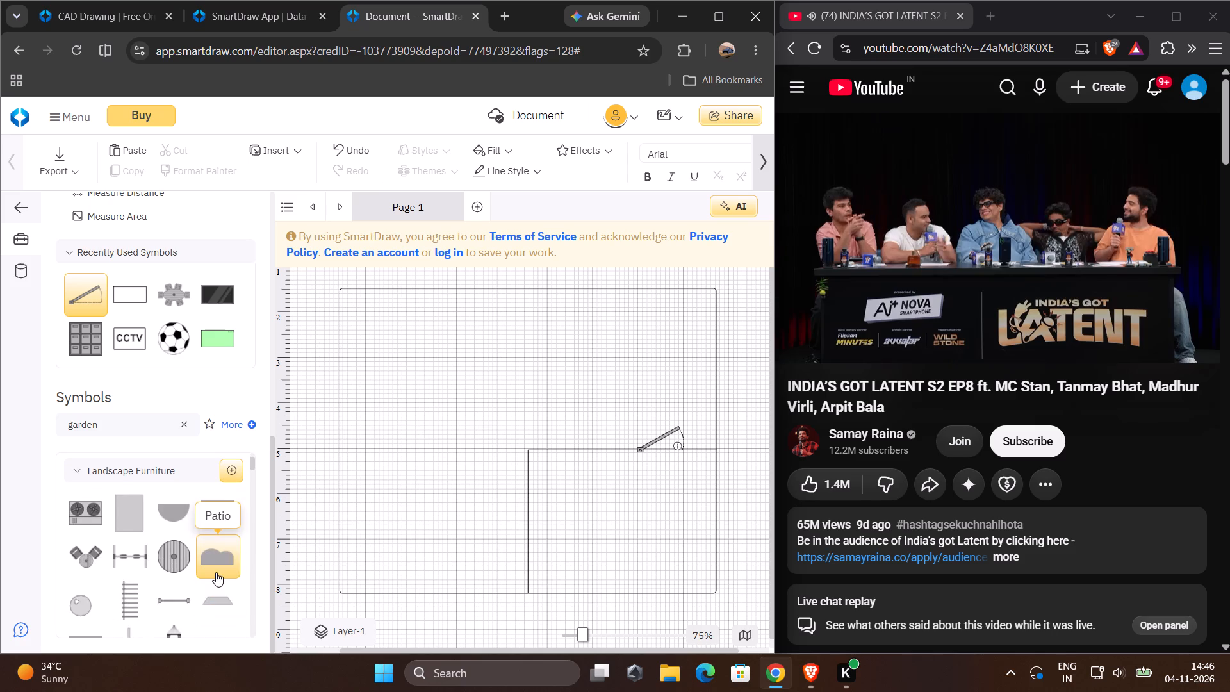
{"action": "scroll", "coordinate": [216, 574], "scroll_direction": "down", "scroll_amount": 3}
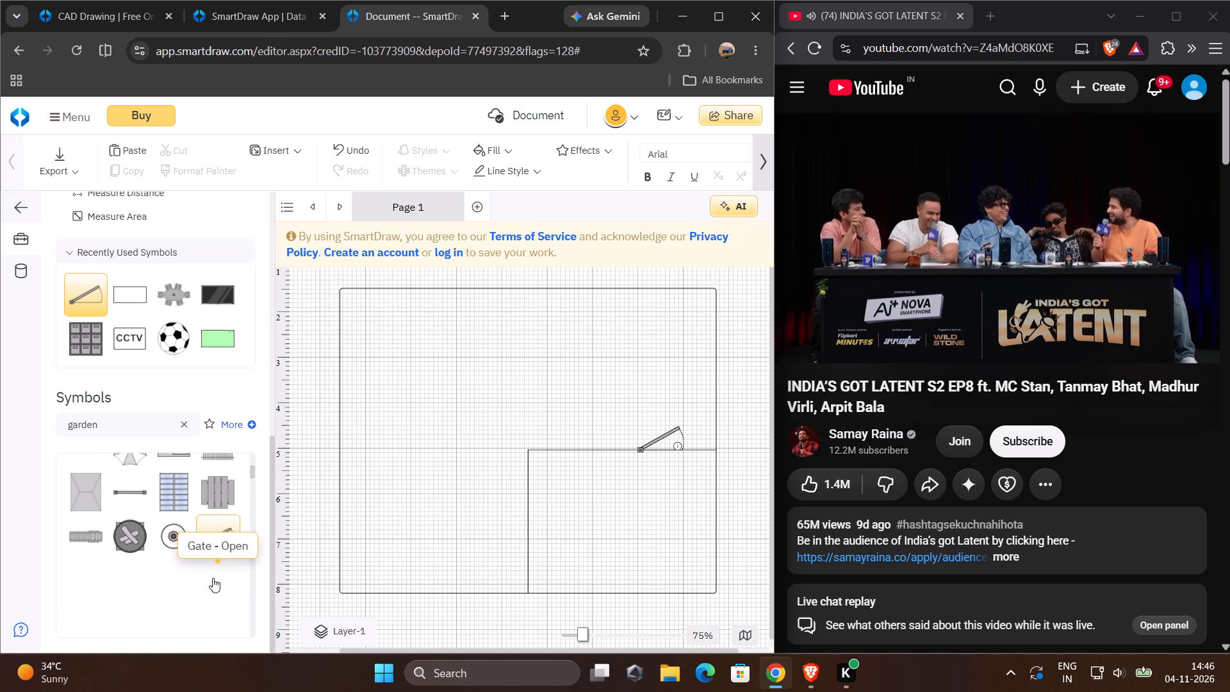
{"action": "scroll", "coordinate": [131, 534], "scroll_direction": "down", "scroll_amount": 2}
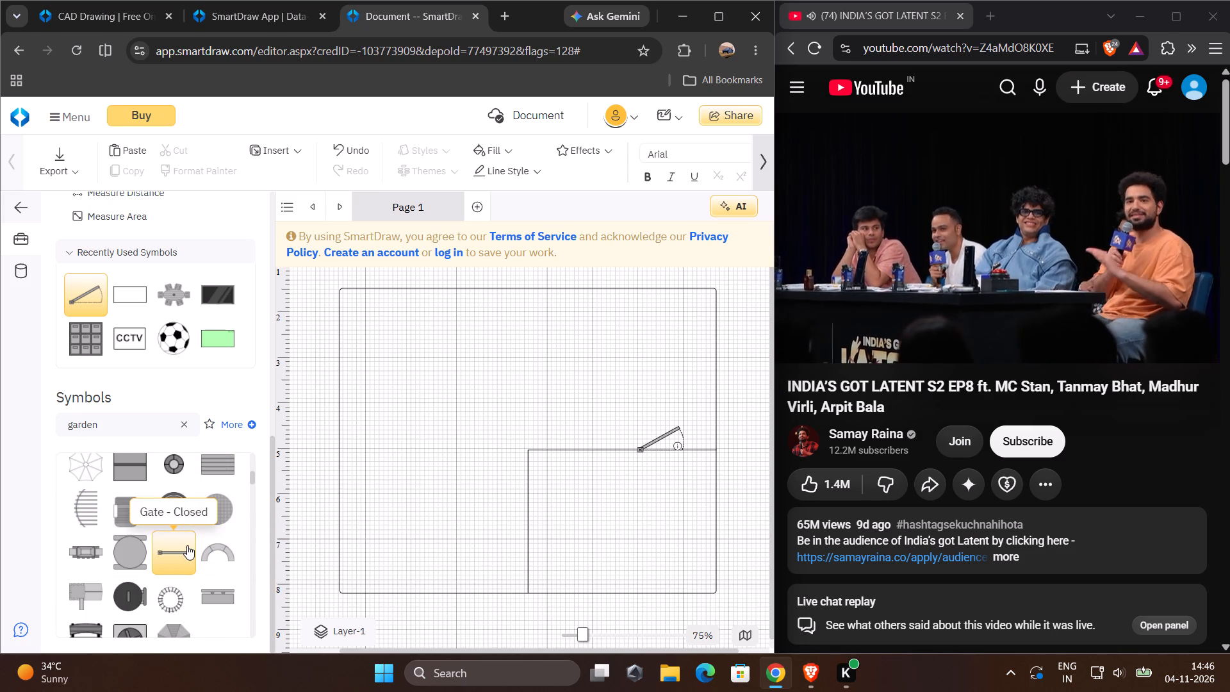
{"action": "scroll", "coordinate": [188, 553], "scroll_direction": "down", "scroll_amount": 1}
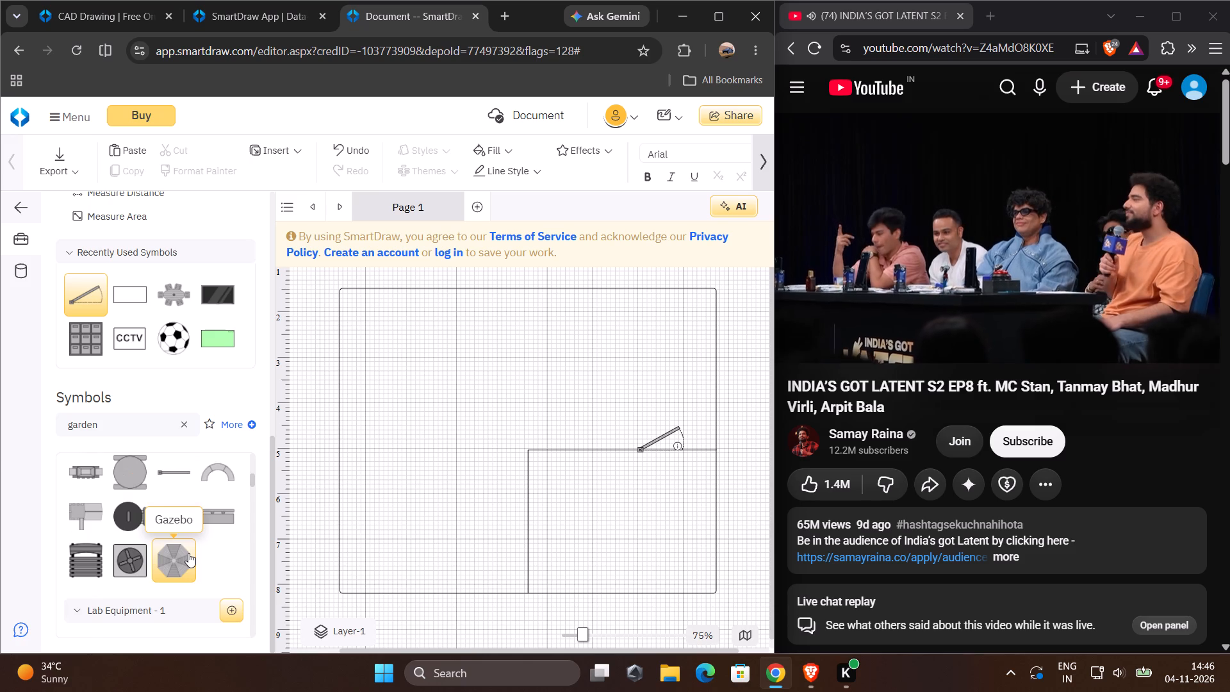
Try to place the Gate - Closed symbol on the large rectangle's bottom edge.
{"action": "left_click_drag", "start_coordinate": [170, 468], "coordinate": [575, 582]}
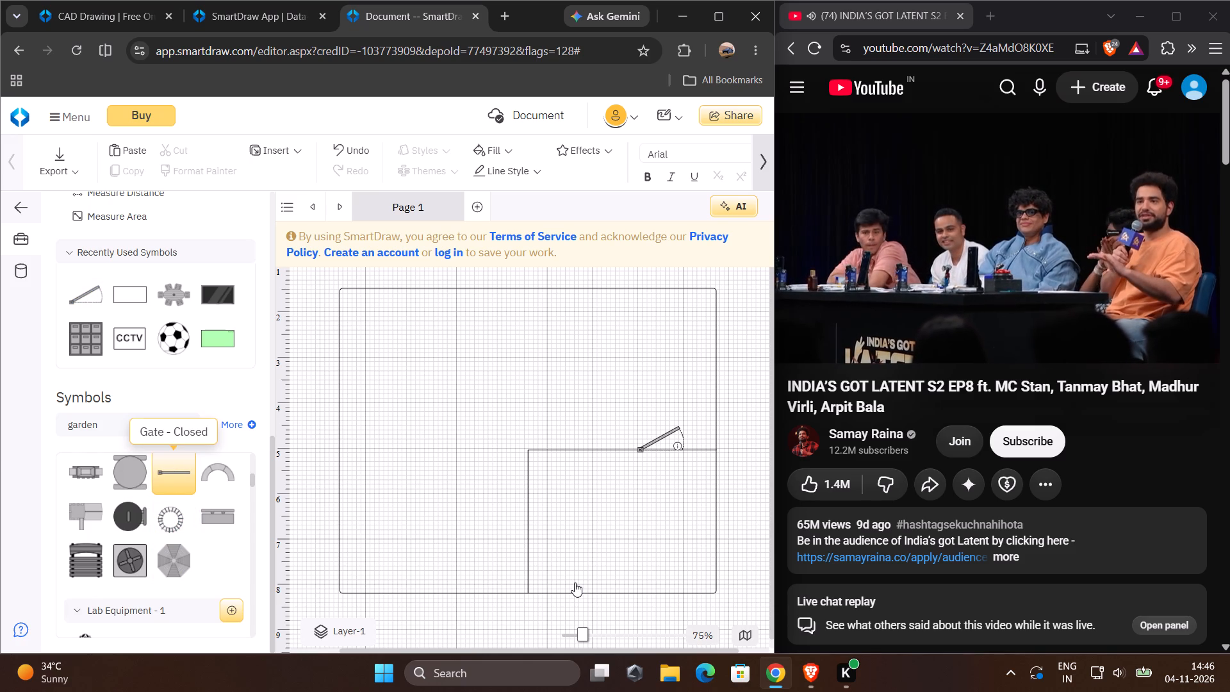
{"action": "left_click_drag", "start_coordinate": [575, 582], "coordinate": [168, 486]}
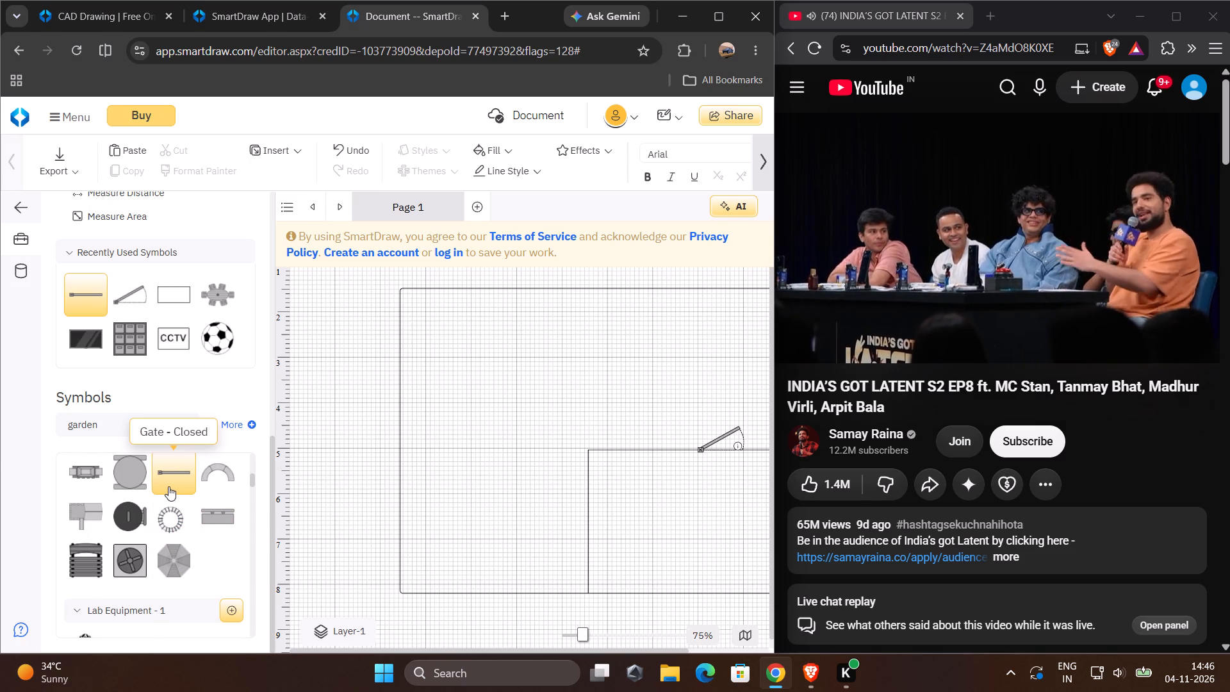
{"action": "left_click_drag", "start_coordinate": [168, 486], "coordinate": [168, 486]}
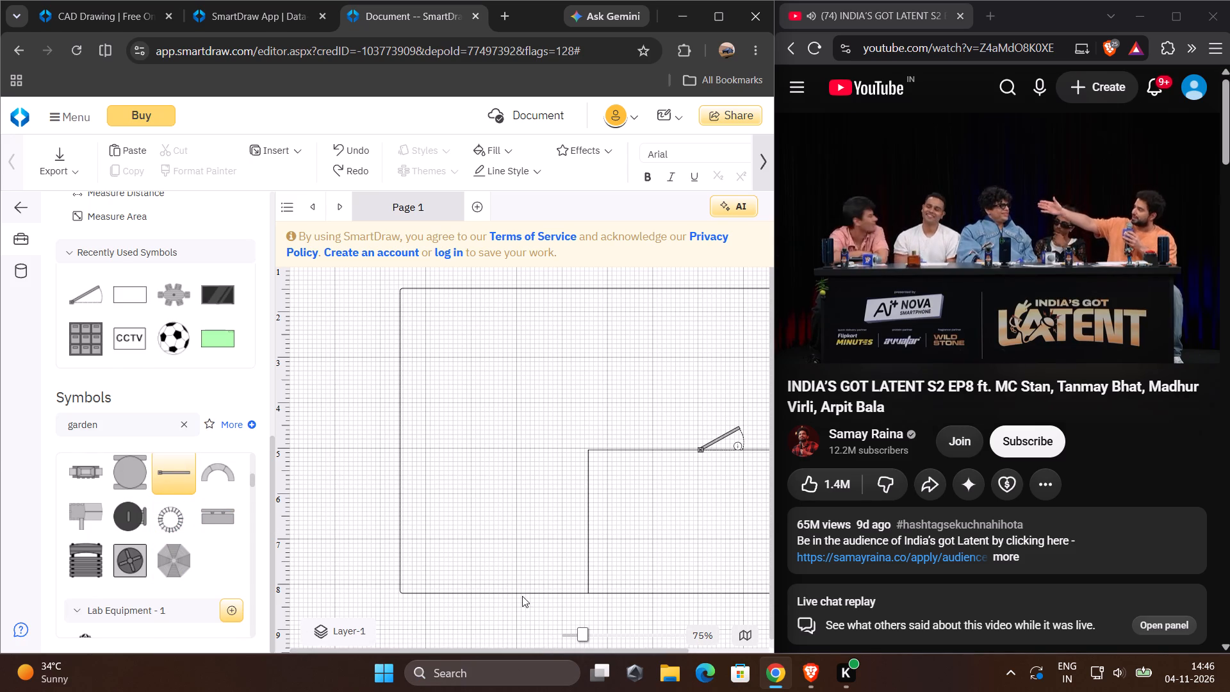
Place the Gate - Closed symbol on the bottom edge of the lower-right room at about Left 7.98, Top 8.16.
{"action": "scroll", "coordinate": [522, 596], "scroll_direction": "left", "scroll_amount": 1}
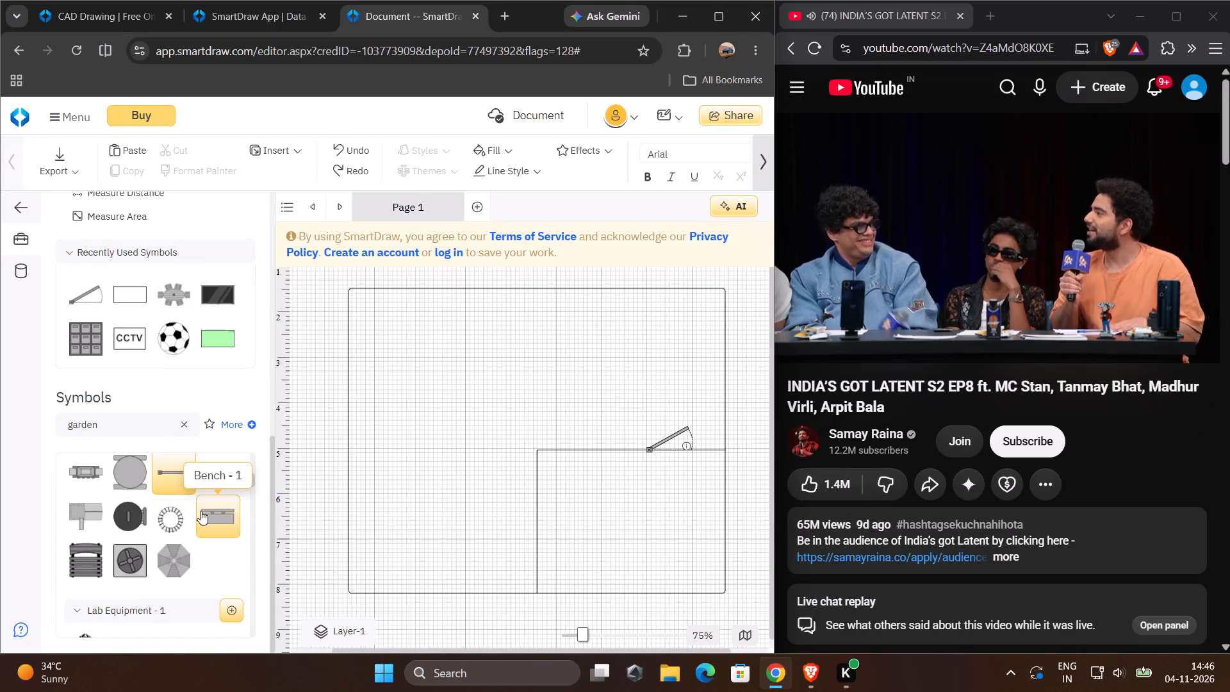
{"action": "left_click_drag", "start_coordinate": [172, 471], "coordinate": [622, 586]}
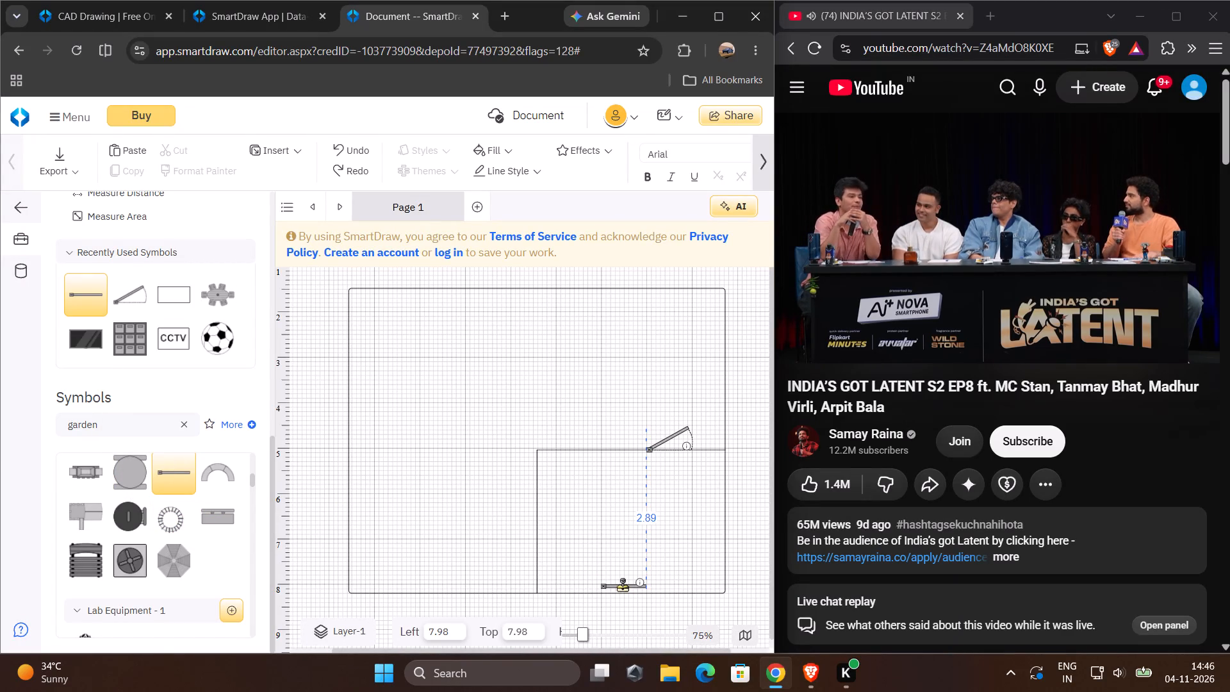
{"action": "left_click_drag", "start_coordinate": [622, 586], "coordinate": [624, 593]}
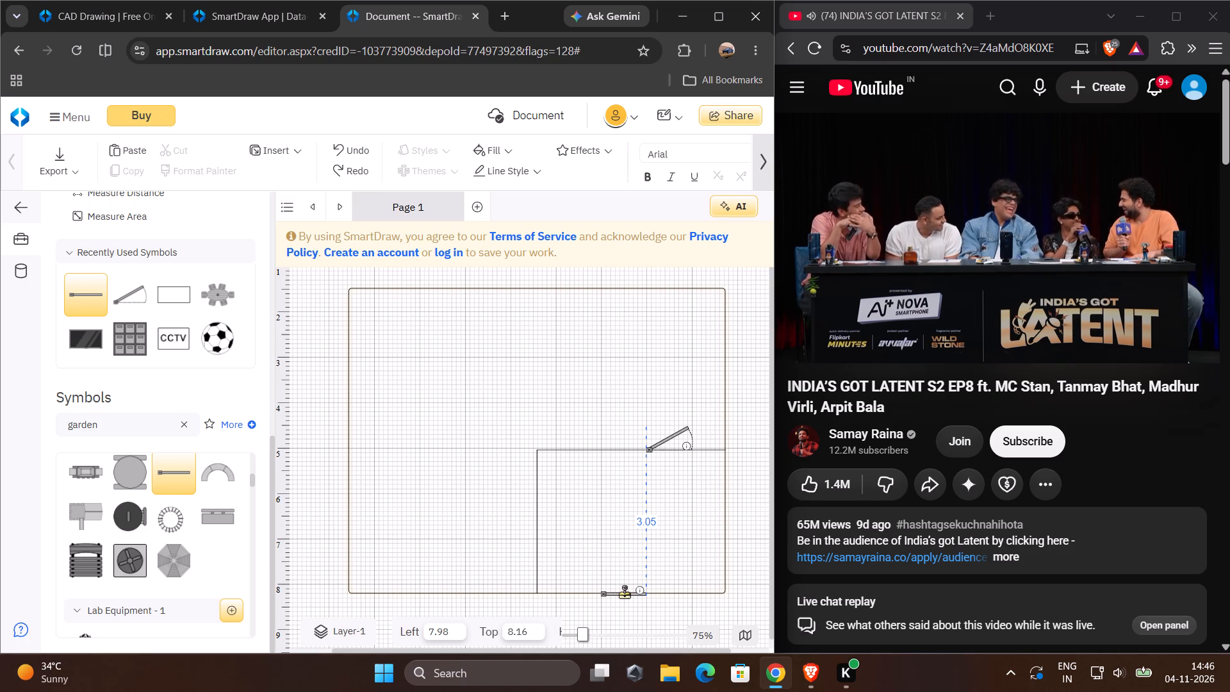
Move the closed gate on the lower-right room's bottom edge to Top 8.12 and widen it to about 1.81.
{"action": "left_click_drag", "start_coordinate": [624, 593], "coordinate": [624, 593]}
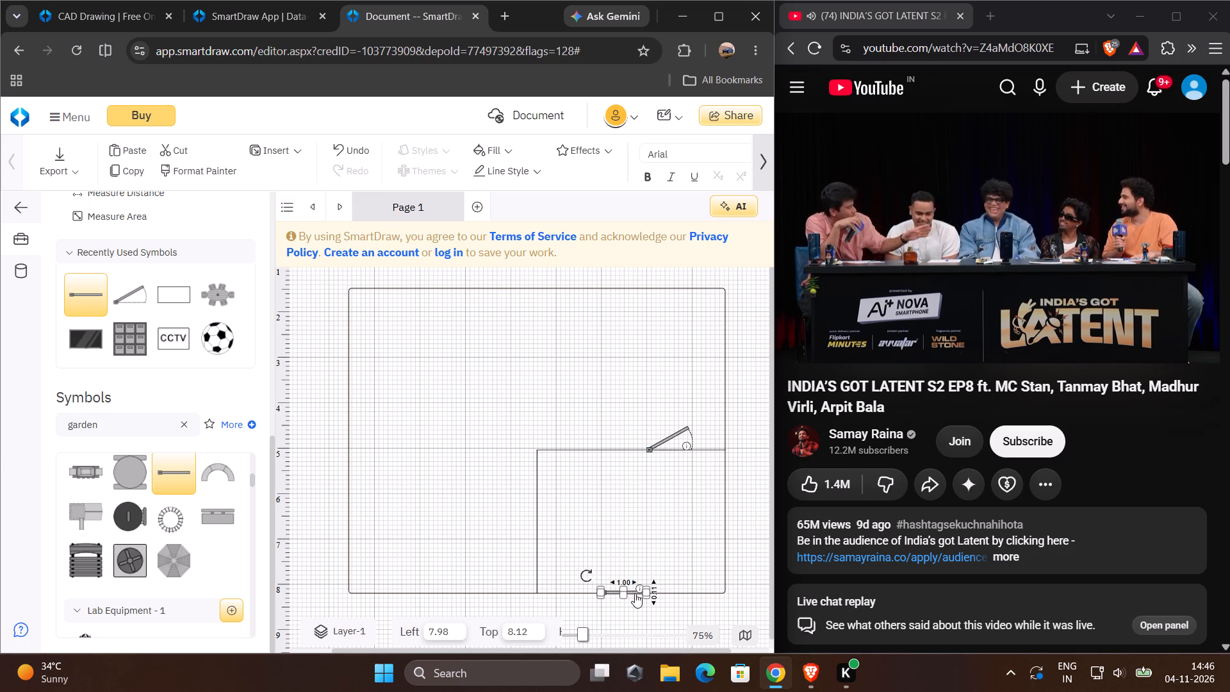
{"action": "left_click_drag", "start_coordinate": [649, 594], "coordinate": [678, 593]}
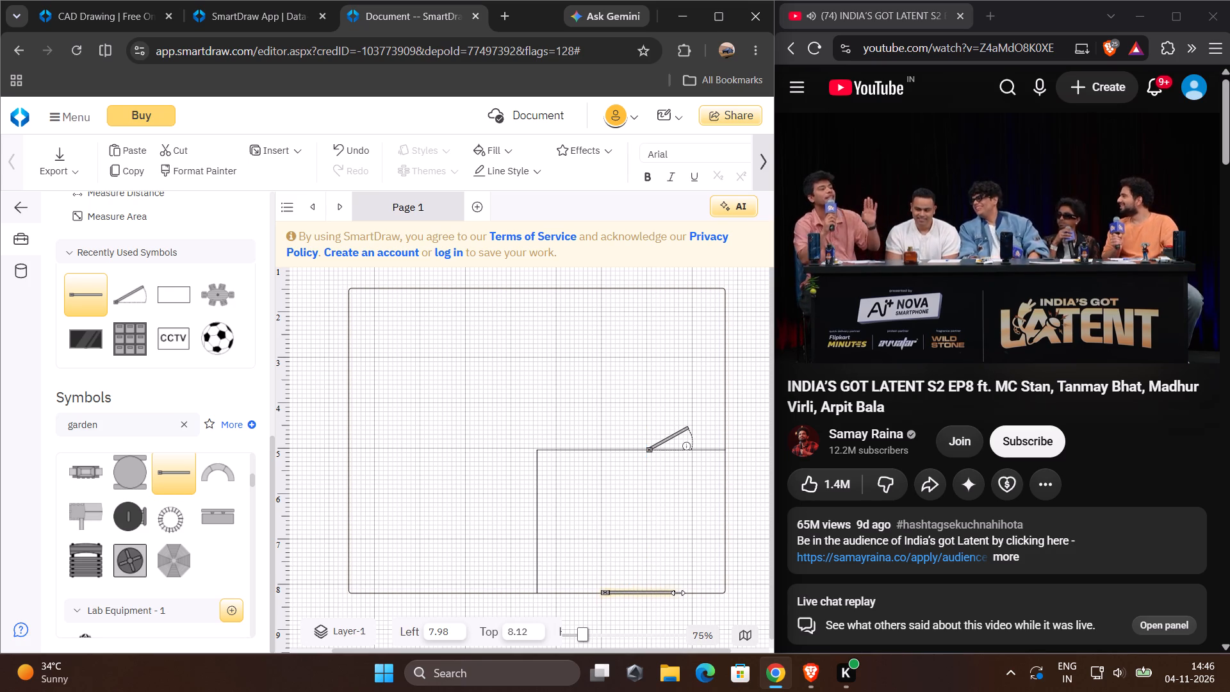
{"action": "left_click_drag", "start_coordinate": [678, 593], "coordinate": [684, 593]}
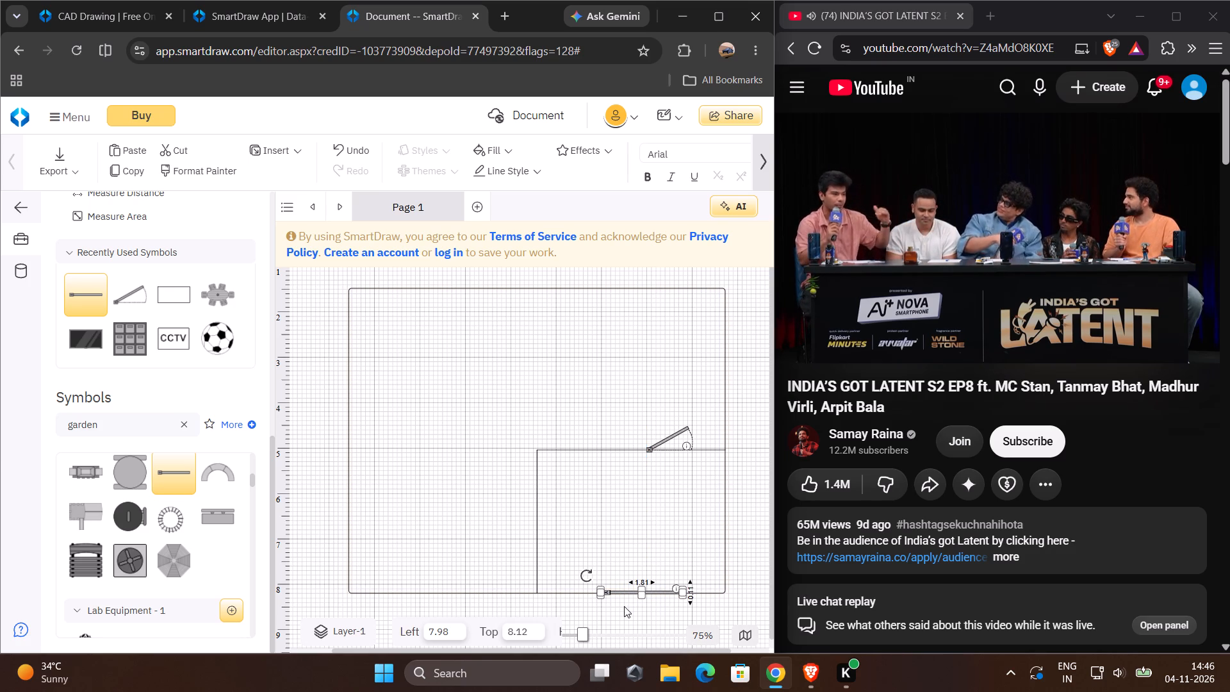
{"action": "left_click", "coordinate": [624, 606]}
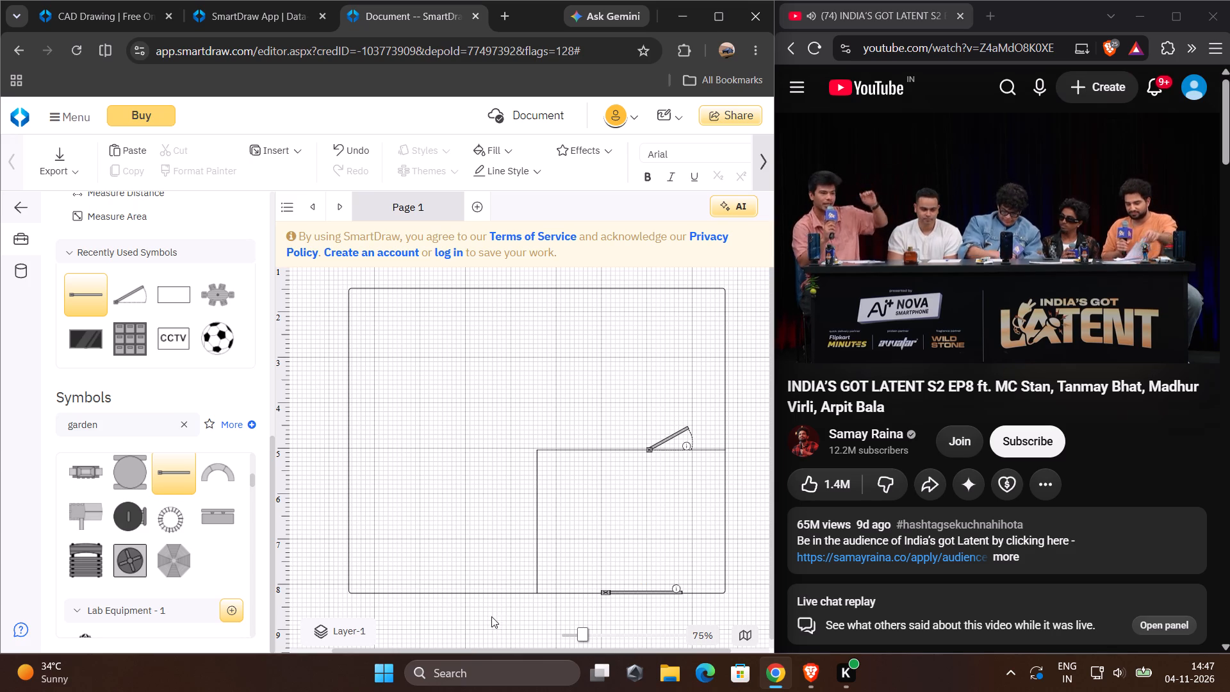
{"action": "left_click", "coordinate": [492, 618]}
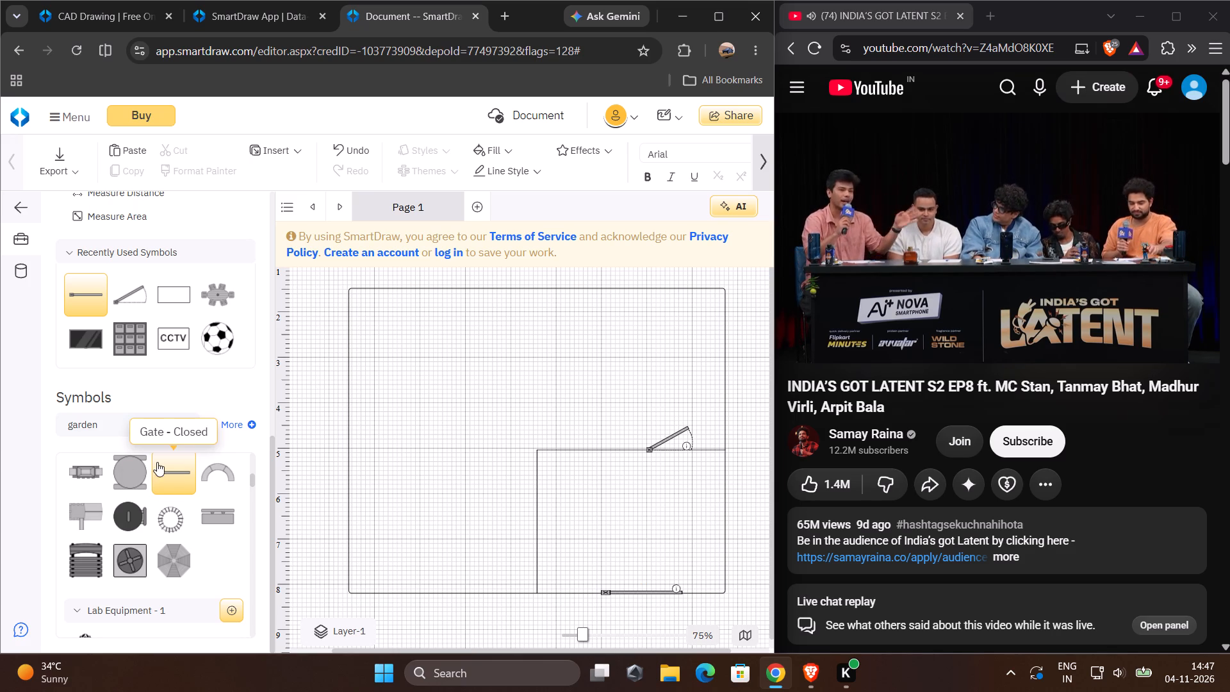
Draw a vertical straight line about 2.00 long upward from the horizontal dividing line at about Left 7.98.
{"action": "scroll", "coordinate": [162, 477], "scroll_direction": "up", "scroll_amount": 2}
{"action": "scroll", "coordinate": [138, 324], "scroll_direction": "up", "scroll_amount": 8}
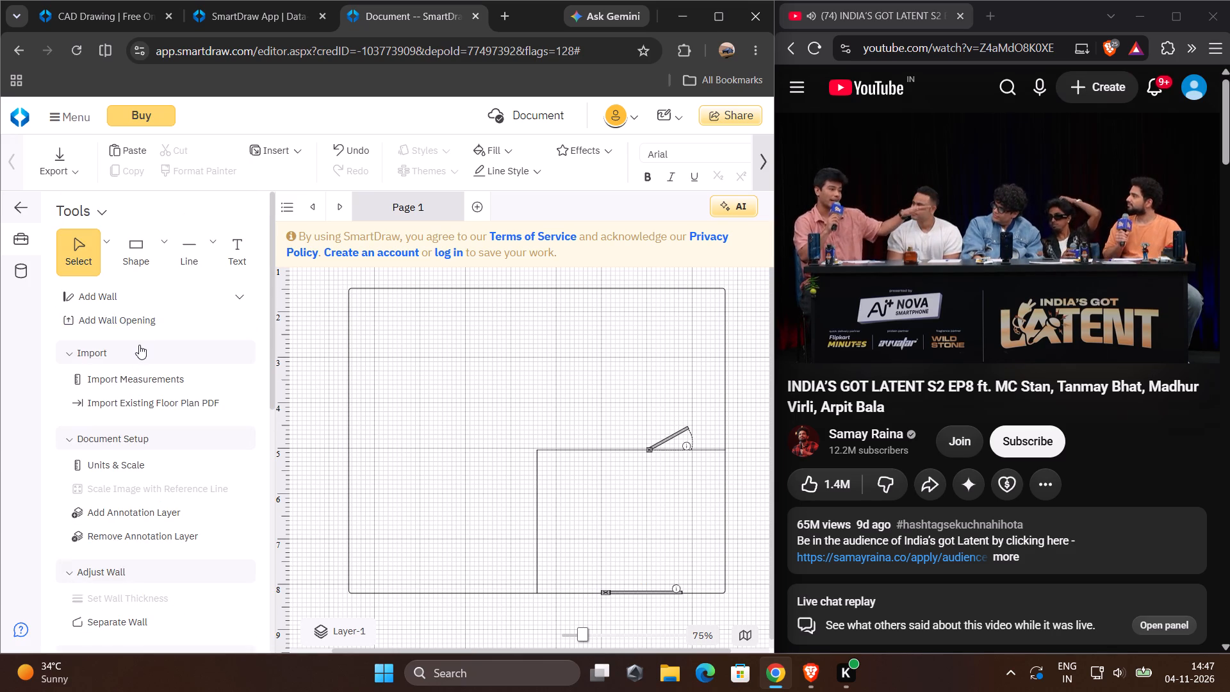
{"action": "scroll", "coordinate": [139, 345], "scroll_direction": "up", "scroll_amount": 4}
{"action": "left_click", "coordinate": [213, 256]}
{"action": "left_click", "coordinate": [227, 310]}
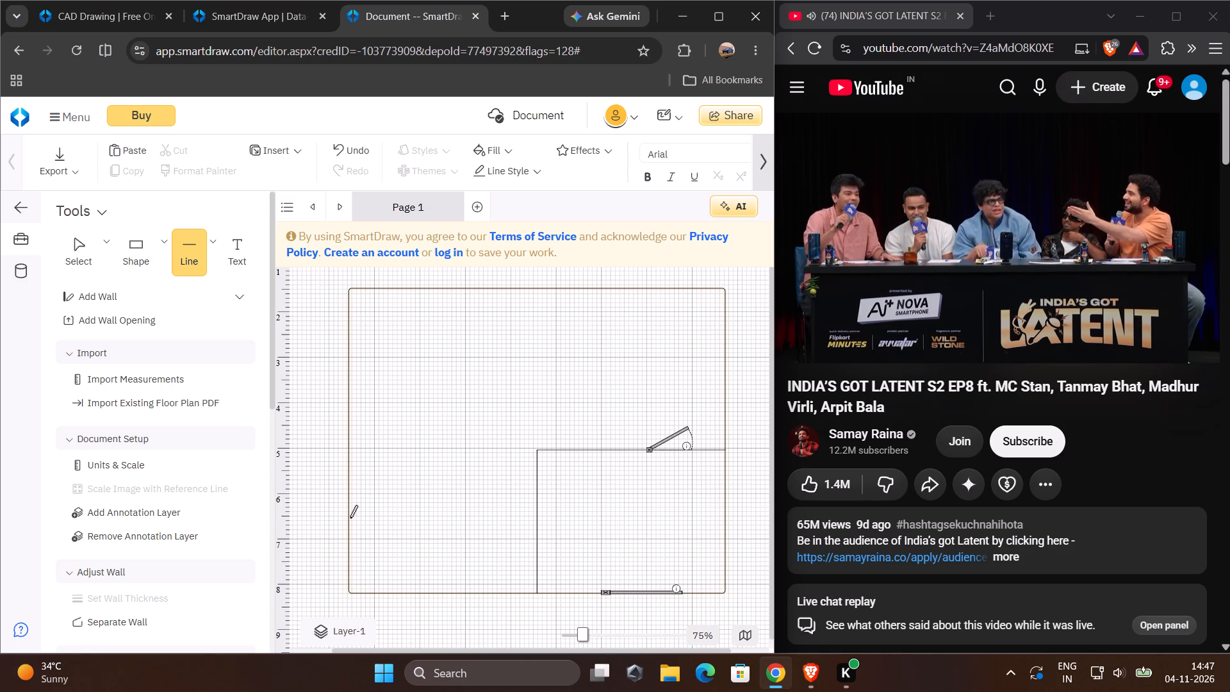
{"action": "left_click", "coordinate": [602, 447]}
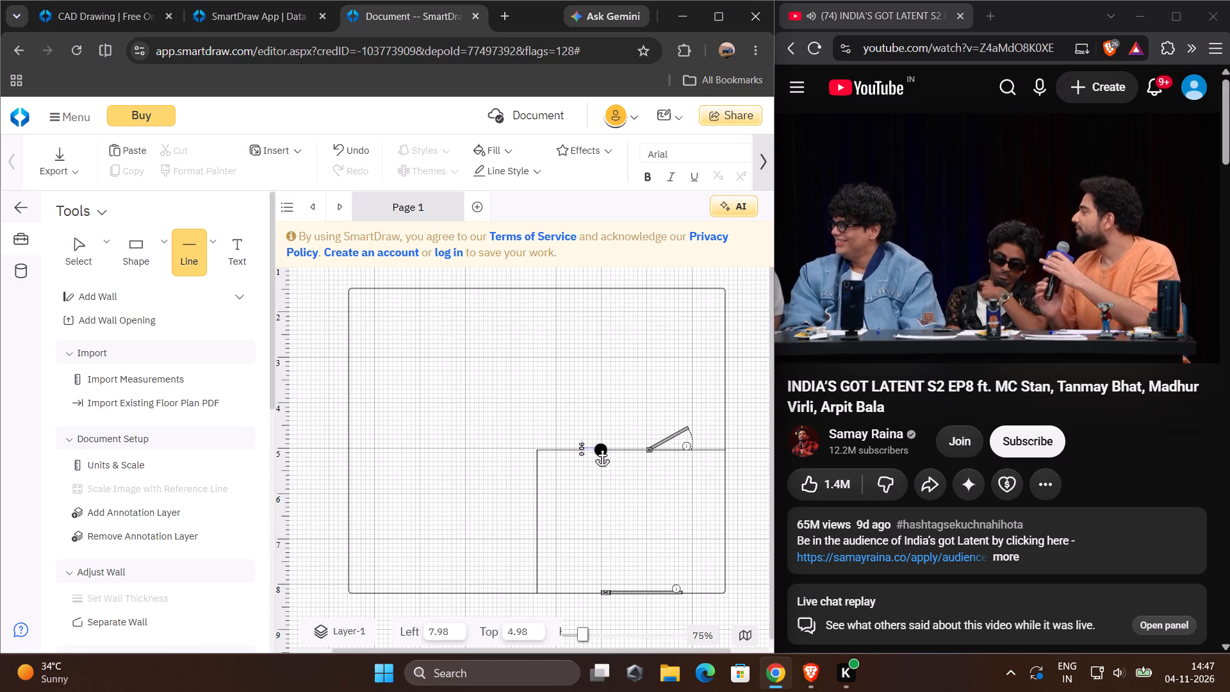
{"action": "left_click", "coordinate": [605, 358]}
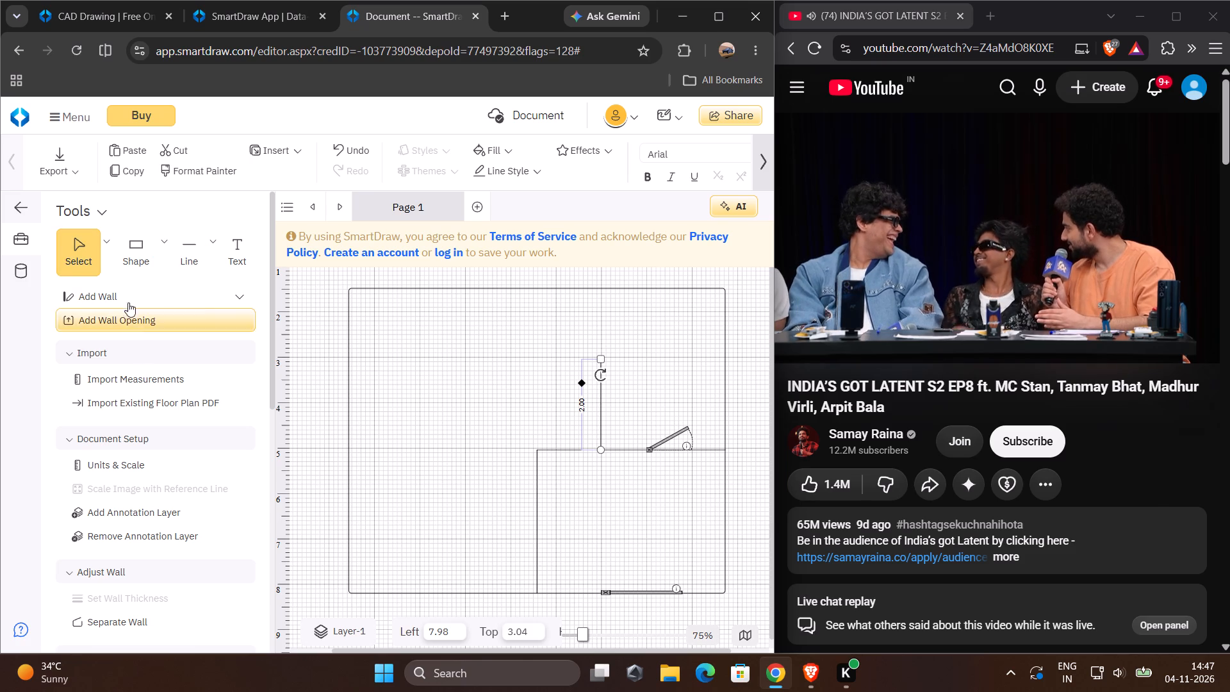
Draw a horizontal straight line about 2.76 long from the new vertical line's upper end to the large rectangle's right edge.
{"action": "left_click", "coordinate": [209, 259]}
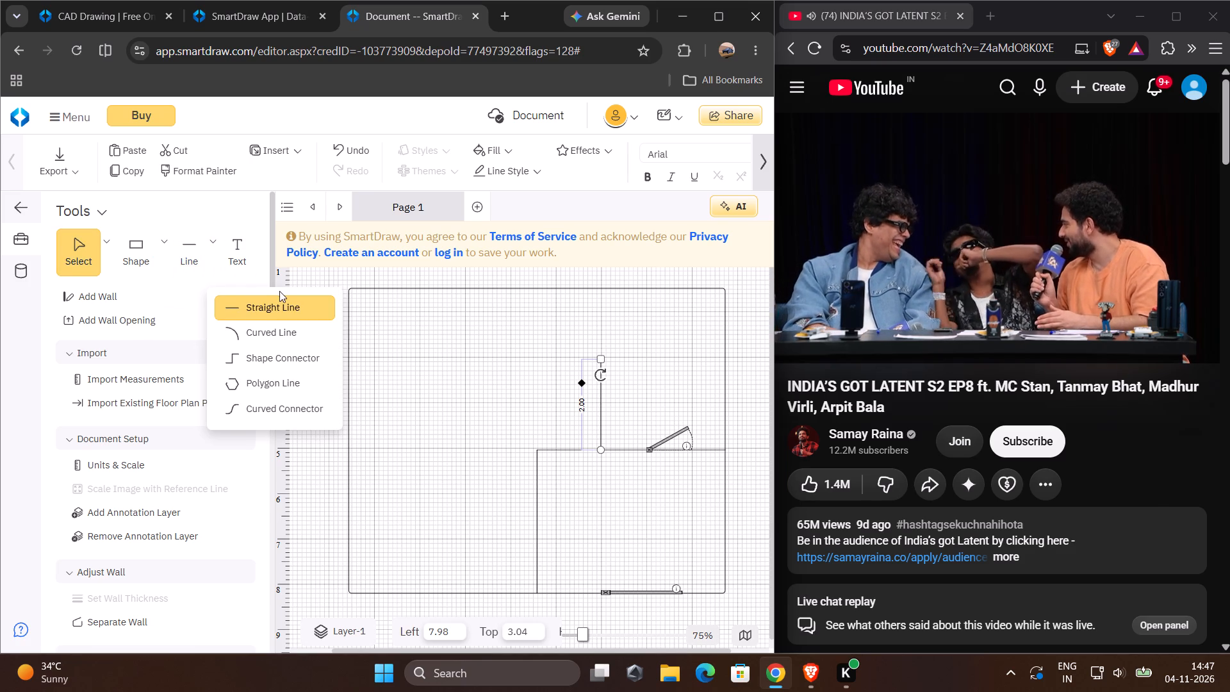
{"action": "left_click", "coordinate": [261, 304]}
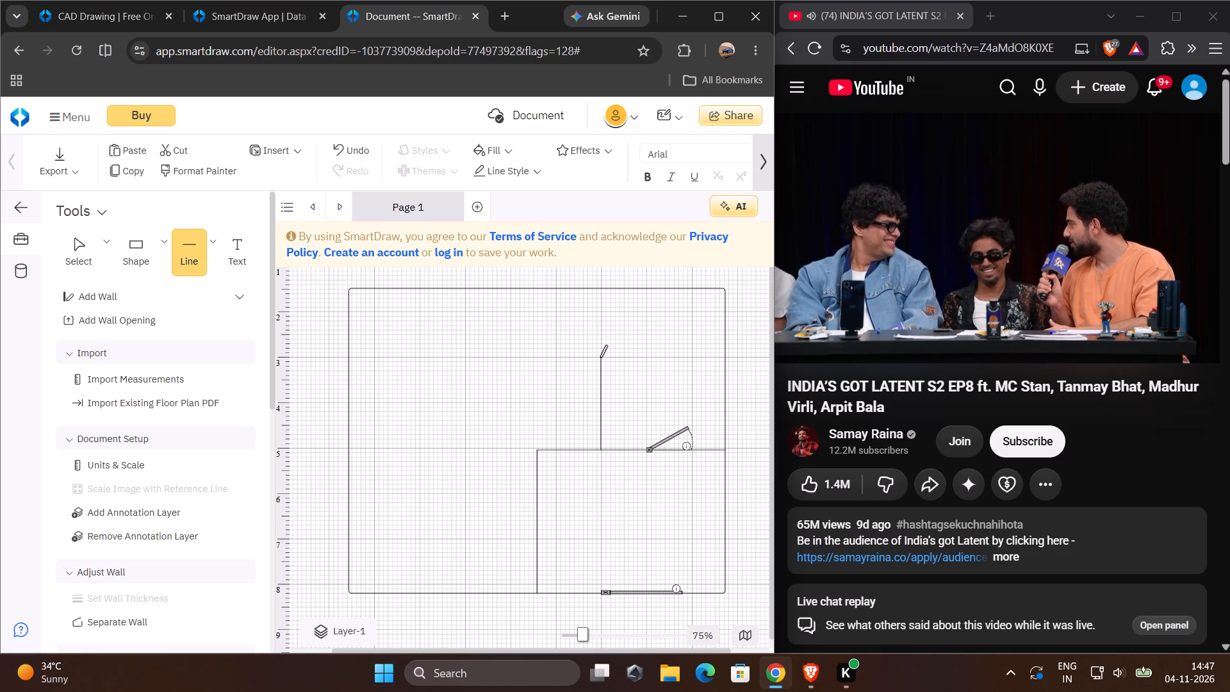
{"action": "left_click", "coordinate": [600, 358]}
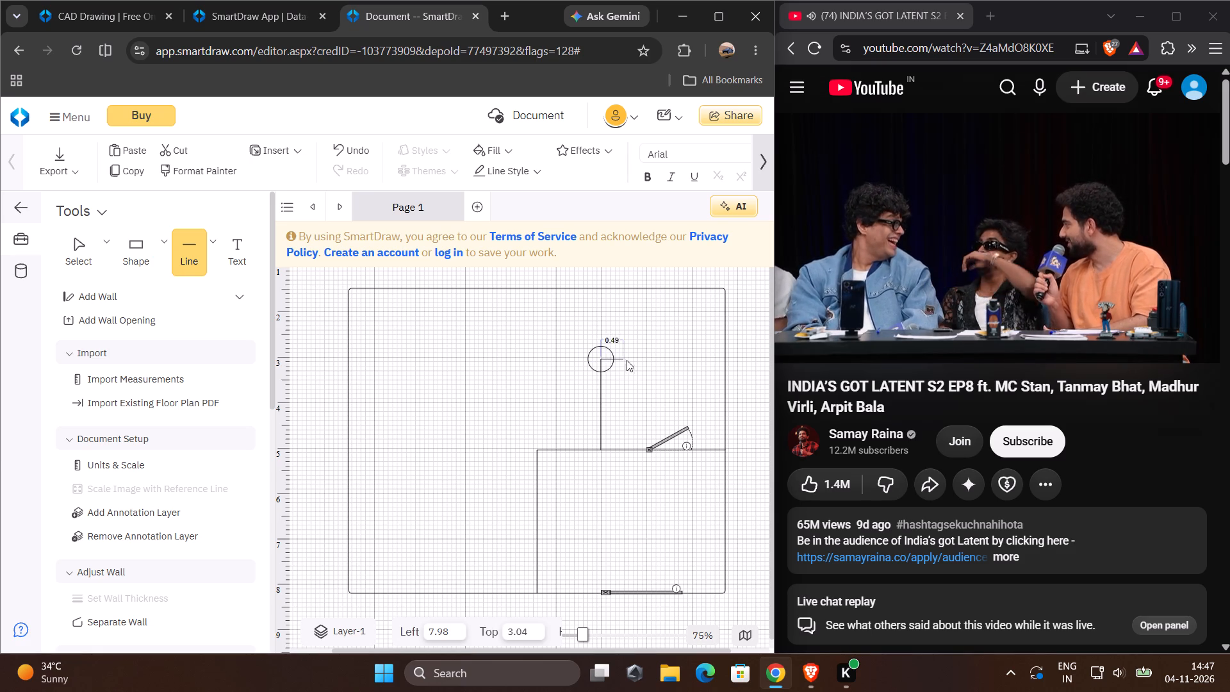
{"action": "left_click", "coordinate": [726, 356]}
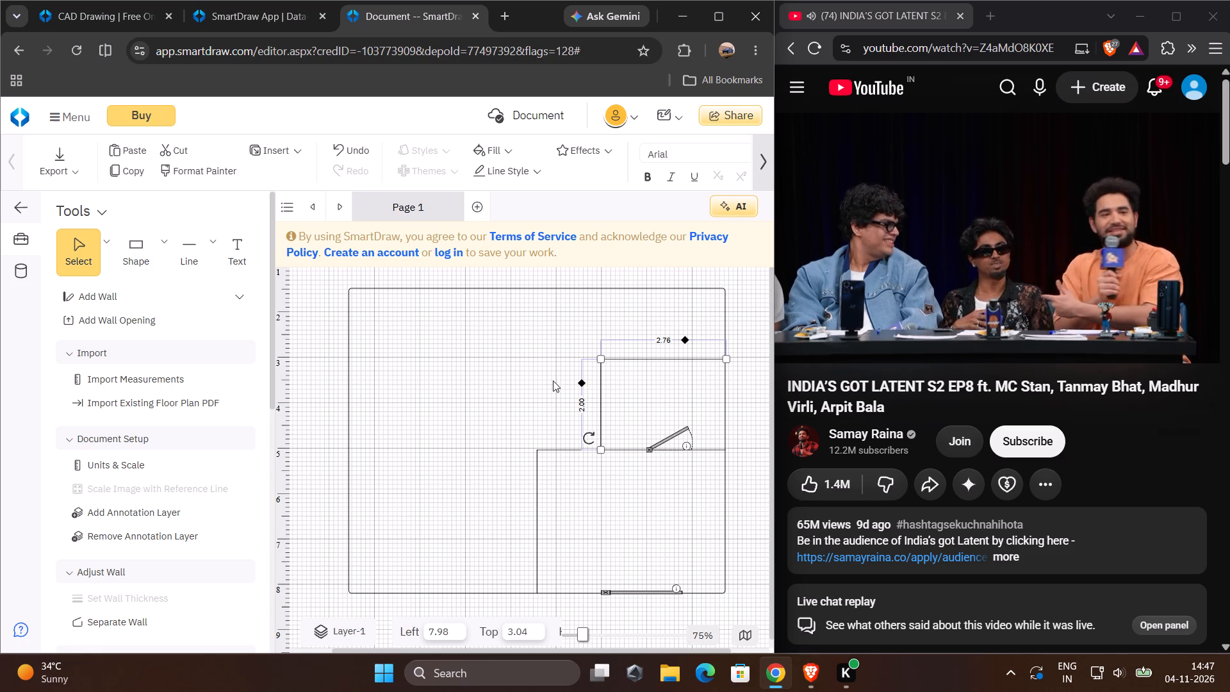
Draw a horizontal straight line about 2.65 long inward from the large rectangle's left edge at about Top 2.98.
{"action": "left_click", "coordinate": [208, 254]}
{"action": "left_click", "coordinate": [227, 308]}
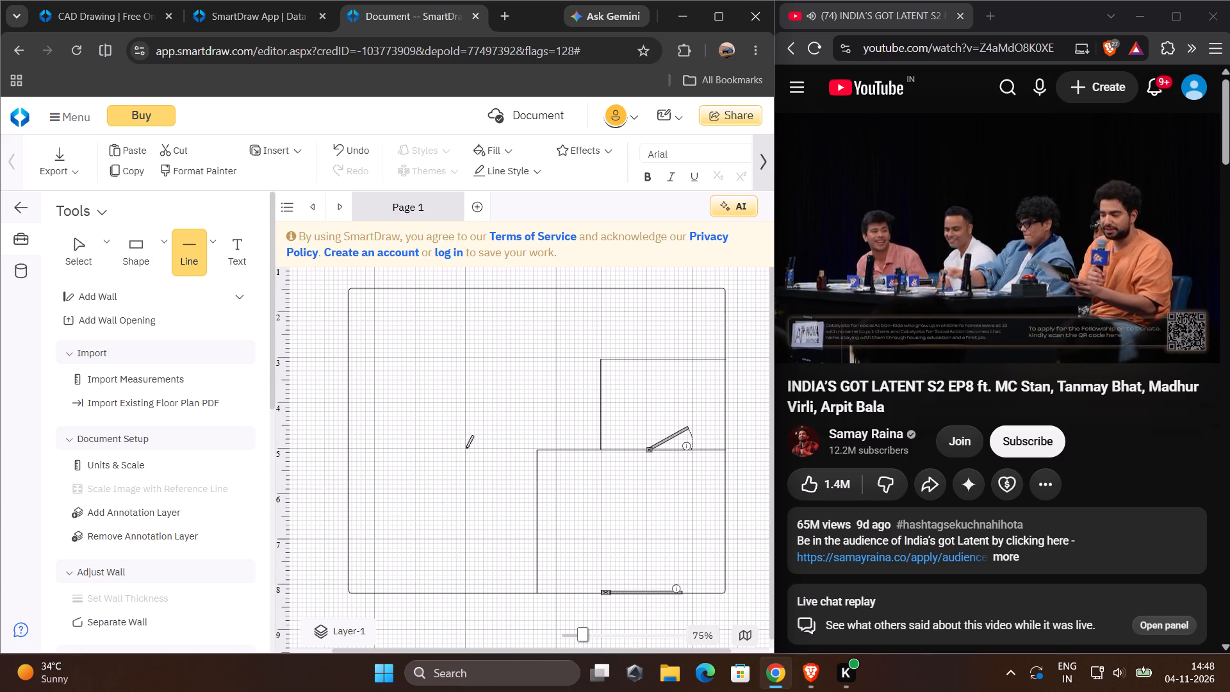
{"action": "left_click", "coordinate": [348, 356]}
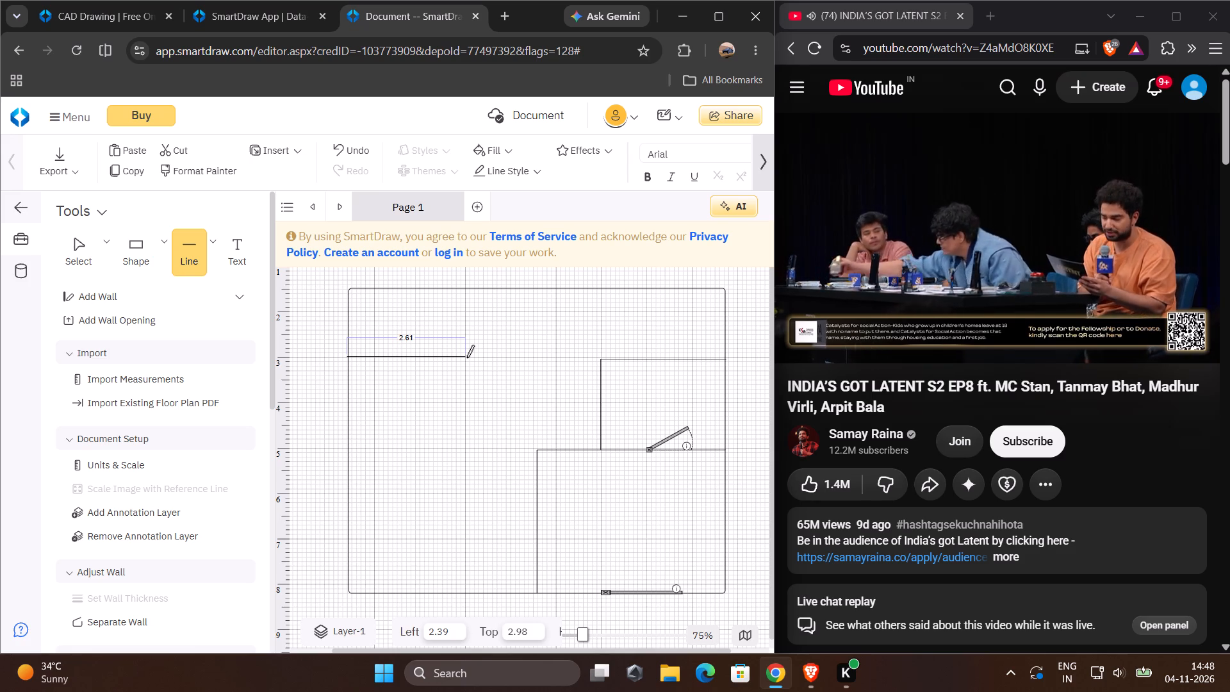
{"action": "left_click", "coordinate": [466, 358]}
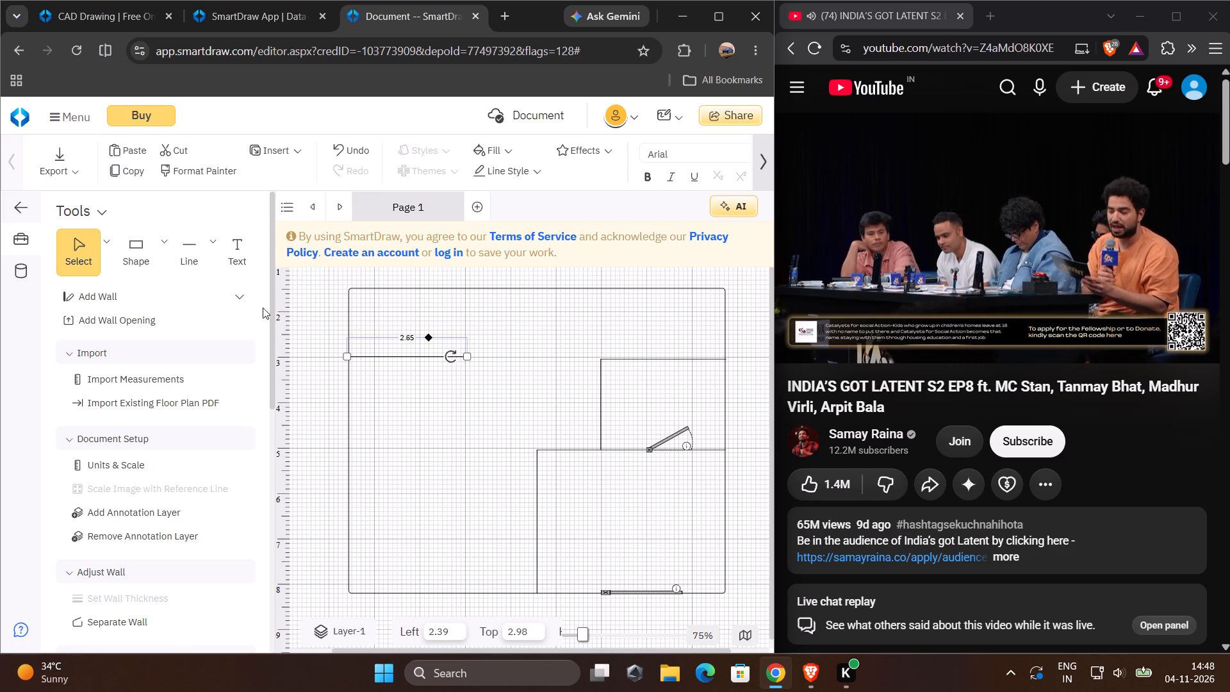
Close off the upper-left room with a vertical straight line about 1.47 long from the horizontal line's free end to the rectangle's top edge.
{"action": "left_click", "coordinate": [211, 266]}
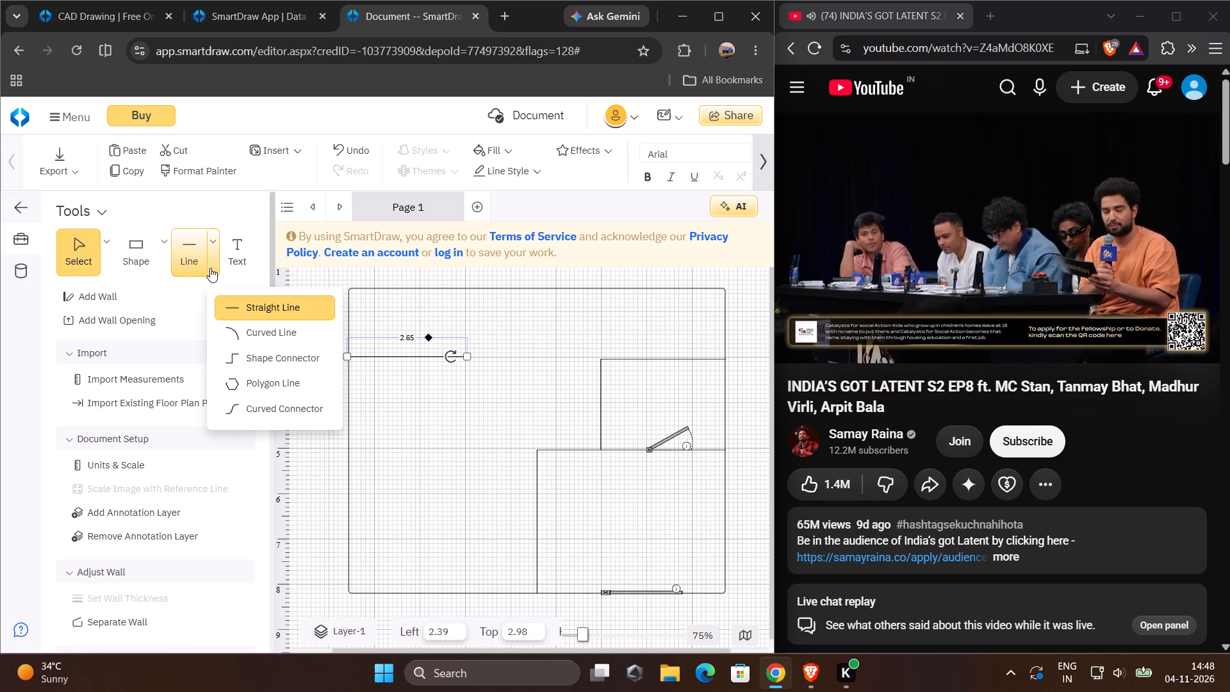
{"action": "left_click", "coordinate": [232, 304]}
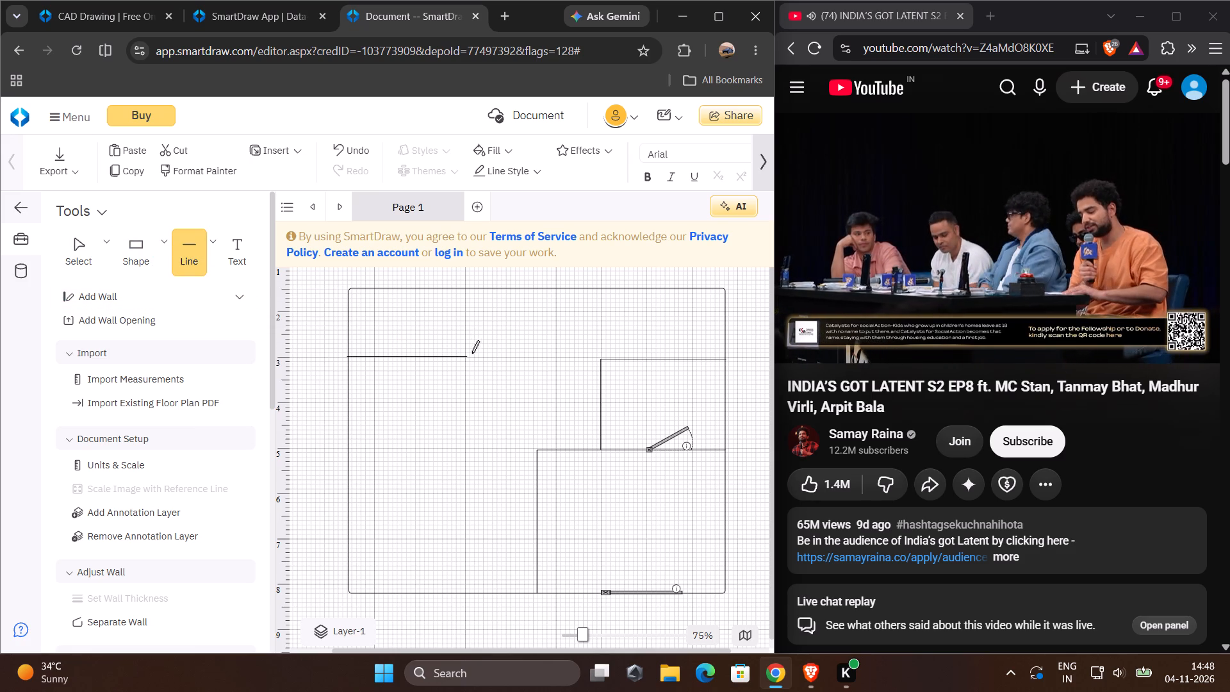
{"action": "left_click", "coordinate": [466, 356]}
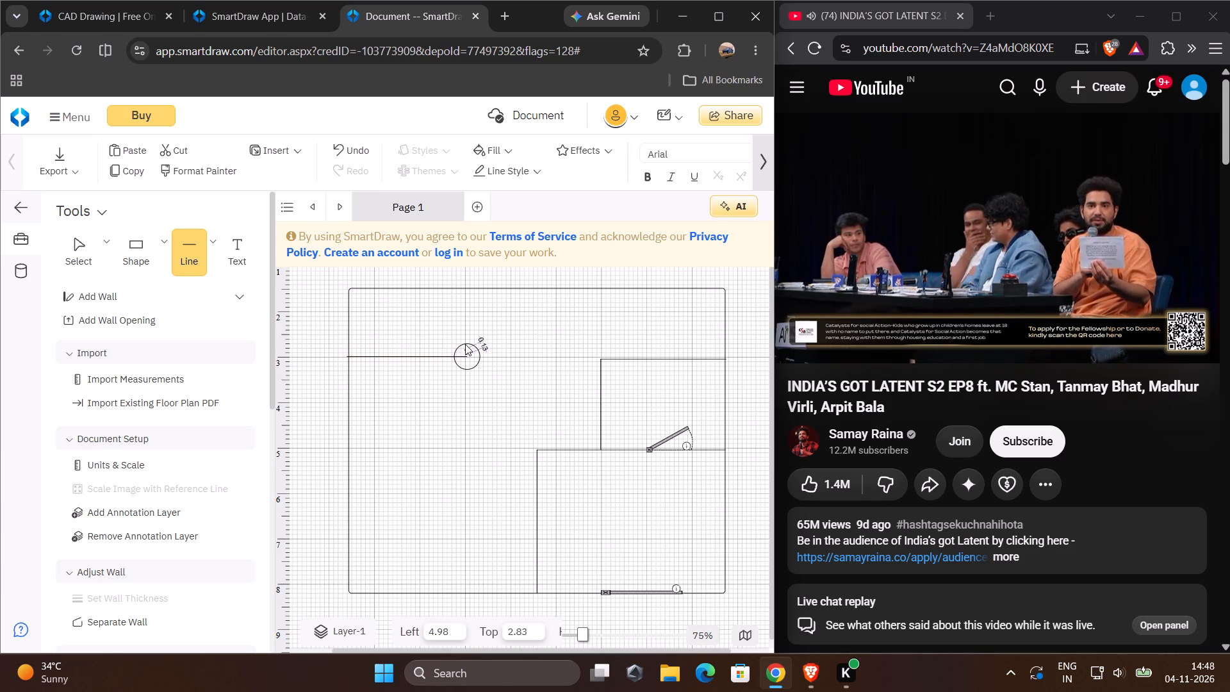
{"action": "left_click", "coordinate": [470, 288]}
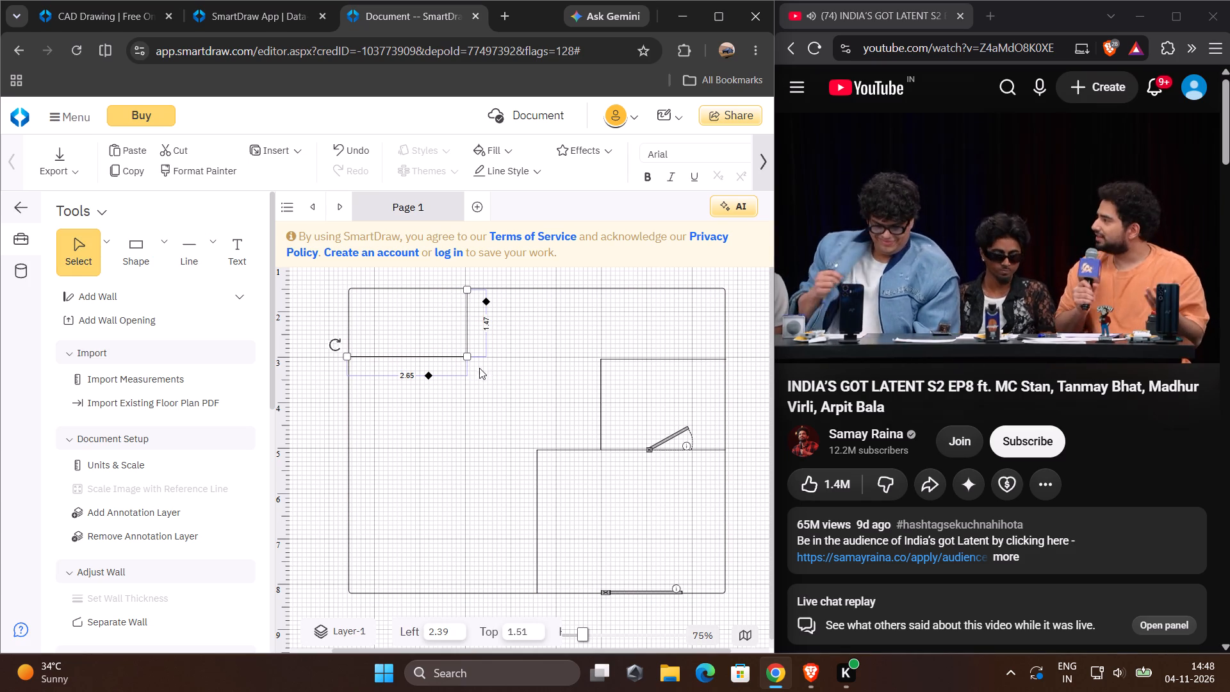
{"action": "left_click", "coordinate": [528, 348]}
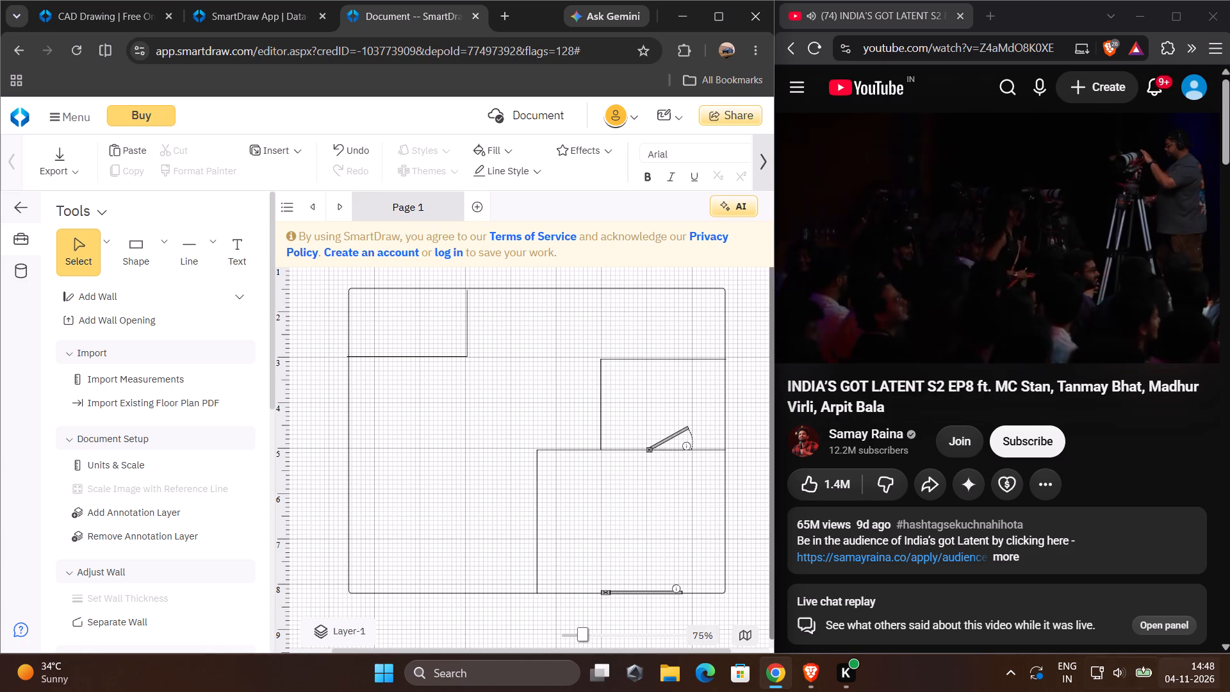
Lower the Windows display brightness to slightly above its minimum.
{"action": "left_click", "coordinate": [1121, 687]}
{"action": "scroll", "coordinate": [1013, 533], "scroll_direction": "down", "scroll_amount": 1}
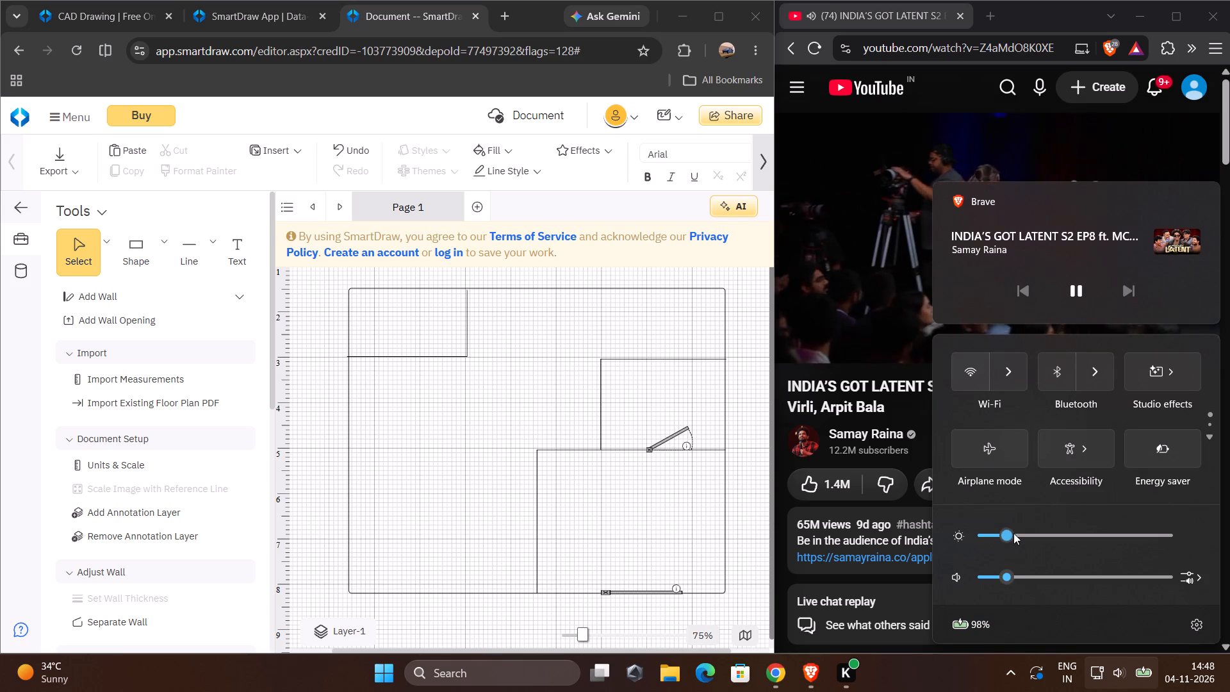
{"action": "scroll", "coordinate": [1013, 533], "scroll_direction": "down", "scroll_amount": 10}
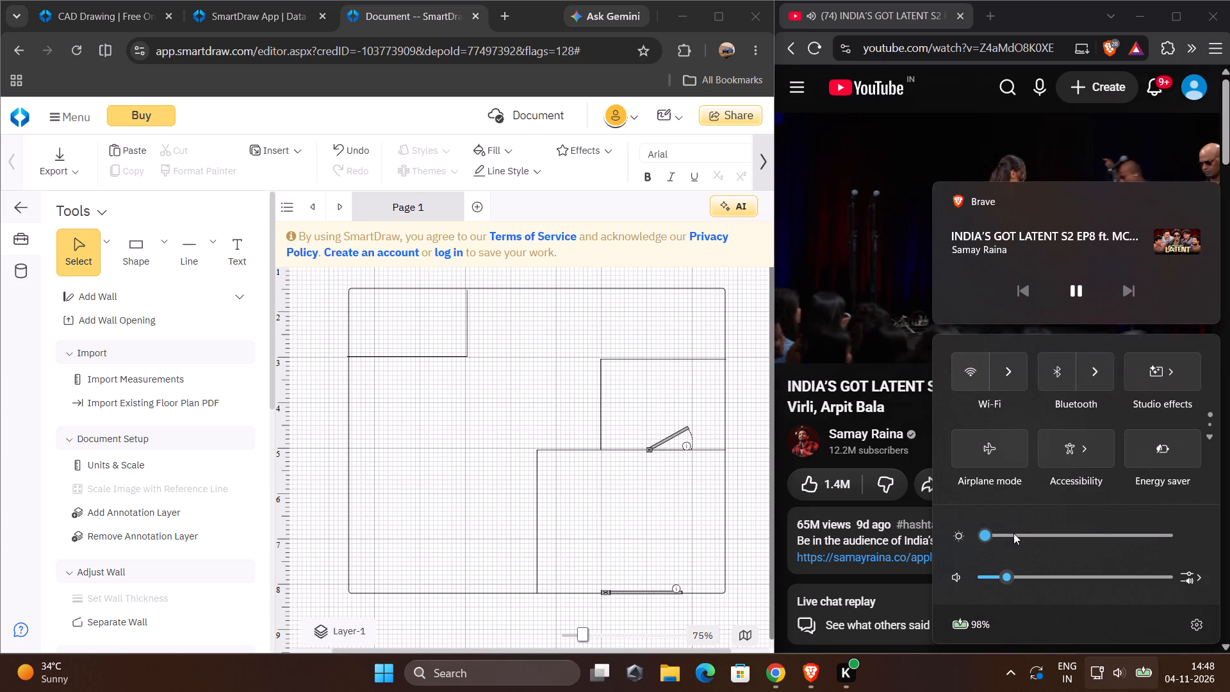
{"action": "scroll", "coordinate": [1013, 533], "scroll_direction": "down", "scroll_amount": 7}
{"action": "left_click", "coordinate": [935, 691]}
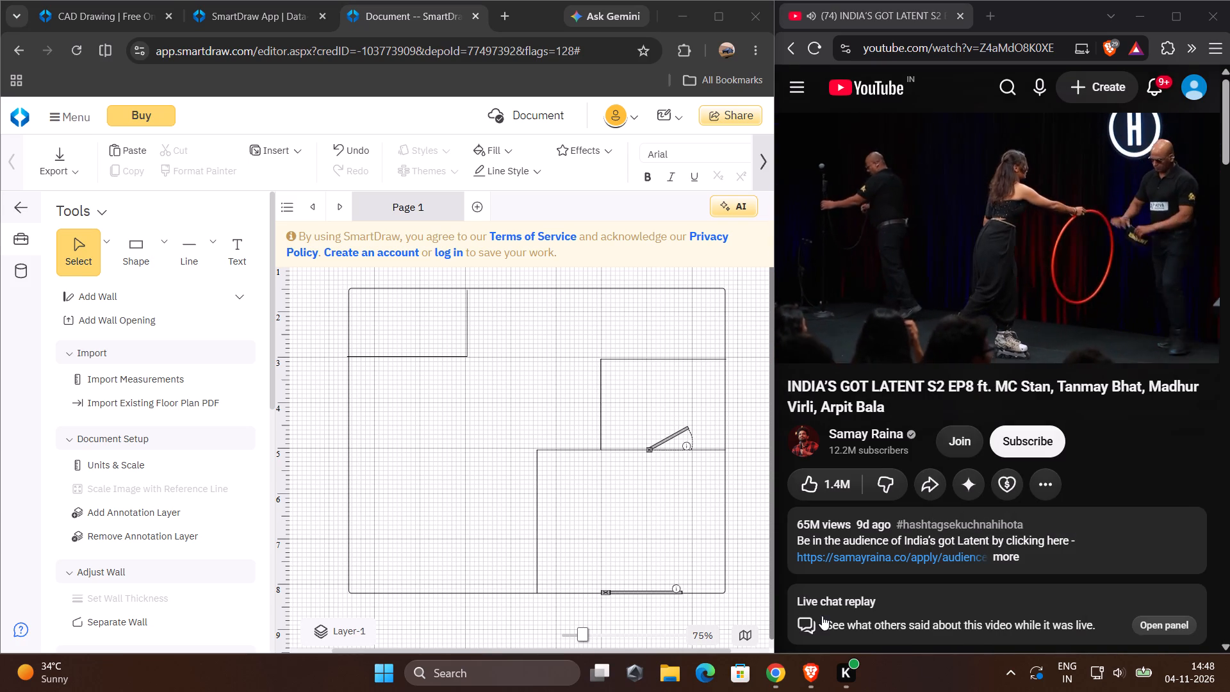
{"action": "left_click", "coordinate": [1107, 681]}
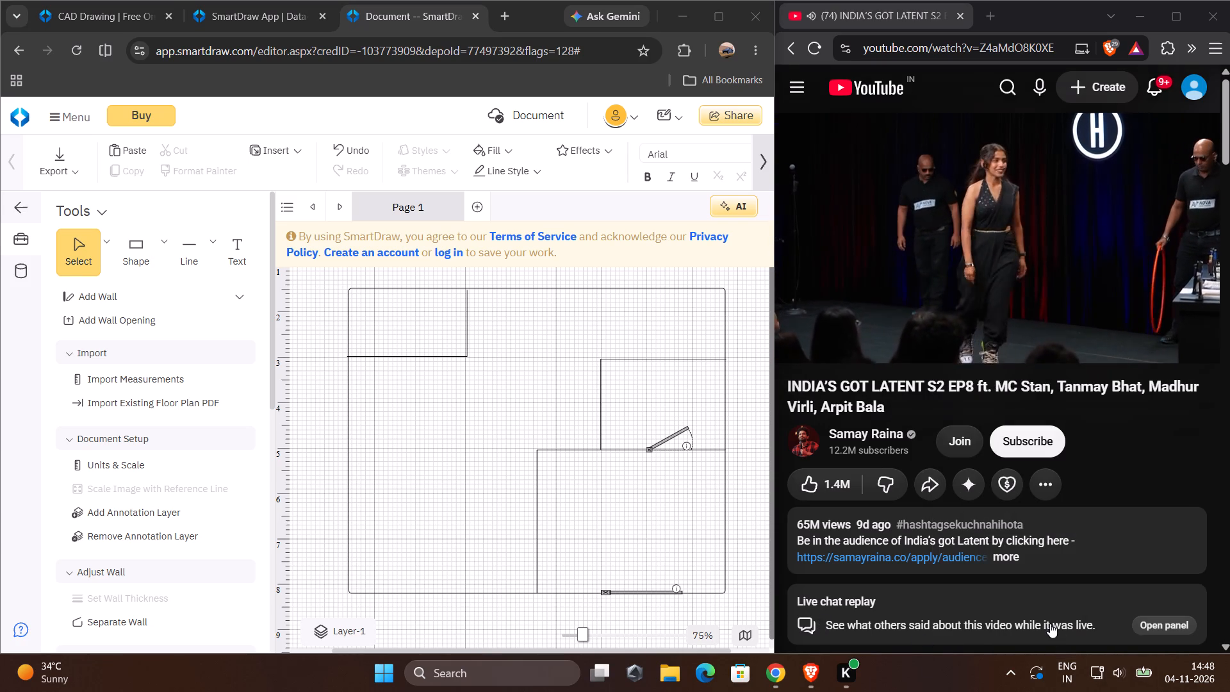
{"action": "left_click", "coordinate": [1127, 677]}
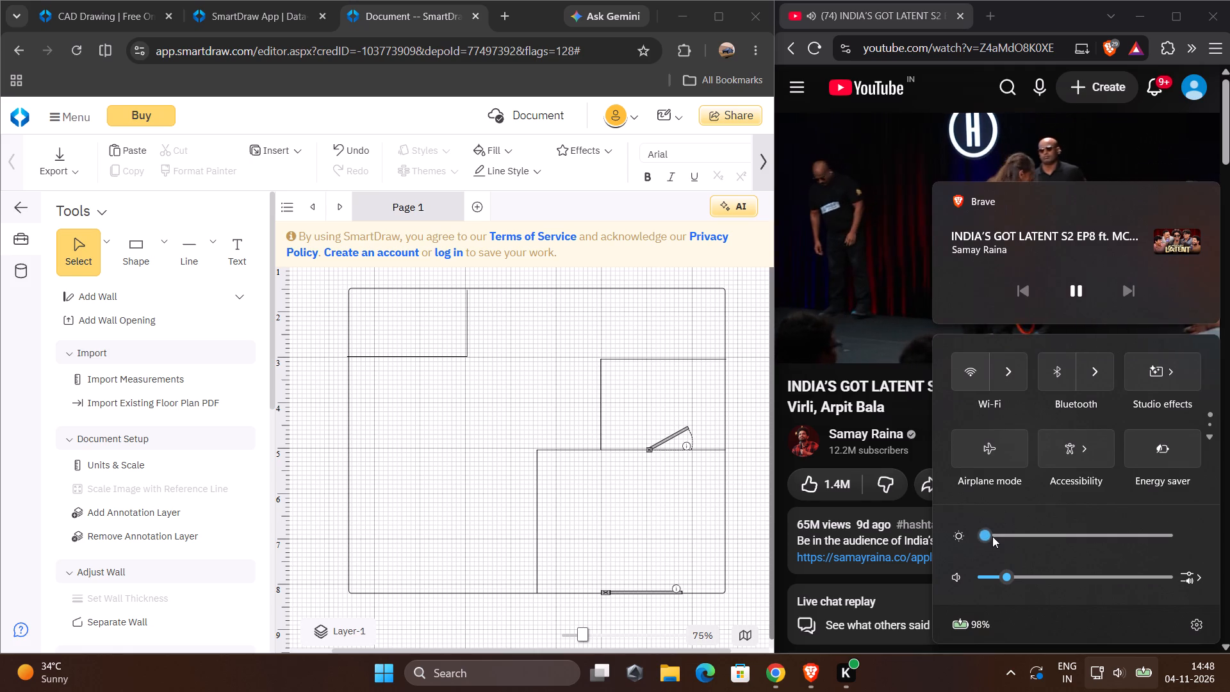
{"action": "scroll", "coordinate": [992, 536], "scroll_direction": "up", "scroll_amount": 2}
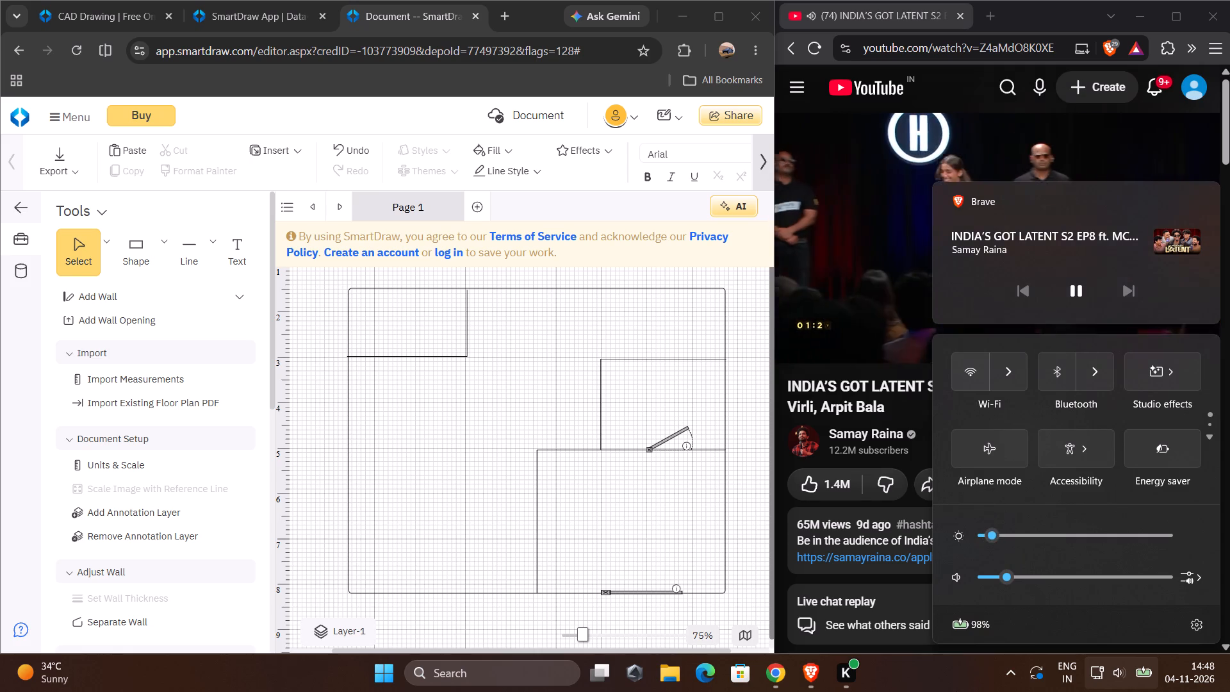
{"action": "left_click", "coordinate": [956, 691]}
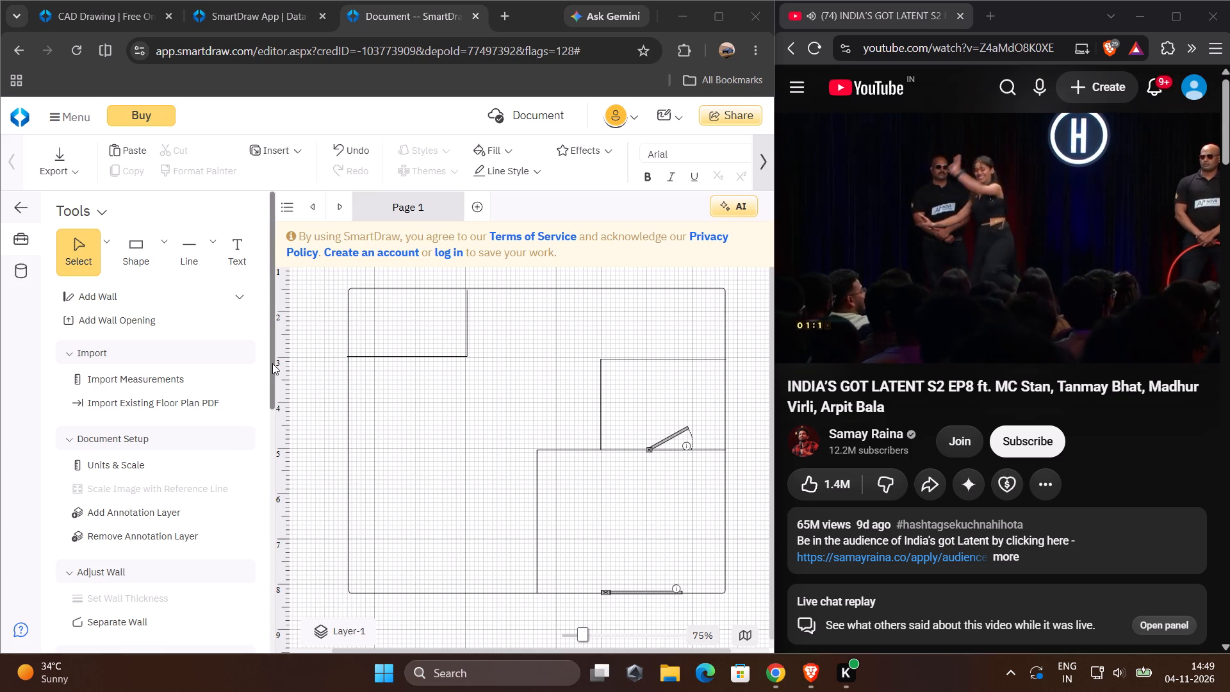
Draw a straight line about 2.6 long inward from the large rectangle's left edge near its lower-left corner, and level it to horizontal.
{"action": "left_click", "coordinate": [214, 251]}
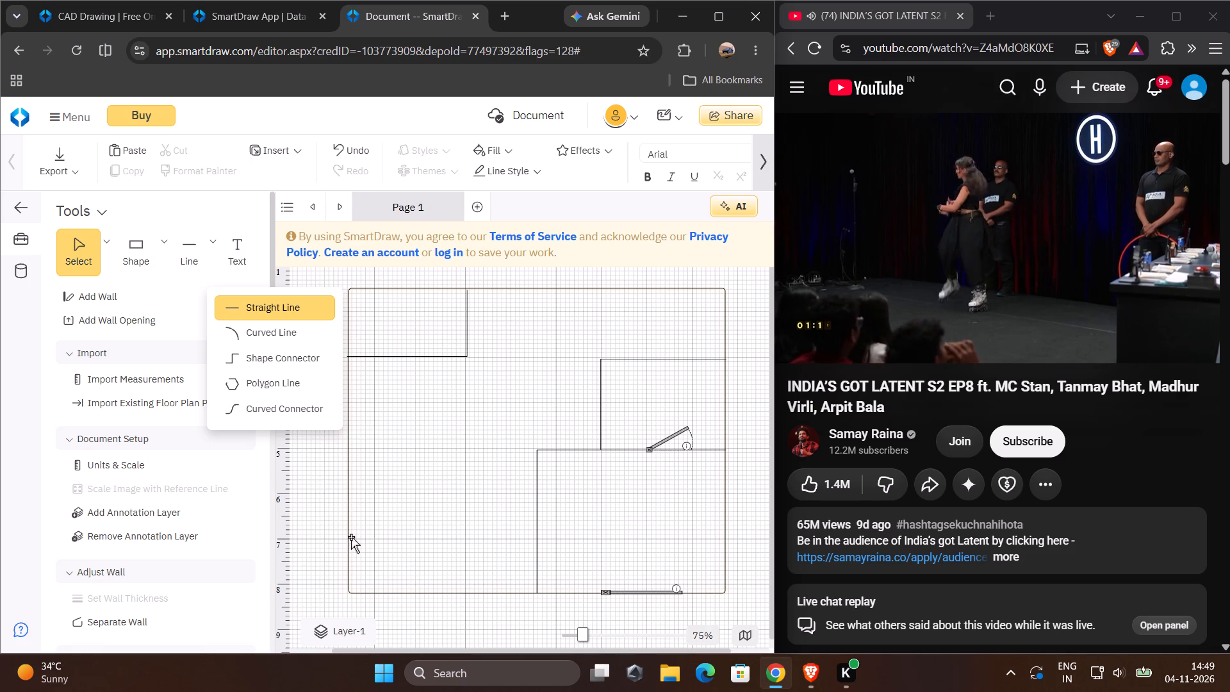
{"action": "left_click", "coordinate": [350, 538]}
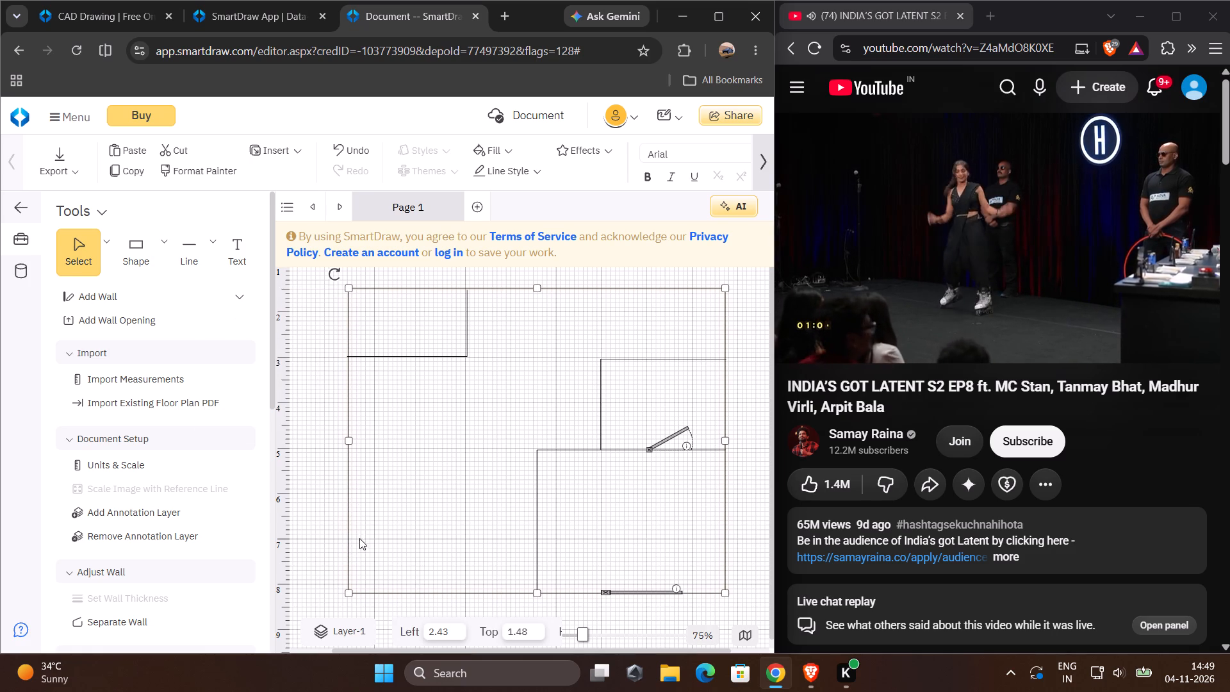
{"action": "left_click", "coordinate": [213, 252]}
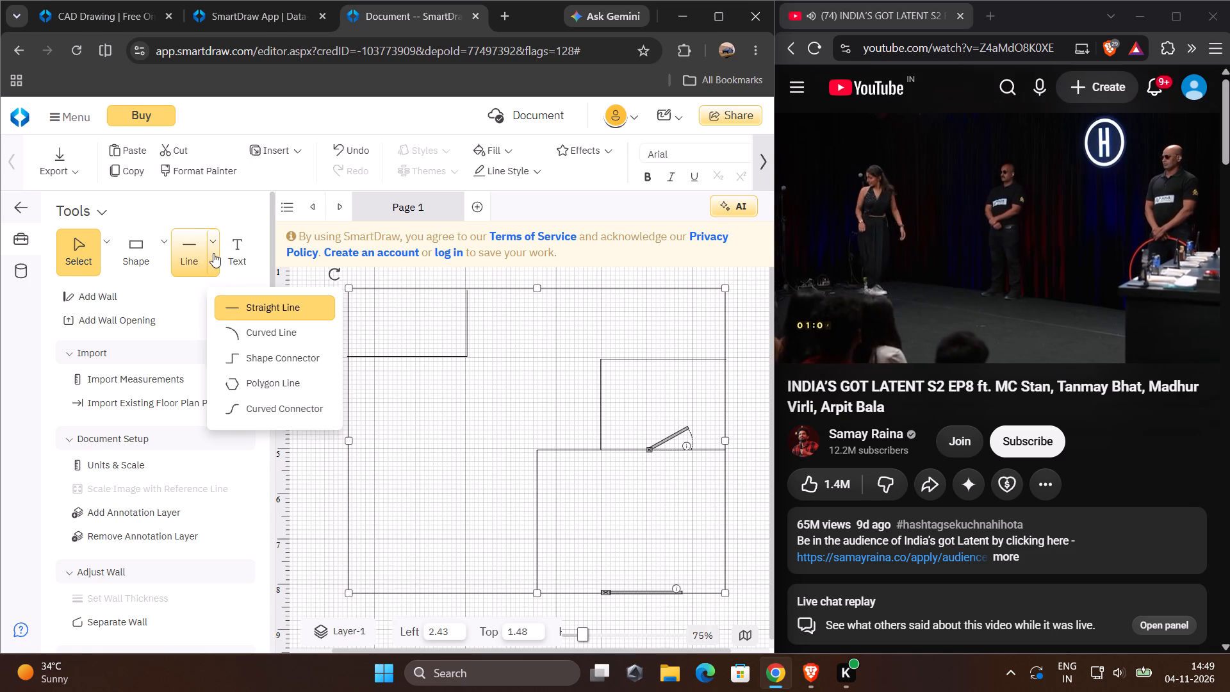
{"action": "left_click", "coordinate": [233, 306]}
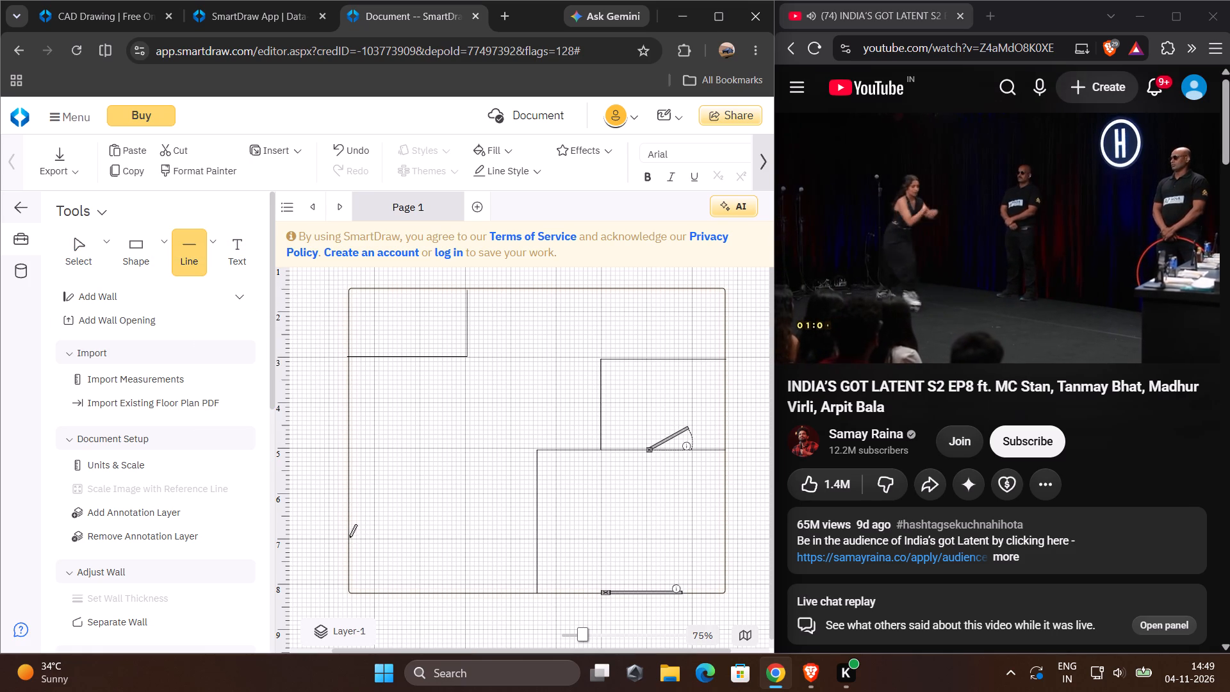
{"action": "left_click", "coordinate": [349, 538]}
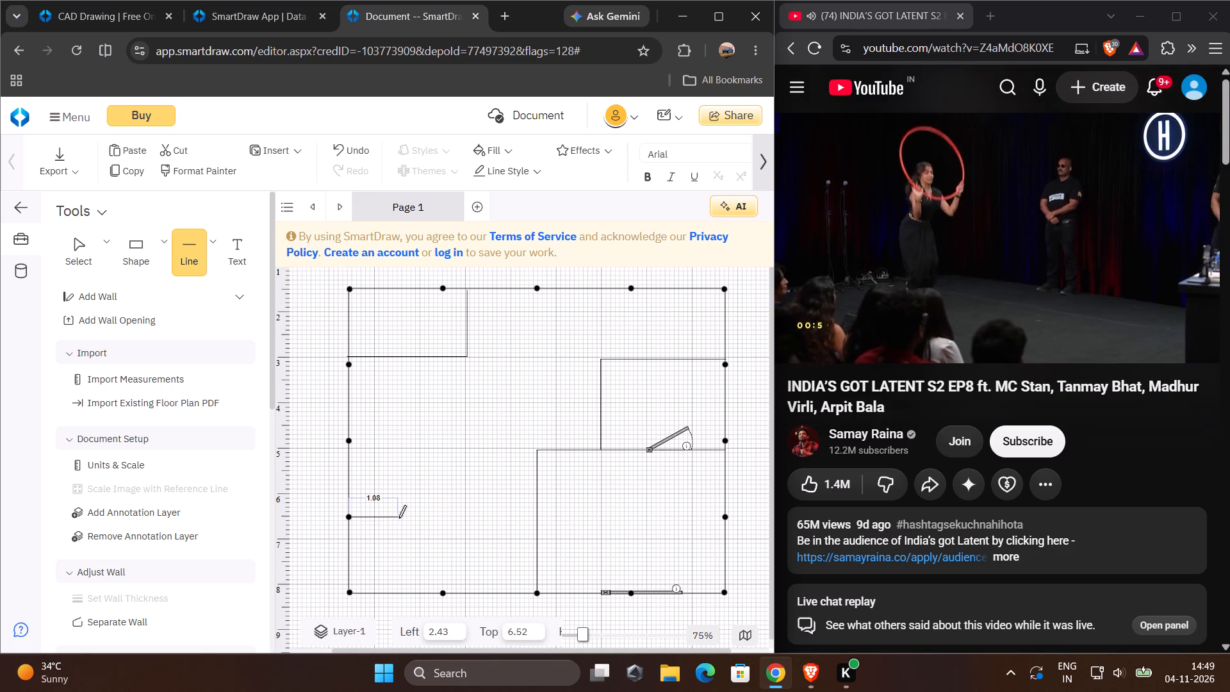
{"action": "left_click", "coordinate": [464, 540]}
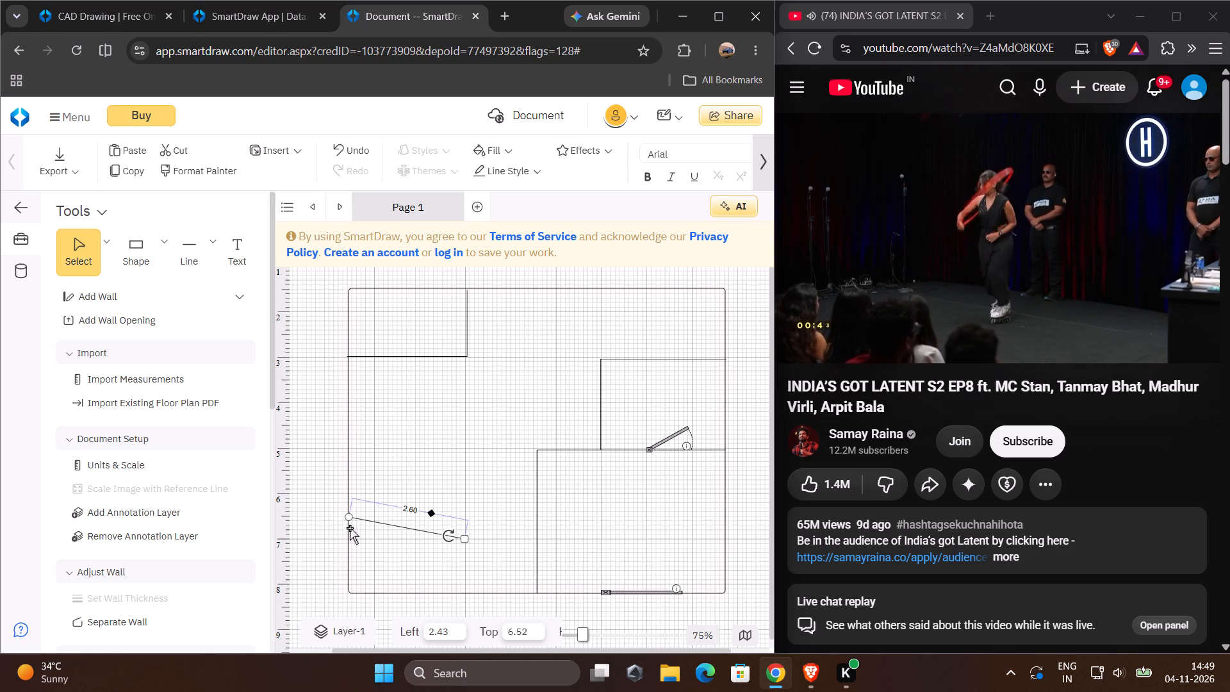
{"action": "left_click_drag", "start_coordinate": [347, 518], "coordinate": [347, 535]}
{"action": "left_click", "coordinate": [395, 561]}
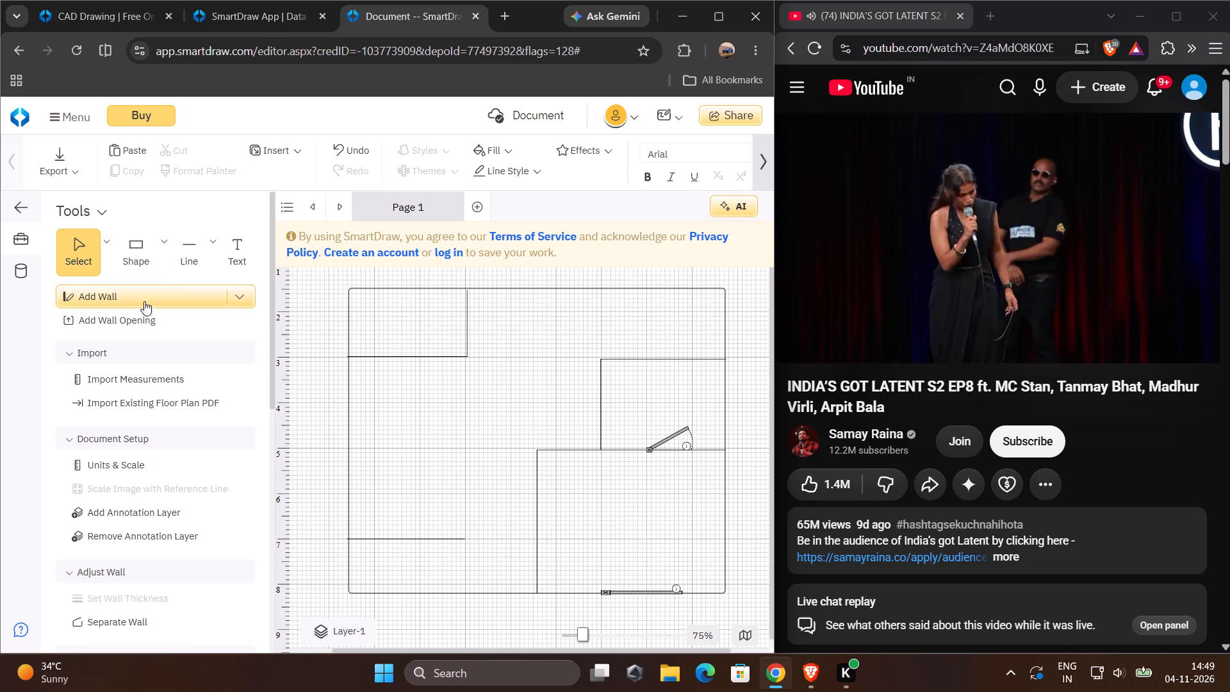
Shorten the horizontal line near the large rectangle's lower-left corner to a length of about 2.08.
{"action": "left_click", "coordinate": [211, 256]}
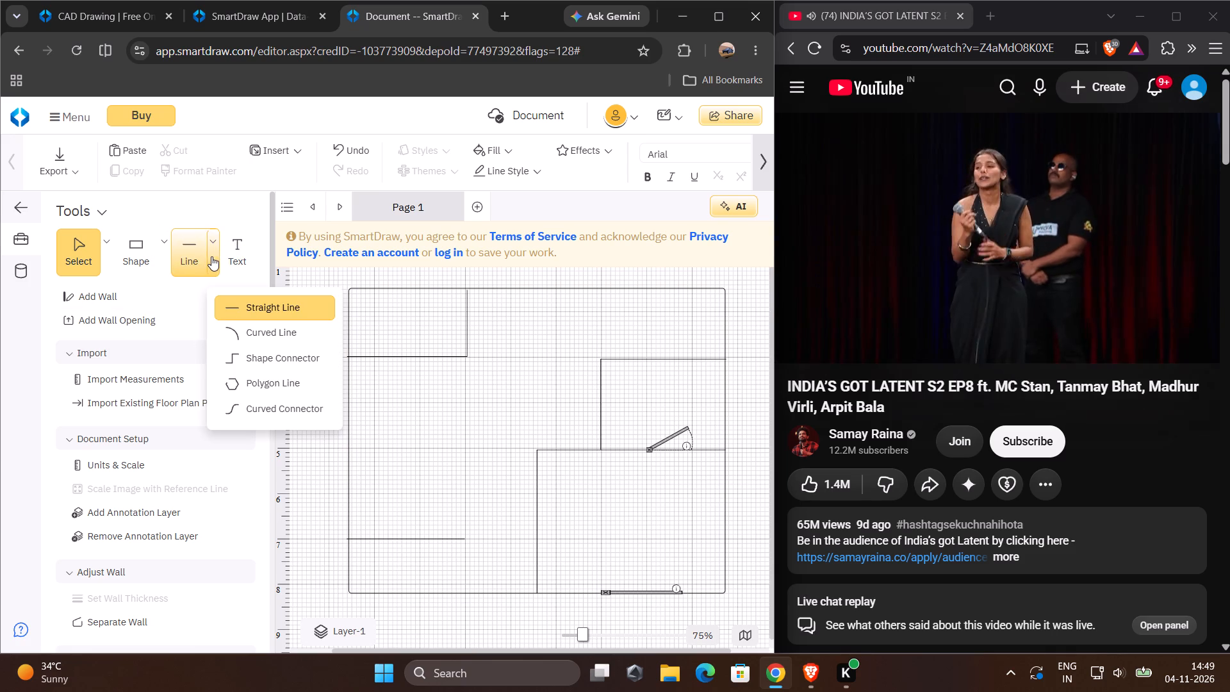
{"action": "left_click", "coordinate": [229, 307]}
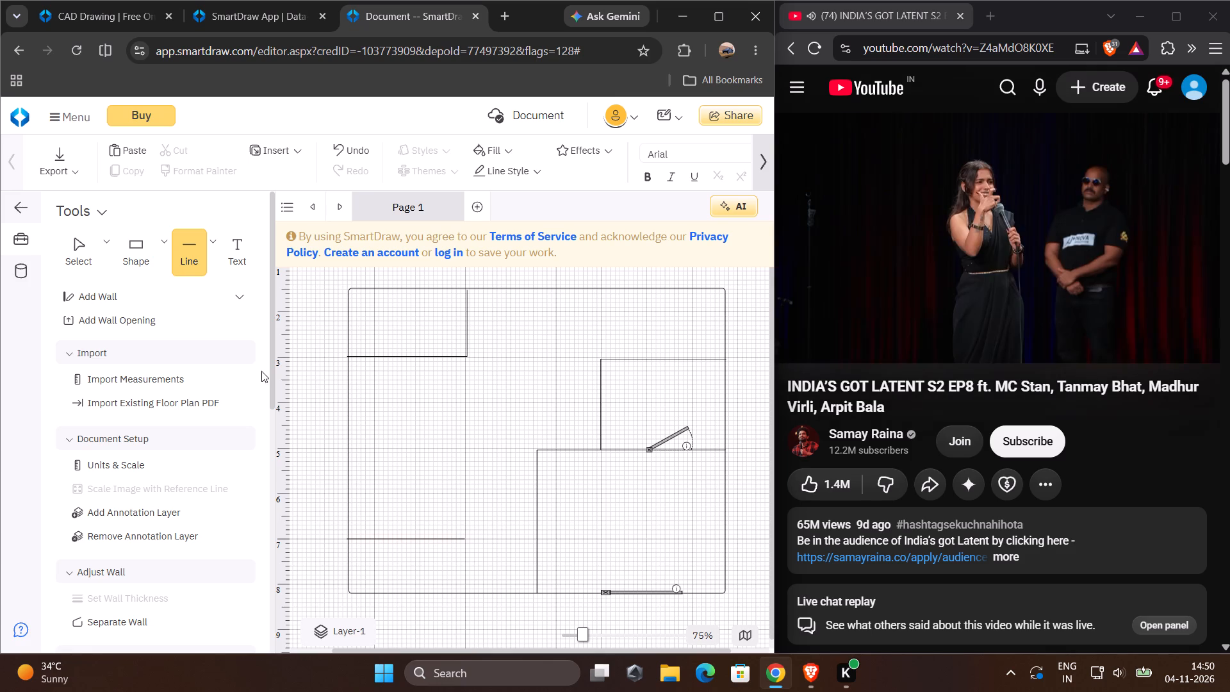
{"action": "left_click", "coordinate": [71, 250]}
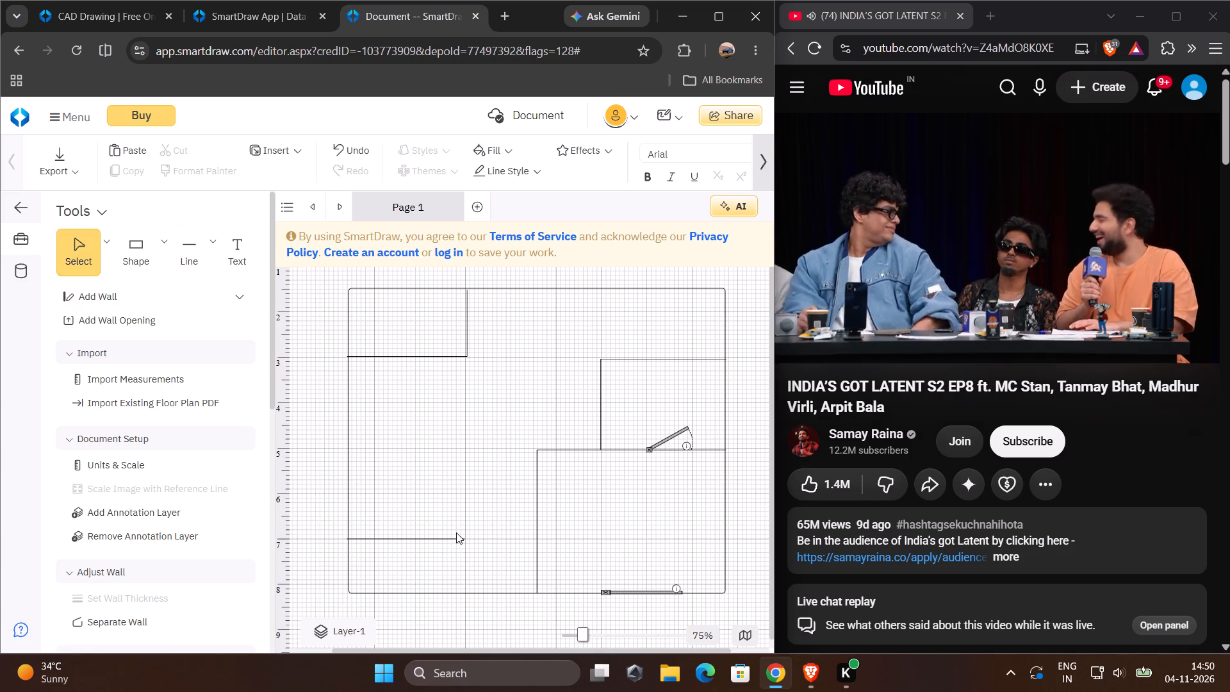
{"action": "left_click", "coordinate": [455, 538]}
{"action": "left_click_drag", "start_coordinate": [462, 540], "coordinate": [459, 540]}
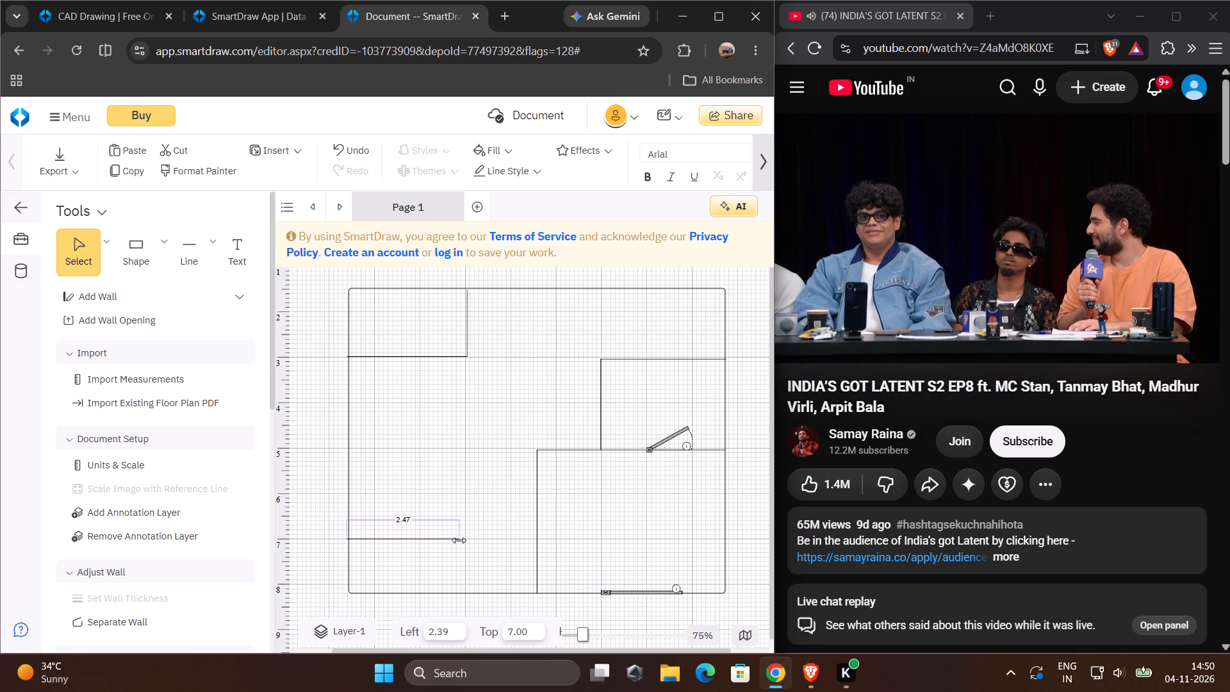
{"action": "left_click_drag", "start_coordinate": [459, 540], "coordinate": [442, 540]}
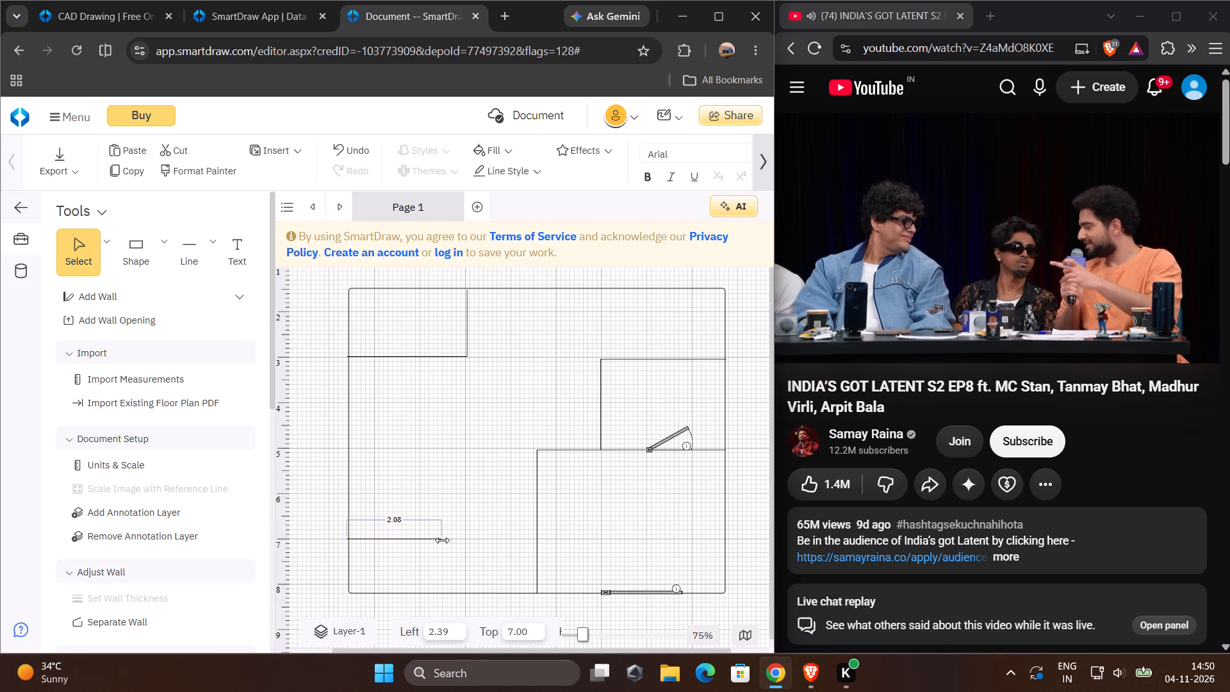
{"action": "left_click_drag", "start_coordinate": [442, 540], "coordinate": [441, 540]}
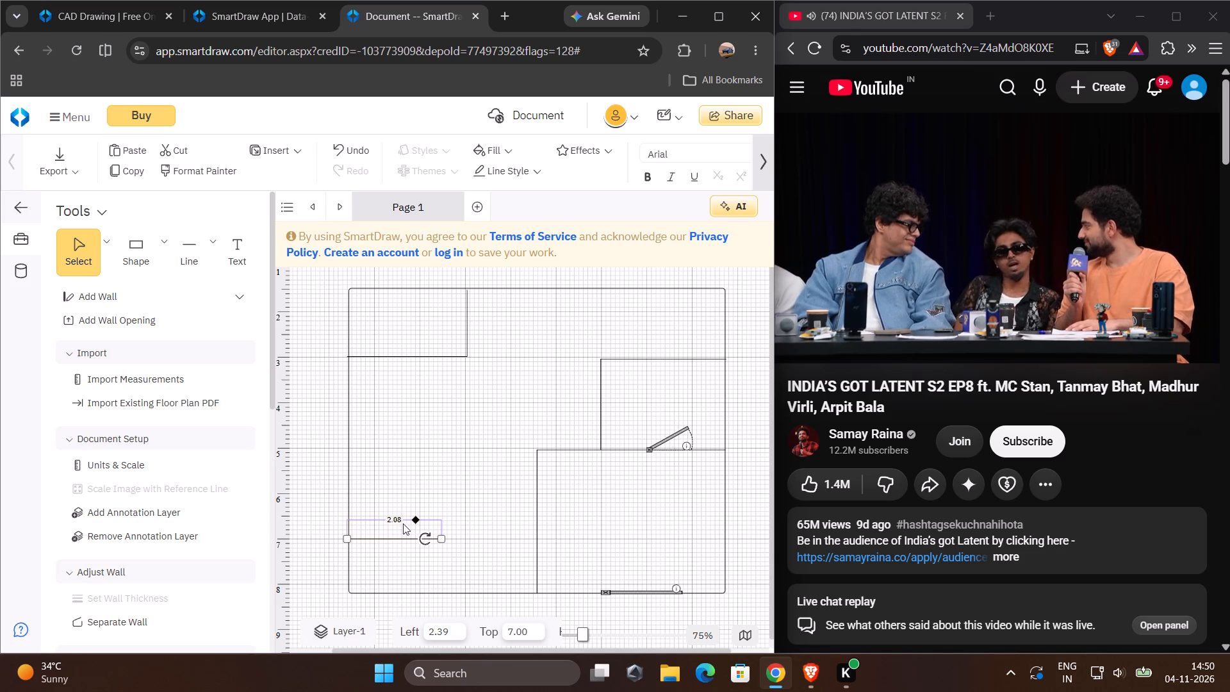
Draw a horizontal straight line about 1.42 long at Top 7.00, ending at the lower-right room's left wall.
{"action": "left_click", "coordinate": [212, 261]}
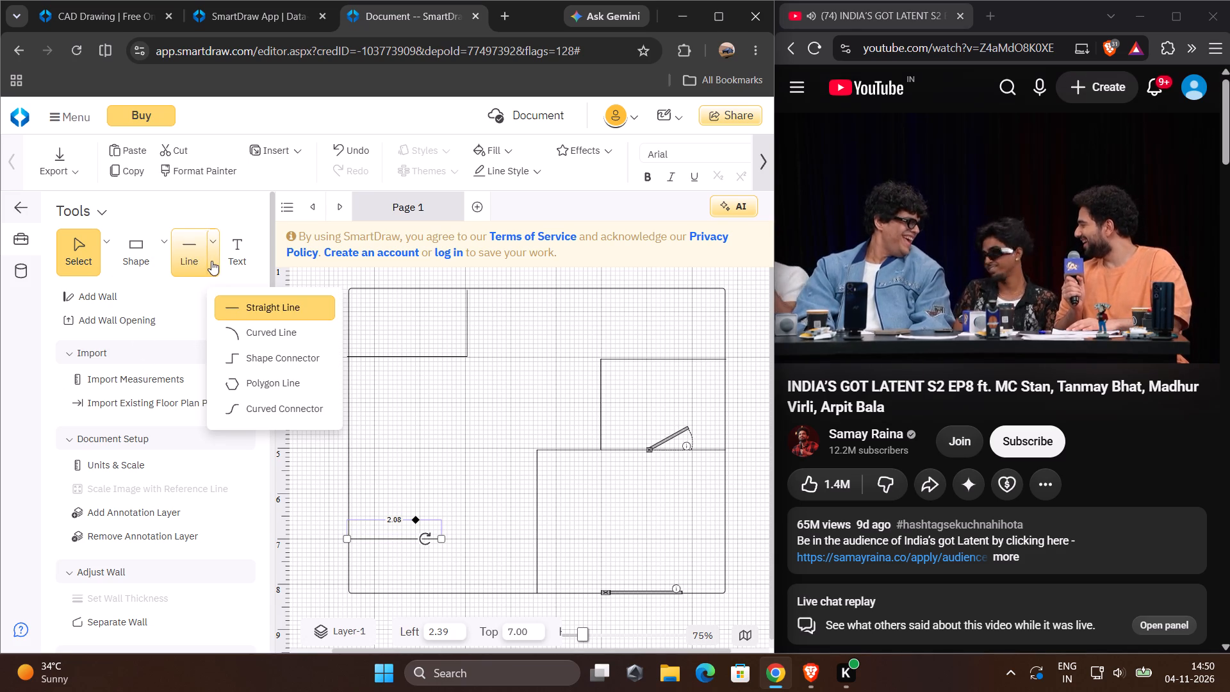
{"action": "left_click", "coordinate": [226, 303]}
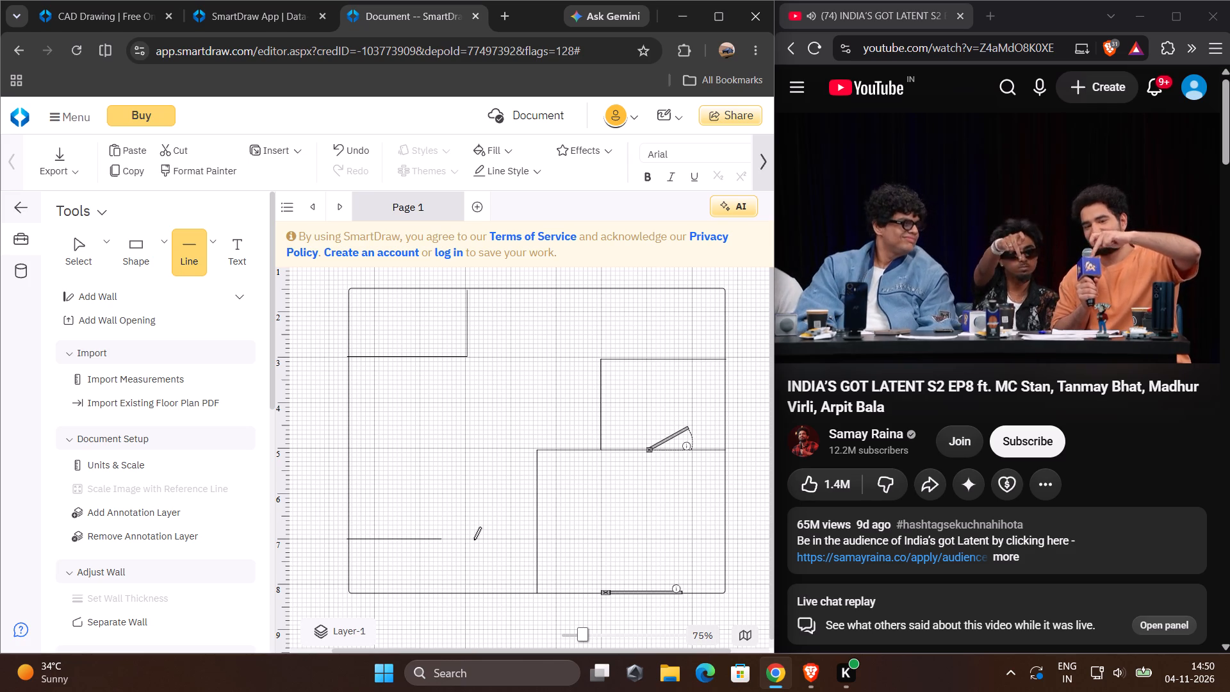
{"action": "left_click", "coordinate": [473, 540]}
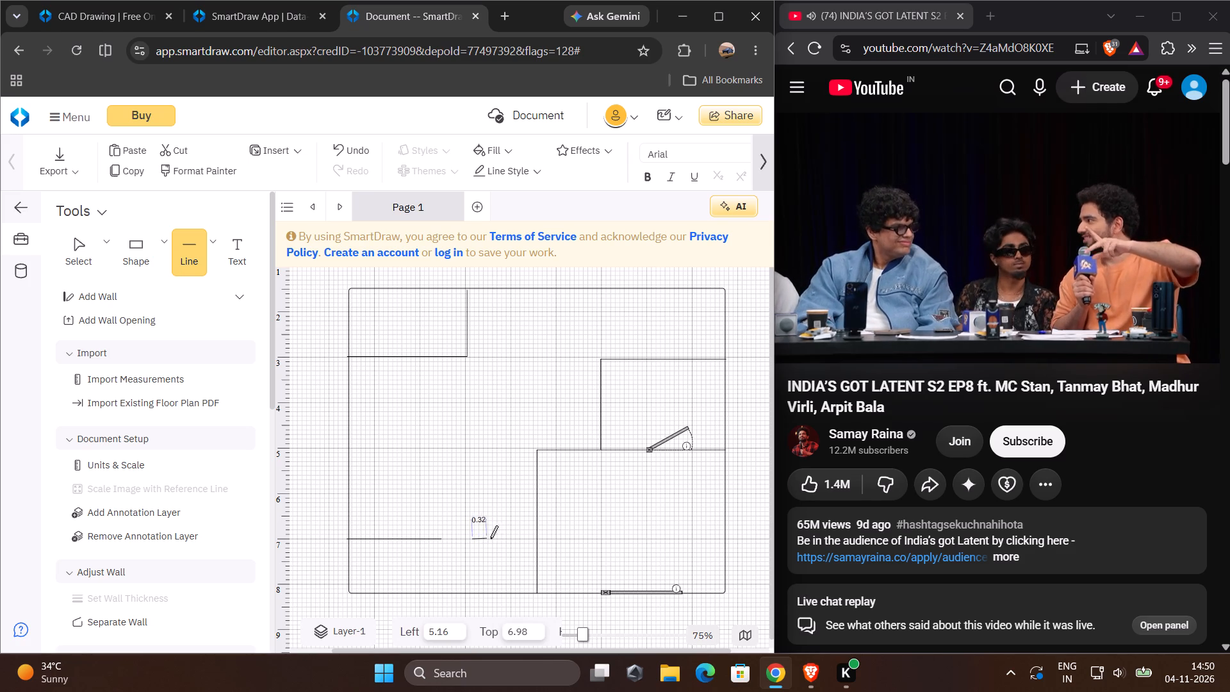
{"action": "left_click", "coordinate": [537, 540]}
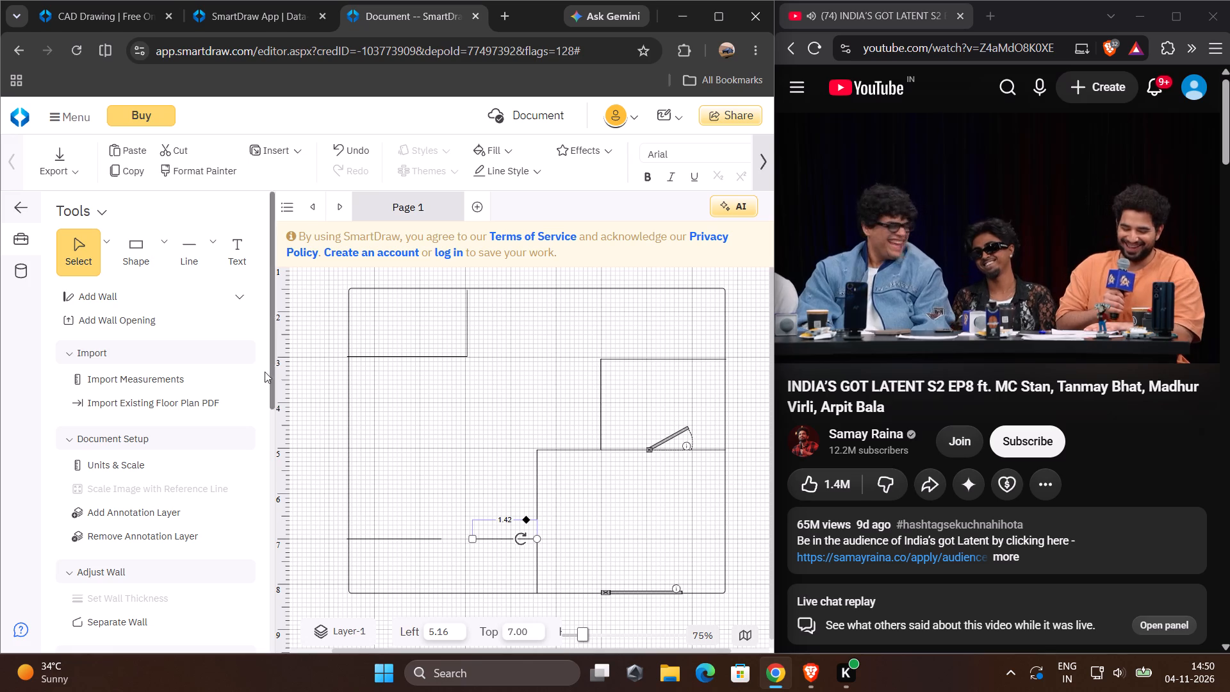
Close off the lower-left room with a vertical straight line about 1.24 long from the horizontal line's free end to the rectangle's bottom edge.
{"action": "left_click", "coordinate": [215, 255]}
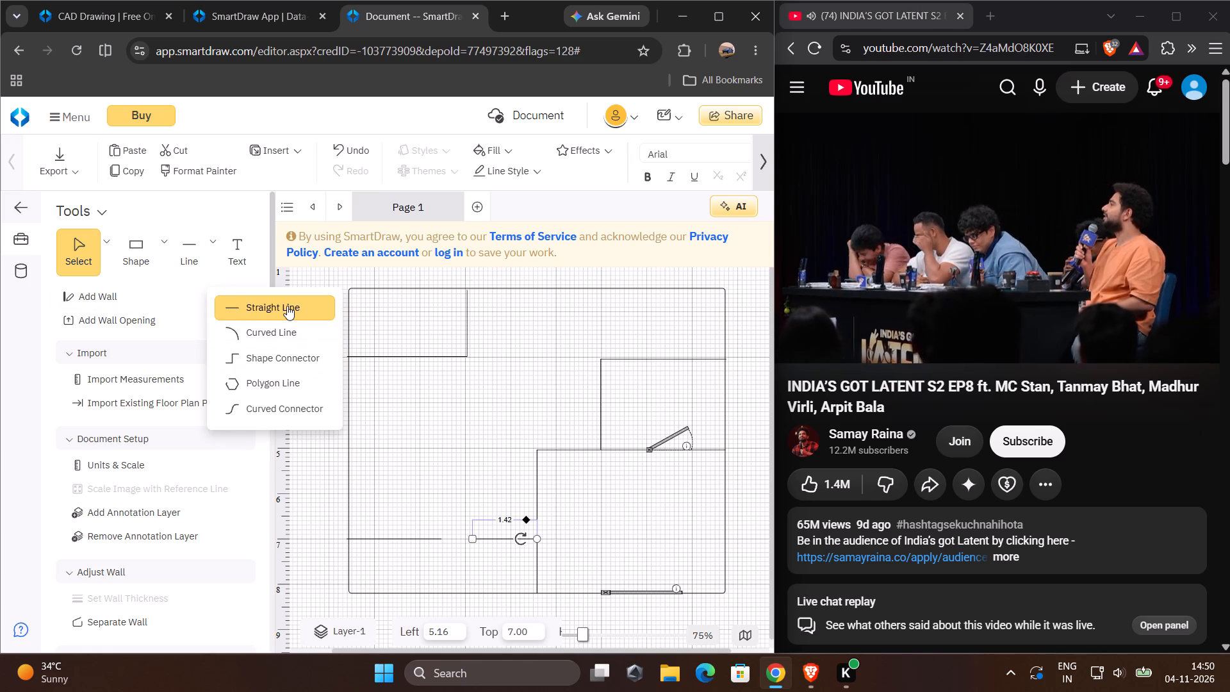
{"action": "left_click", "coordinate": [287, 306]}
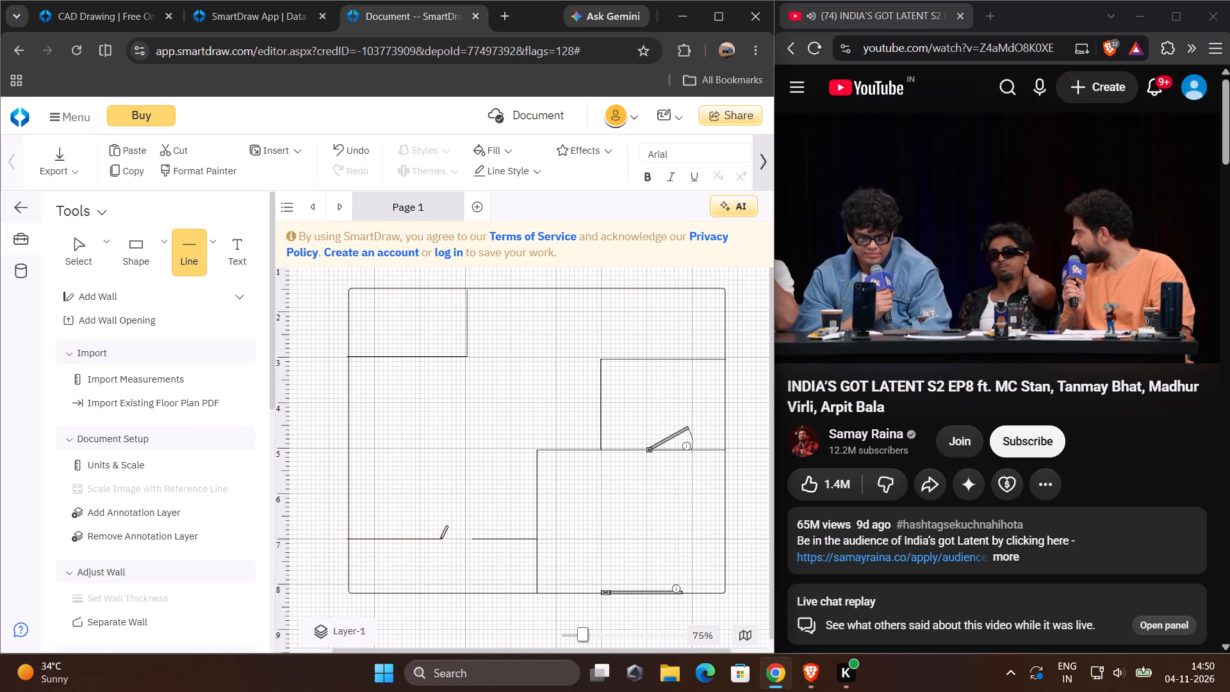
{"action": "left_click", "coordinate": [440, 538]}
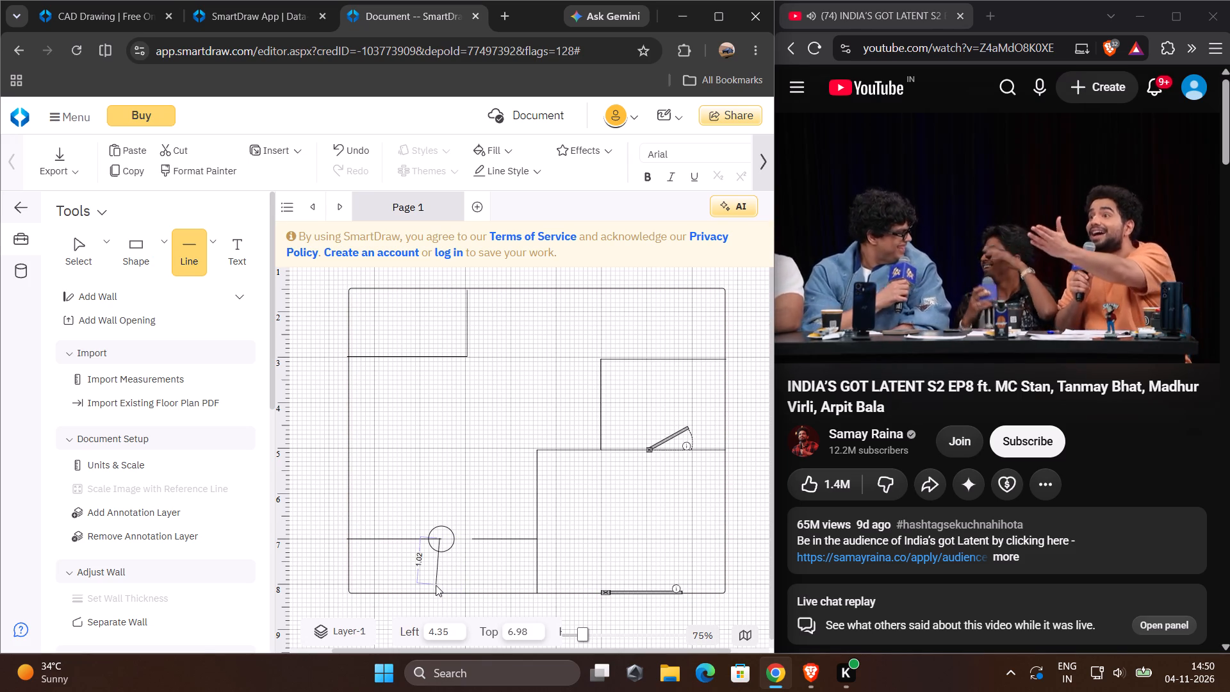
{"action": "left_click", "coordinate": [431, 591]}
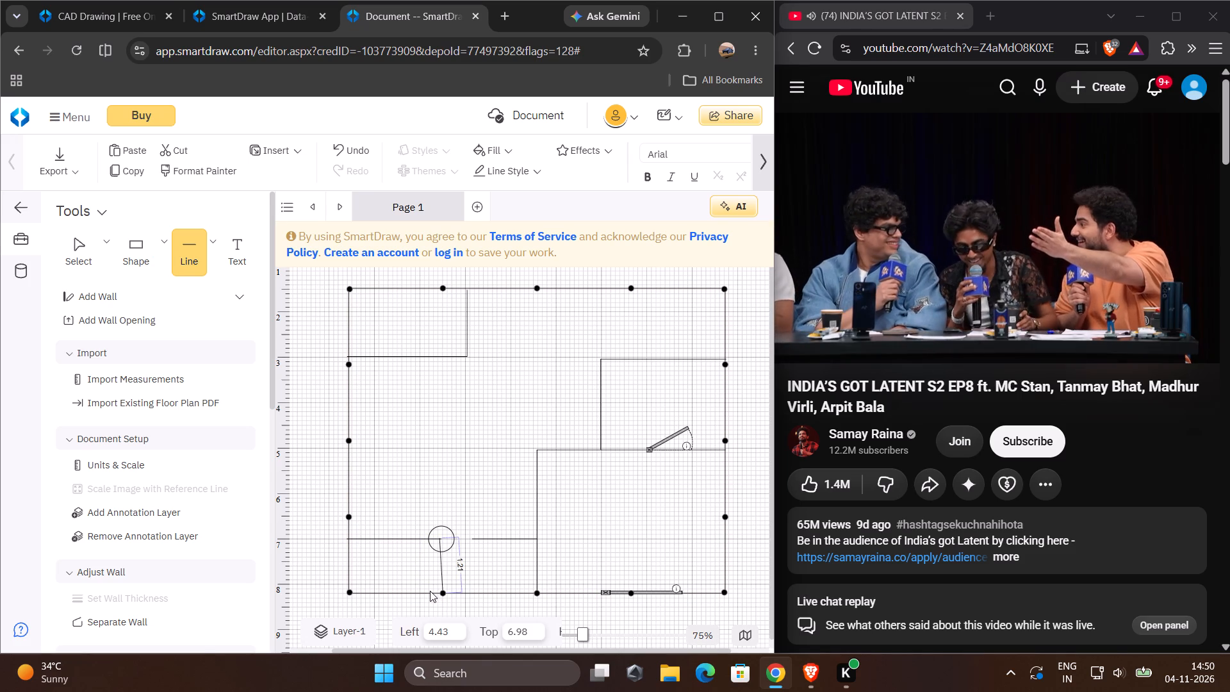
{"action": "left_click", "coordinate": [444, 595]}
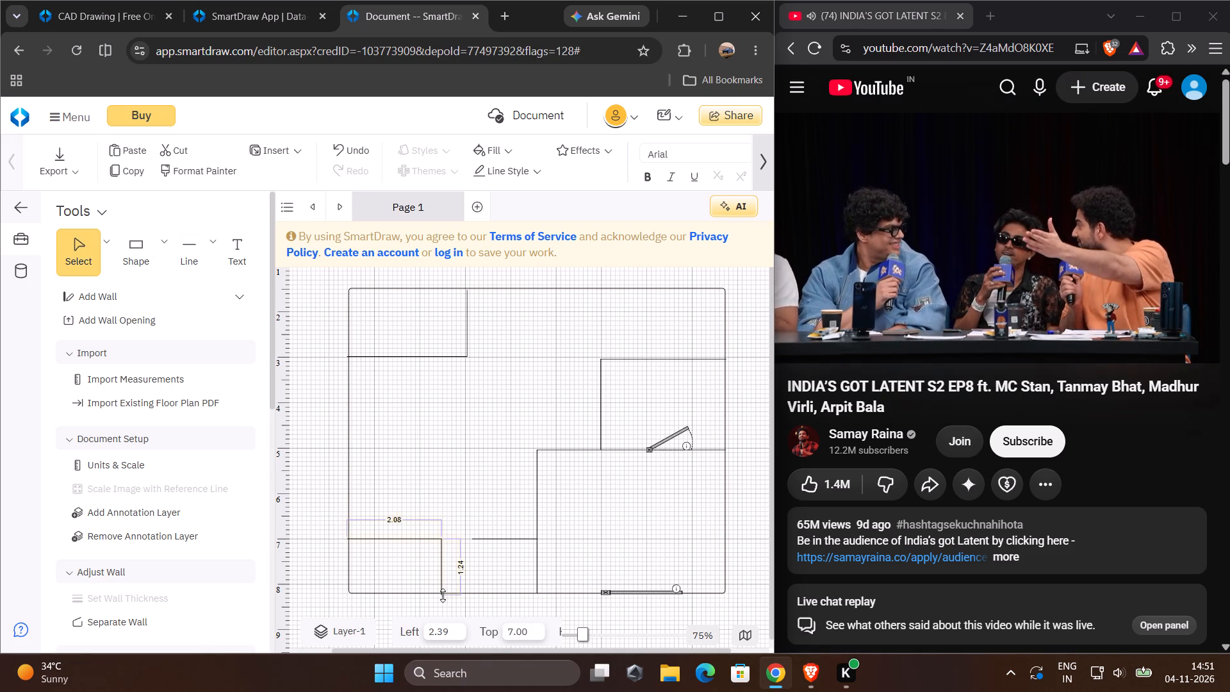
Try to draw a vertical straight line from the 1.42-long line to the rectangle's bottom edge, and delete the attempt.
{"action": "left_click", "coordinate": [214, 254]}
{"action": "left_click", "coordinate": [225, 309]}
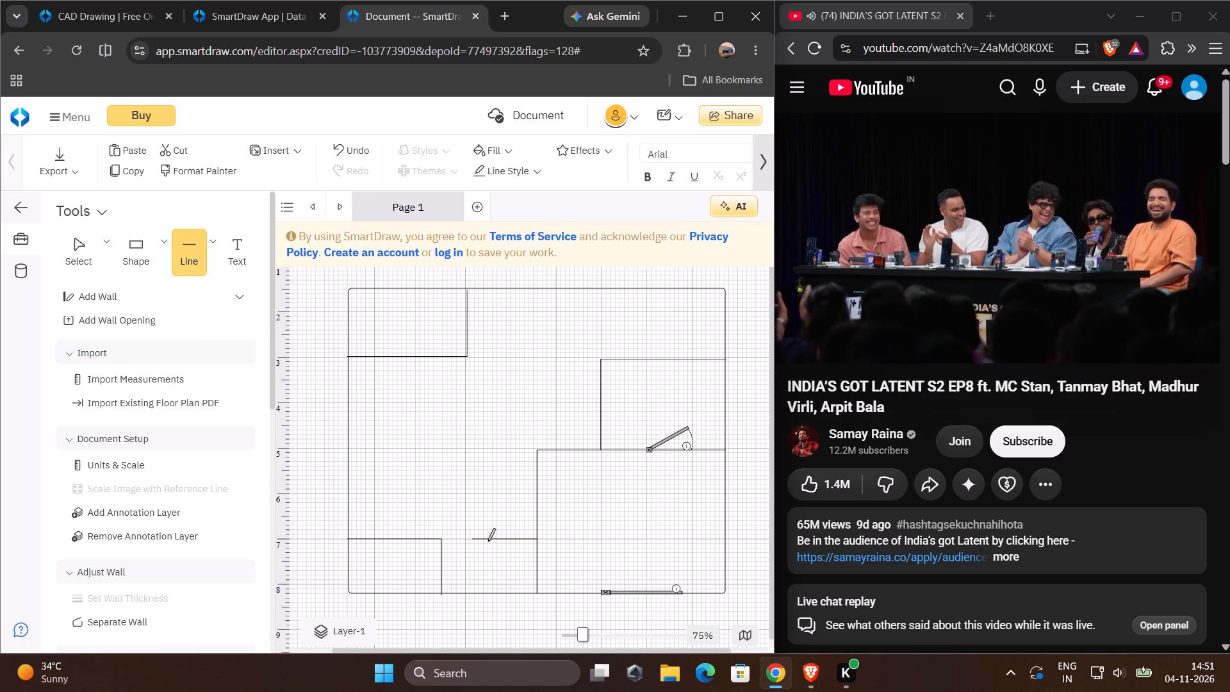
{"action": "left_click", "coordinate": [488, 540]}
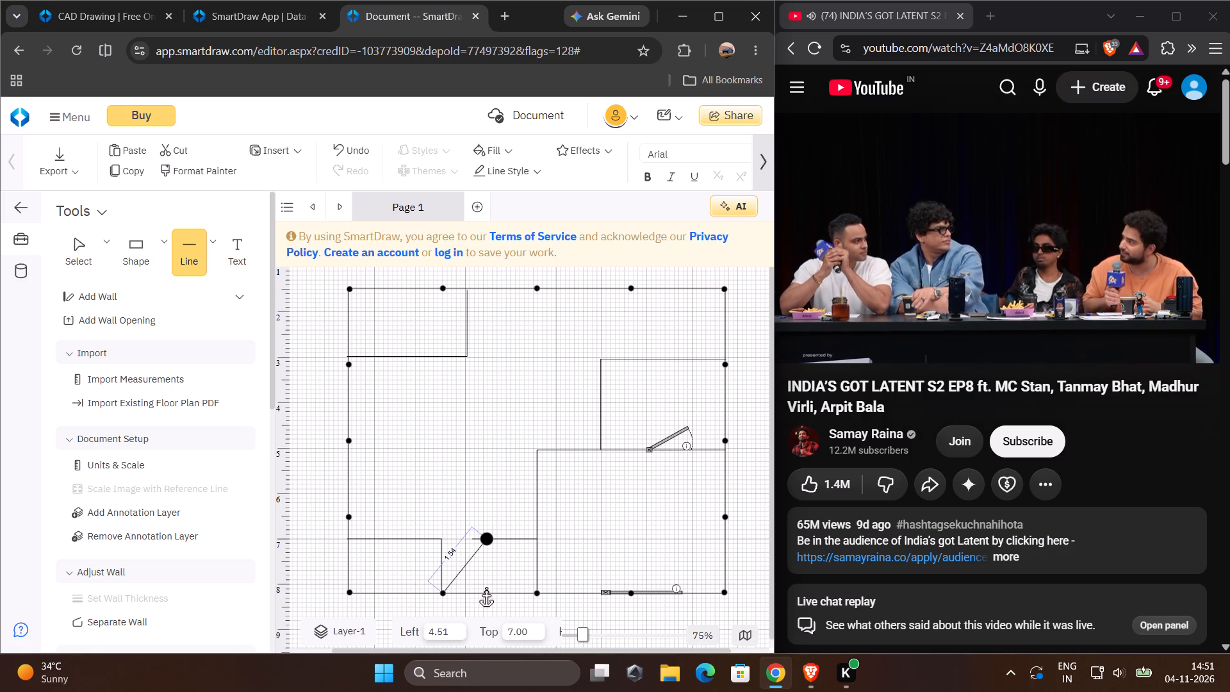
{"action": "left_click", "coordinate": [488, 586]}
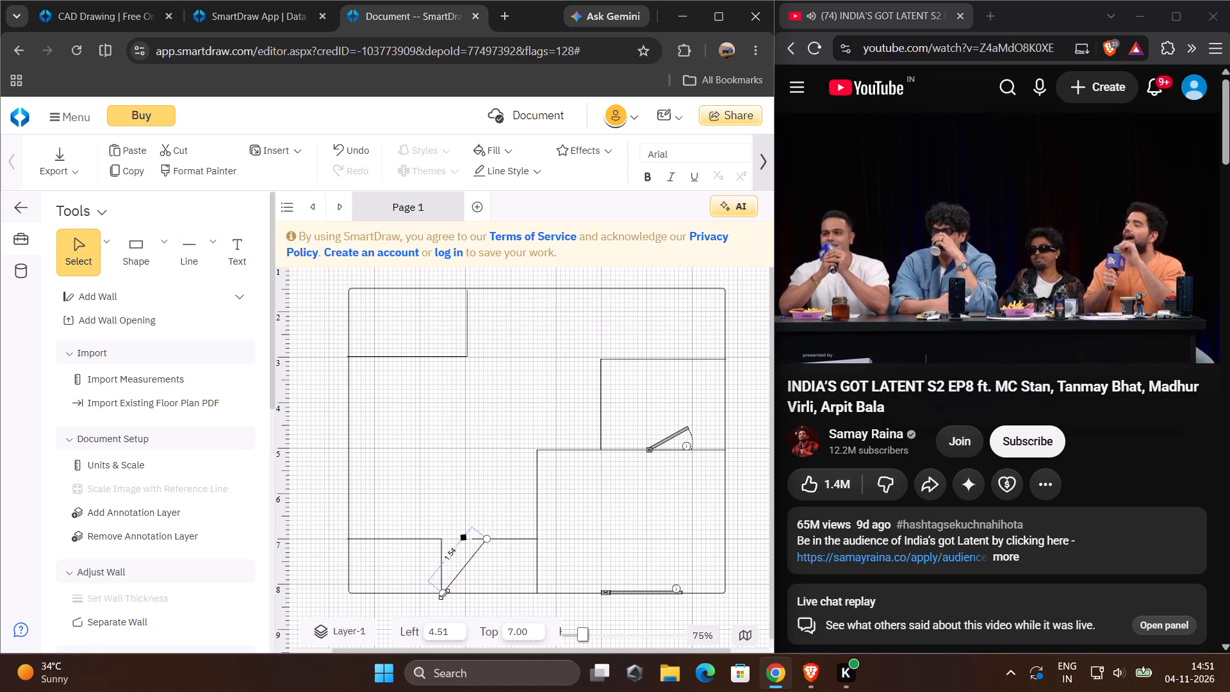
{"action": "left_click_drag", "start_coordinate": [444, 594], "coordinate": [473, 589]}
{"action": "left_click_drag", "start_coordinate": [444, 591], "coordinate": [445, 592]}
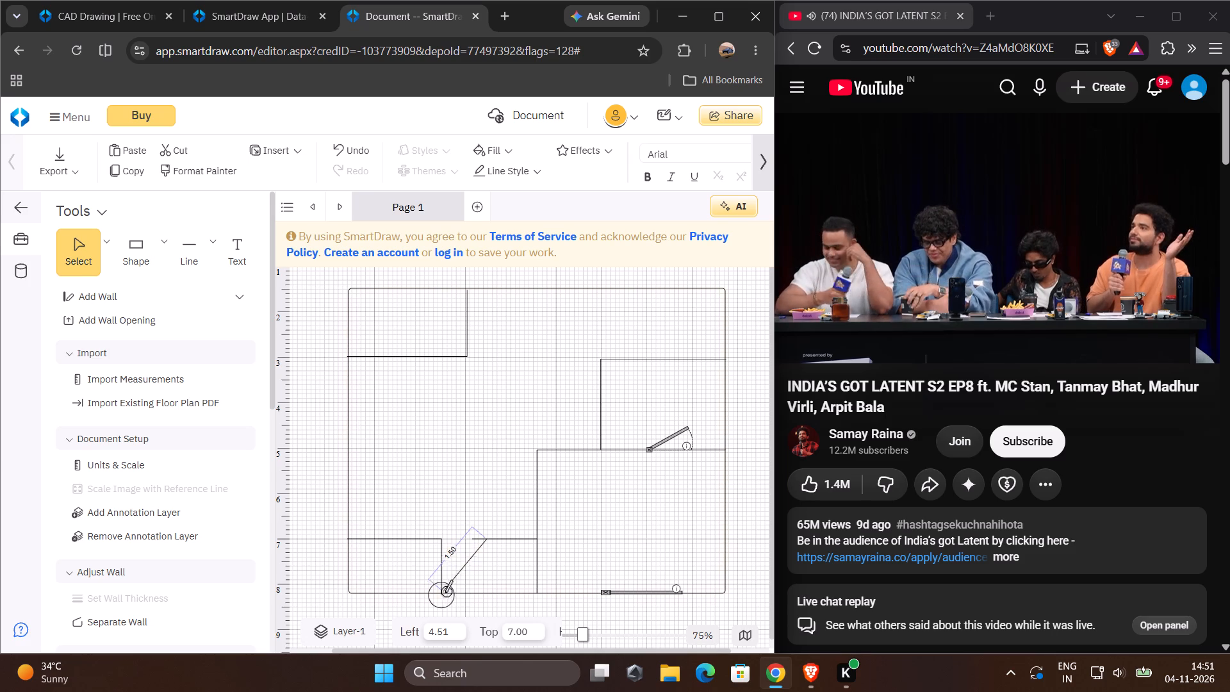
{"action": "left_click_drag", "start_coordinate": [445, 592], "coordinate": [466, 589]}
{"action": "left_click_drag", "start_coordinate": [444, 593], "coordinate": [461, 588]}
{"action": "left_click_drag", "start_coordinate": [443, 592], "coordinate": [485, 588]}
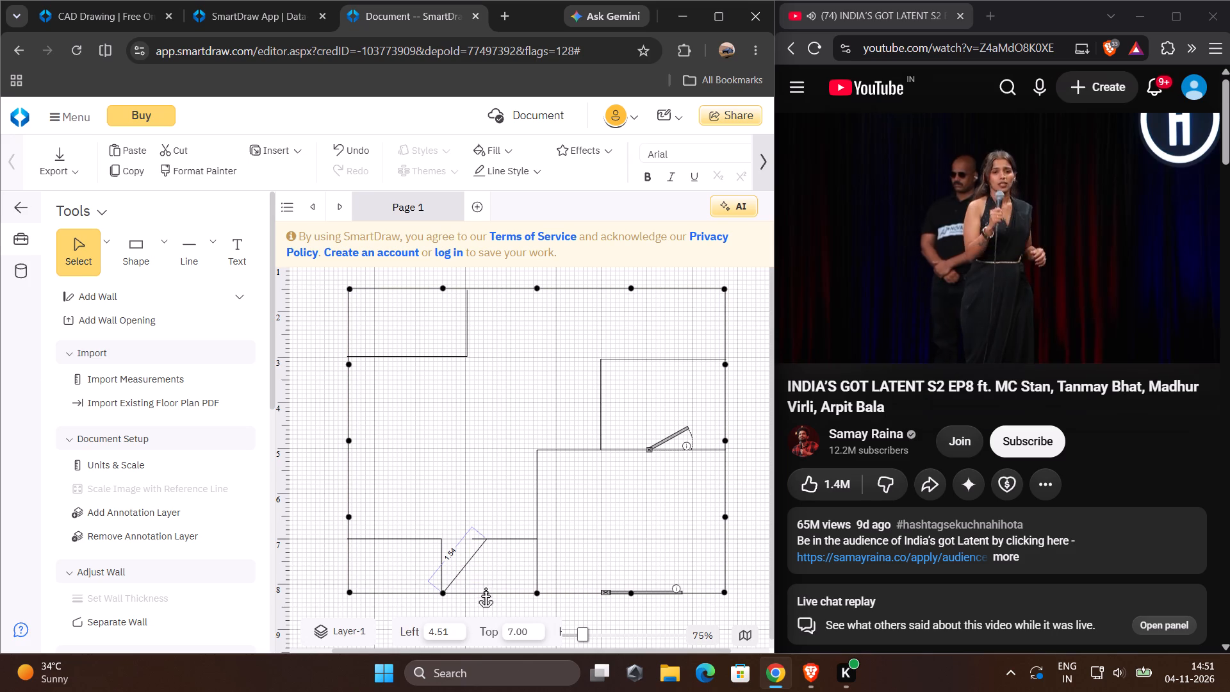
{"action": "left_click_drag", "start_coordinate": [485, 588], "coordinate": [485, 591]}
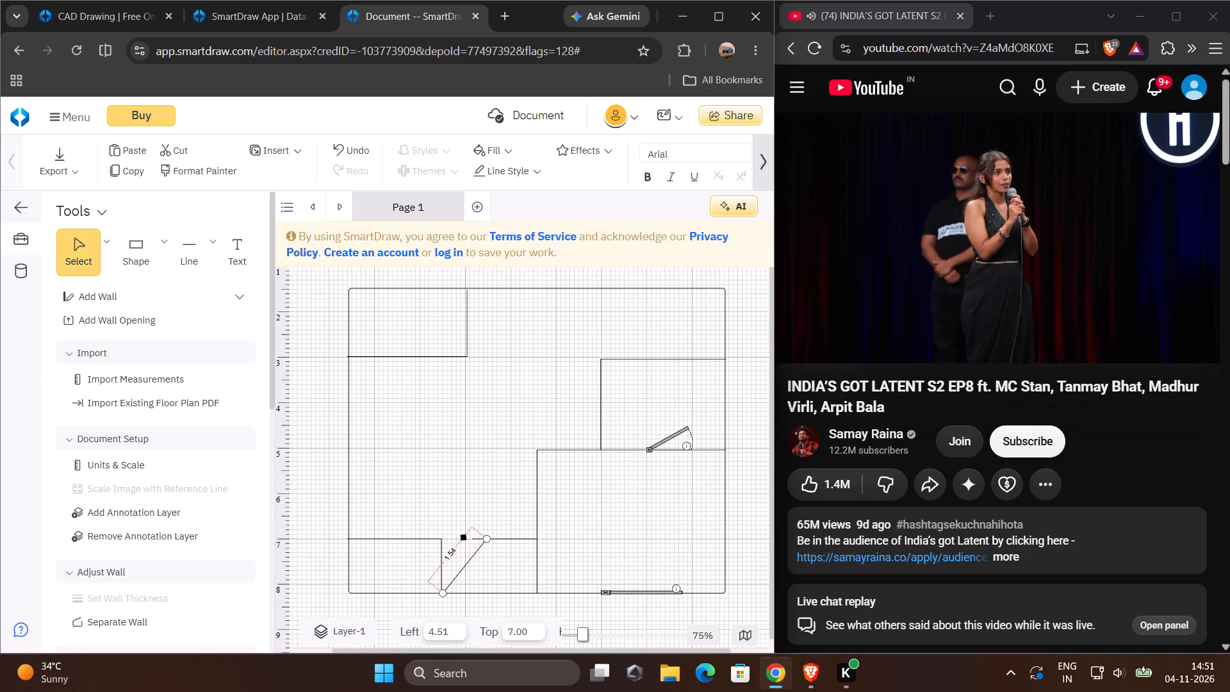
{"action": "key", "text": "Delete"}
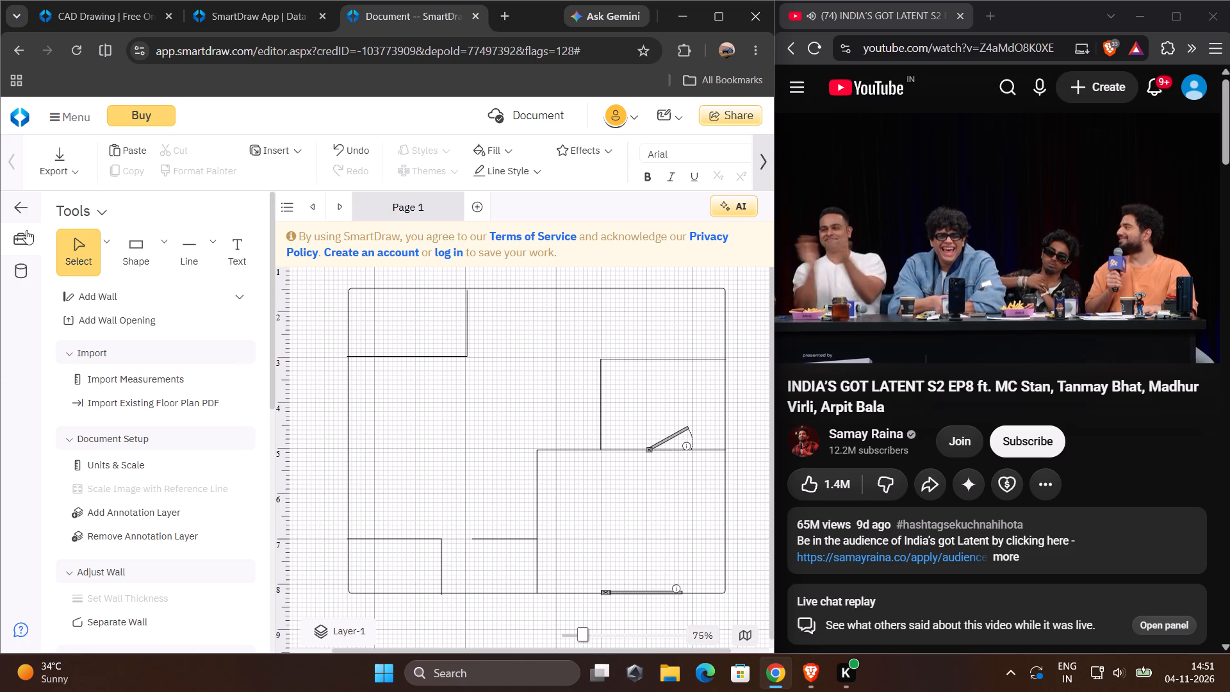
Draw a vertical straight line about 1.24 long from near the 1.42-long line's free end to the rectangle's bottom edge.
{"action": "left_click", "coordinate": [209, 263]}
{"action": "left_click", "coordinate": [231, 299]}
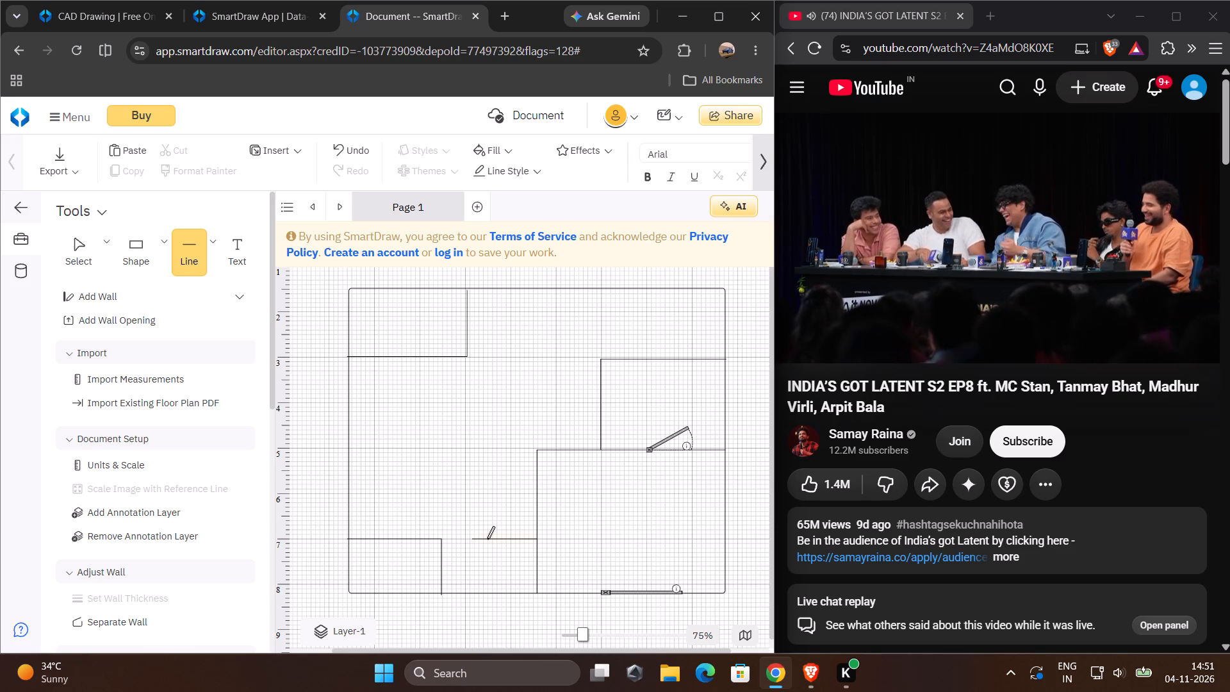
{"action": "left_click", "coordinate": [487, 539]}
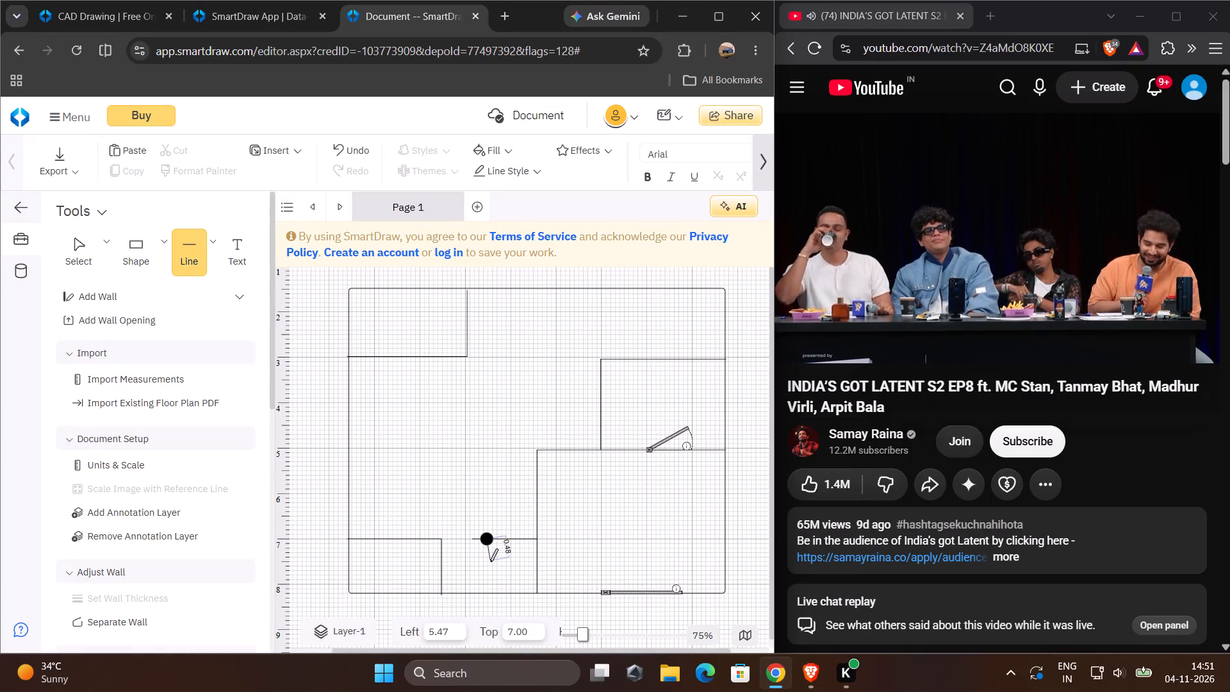
{"action": "scroll", "coordinate": [490, 562], "scroll_direction": "up", "scroll_amount": 4, "text": "ctrl"}
{"action": "scroll", "coordinate": [490, 562], "scroll_direction": "down", "scroll_amount": 2}
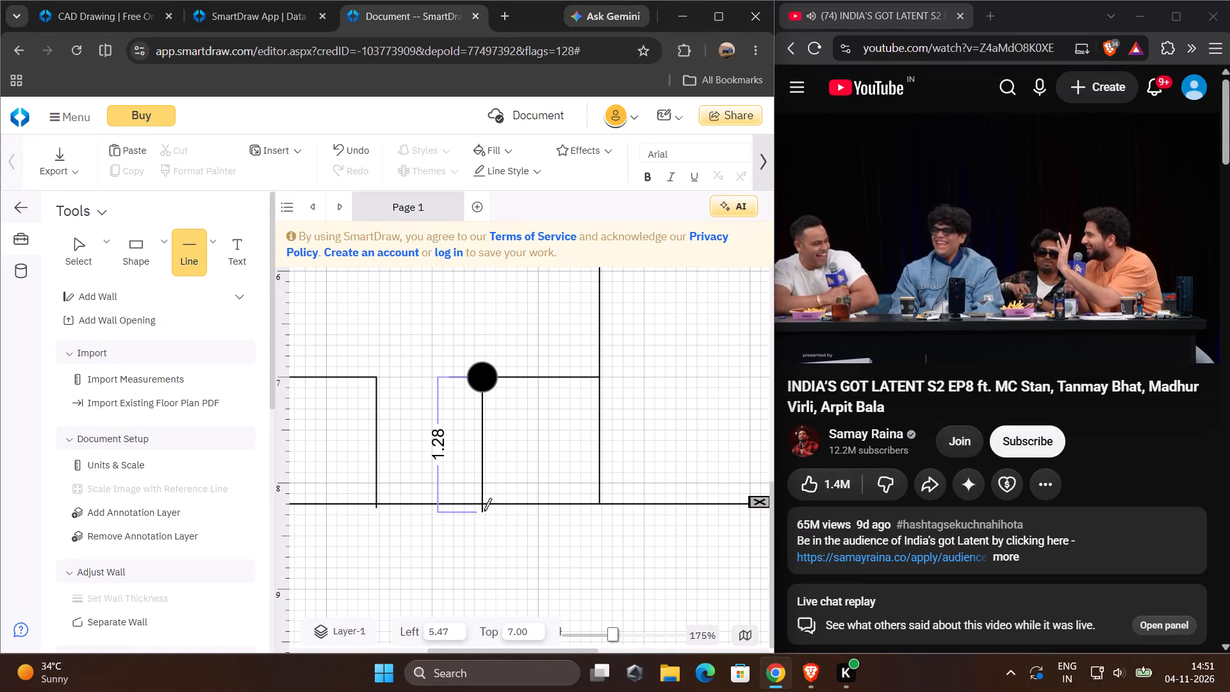
{"action": "left_click", "coordinate": [484, 511]}
{"action": "left_click", "coordinate": [484, 513]}
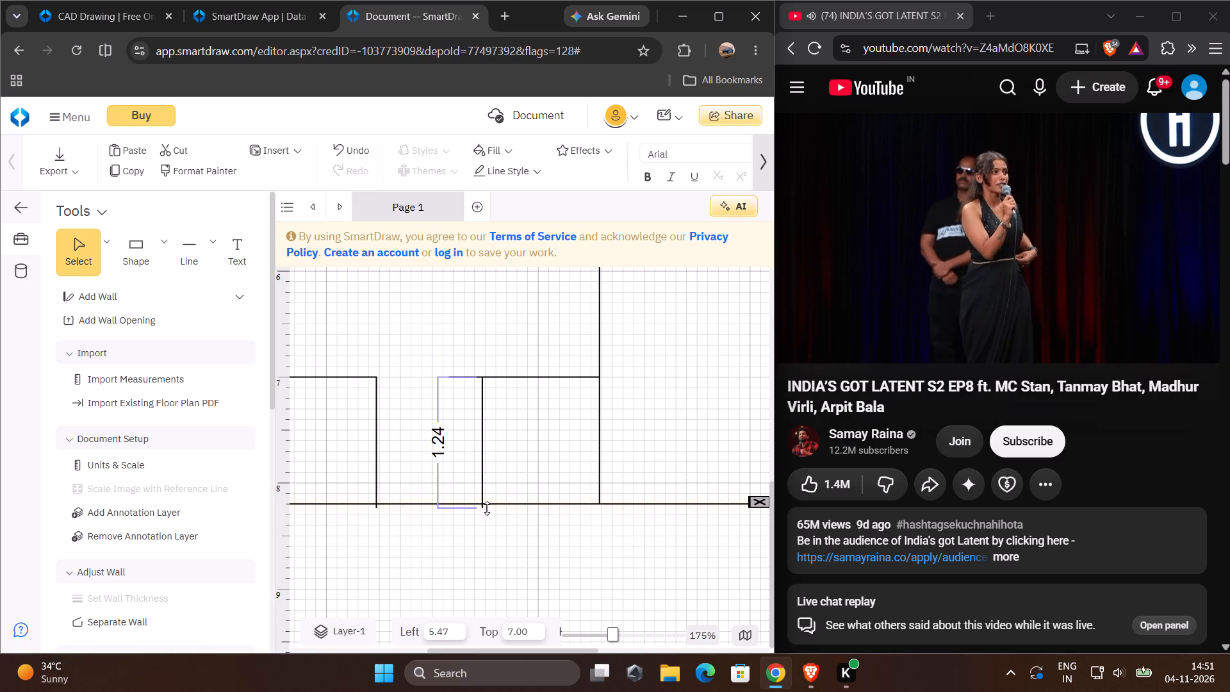
{"action": "left_click", "coordinate": [503, 534]}
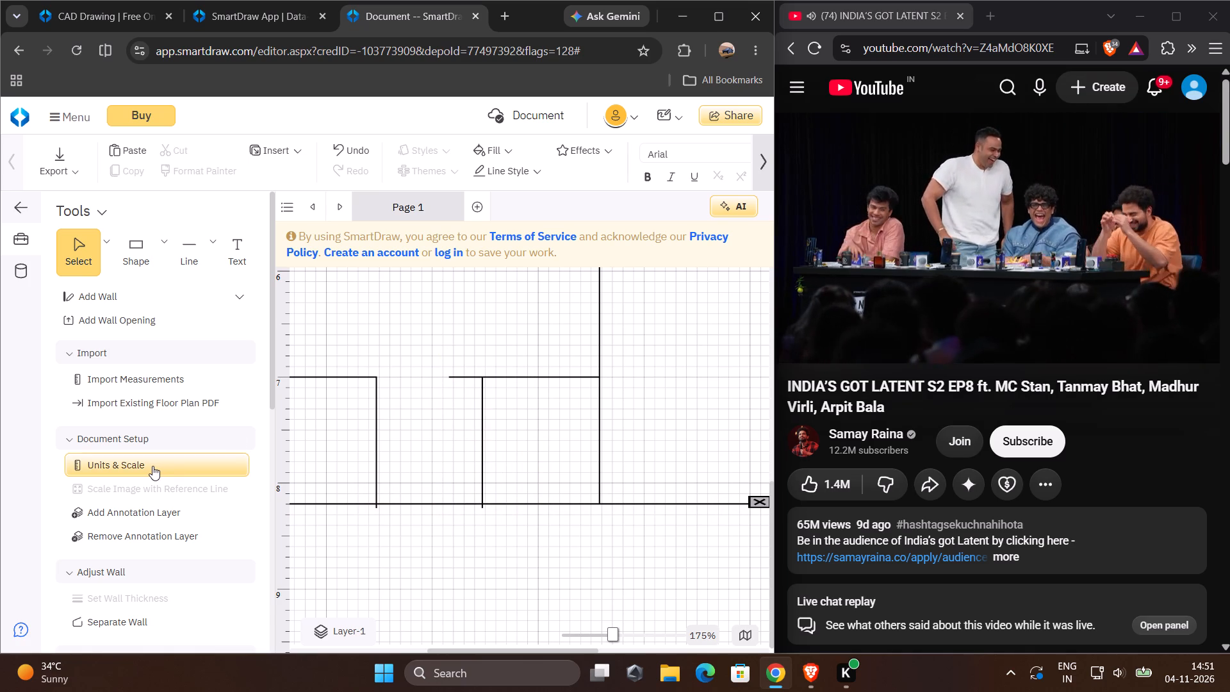
Place a Gate - Closed symbol in the gap between the two lower horizontal lines and shorten it to about 0.69.
{"action": "scroll", "coordinate": [152, 466], "scroll_direction": "up", "scroll_amount": 4}
{"action": "scroll", "coordinate": [178, 311], "scroll_direction": "up", "scroll_amount": 3}
{"action": "scroll", "coordinate": [174, 375], "scroll_direction": "down", "scroll_amount": 6}
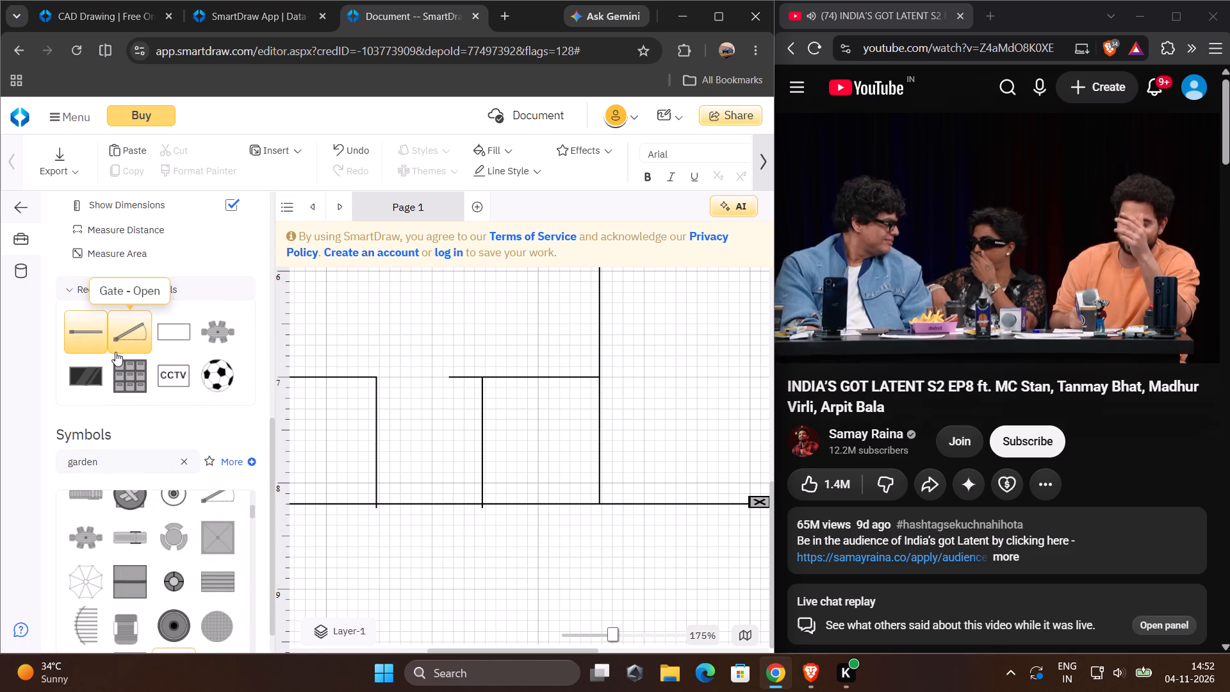
{"action": "left_click_drag", "start_coordinate": [83, 325], "coordinate": [406, 375]}
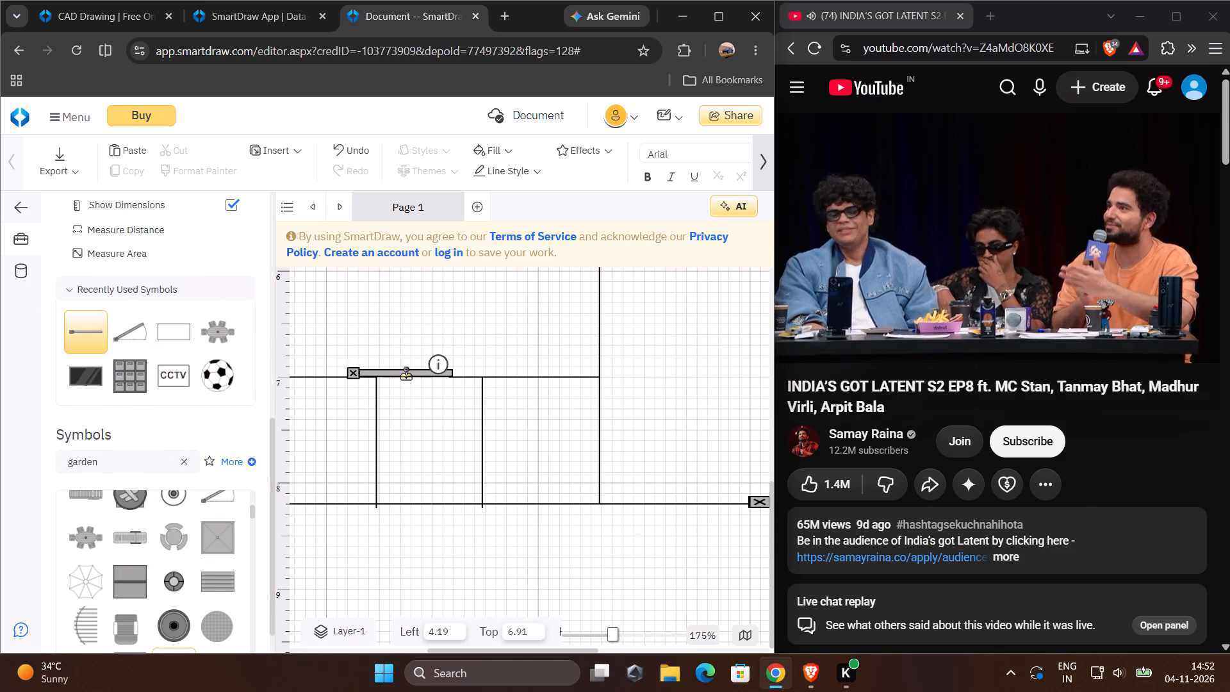
{"action": "left_click_drag", "start_coordinate": [406, 375], "coordinate": [429, 377]}
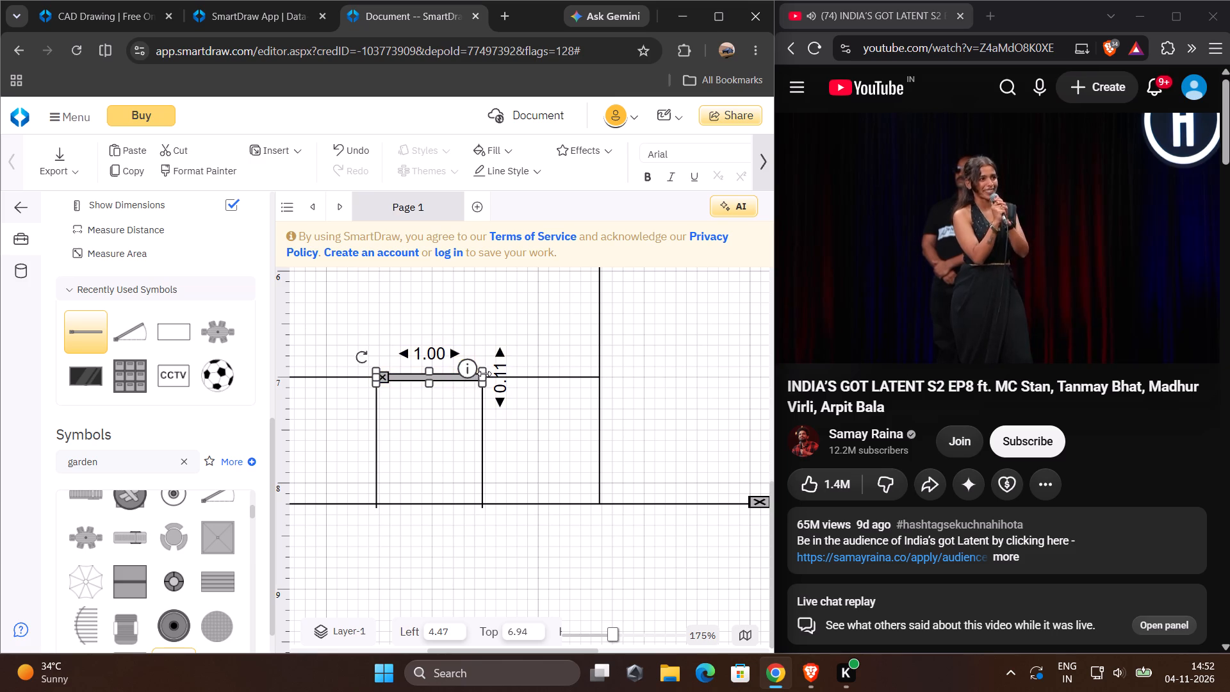
{"action": "left_click_drag", "start_coordinate": [484, 375], "coordinate": [447, 377]}
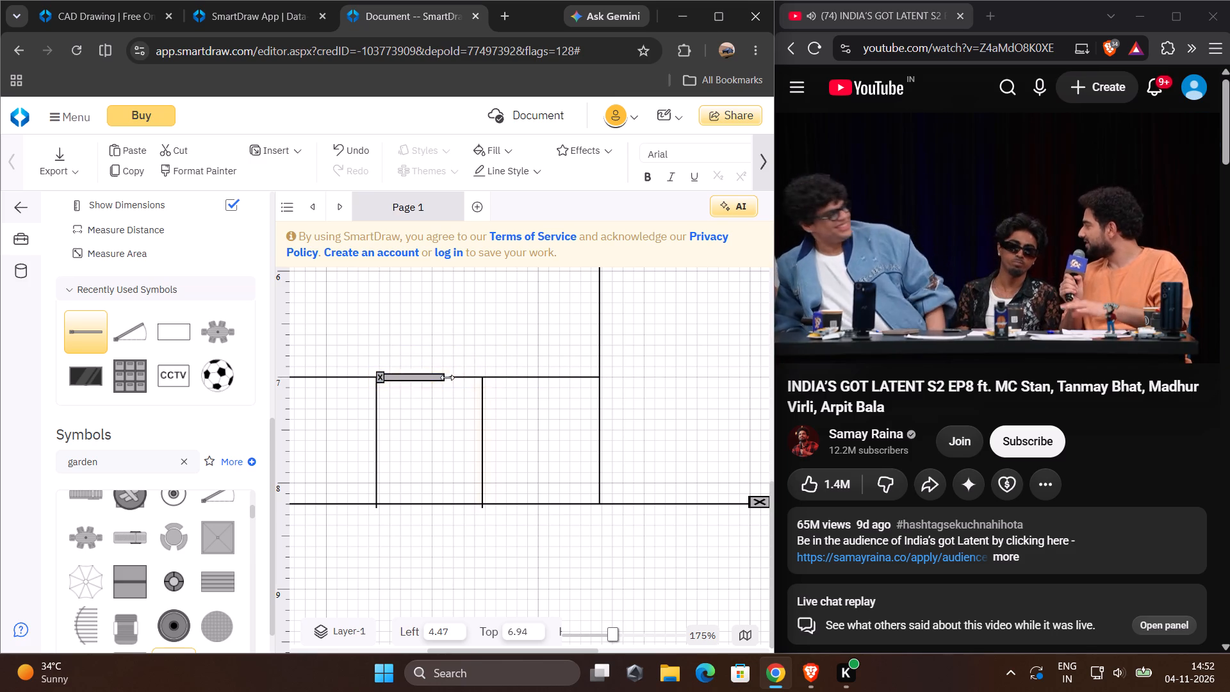
{"action": "left_click_drag", "start_coordinate": [447, 377], "coordinate": [448, 377]}
{"action": "left_click", "coordinate": [438, 435]}
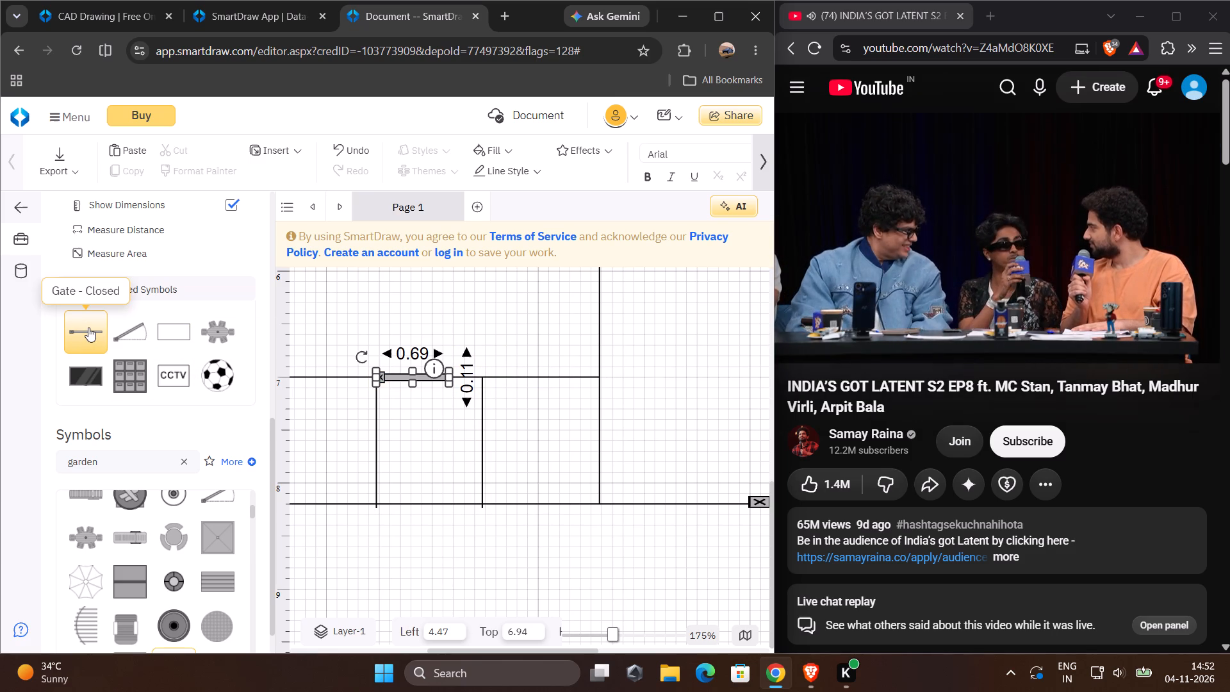
Place a Gate - Closed symbol across the rectangle's bottom edge in the small room, shorten it to about 0.84, and rotate it upright.
{"action": "left_click_drag", "start_coordinate": [88, 327], "coordinate": [409, 472]}
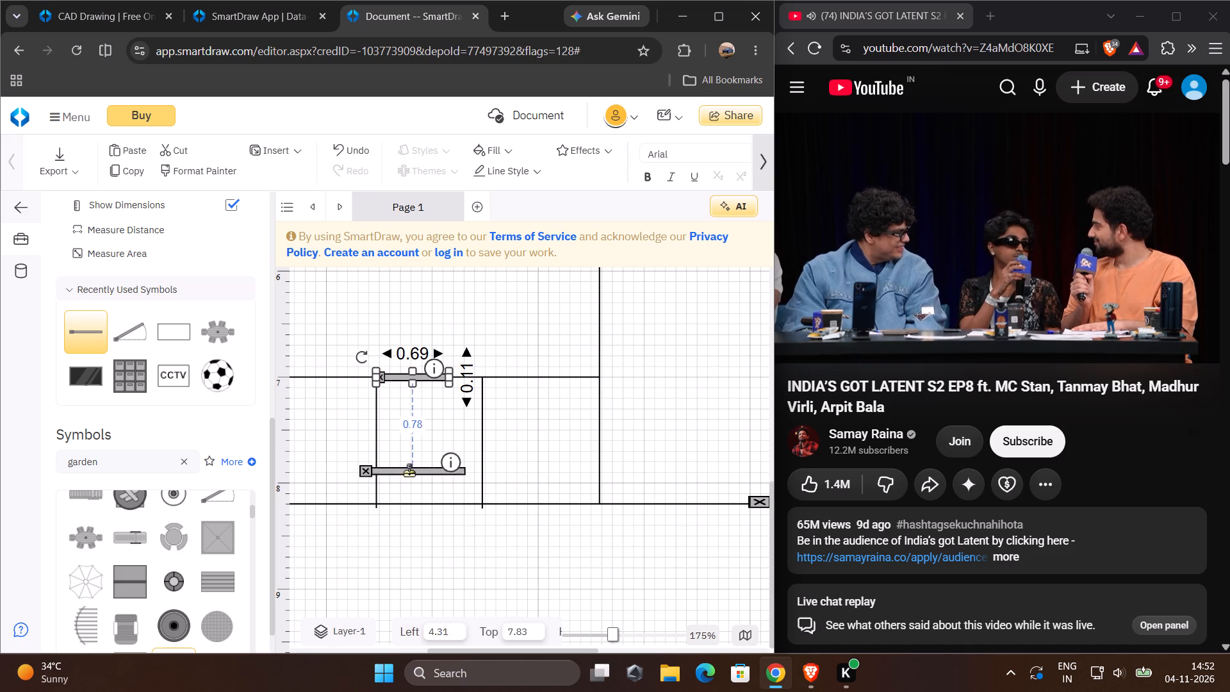
{"action": "left_click_drag", "start_coordinate": [409, 472], "coordinate": [422, 500]}
{"action": "left_click_drag", "start_coordinate": [474, 503], "coordinate": [459, 480]}
{"action": "left_click_drag", "start_coordinate": [356, 479], "coordinate": [372, 521]}
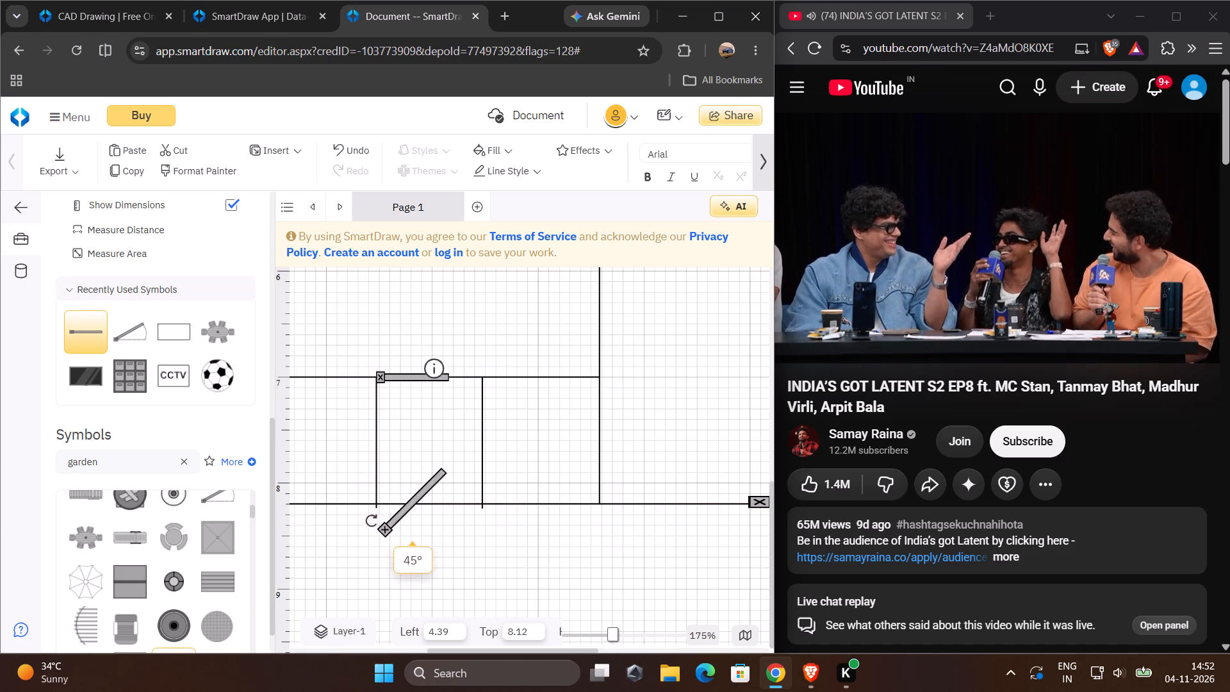
{"action": "left_click_drag", "start_coordinate": [372, 521], "coordinate": [397, 536]}
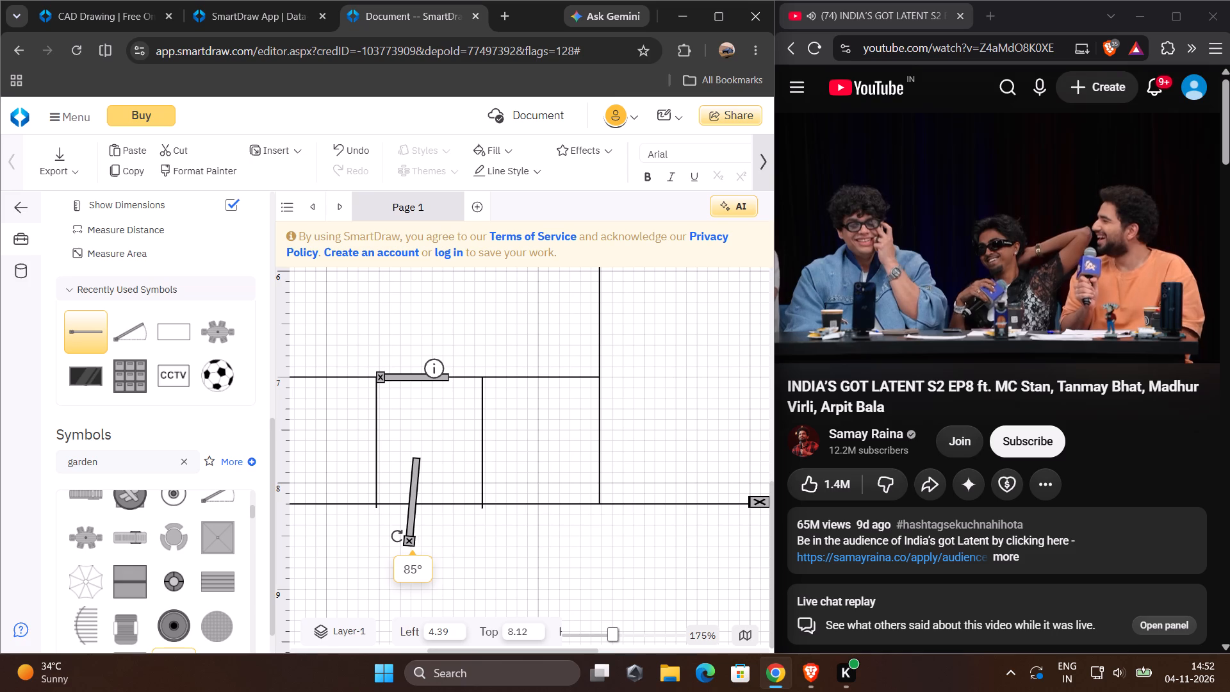
{"action": "left_click_drag", "start_coordinate": [397, 536], "coordinate": [398, 536]}
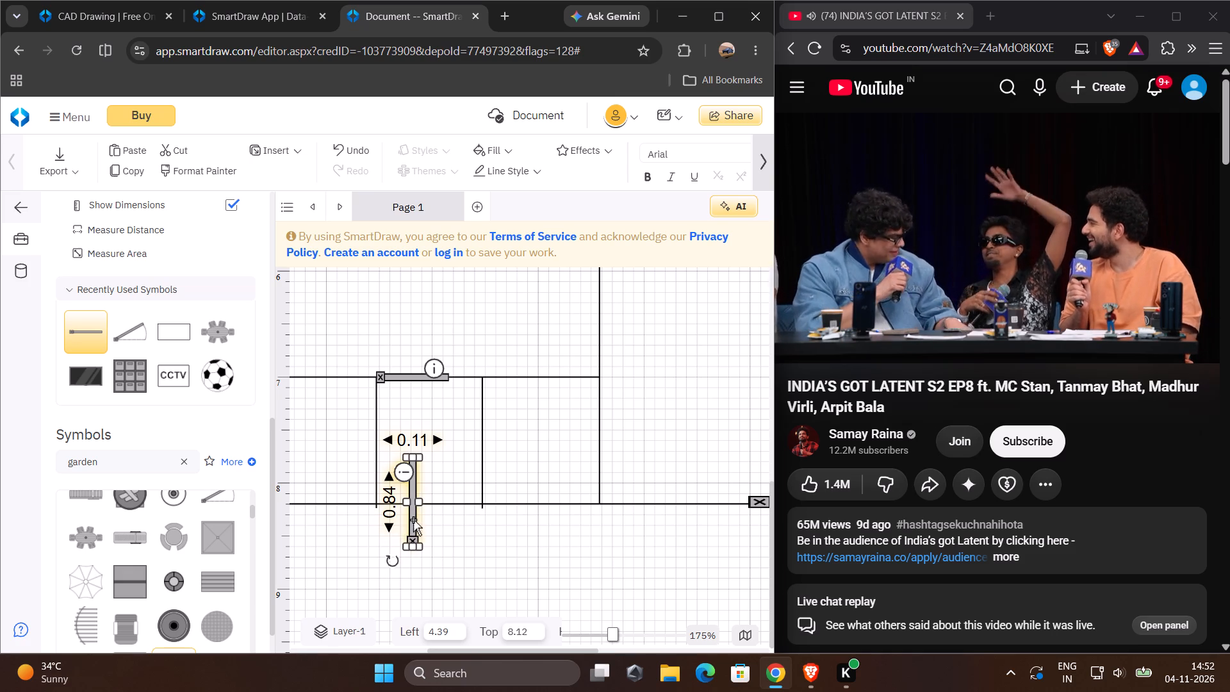
Move the upright gate to the lower end of the small room's left vertical line and shorten it to about 0.56.
{"action": "left_click_drag", "start_coordinate": [412, 518], "coordinate": [373, 482]}
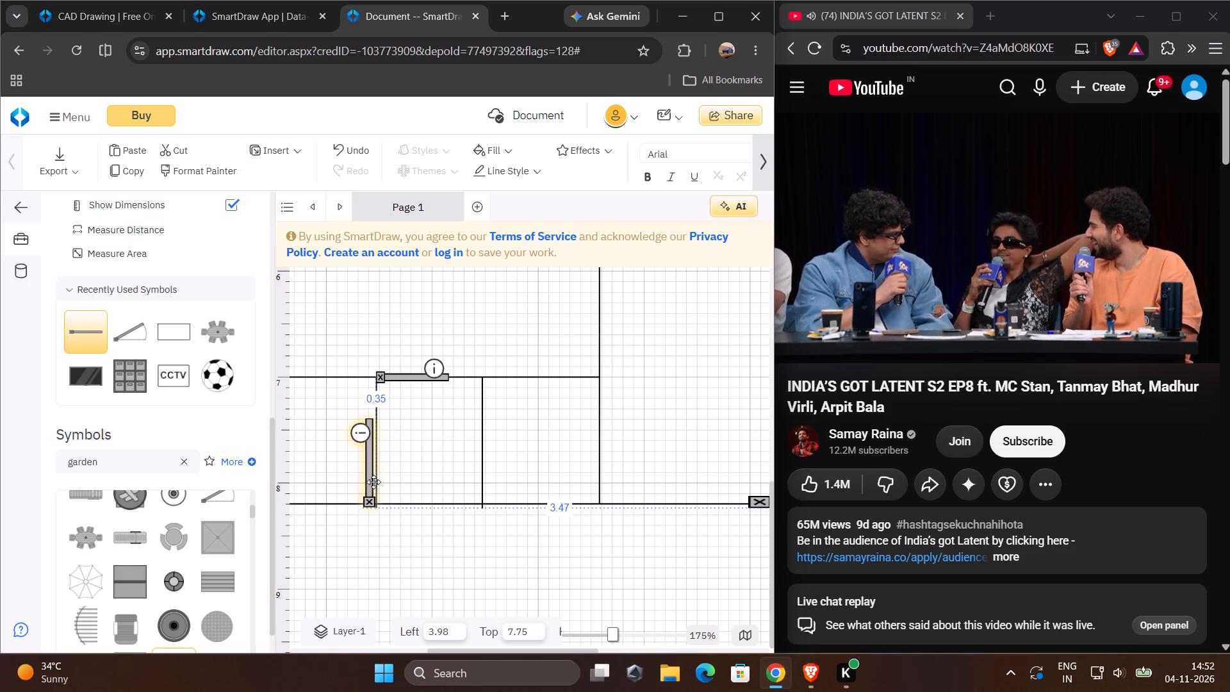
{"action": "left_click_drag", "start_coordinate": [373, 482], "coordinate": [379, 479]}
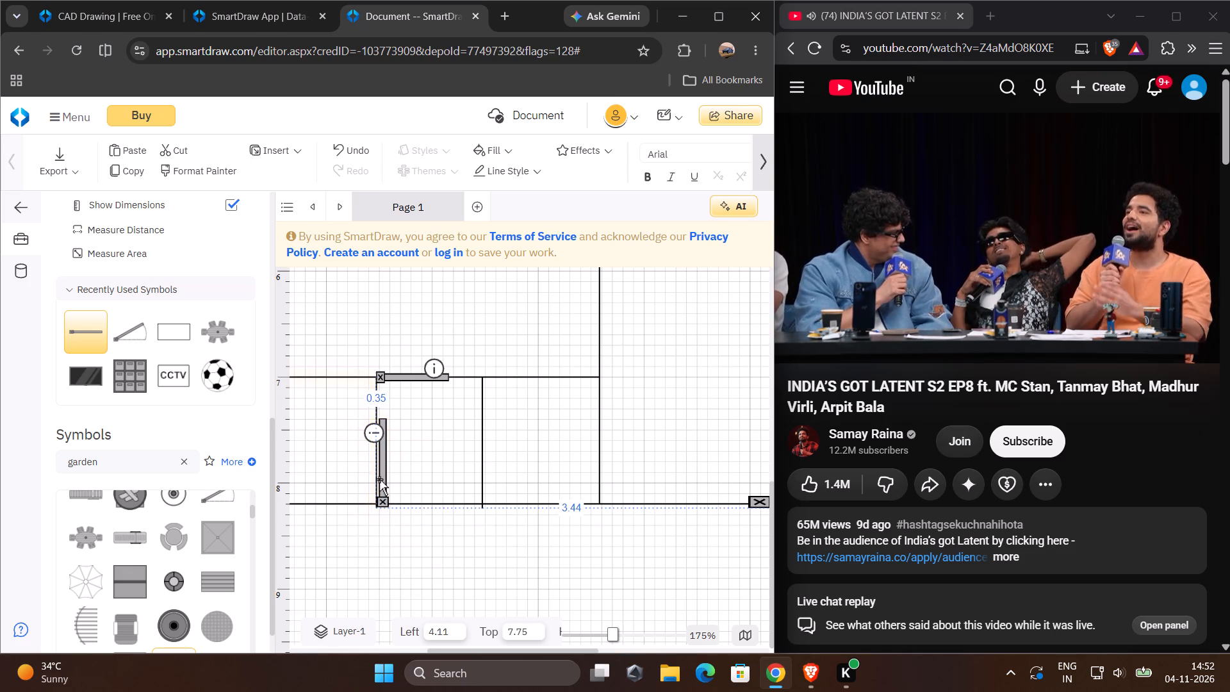
{"action": "left_click_drag", "start_coordinate": [379, 479], "coordinate": [377, 482]}
{"action": "left_click_drag", "start_coordinate": [381, 416], "coordinate": [379, 449]}
{"action": "left_click", "coordinate": [381, 482]}
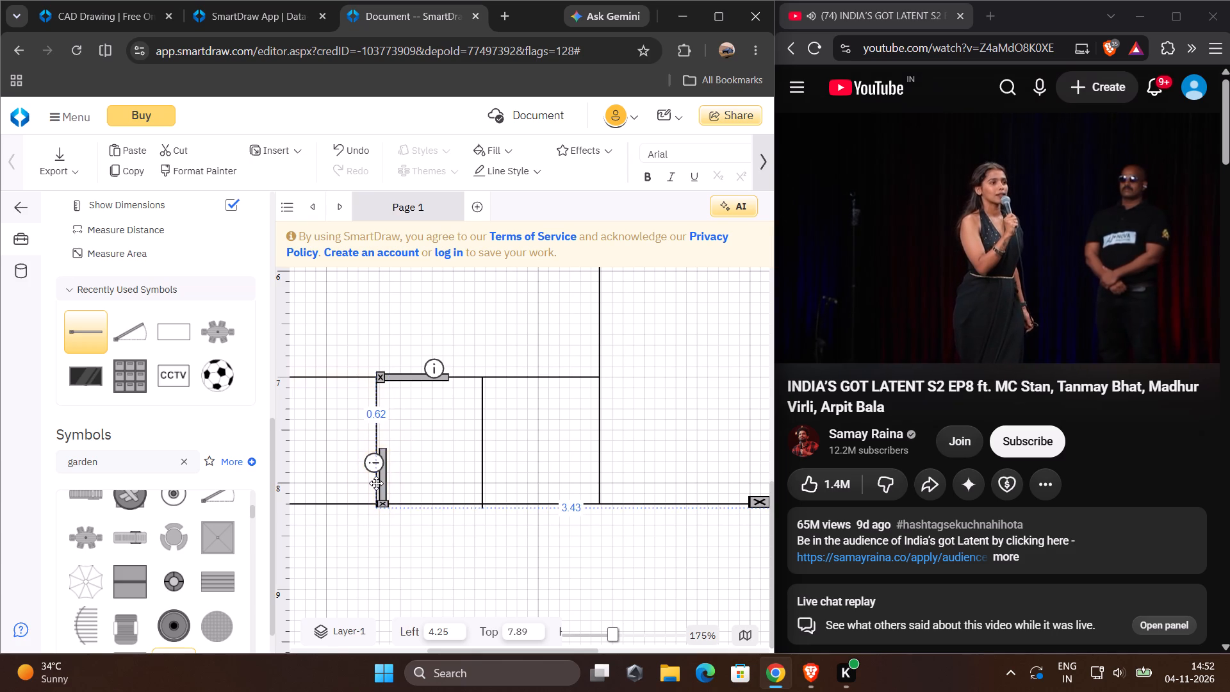
{"action": "left_click_drag", "start_coordinate": [382, 498], "coordinate": [379, 499]}
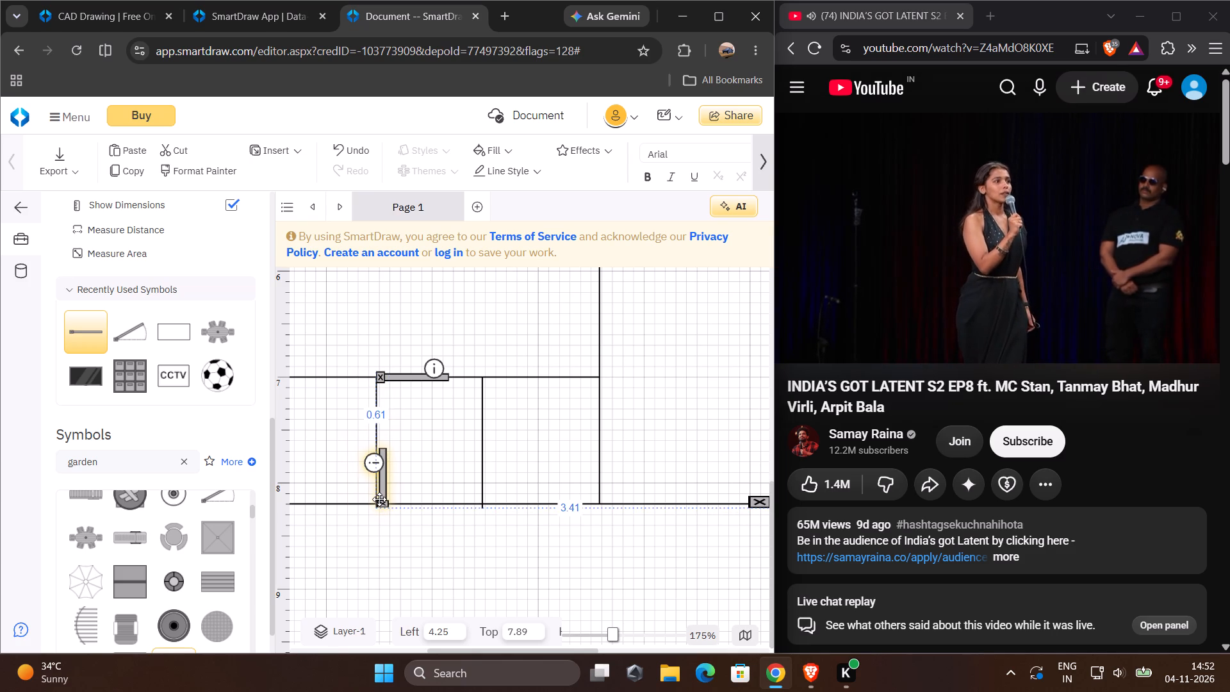
{"action": "left_click_drag", "start_coordinate": [379, 499], "coordinate": [374, 497]}
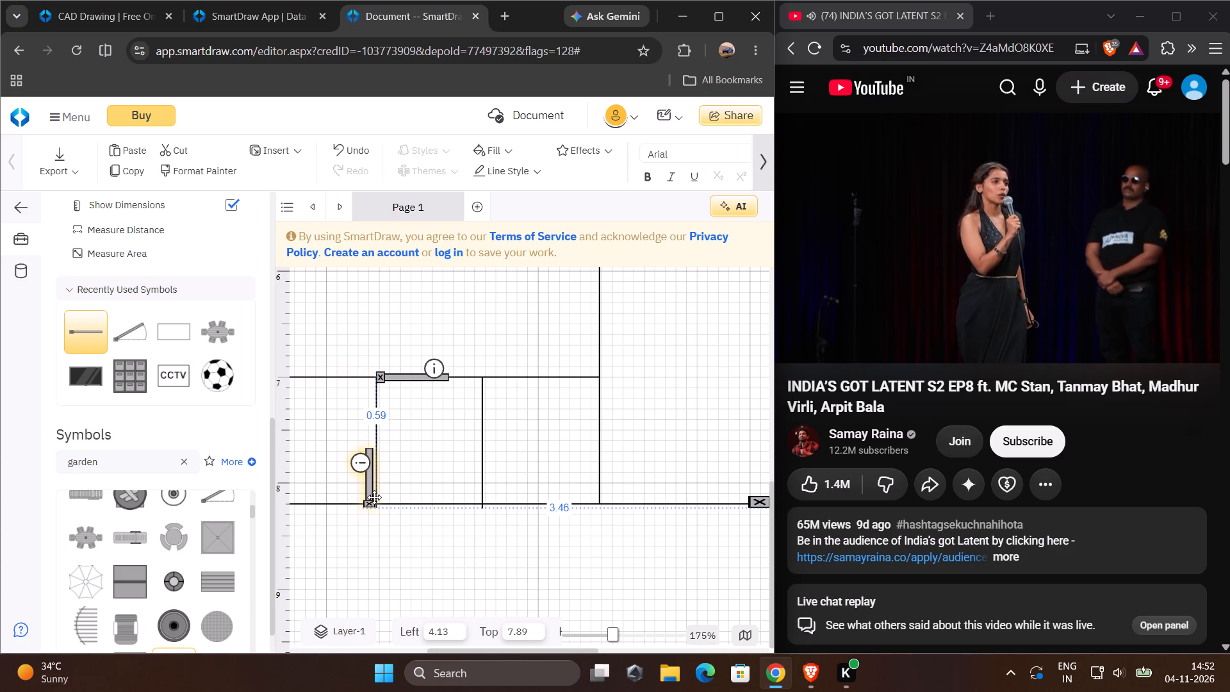
{"action": "left_click_drag", "start_coordinate": [374, 497], "coordinate": [375, 497]}
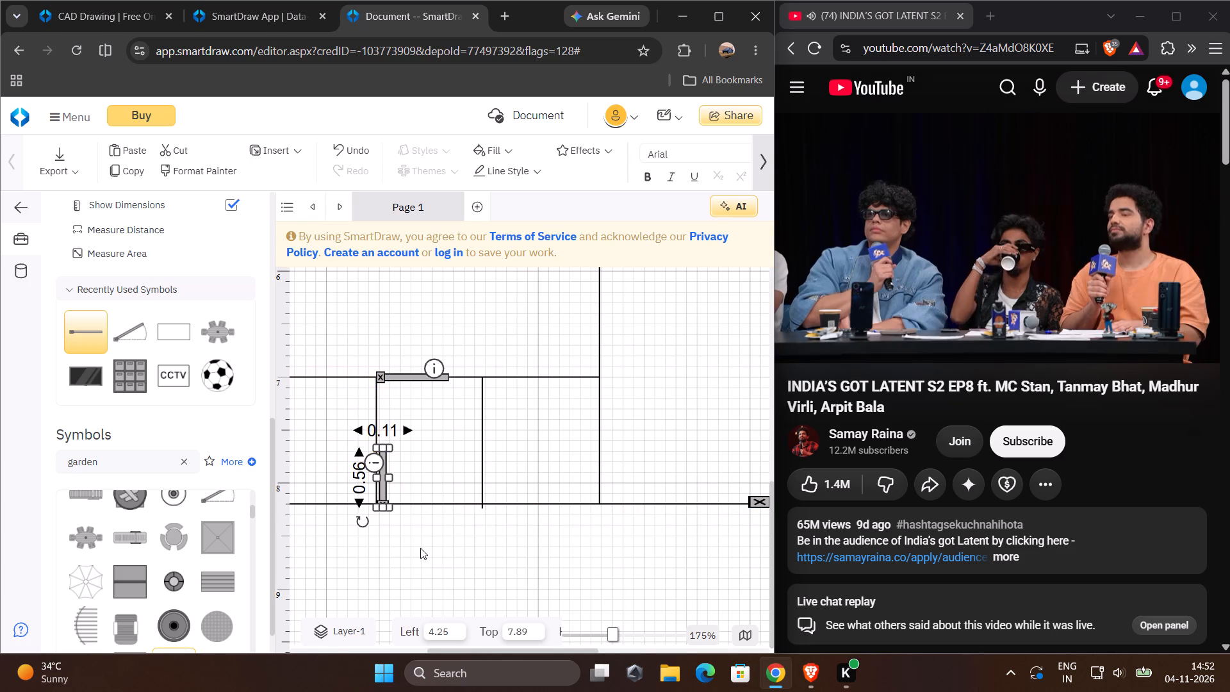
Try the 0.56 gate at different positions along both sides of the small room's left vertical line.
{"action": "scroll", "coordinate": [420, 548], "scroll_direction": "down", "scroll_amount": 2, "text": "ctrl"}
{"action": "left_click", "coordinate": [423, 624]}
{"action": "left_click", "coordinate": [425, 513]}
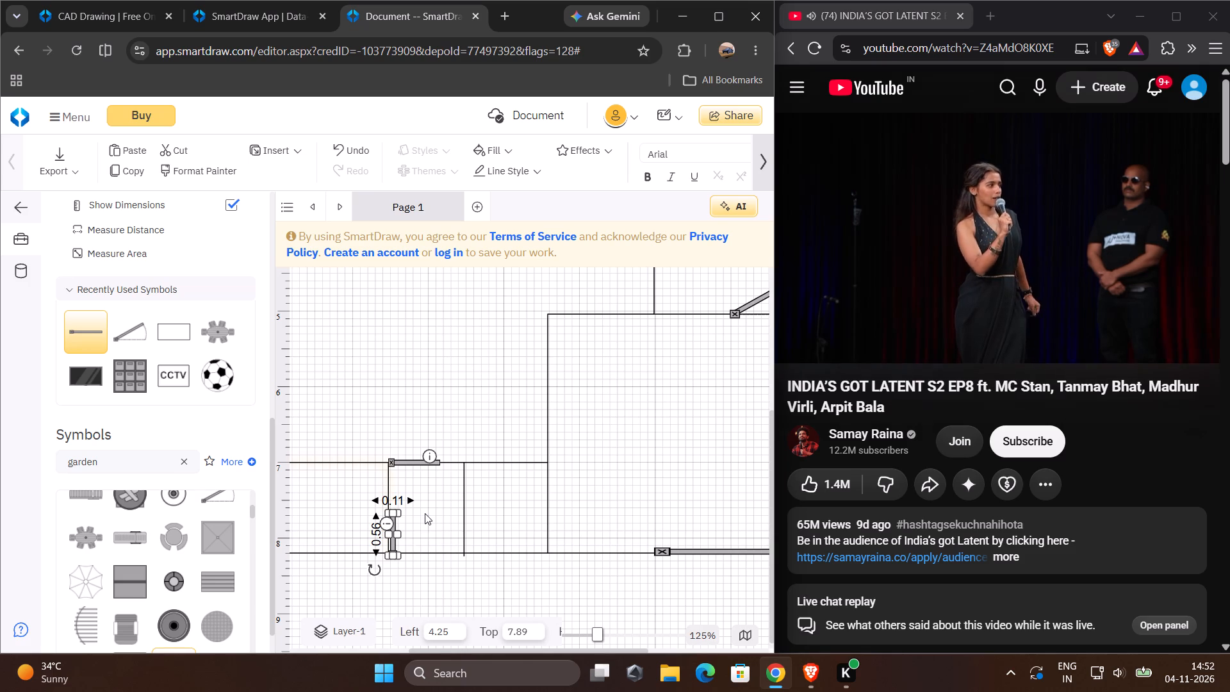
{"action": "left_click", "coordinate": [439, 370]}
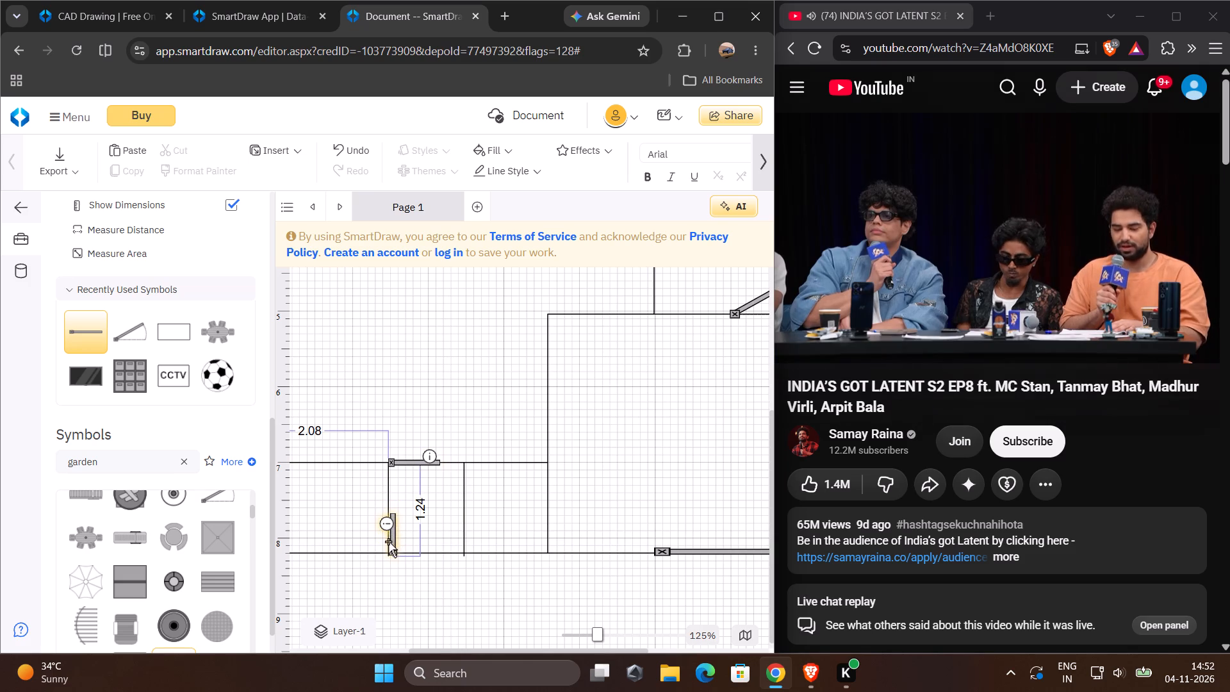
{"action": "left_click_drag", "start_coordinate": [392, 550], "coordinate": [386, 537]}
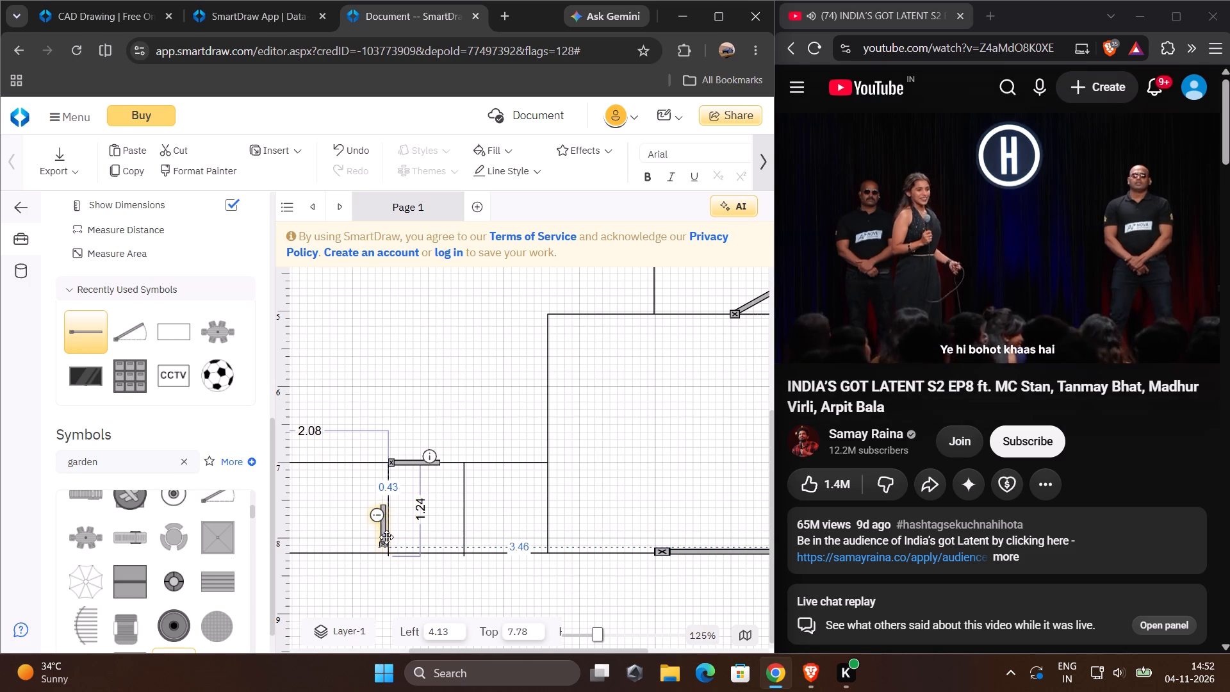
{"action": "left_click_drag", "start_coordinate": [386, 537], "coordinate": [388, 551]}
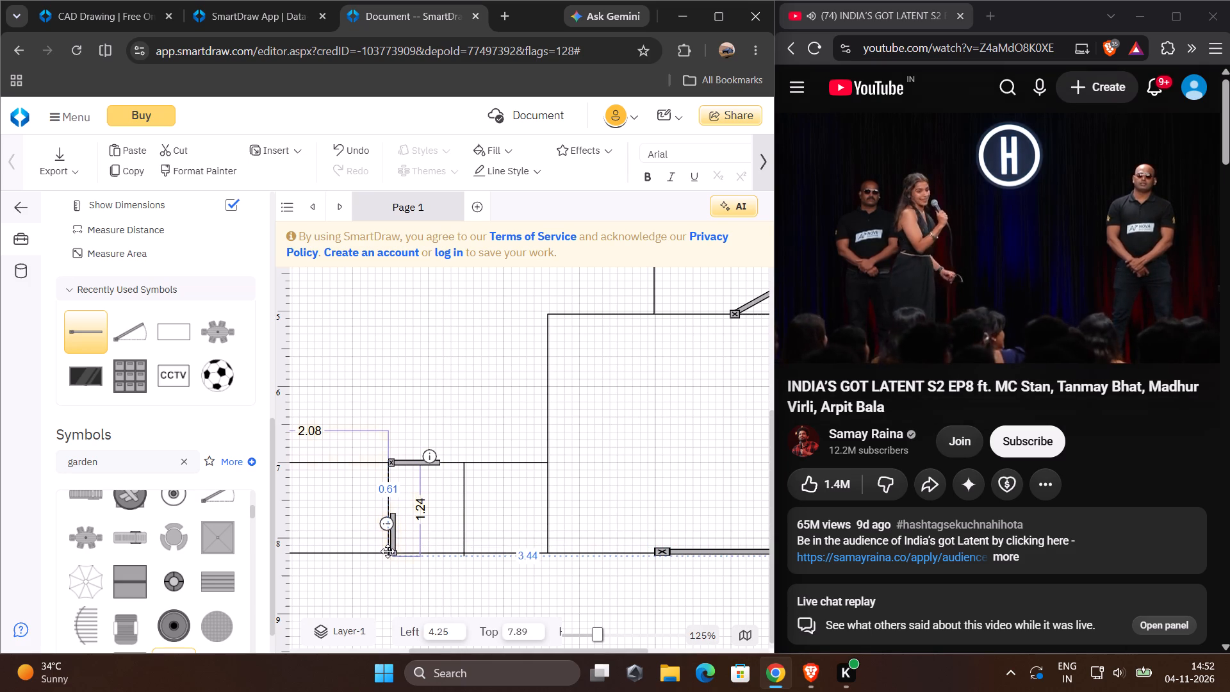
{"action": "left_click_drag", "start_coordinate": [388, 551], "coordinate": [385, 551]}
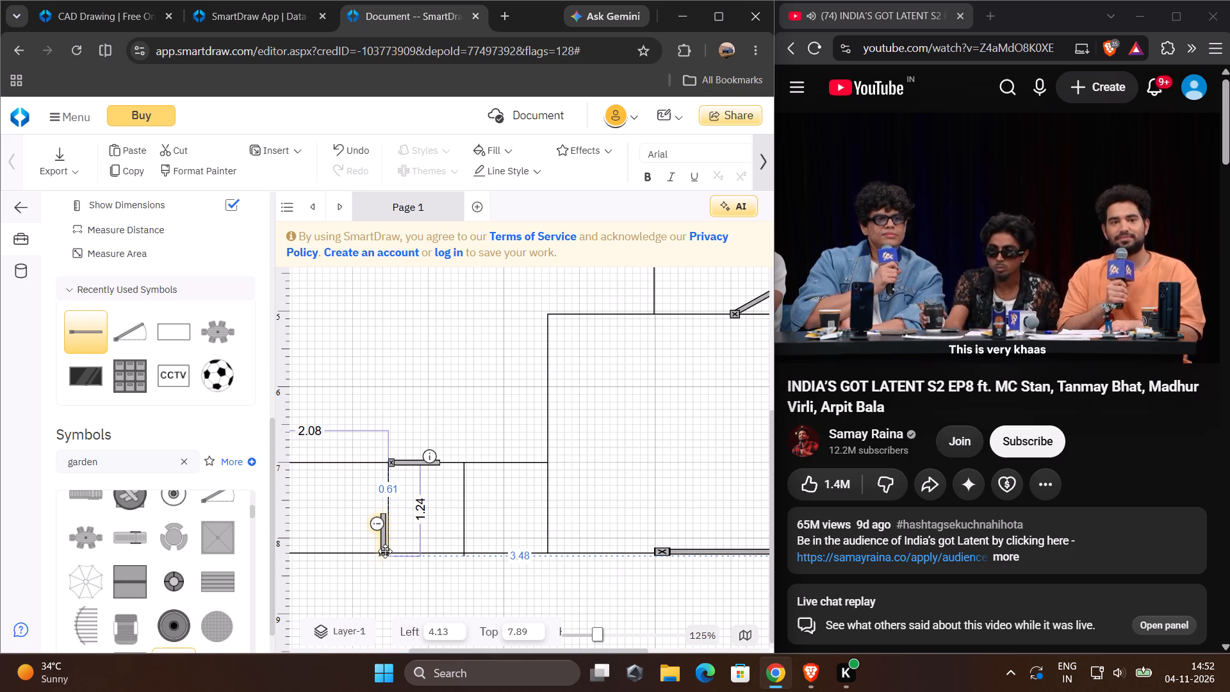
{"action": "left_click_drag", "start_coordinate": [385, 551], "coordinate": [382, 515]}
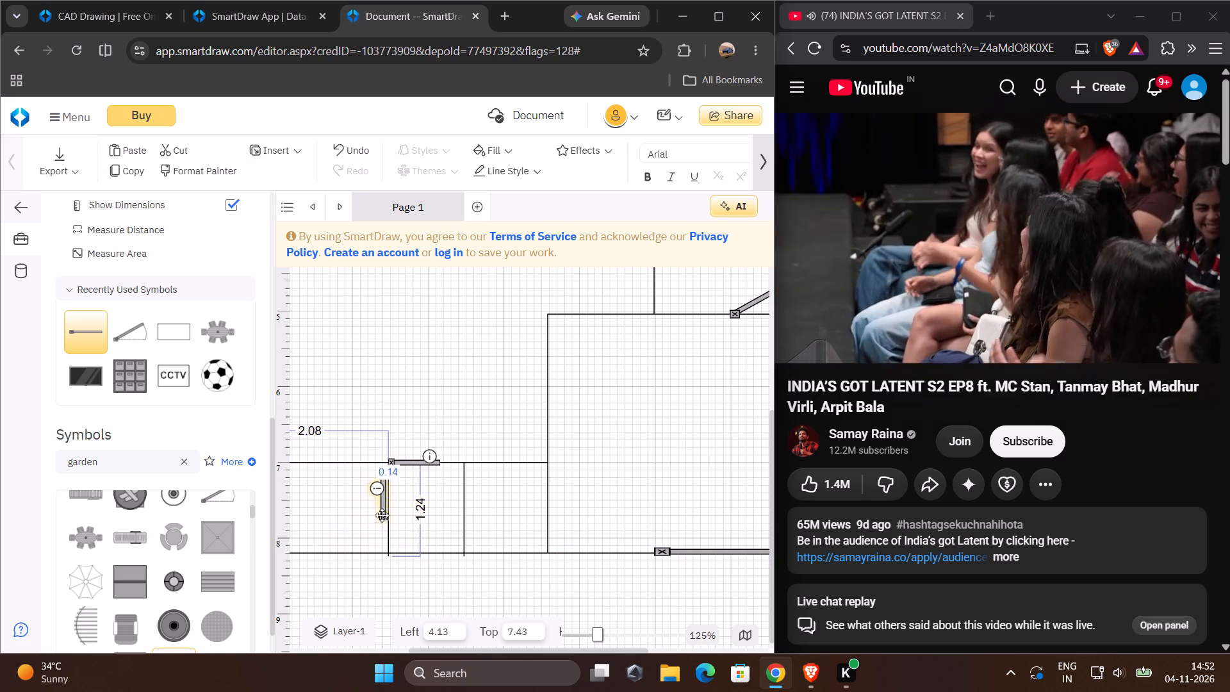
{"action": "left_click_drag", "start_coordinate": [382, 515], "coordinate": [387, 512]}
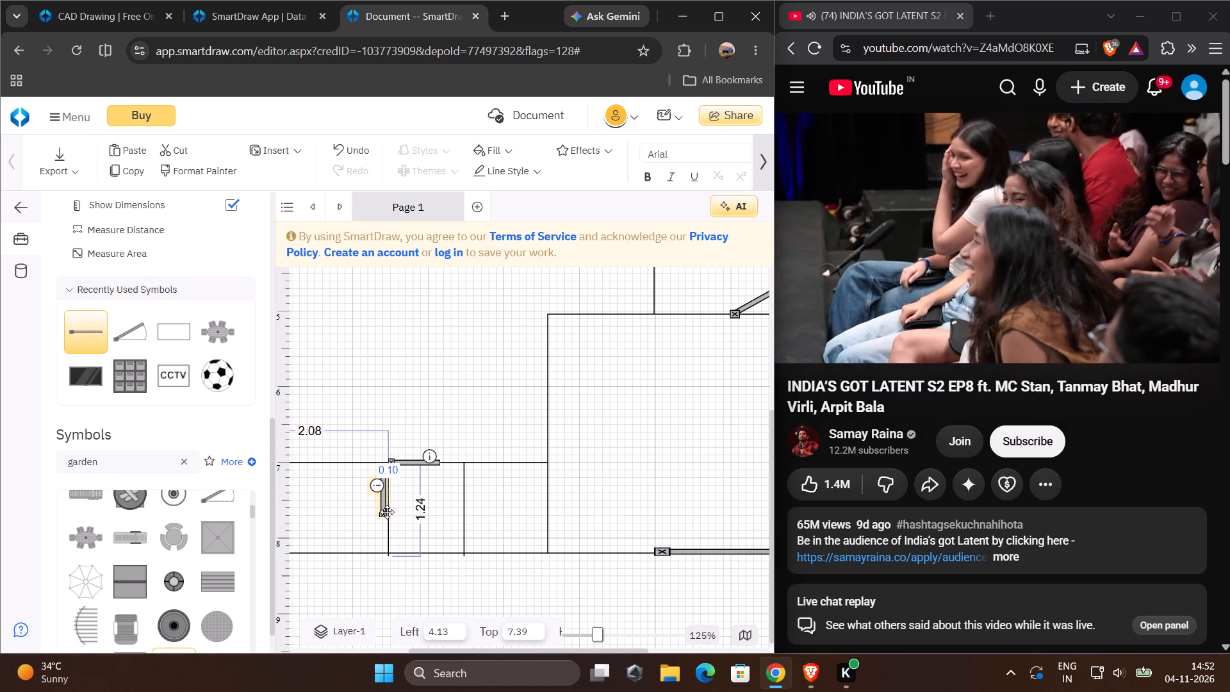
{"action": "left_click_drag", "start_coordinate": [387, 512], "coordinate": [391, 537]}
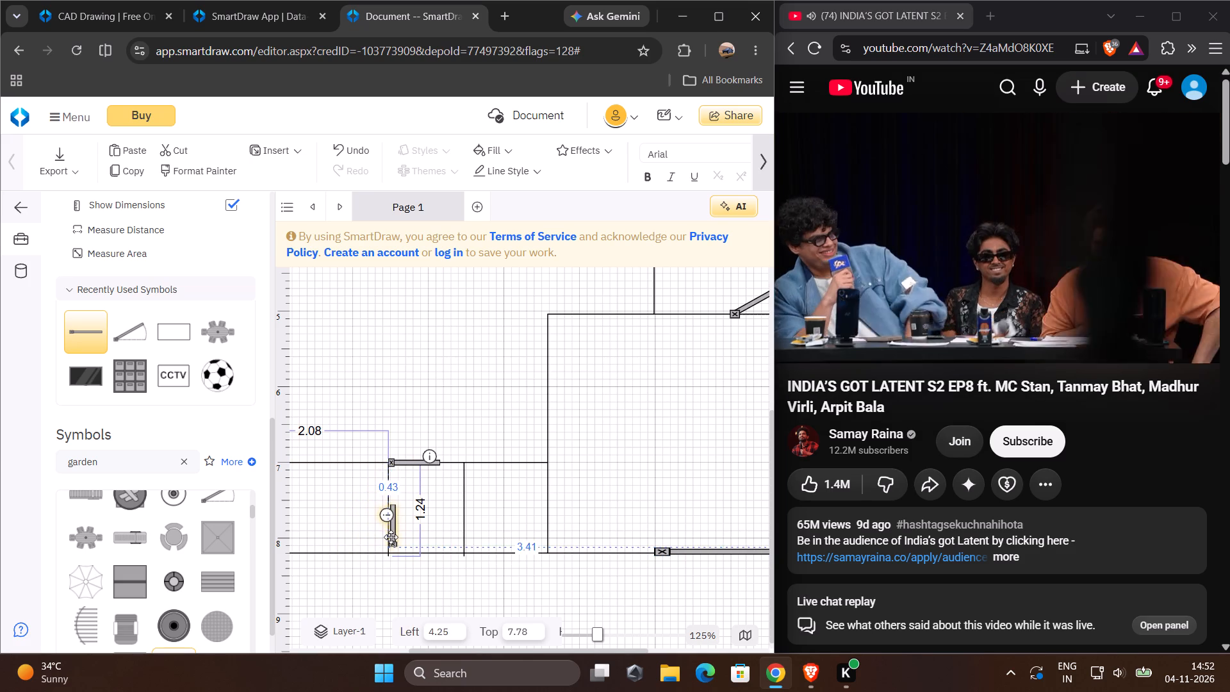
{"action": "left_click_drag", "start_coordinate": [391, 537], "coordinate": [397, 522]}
Turn the 0.56 gate to 270° and seat it on the left vertical line, against the rectangle's bottom edge.
{"action": "left_click_drag", "start_coordinate": [369, 540], "coordinate": [406, 489]}
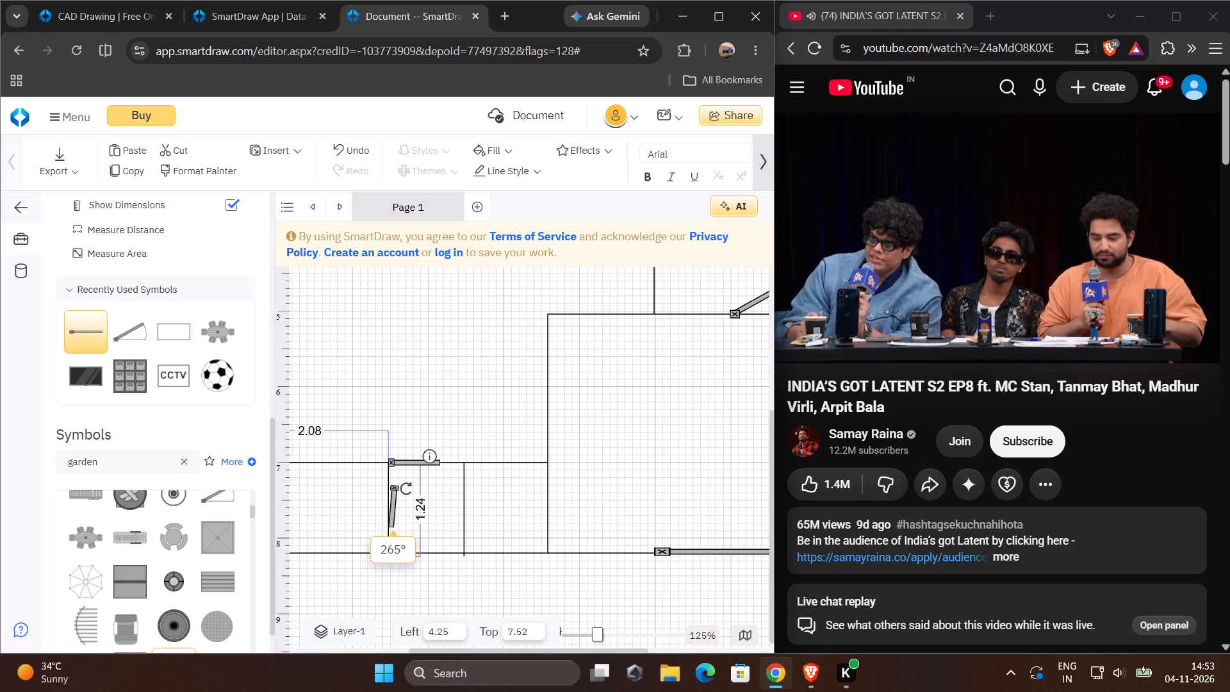
{"action": "left_click_drag", "start_coordinate": [406, 489], "coordinate": [400, 491]}
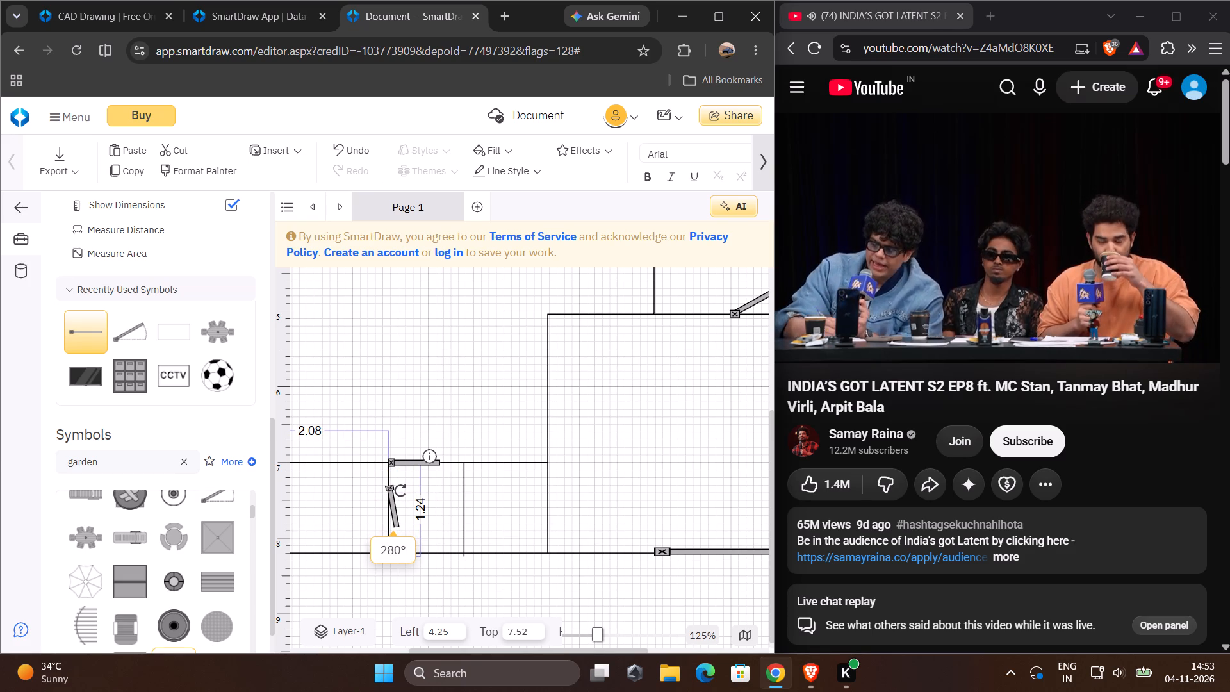
{"action": "left_click_drag", "start_coordinate": [400, 491], "coordinate": [398, 490]}
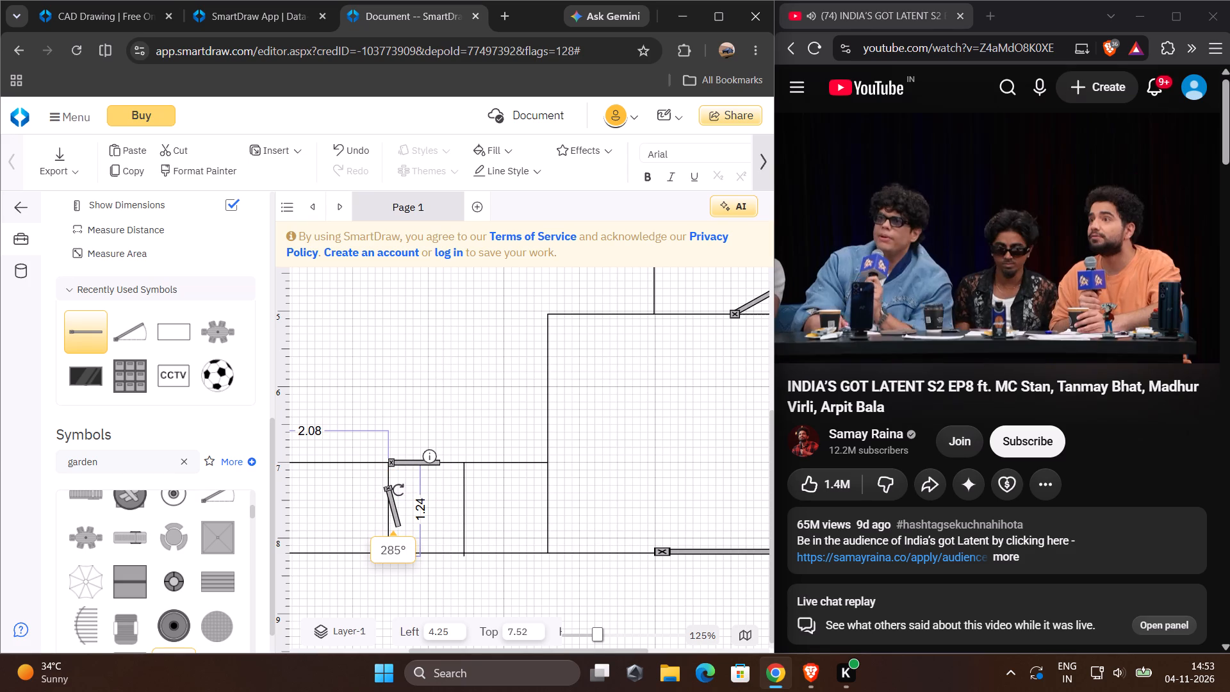
{"action": "left_click_drag", "start_coordinate": [398, 490], "coordinate": [398, 491]}
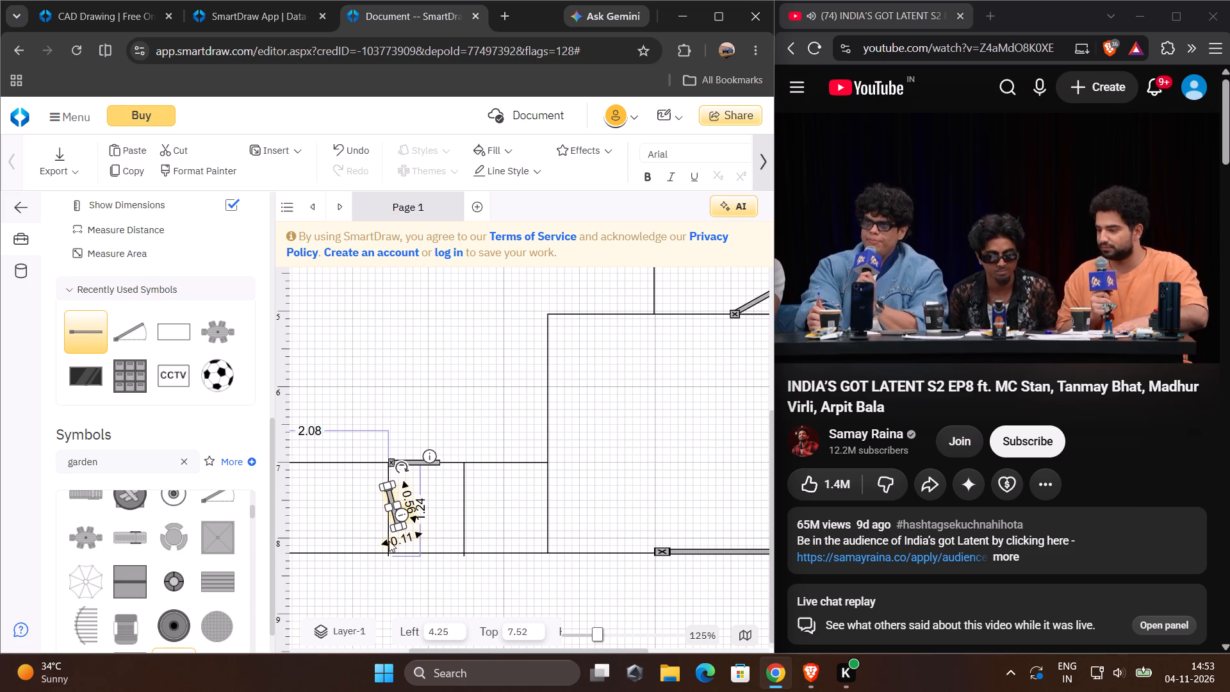
{"action": "left_click_drag", "start_coordinate": [384, 543], "coordinate": [379, 565]}
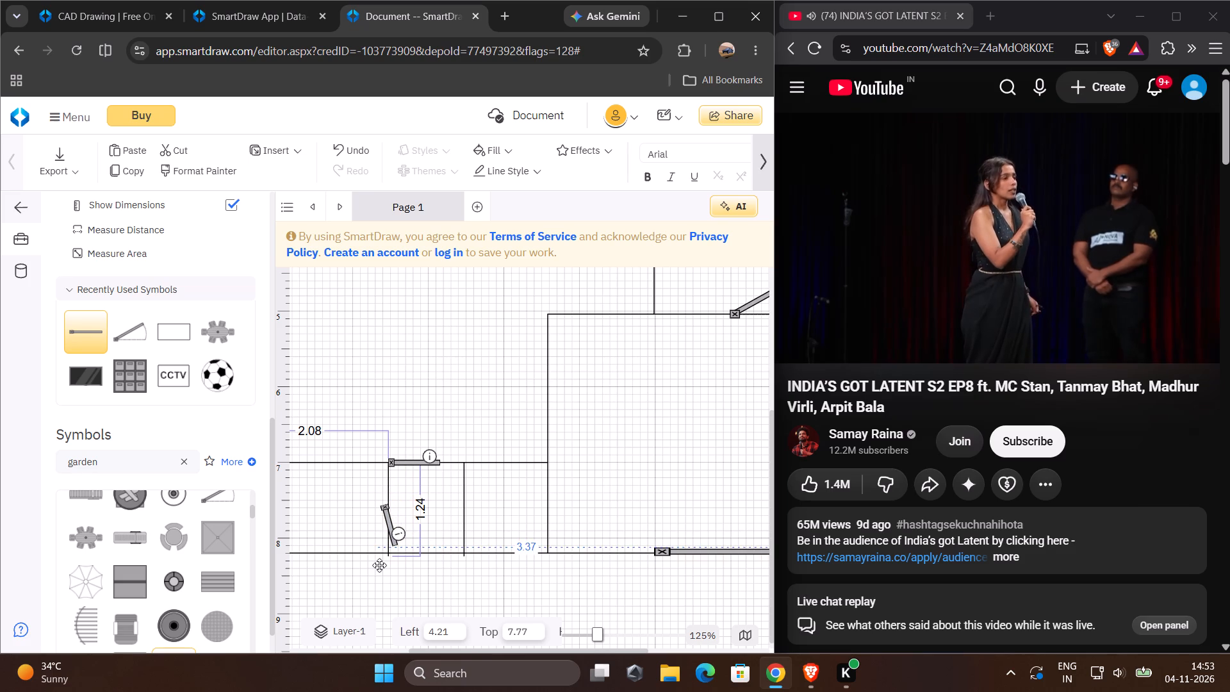
{"action": "left_click_drag", "start_coordinate": [379, 565], "coordinate": [375, 566]}
{"action": "left_click_drag", "start_coordinate": [391, 494], "coordinate": [393, 494]}
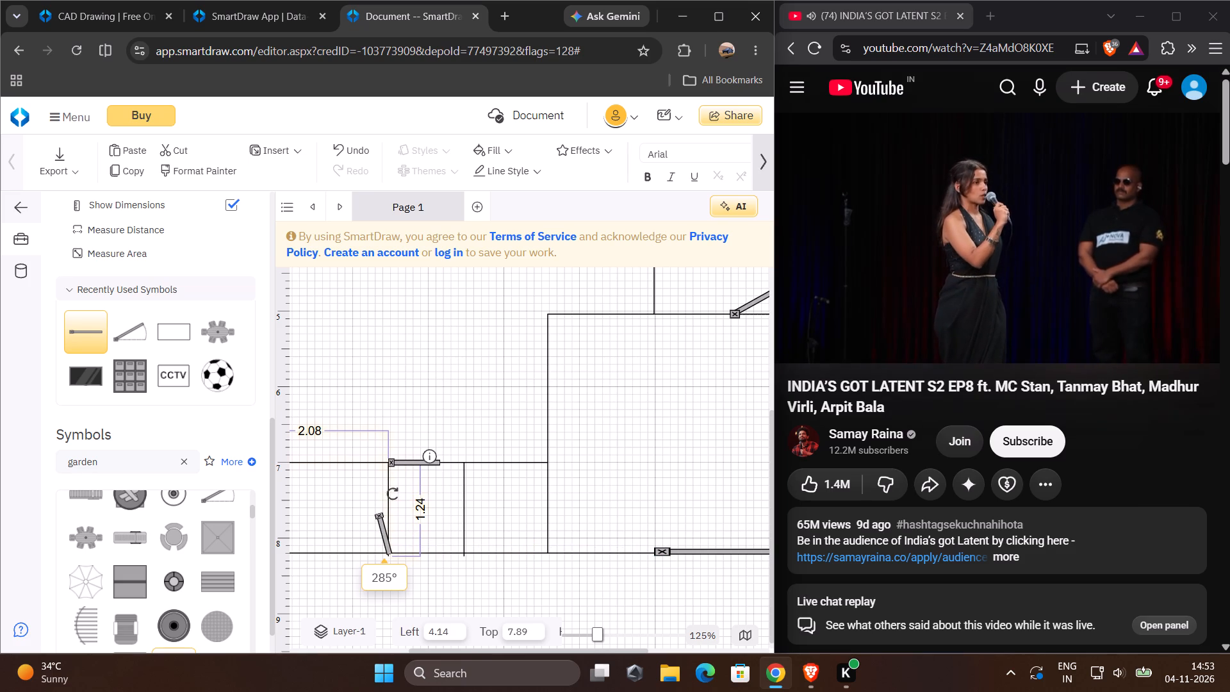
{"action": "left_click_drag", "start_coordinate": [393, 494], "coordinate": [404, 501]}
{"action": "left_click", "coordinate": [396, 568]}
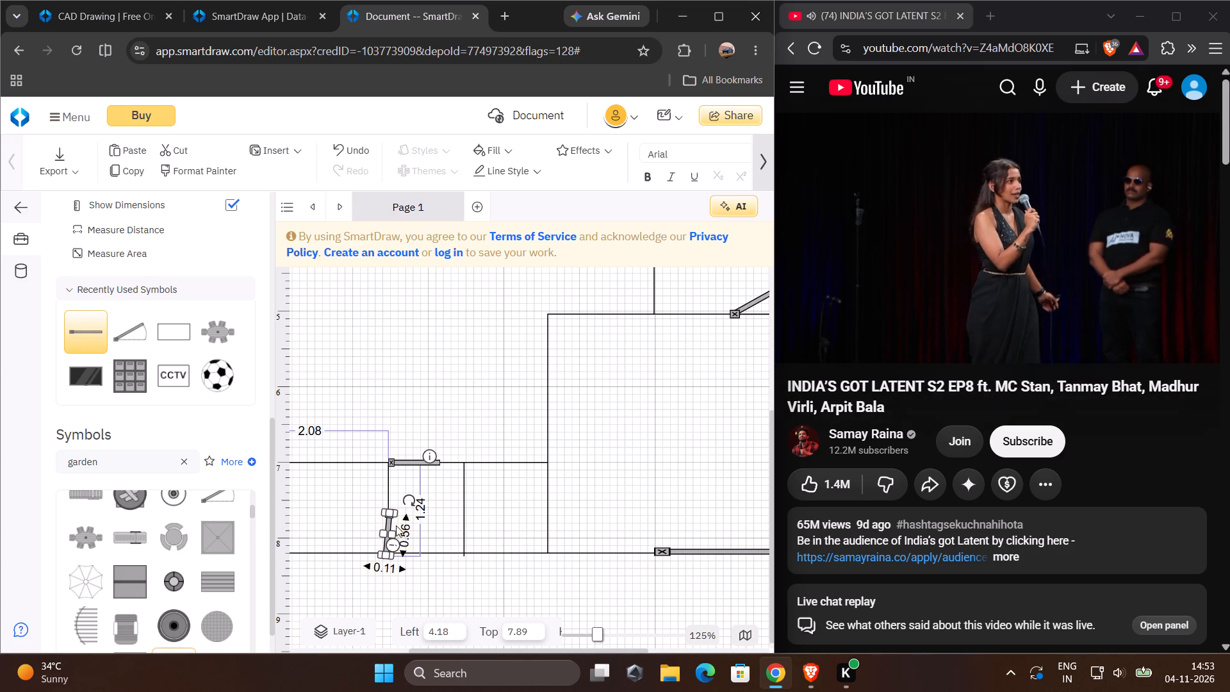
{"action": "left_click", "coordinate": [407, 502]}
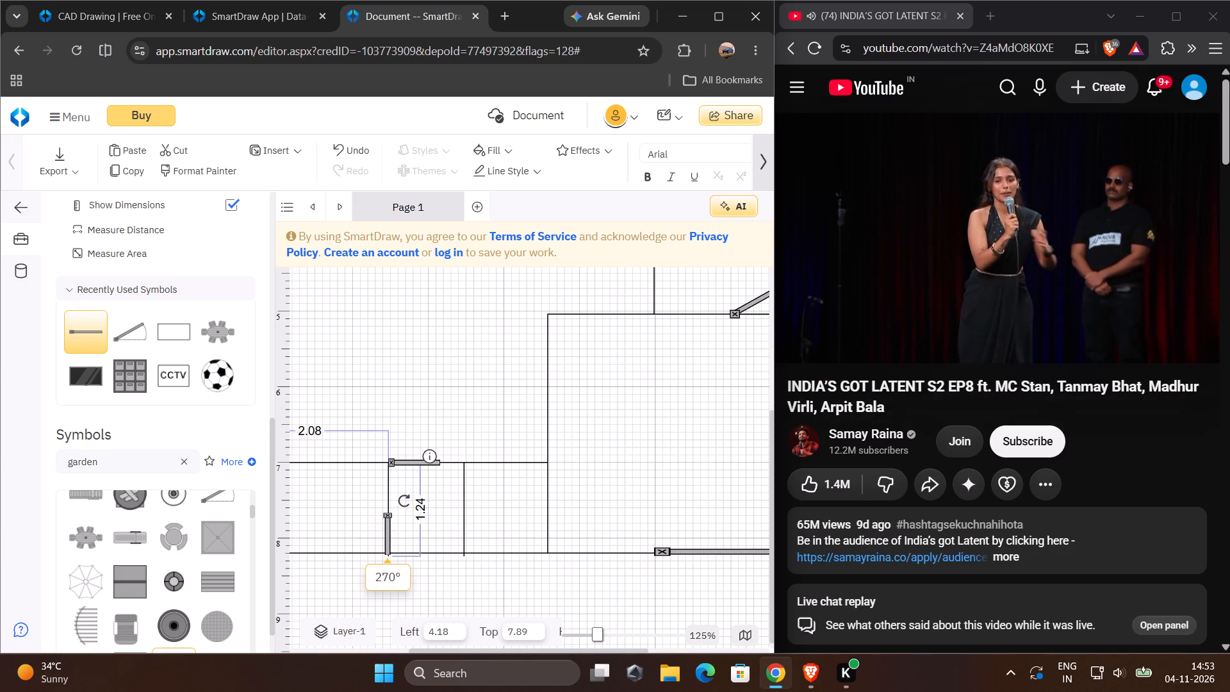
{"action": "left_click", "coordinate": [467, 579]}
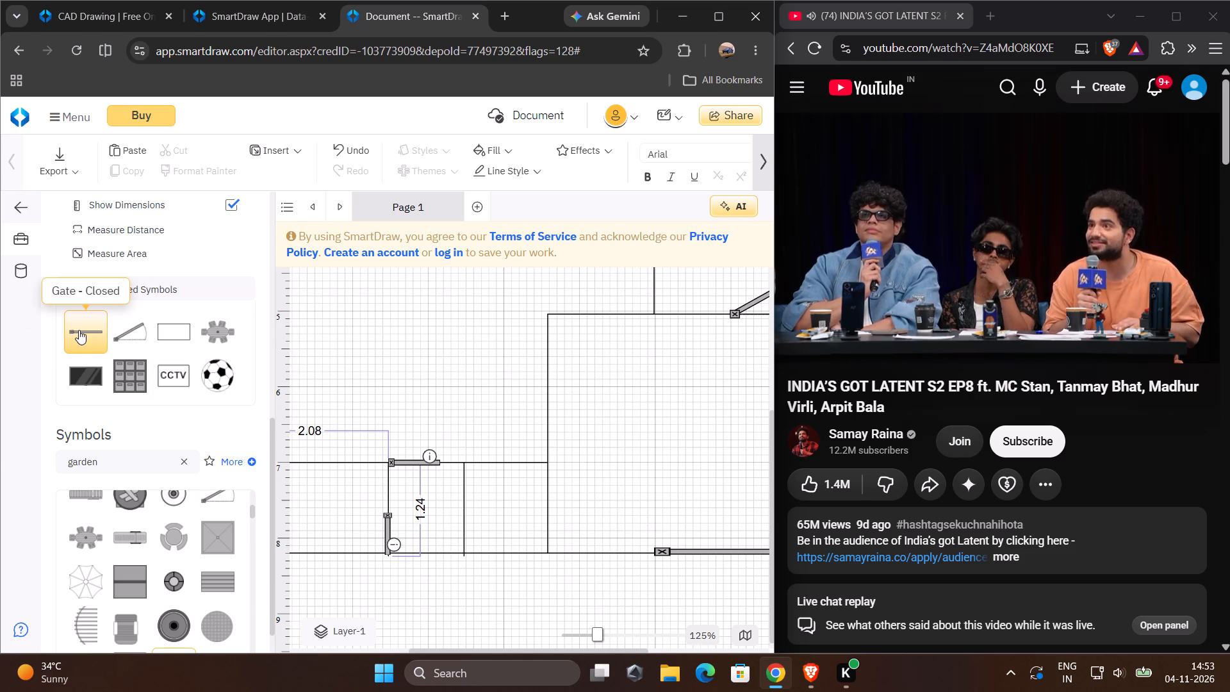
Place another Gate - Closed symbol beside the small room's right vertical line and shorten it to about 0.52.
{"action": "left_click_drag", "start_coordinate": [78, 327], "coordinate": [474, 509]}
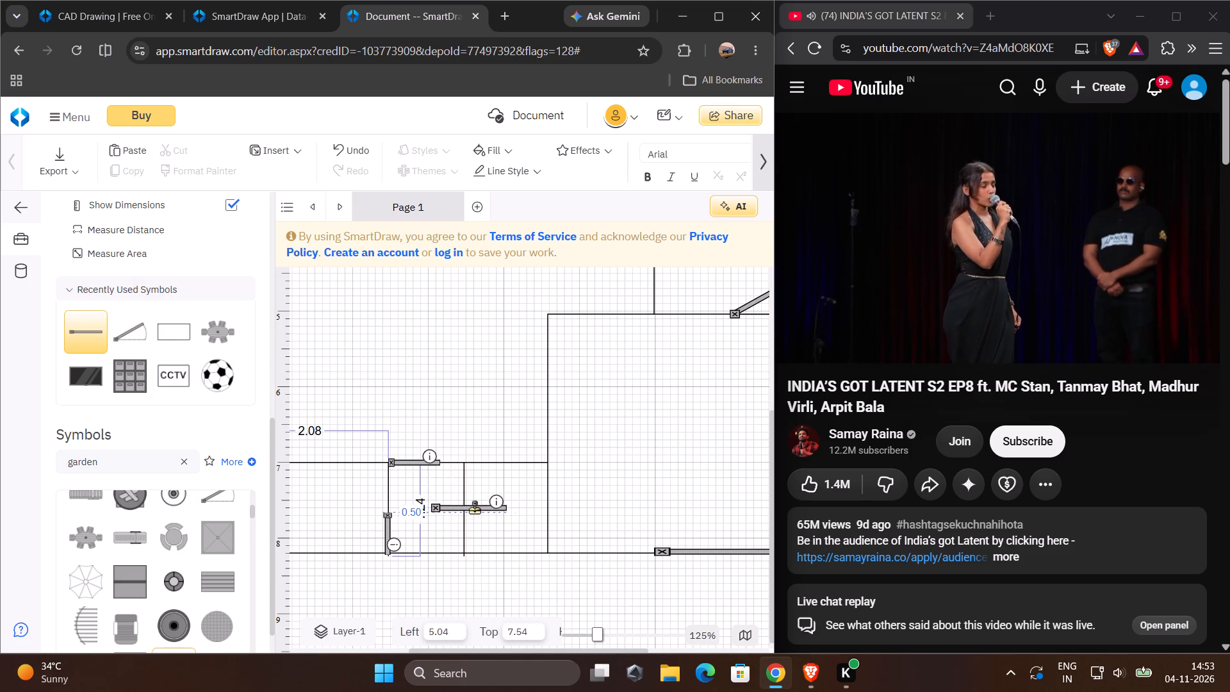
{"action": "left_click_drag", "start_coordinate": [474, 509], "coordinate": [496, 512]}
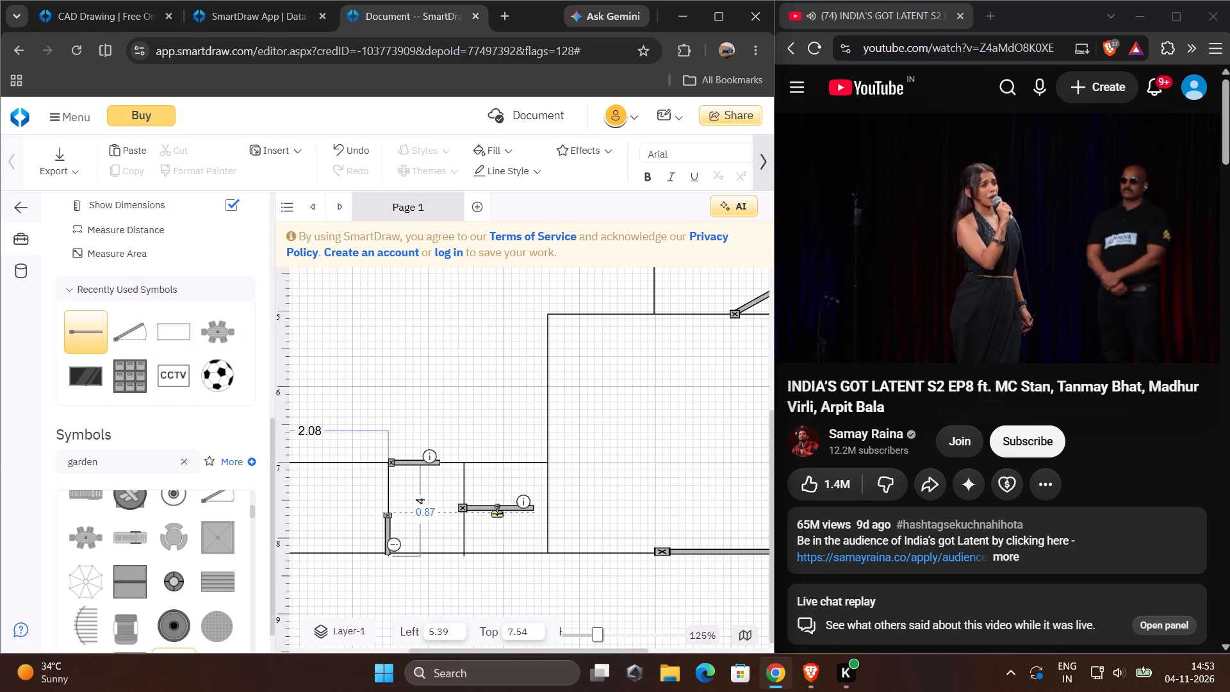
{"action": "left_click_drag", "start_coordinate": [496, 512], "coordinate": [498, 512]}
{"action": "left_click_drag", "start_coordinate": [541, 509], "coordinate": [502, 511]}
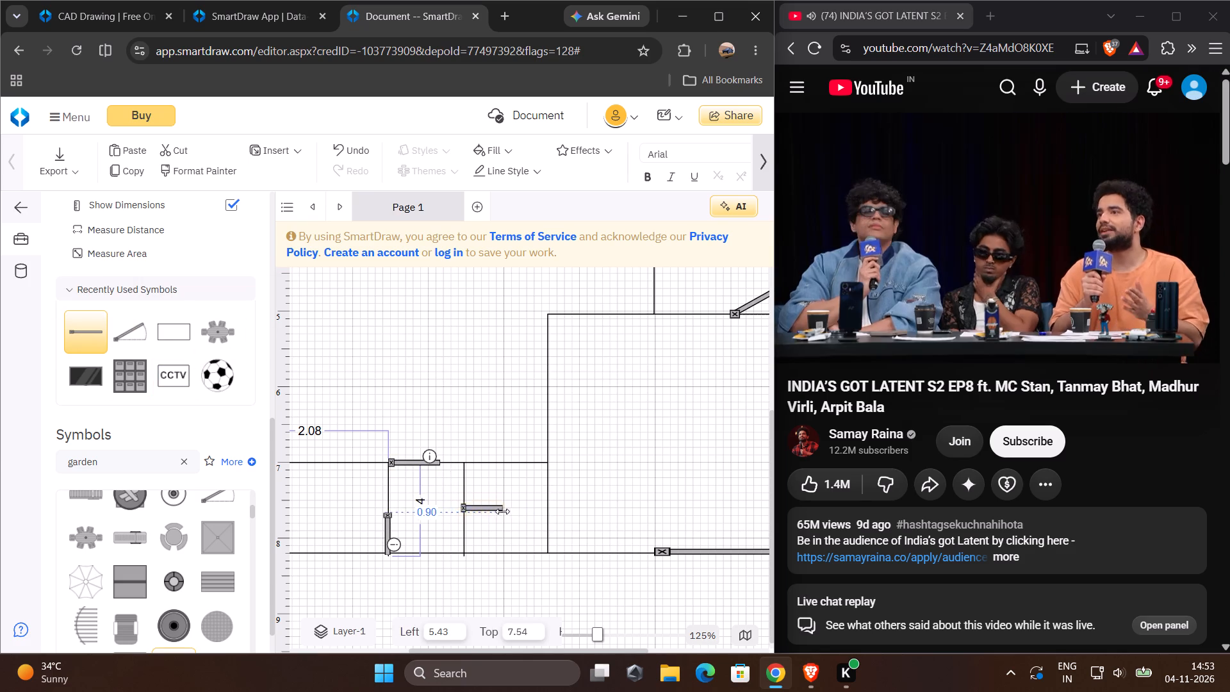
{"action": "left_click_drag", "start_coordinate": [502, 511], "coordinate": [500, 503]}
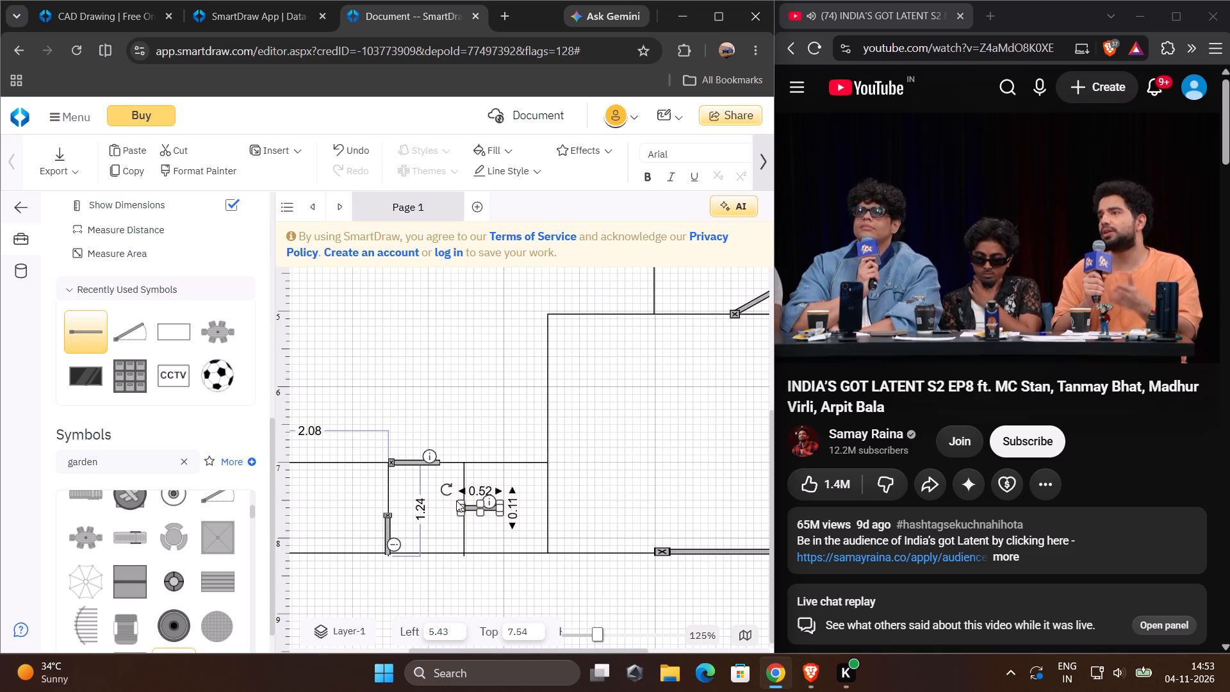
Rotate the 0.52 gate upright and seat it on the small room's right vertical line, against the rectangle's bottom edge.
{"action": "left_click_drag", "start_coordinate": [448, 487], "coordinate": [474, 523]}
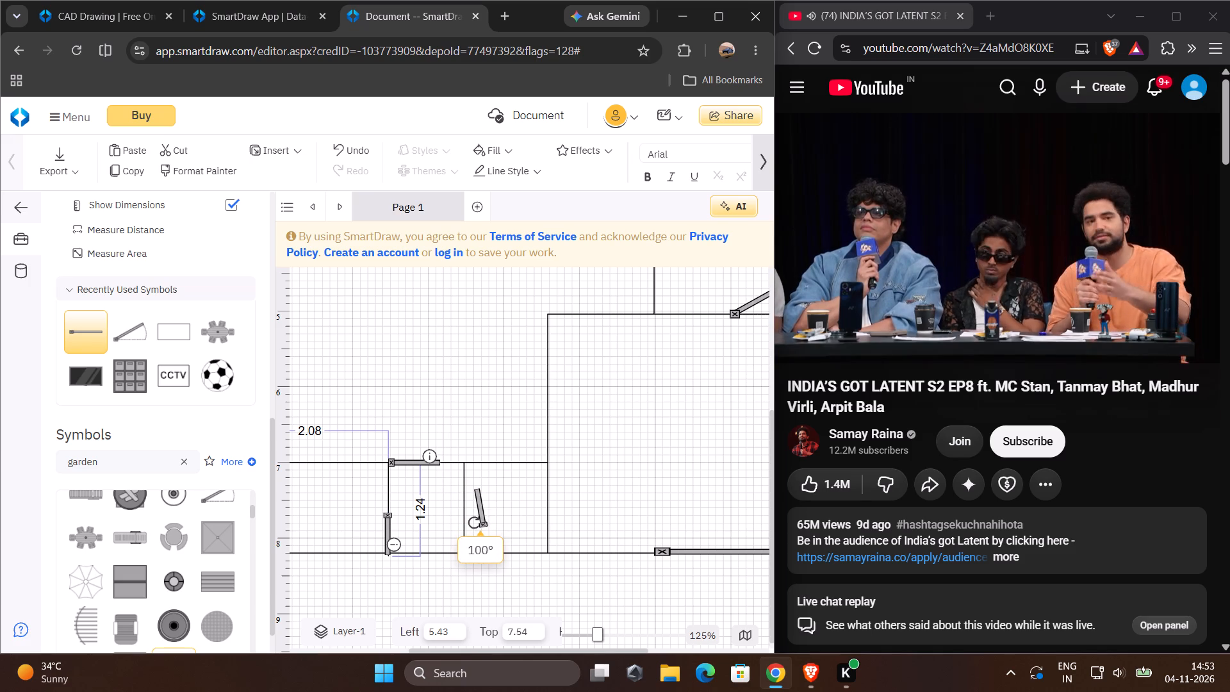
{"action": "left_click_drag", "start_coordinate": [474, 523], "coordinate": [463, 523]}
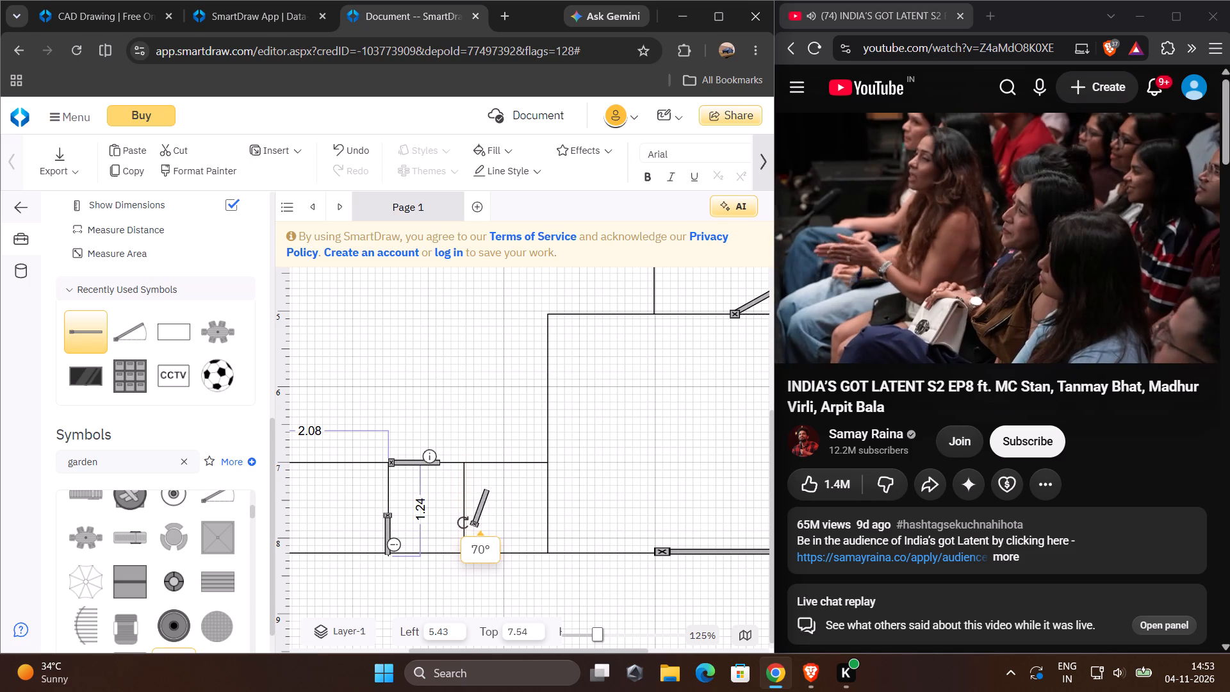
{"action": "left_click_drag", "start_coordinate": [463, 523], "coordinate": [471, 526]}
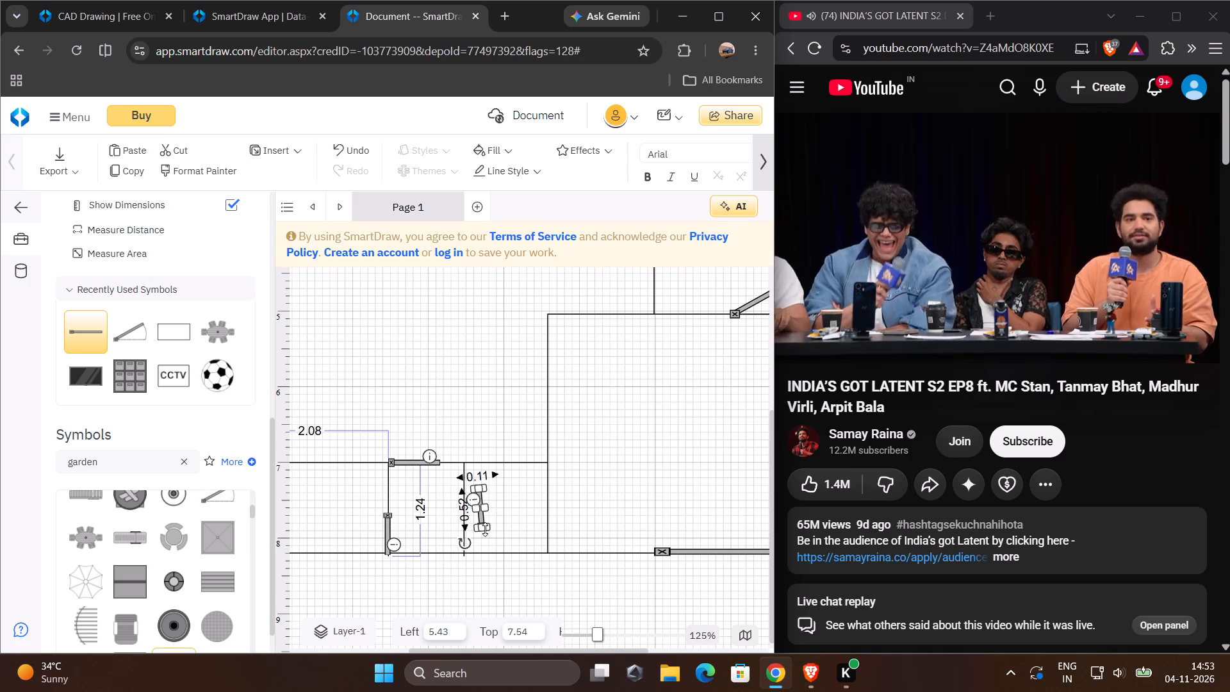
{"action": "left_click_drag", "start_coordinate": [480, 517], "coordinate": [463, 534]}
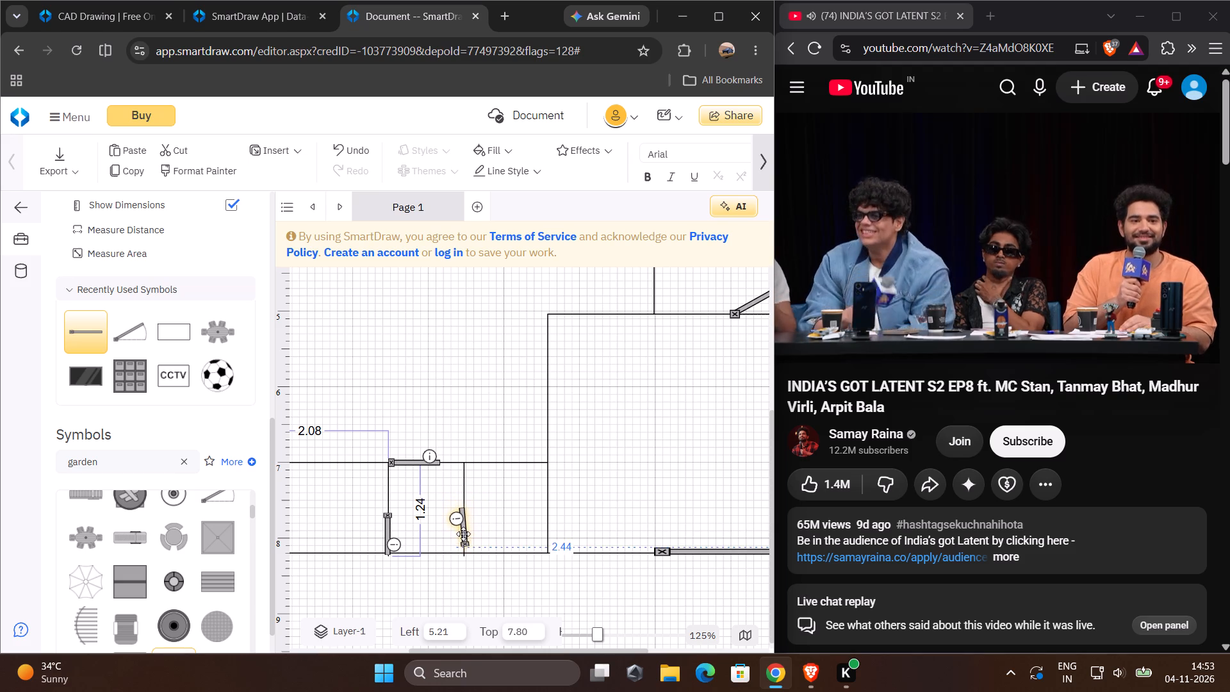
{"action": "left_click_drag", "start_coordinate": [463, 534], "coordinate": [464, 543]}
{"action": "left_click", "coordinate": [473, 503]}
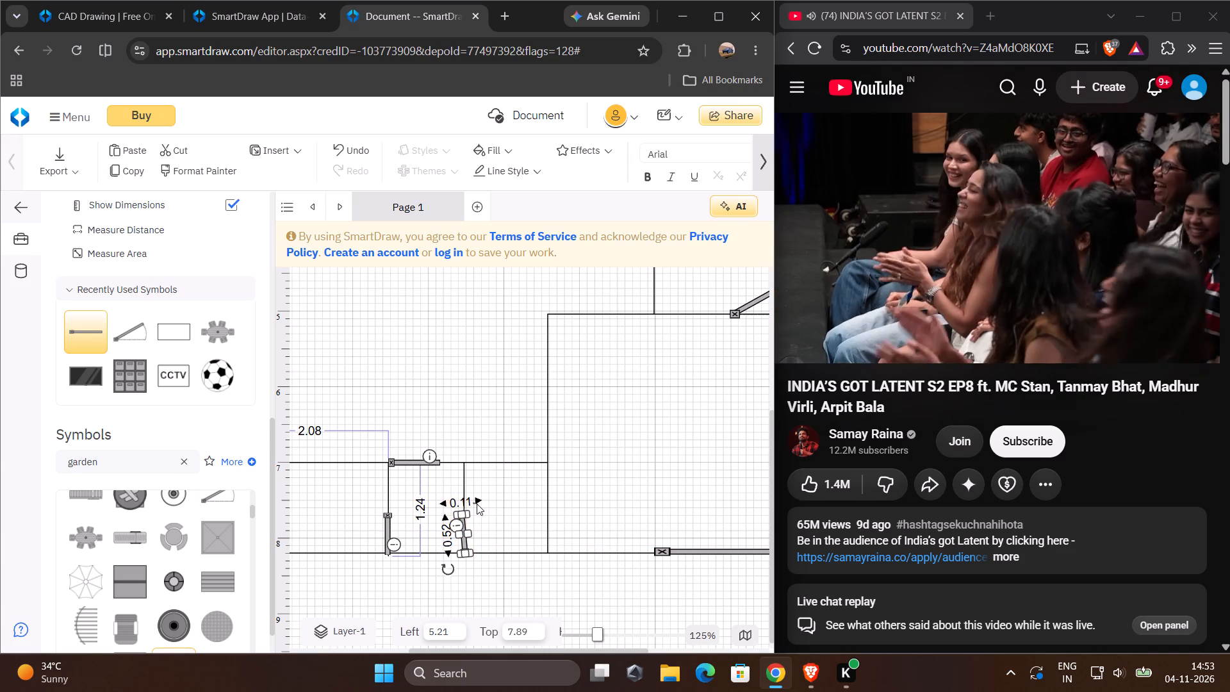
{"action": "left_click", "coordinate": [461, 518]}
{"action": "left_click", "coordinate": [464, 537]}
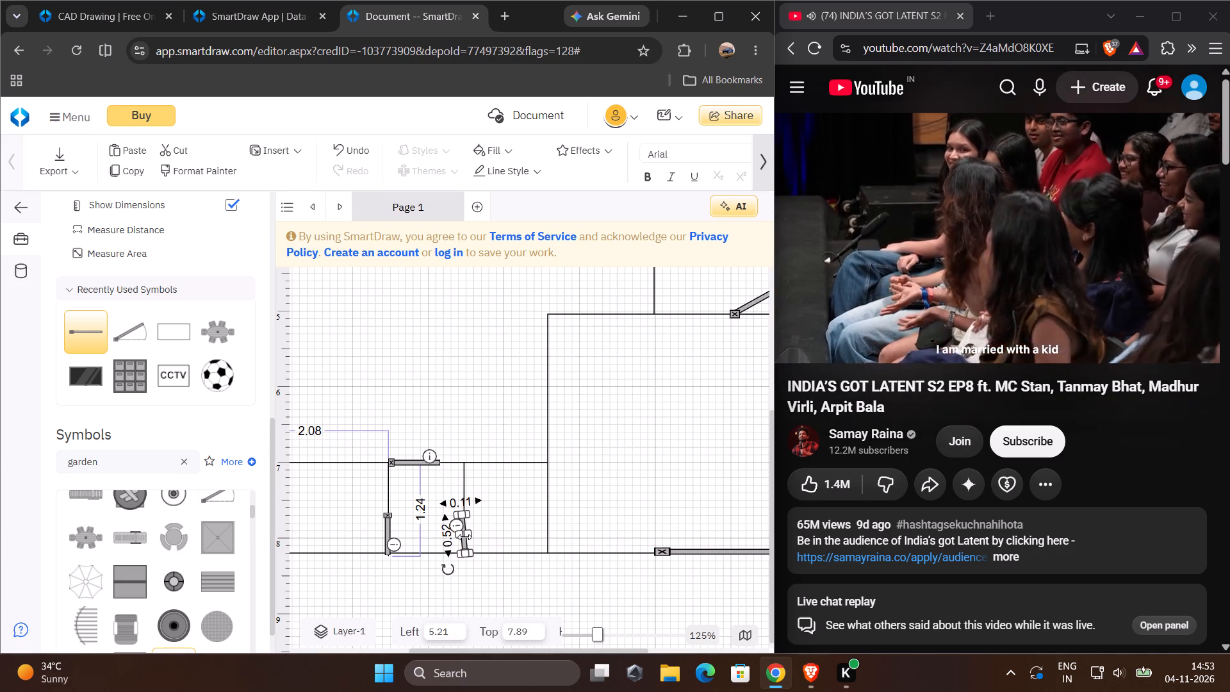
{"action": "left_click", "coordinate": [477, 500]}
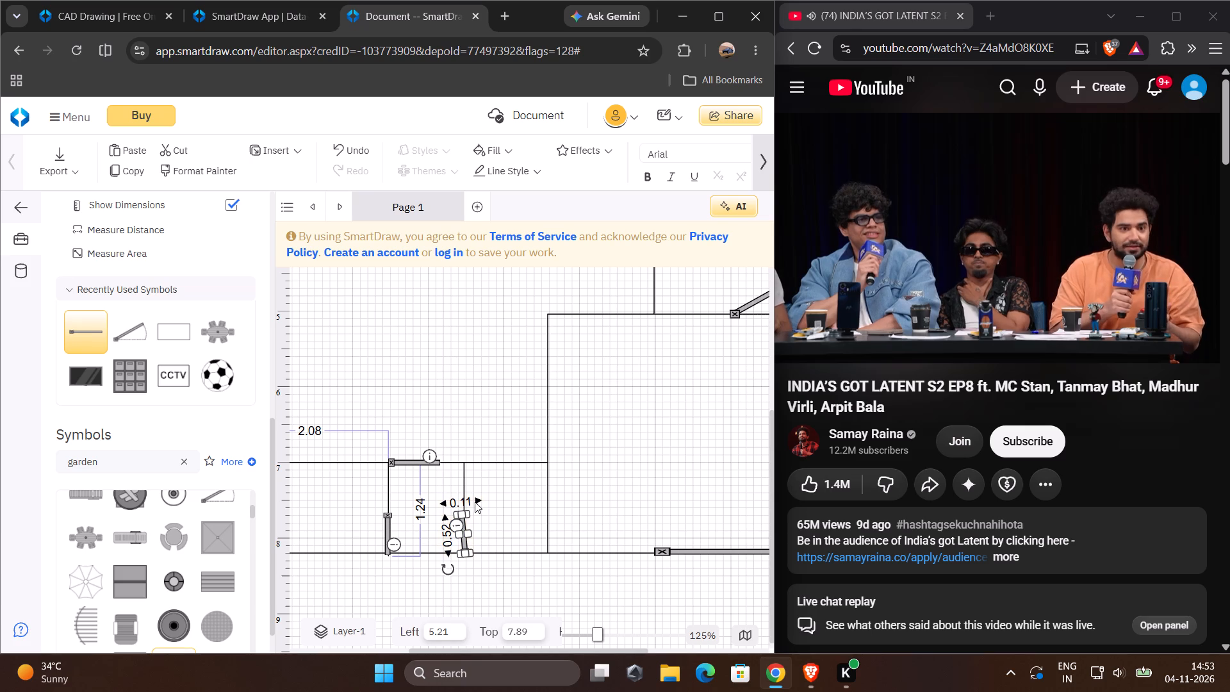
{"action": "left_click", "coordinate": [479, 500]}
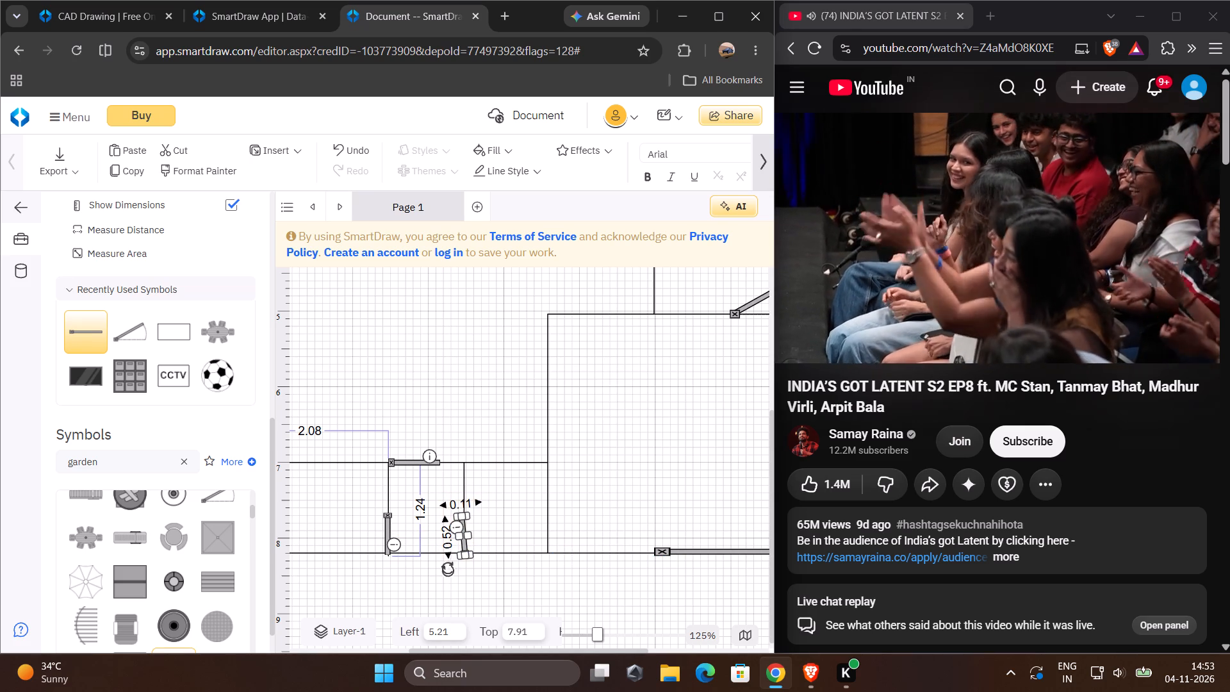
{"action": "left_click", "coordinate": [448, 568]}
{"action": "left_click", "coordinate": [503, 585]}
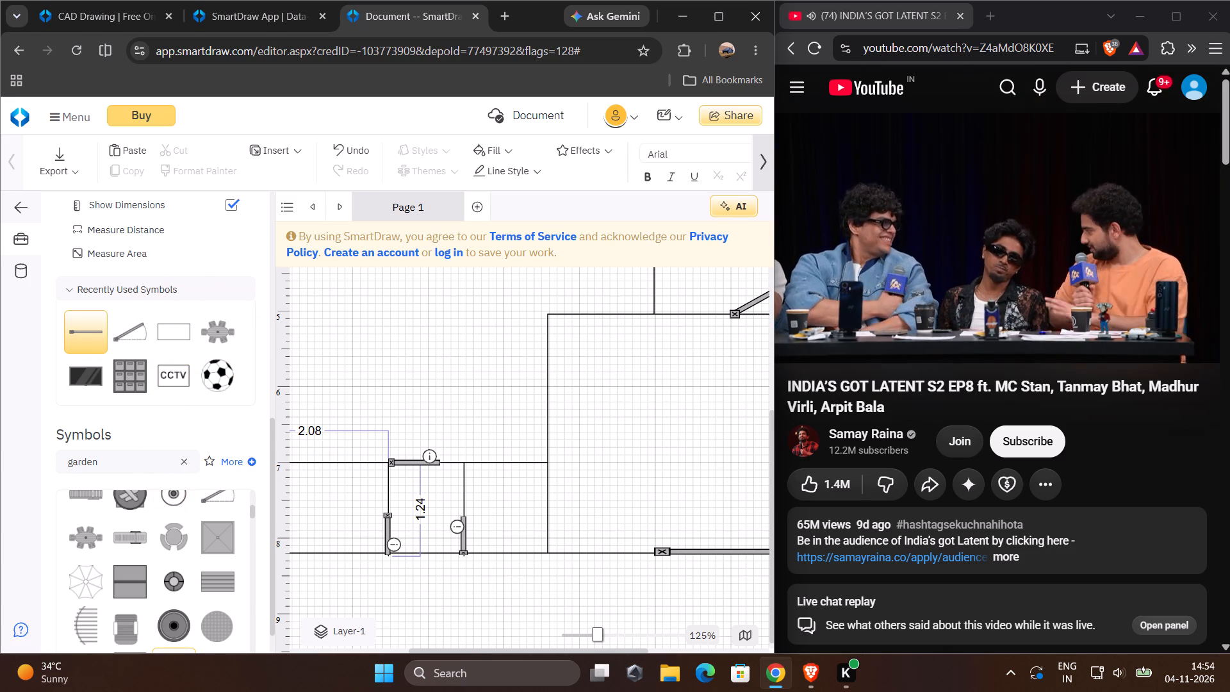
Look through the garden symbol results, including Landscape Furniture, Landscape Features, Planter Beds and Landscape Greenery.
{"action": "scroll", "coordinate": [156, 466], "scroll_direction": "down", "scroll_amount": 6}
{"action": "scroll", "coordinate": [158, 546], "scroll_direction": "up", "scroll_amount": 1}
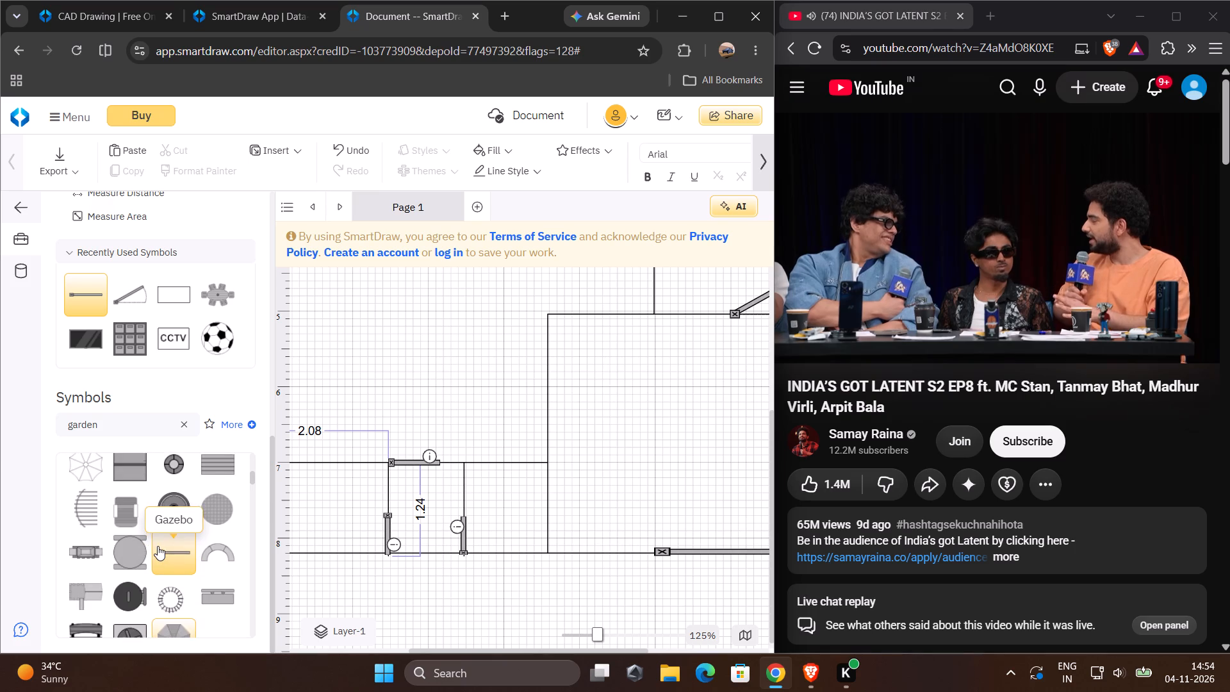
{"action": "scroll", "coordinate": [158, 546], "scroll_direction": "up", "scroll_amount": 4}
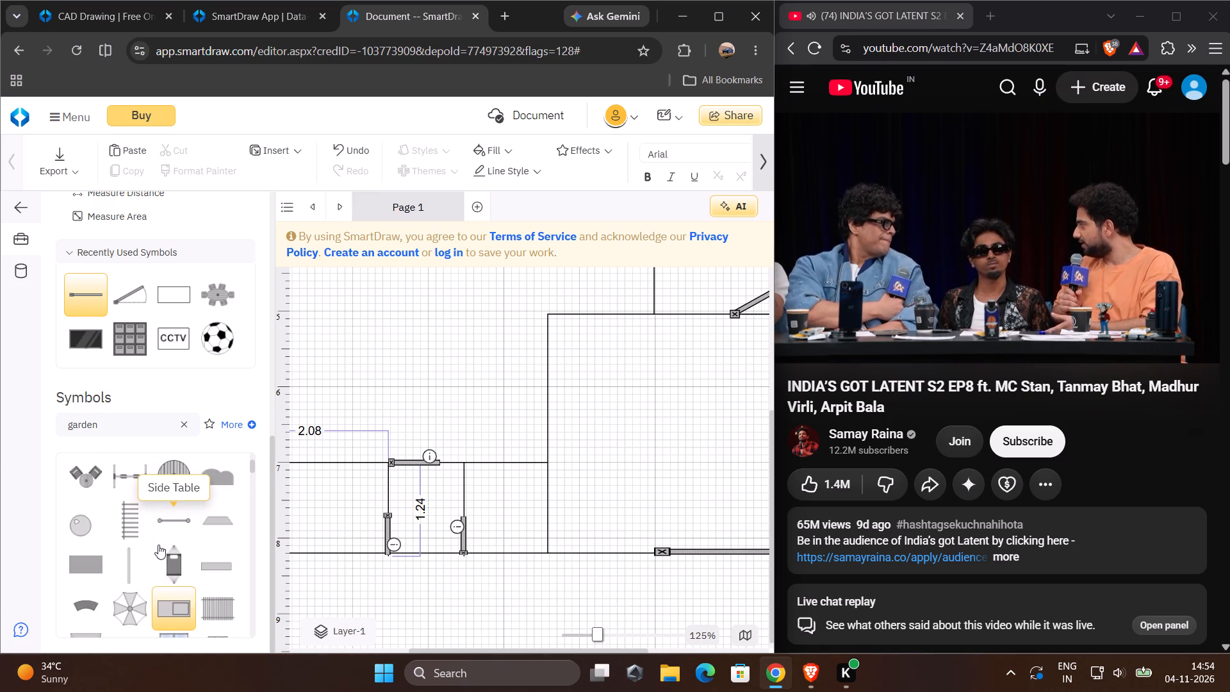
{"action": "scroll", "coordinate": [158, 545], "scroll_direction": "up", "scroll_amount": 2}
{"action": "scroll", "coordinate": [158, 544], "scroll_direction": "down", "scroll_amount": 3}
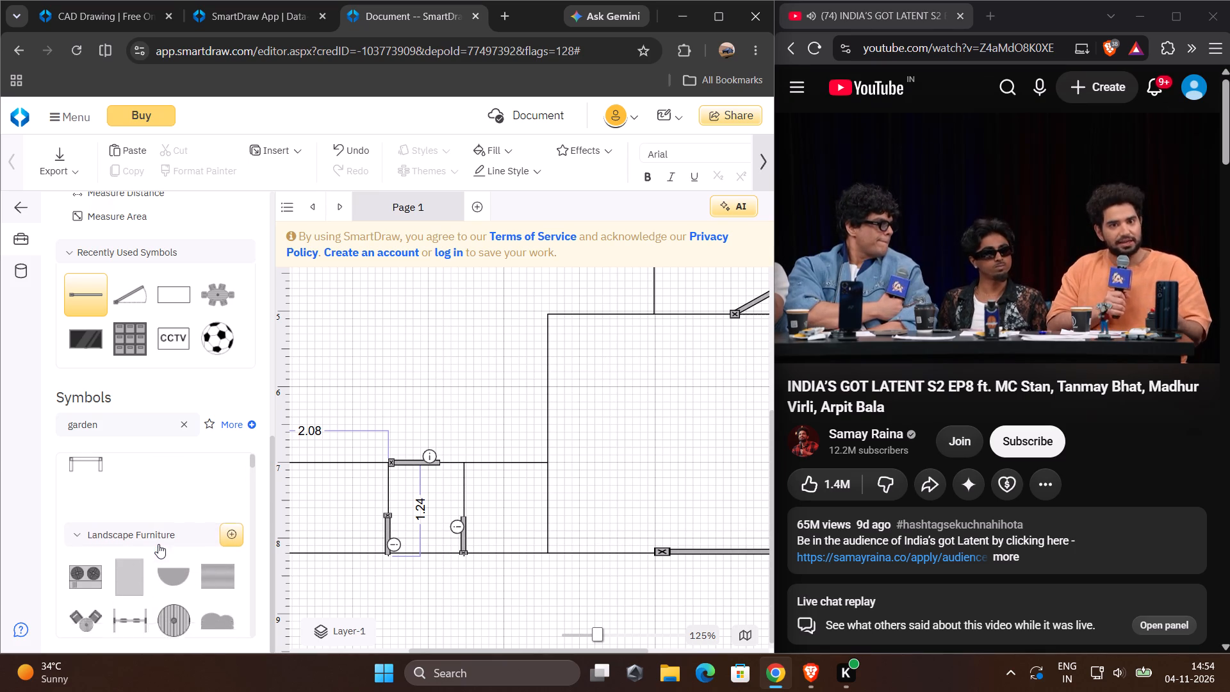
{"action": "scroll", "coordinate": [158, 544], "scroll_direction": "down", "scroll_amount": 8}
{"action": "scroll", "coordinate": [141, 533], "scroll_direction": "up", "scroll_amount": 2}
{"action": "scroll", "coordinate": [141, 533], "scroll_direction": "down", "scroll_amount": 2}
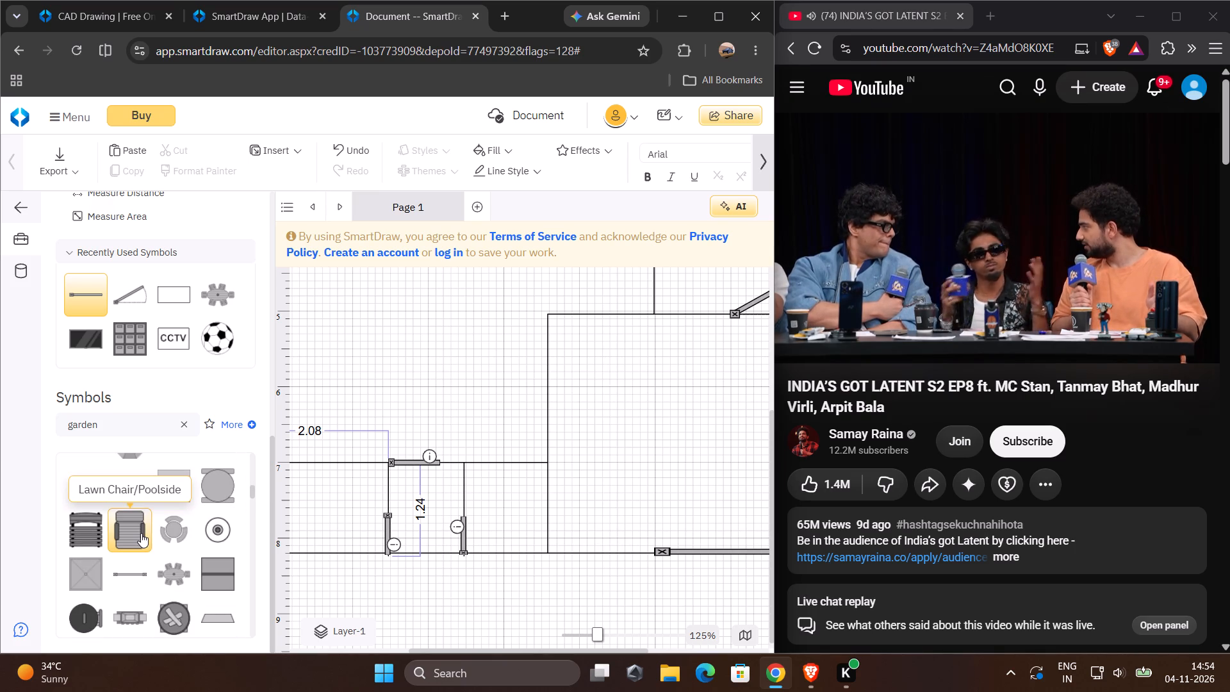
{"action": "scroll", "coordinate": [141, 533], "scroll_direction": "down", "scroll_amount": 1}
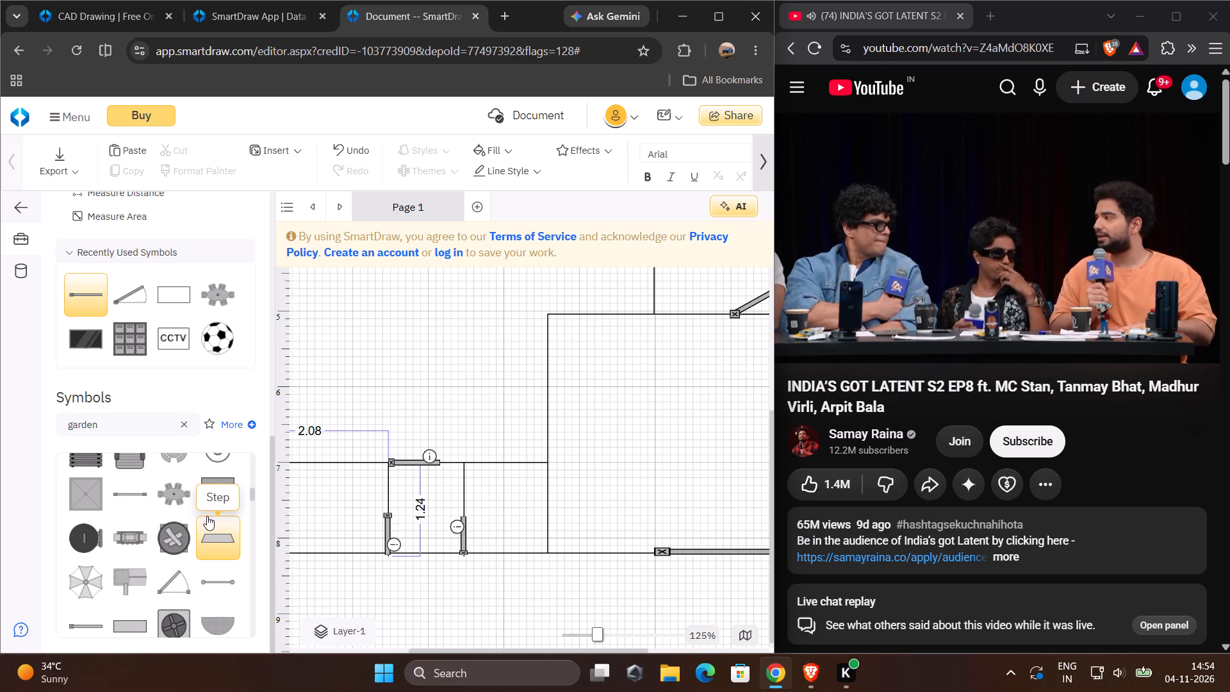
{"action": "scroll", "coordinate": [186, 560], "scroll_direction": "down", "scroll_amount": 2}
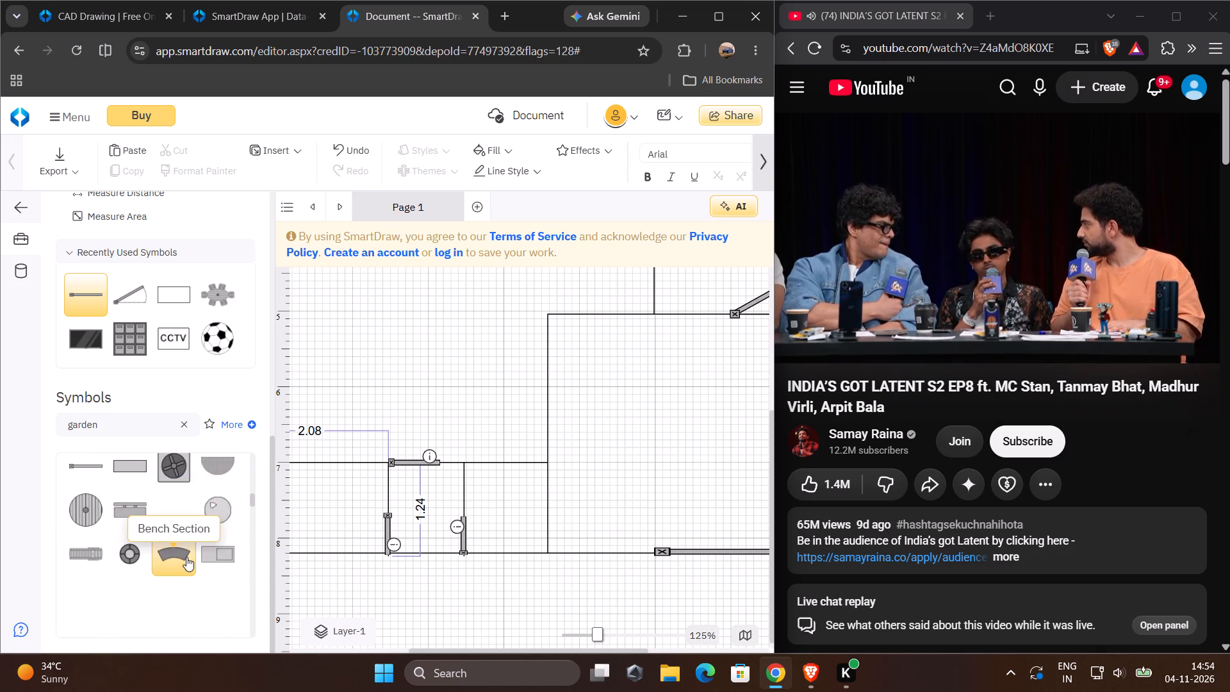
{"action": "scroll", "coordinate": [186, 557], "scroll_direction": "down", "scroll_amount": 3}
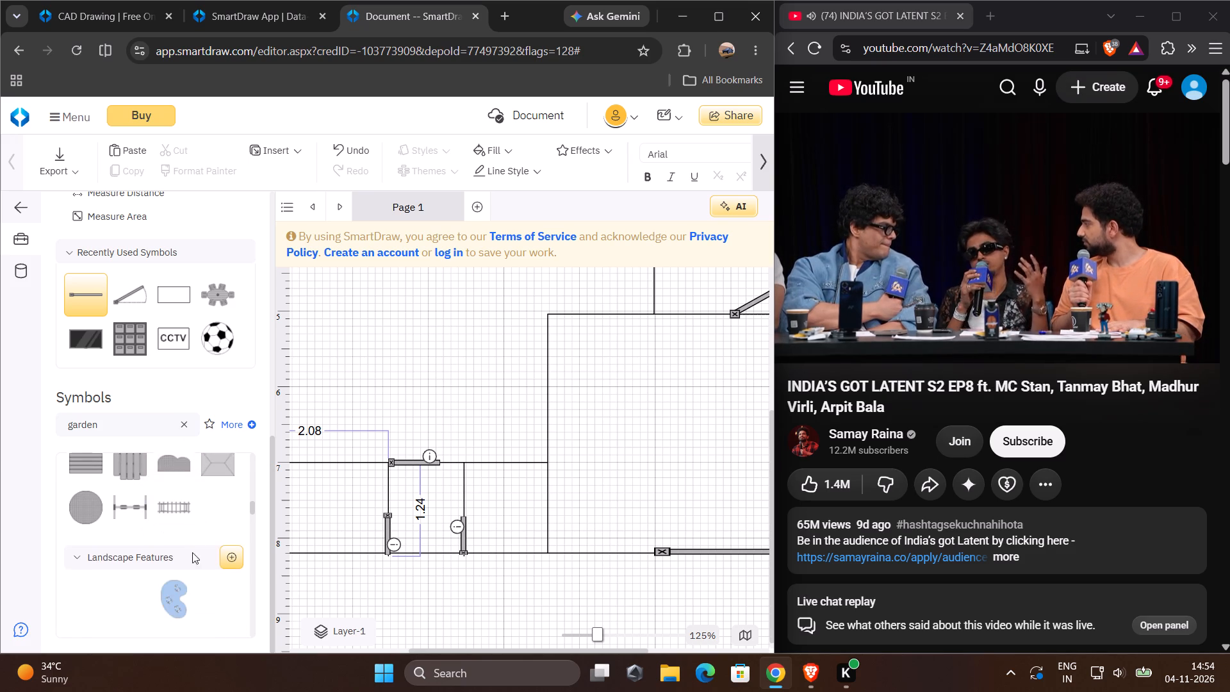
{"action": "scroll", "coordinate": [184, 560], "scroll_direction": "down", "scroll_amount": 2}
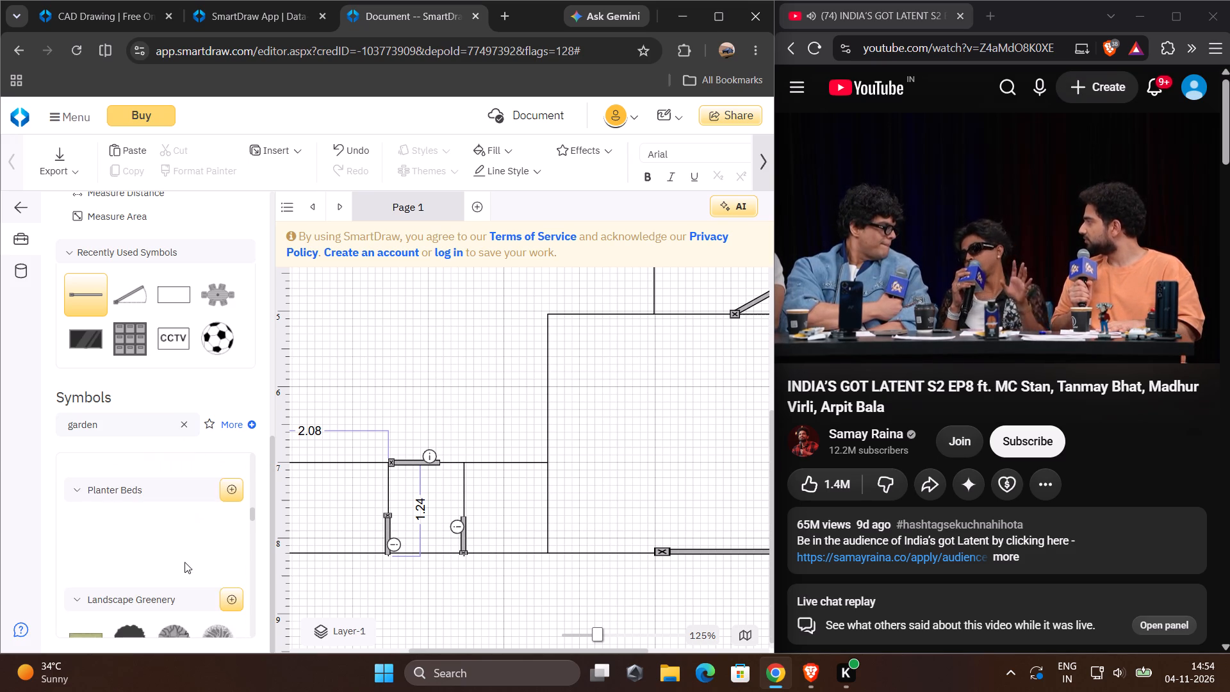
{"action": "scroll", "coordinate": [185, 563], "scroll_direction": "down", "scroll_amount": 6}
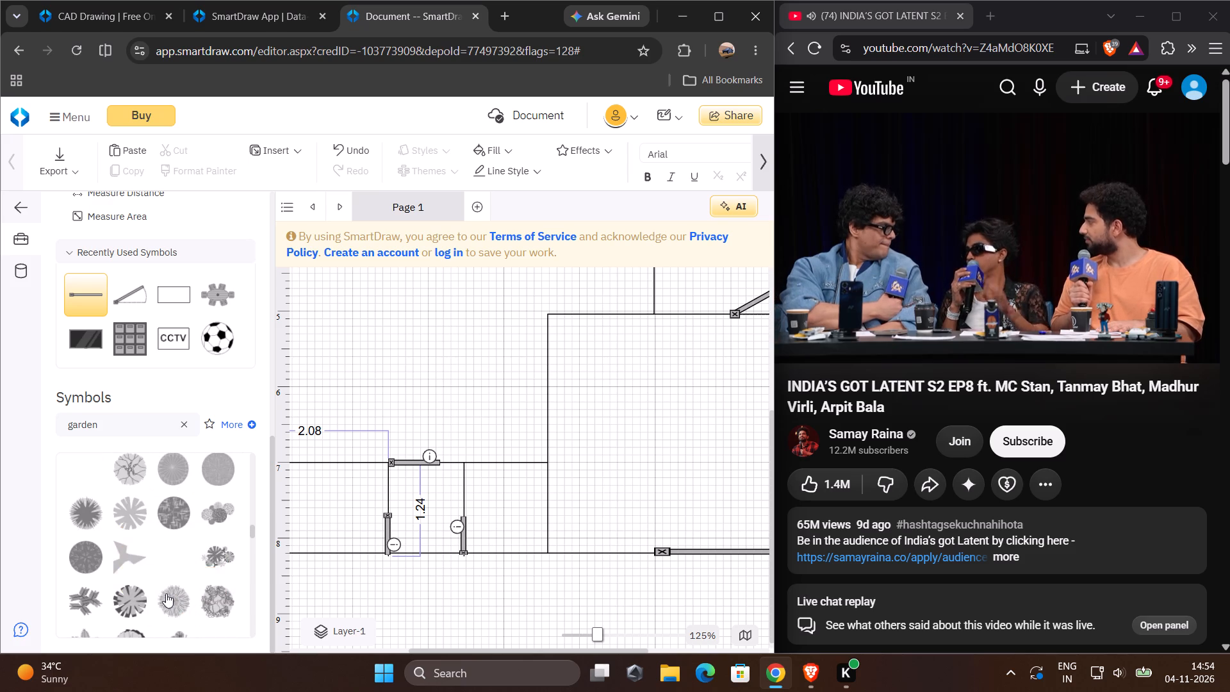
{"action": "scroll", "coordinate": [189, 536], "scroll_direction": "down", "scroll_amount": 2}
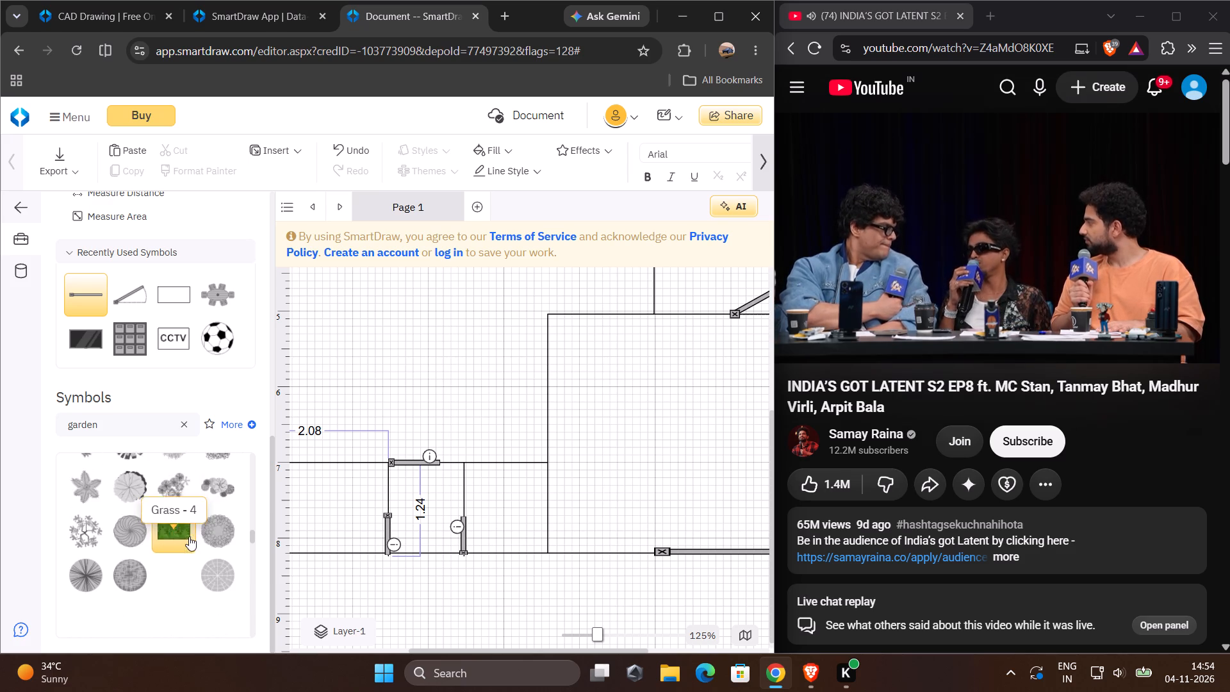
{"action": "scroll", "coordinate": [189, 536], "scroll_direction": "down", "scroll_amount": 1}
{"action": "scroll", "coordinate": [149, 359], "scroll_direction": "up", "scroll_amount": 5}
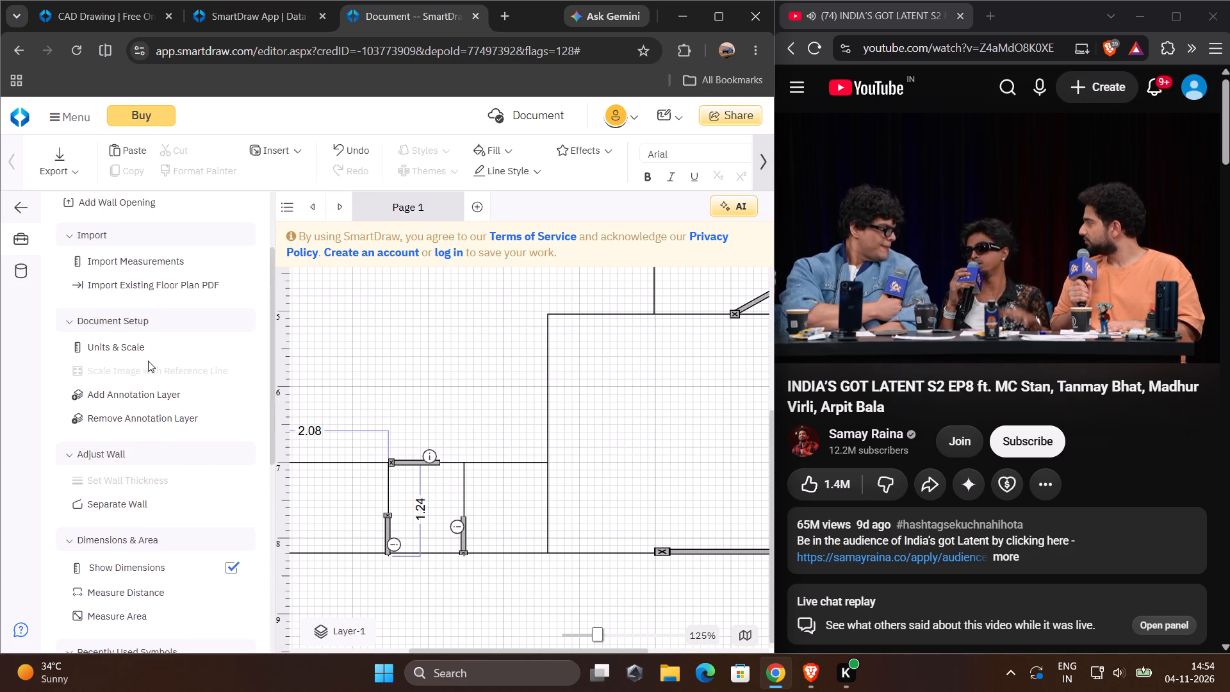
{"action": "scroll", "coordinate": [146, 365], "scroll_direction": "up", "scroll_amount": 3}
{"action": "scroll", "coordinate": [100, 434], "scroll_direction": "up", "scroll_amount": 3}
{"action": "scroll", "coordinate": [102, 429], "scroll_direction": "down", "scroll_amount": 2}
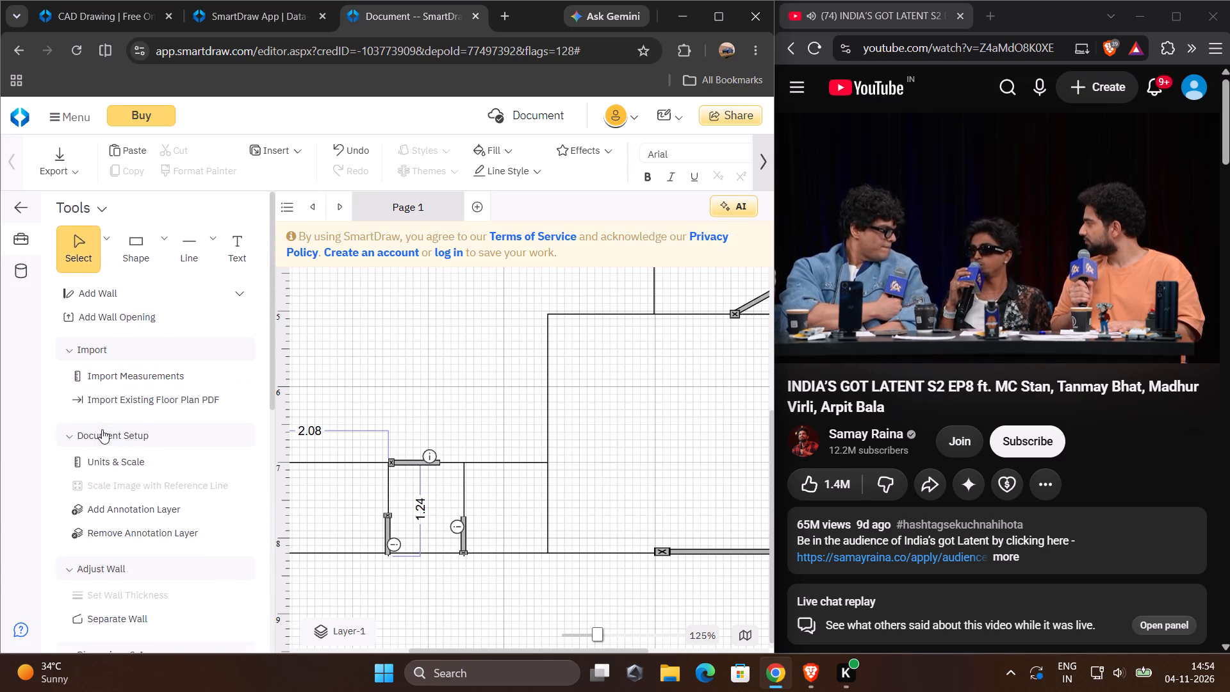
{"action": "scroll", "coordinate": [102, 429], "scroll_direction": "down", "scroll_amount": 11}
Replace the garden symbol search with a search for "toilet".
{"action": "left_click", "coordinate": [183, 424]}
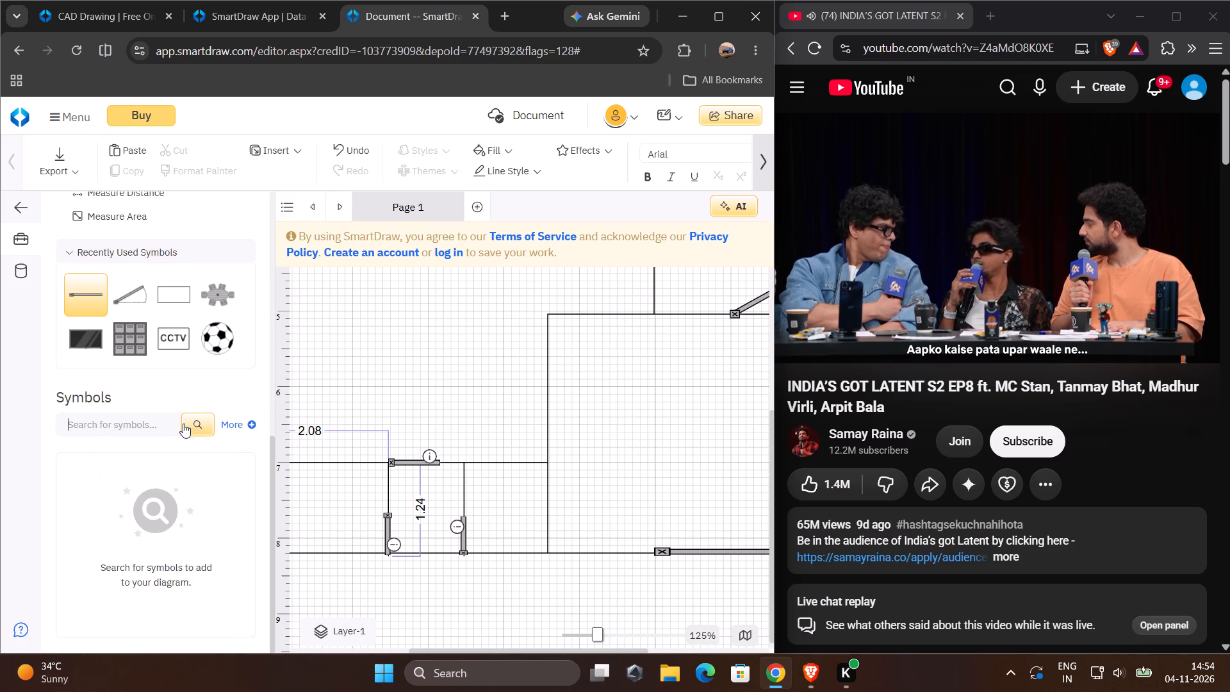
{"action": "scroll", "coordinate": [154, 417], "scroll_direction": "up", "scroll_amount": 3}
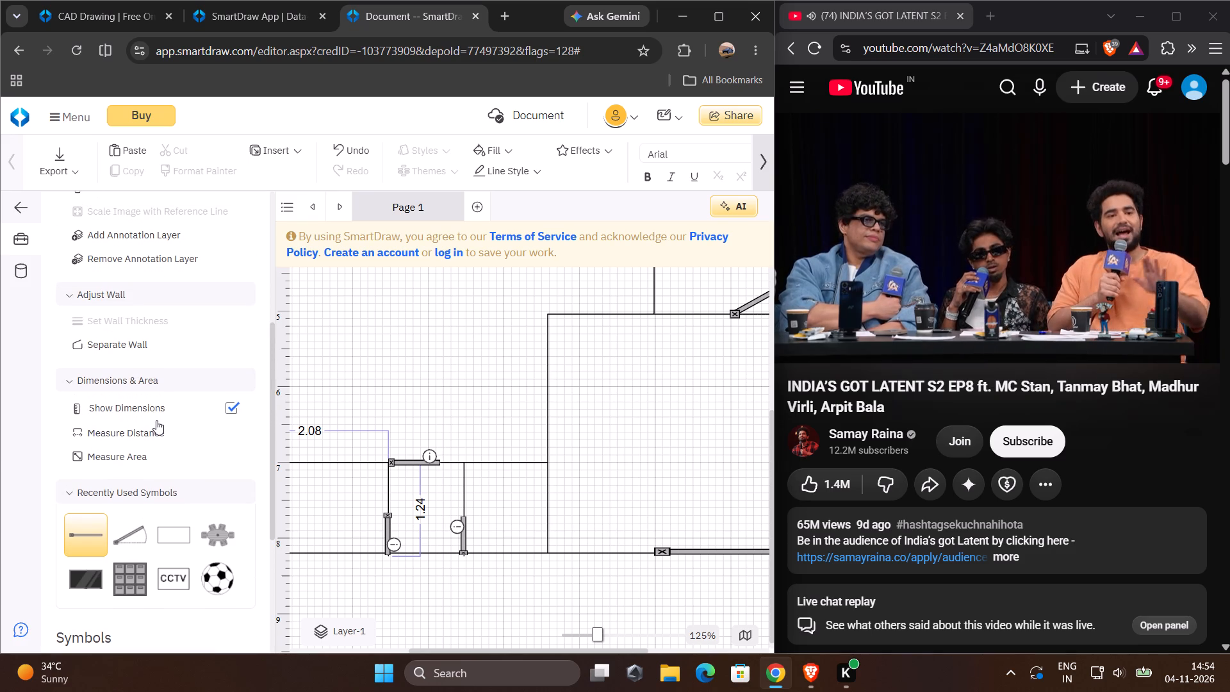
{"action": "scroll", "coordinate": [124, 597], "scroll_direction": "down", "scroll_amount": 1}
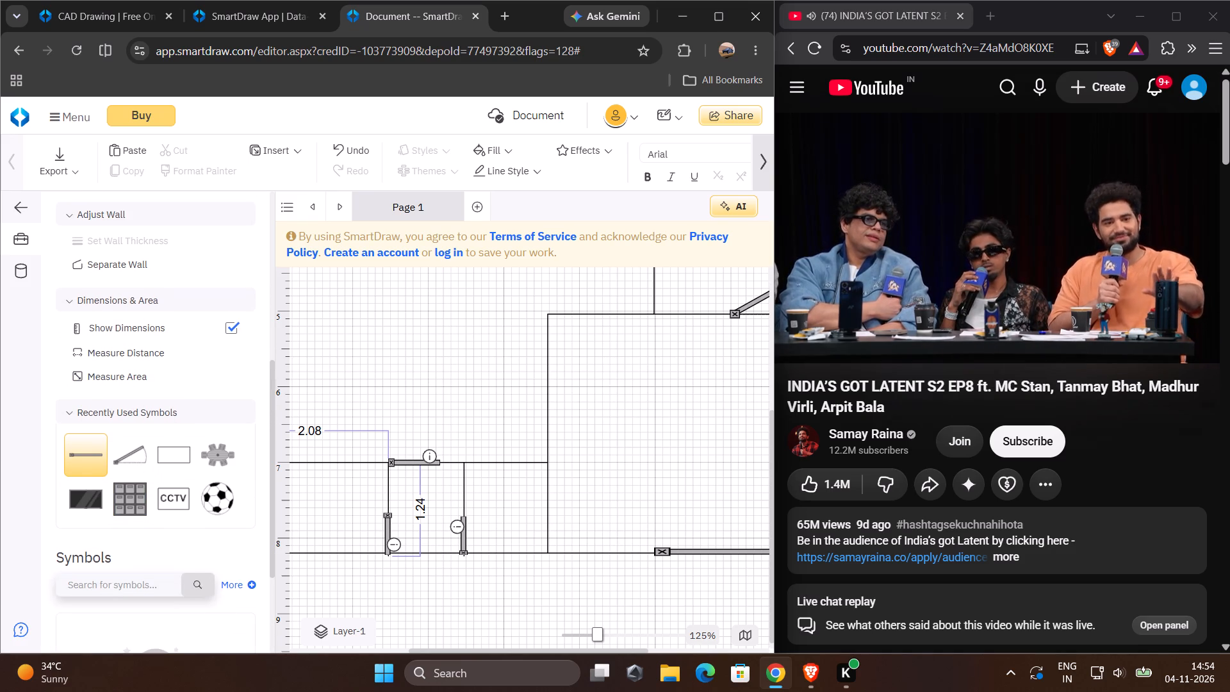
{"action": "left_click", "coordinate": [101, 589]}
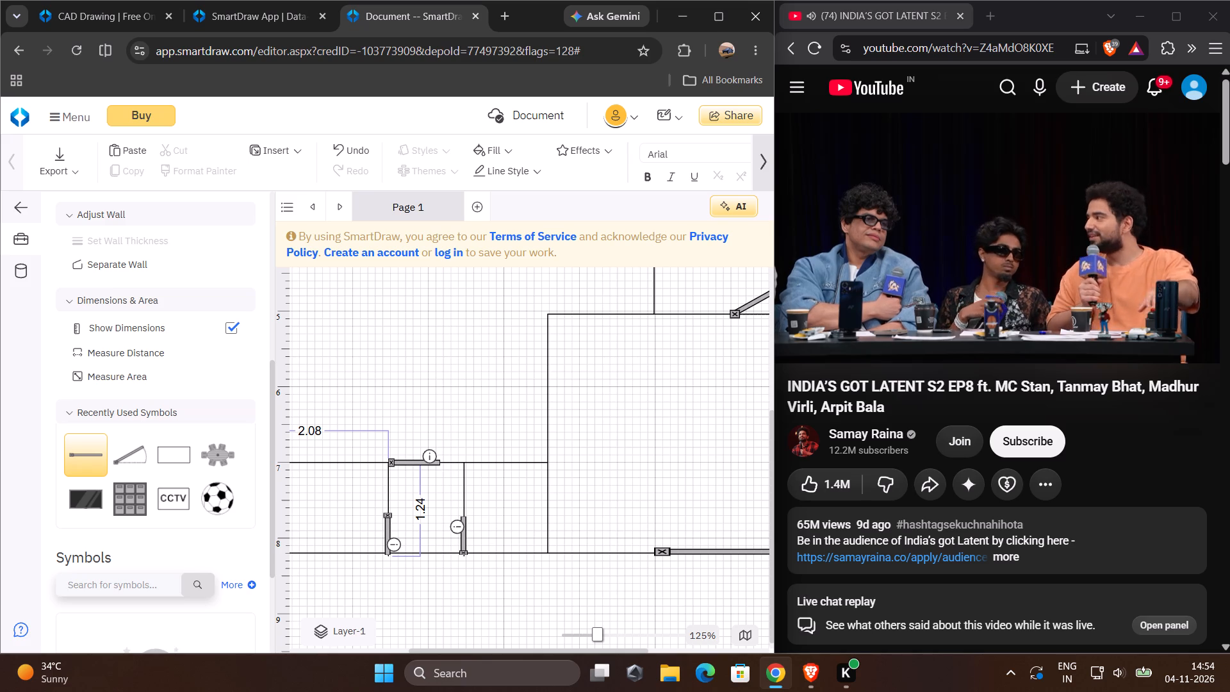
{"action": "type", "text": "toike"}
{"action": "key", "text": "BackSpace"}
{"action": "key", "text": "BackSpace"}
{"action": "type", "text": "let"}
{"action": "key", "text": "Return"}
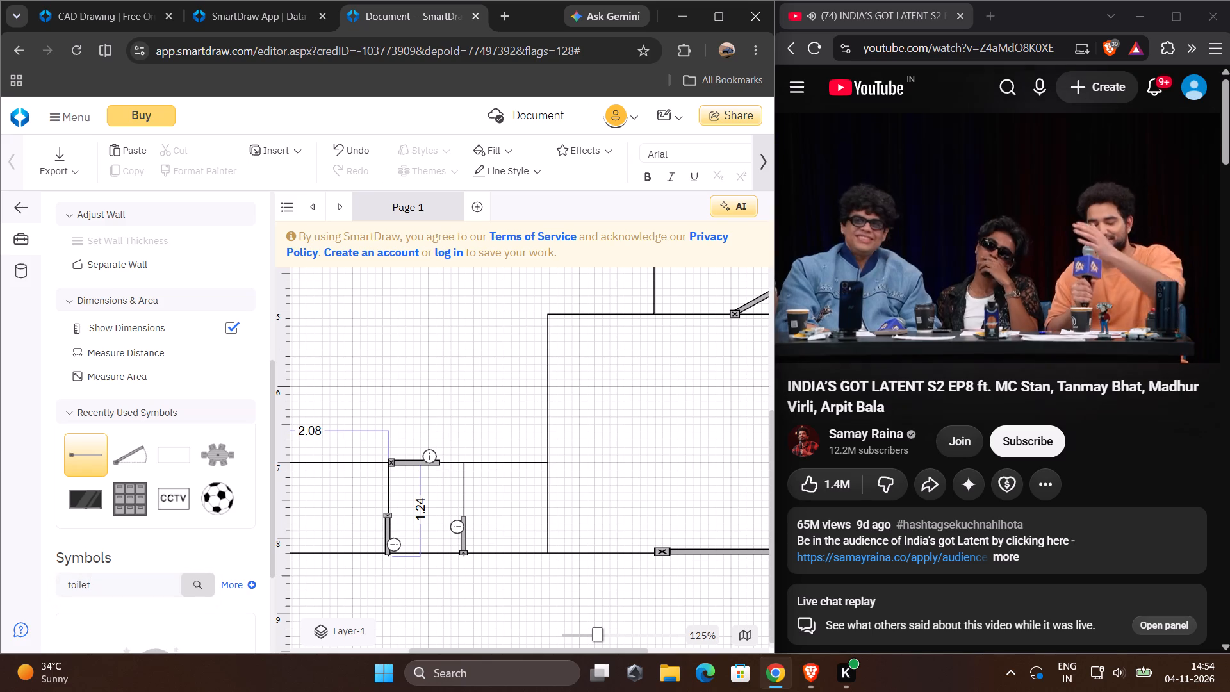
Place the Toilet symbol from Plumbing (Floor Plan) in the narrow room just right of the small gated room.
{"action": "scroll", "coordinate": [135, 577], "scroll_direction": "down", "scroll_amount": 5}
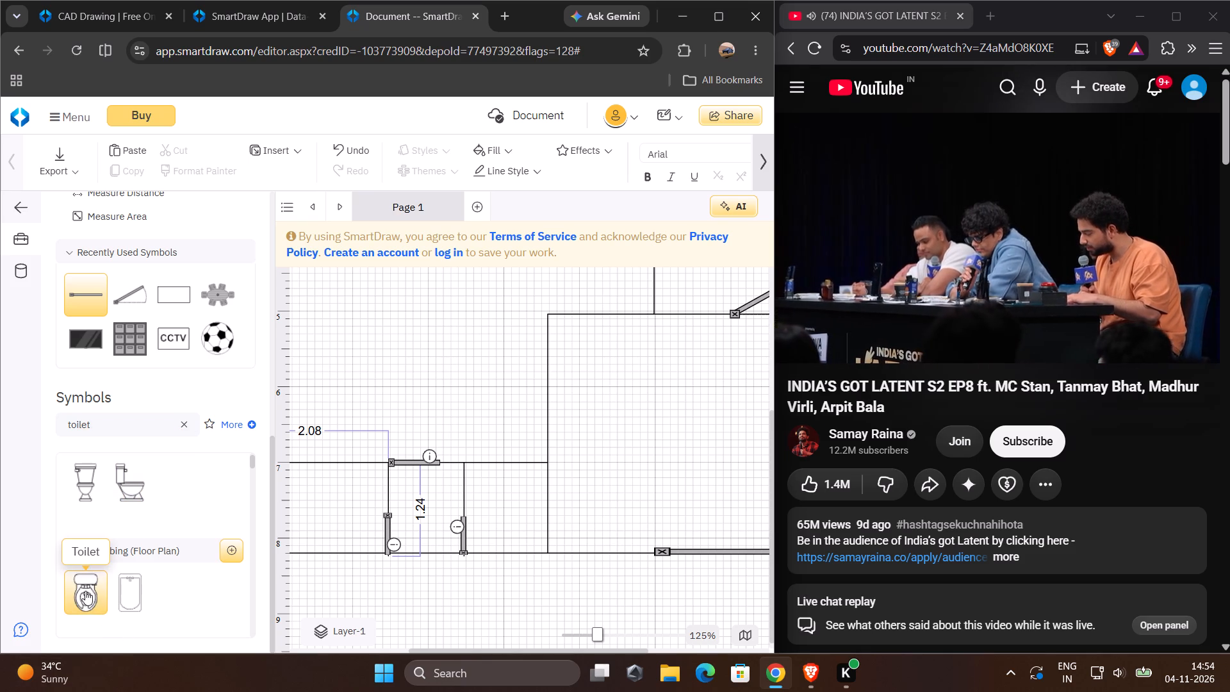
{"action": "left_click_drag", "start_coordinate": [85, 591], "coordinate": [516, 497]}
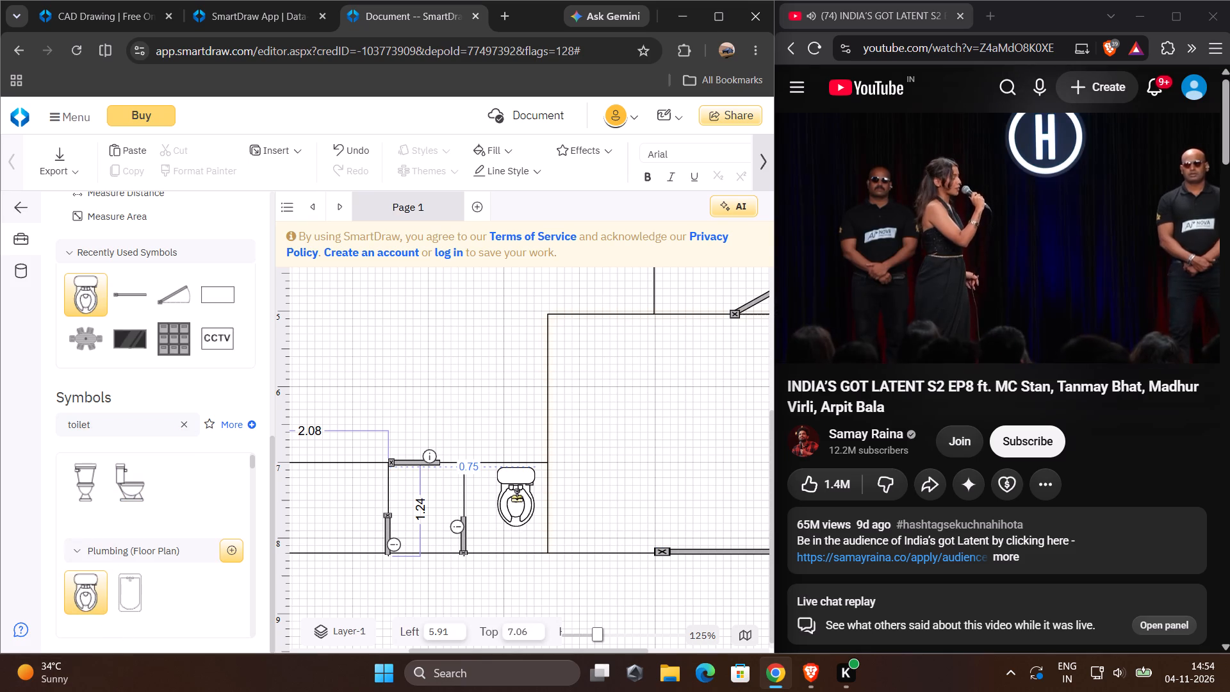
{"action": "left_click_drag", "start_coordinate": [516, 497], "coordinate": [514, 492]}
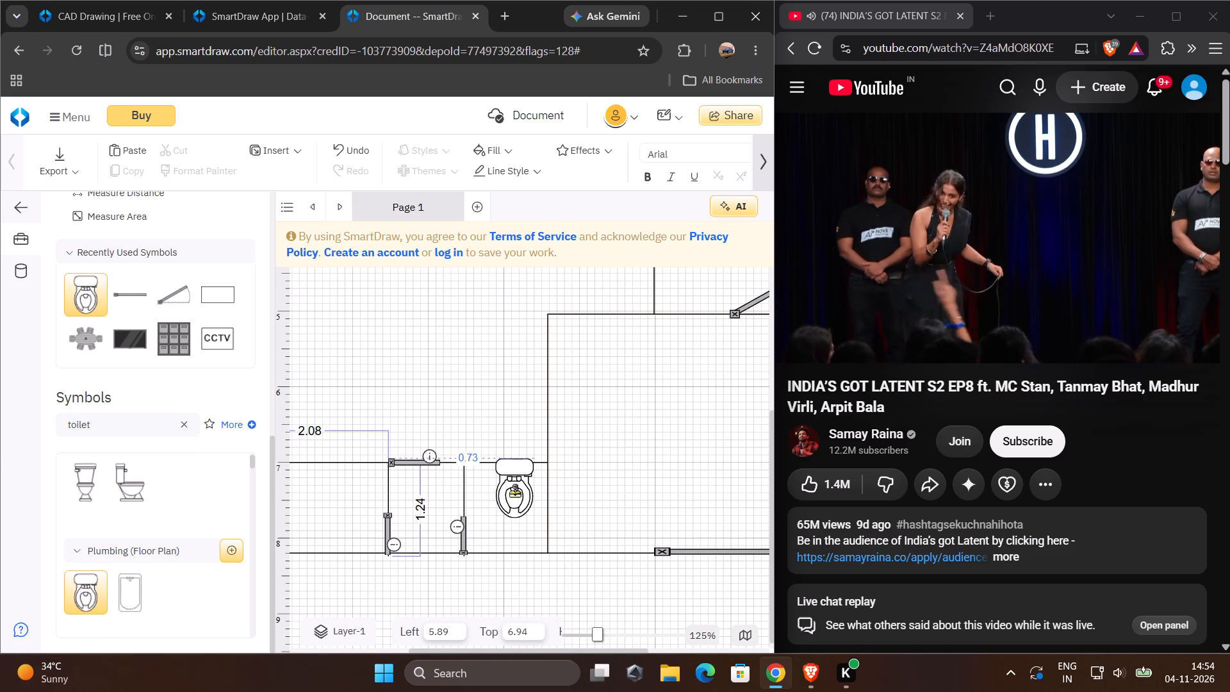
{"action": "left_click_drag", "start_coordinate": [514, 492], "coordinate": [510, 502]}
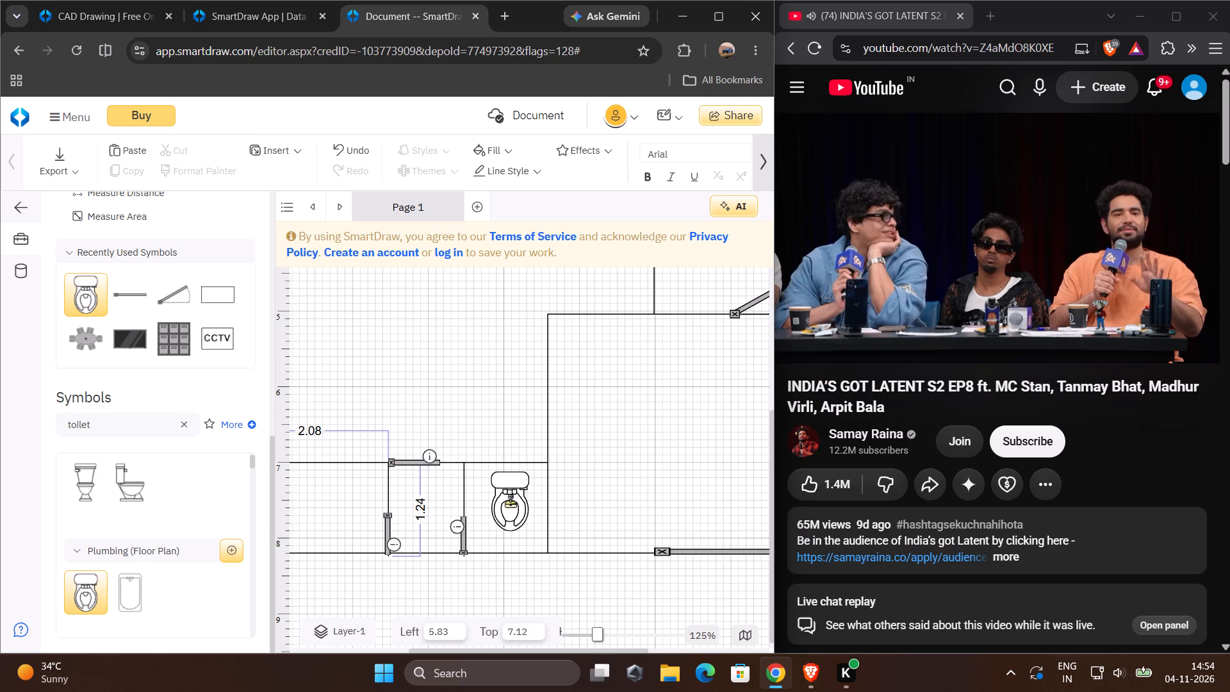
{"action": "left_click_drag", "start_coordinate": [510, 502], "coordinate": [499, 508]}
Turn the toilet sideways so its tank faces the room's right wall, and shrink it to about 0.59 by 0.37.
{"action": "left_click_drag", "start_coordinate": [463, 465], "coordinate": [550, 475]}
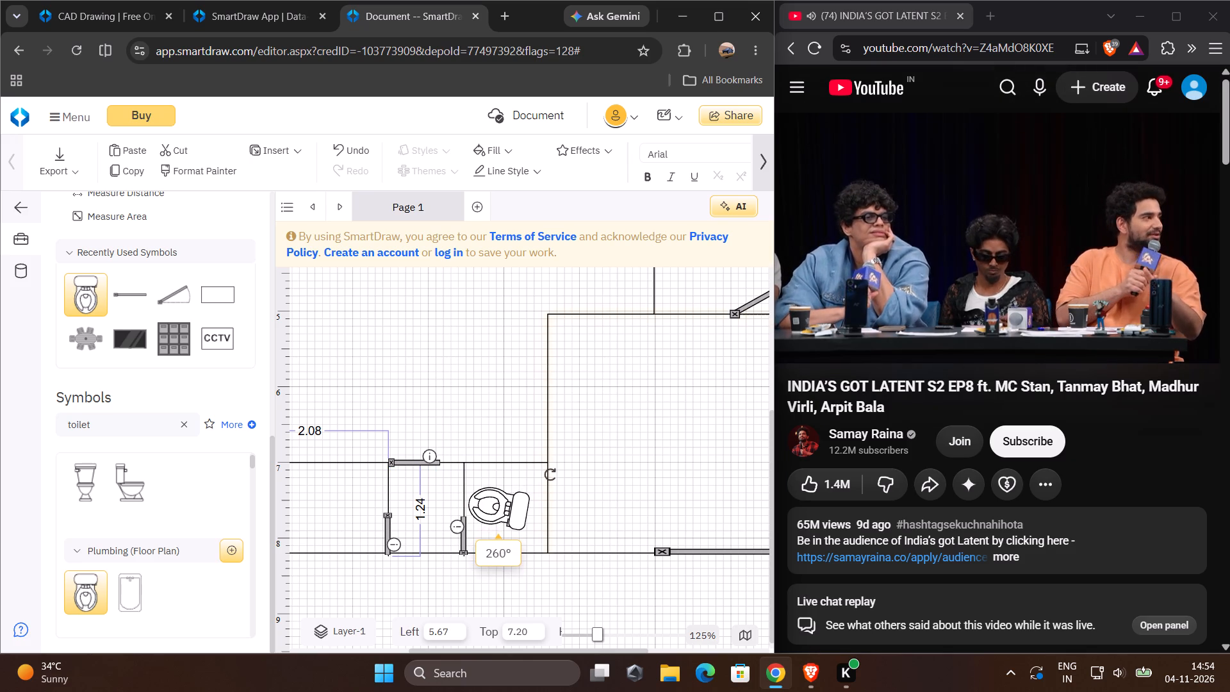
{"action": "left_click_drag", "start_coordinate": [550, 475], "coordinate": [544, 472]}
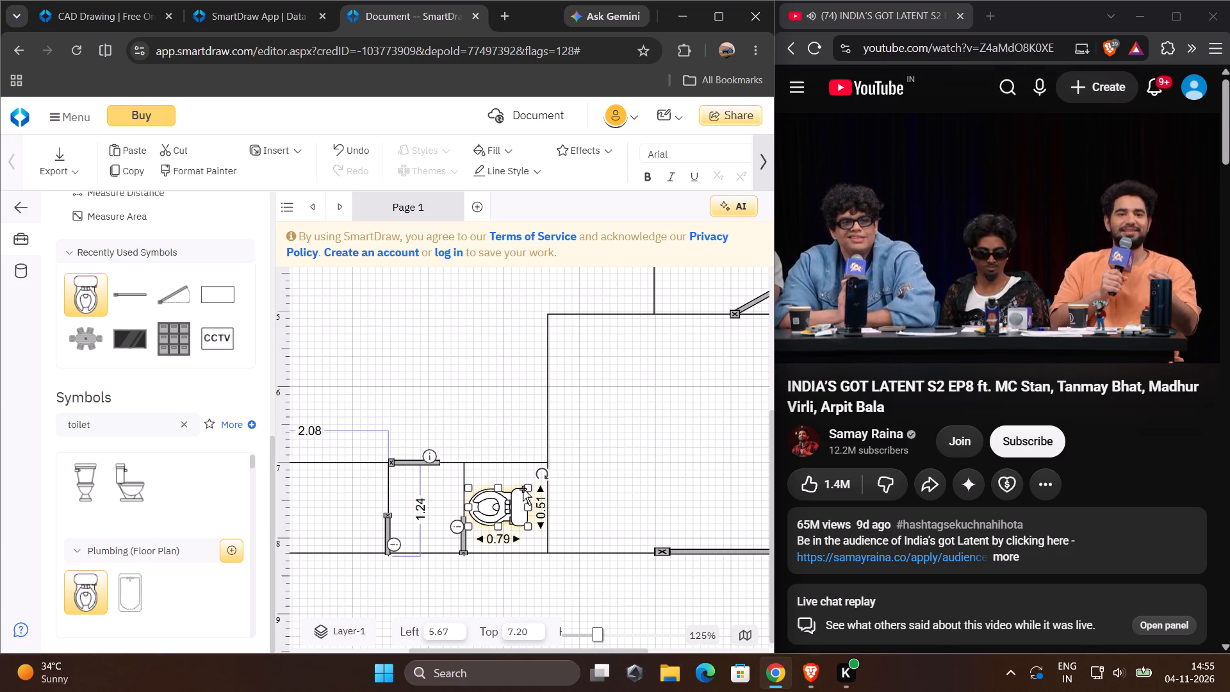
{"action": "left_click_drag", "start_coordinate": [527, 486], "coordinate": [514, 498]}
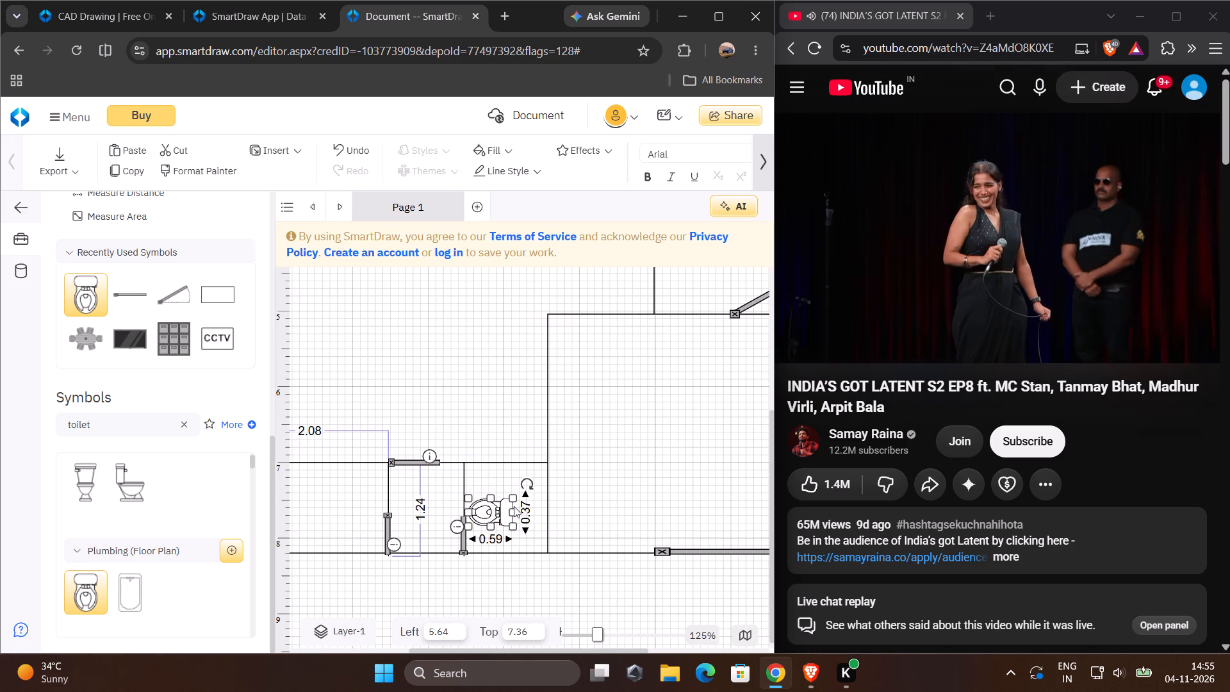
Move the toilet against the right wall of its room, at about Left 6.06 and Top 7.56.
{"action": "left_click_drag", "start_coordinate": [502, 514], "coordinate": [530, 511]}
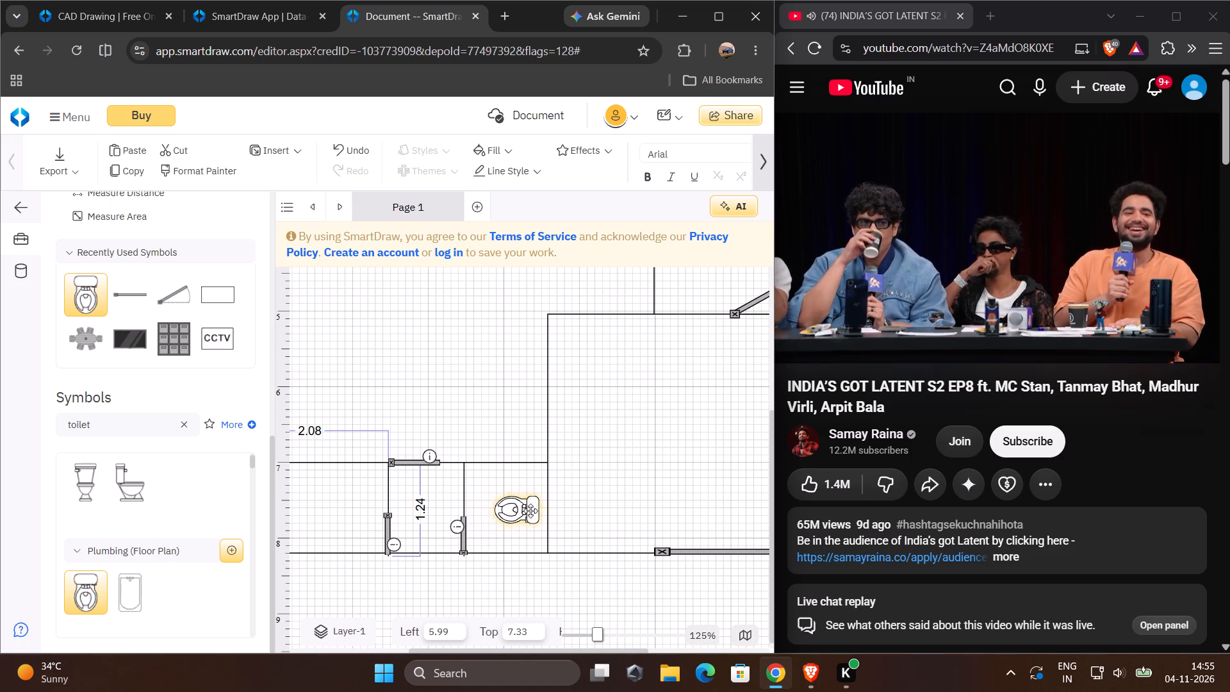
{"action": "left_click_drag", "start_coordinate": [530, 511], "coordinate": [536, 525]}
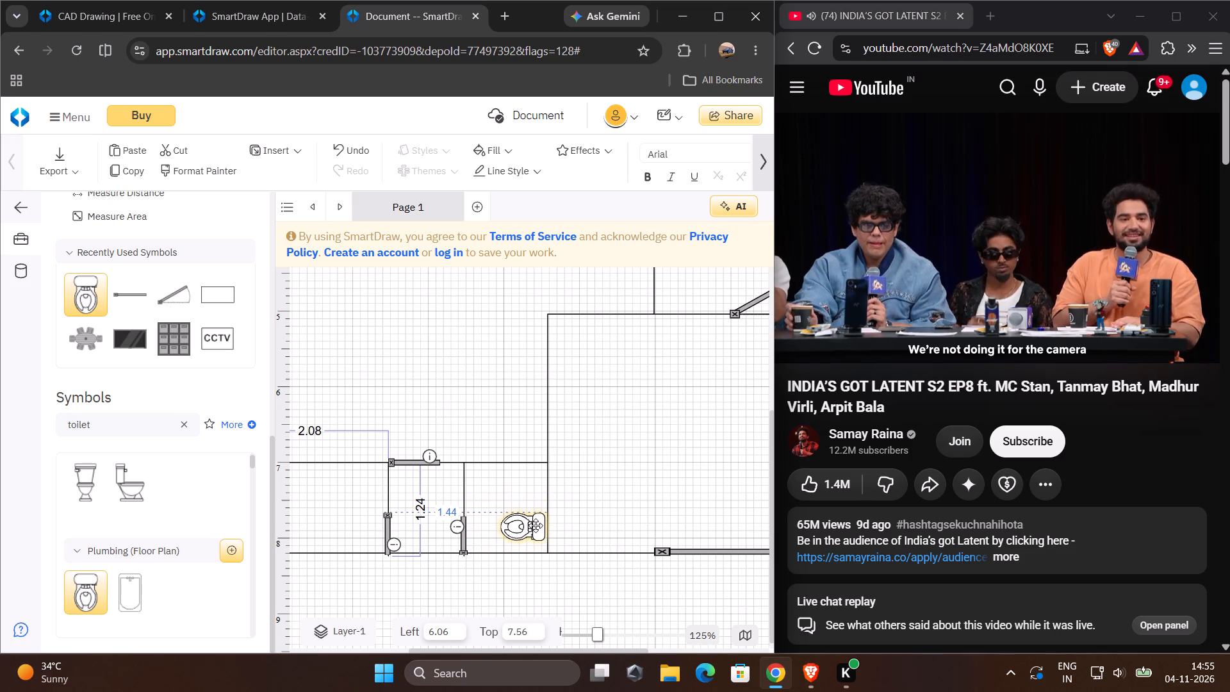
Move the toilet up along the right wall of its room to about Top 7.06.
{"action": "left_click_drag", "start_coordinate": [536, 525], "coordinate": [536, 495]}
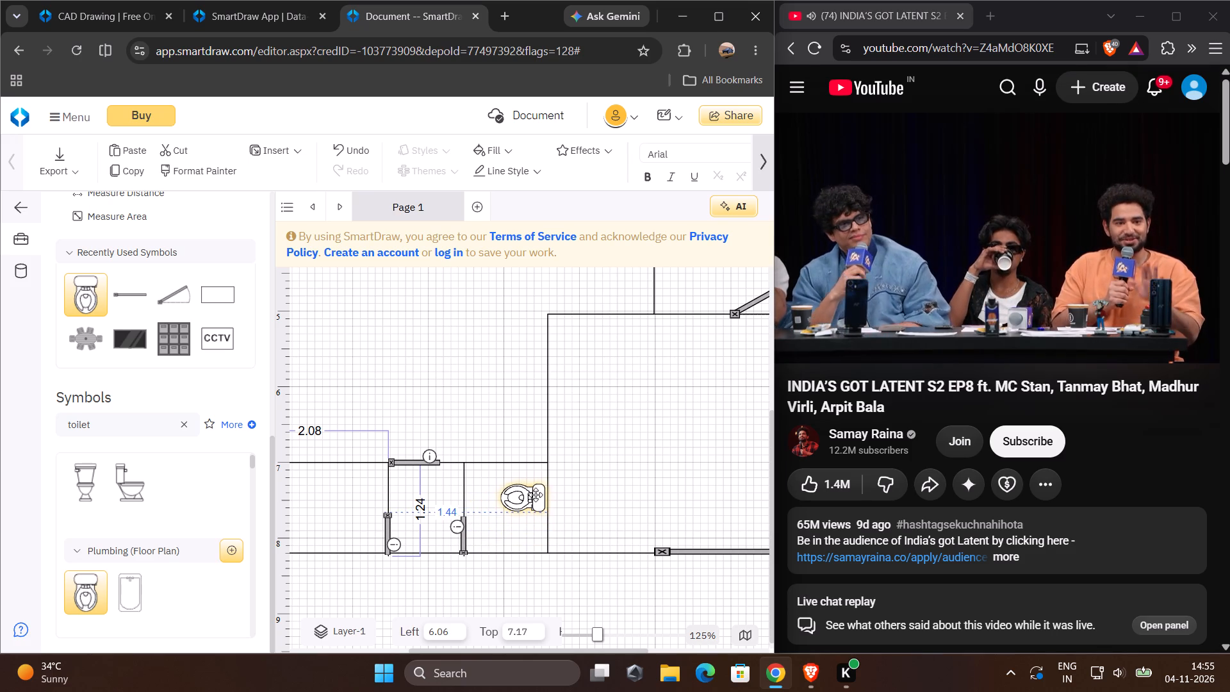
{"action": "left_click_drag", "start_coordinate": [536, 495], "coordinate": [535, 493]}
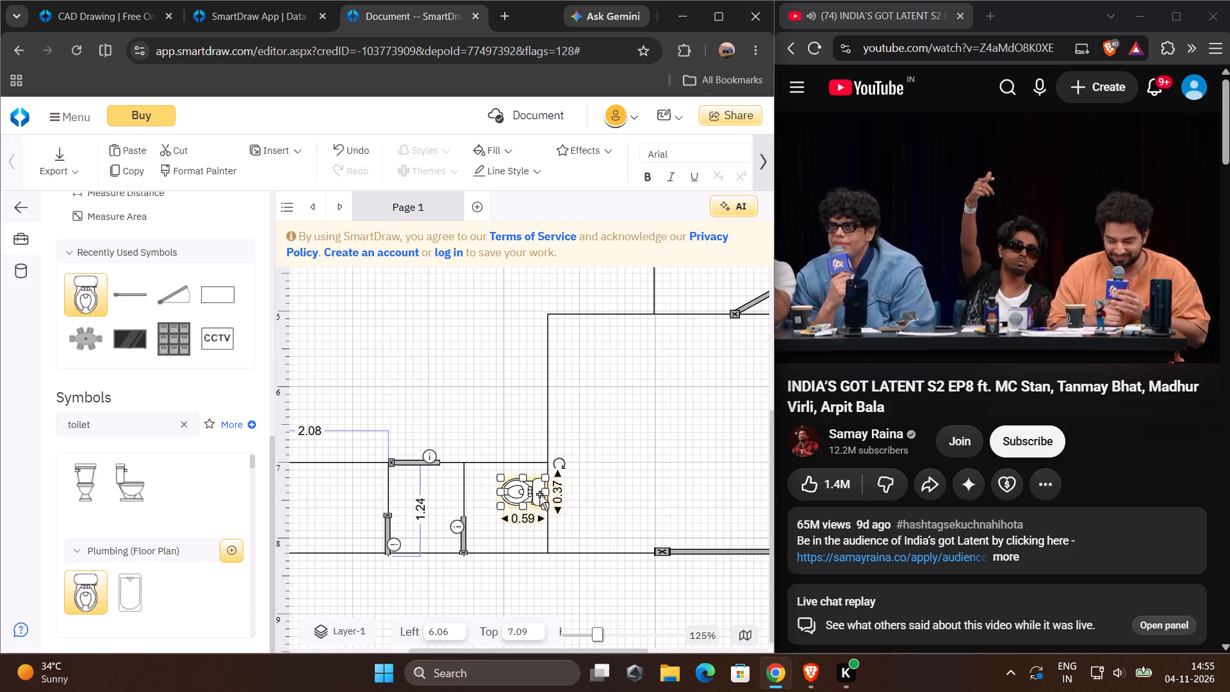
{"action": "left_click", "coordinate": [539, 494]}
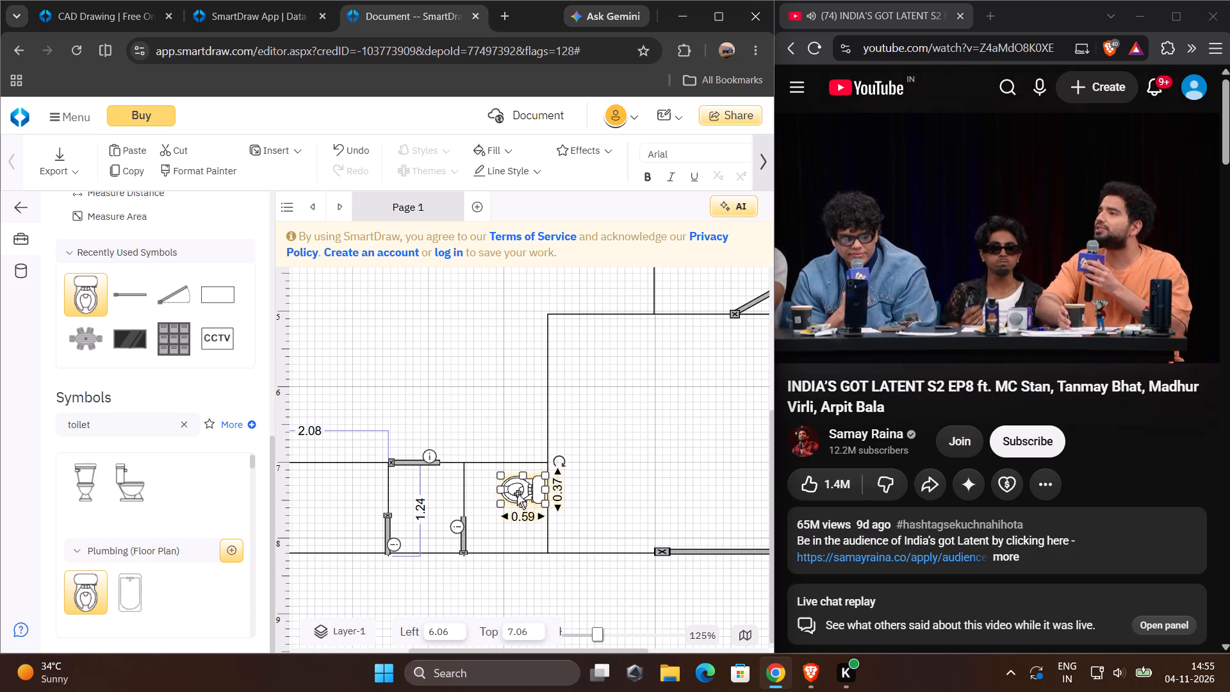
Shift both ends of the partition between the small gated room and the toilet room towards the toilet, keeping it vertical.
{"action": "left_click", "coordinate": [463, 490]}
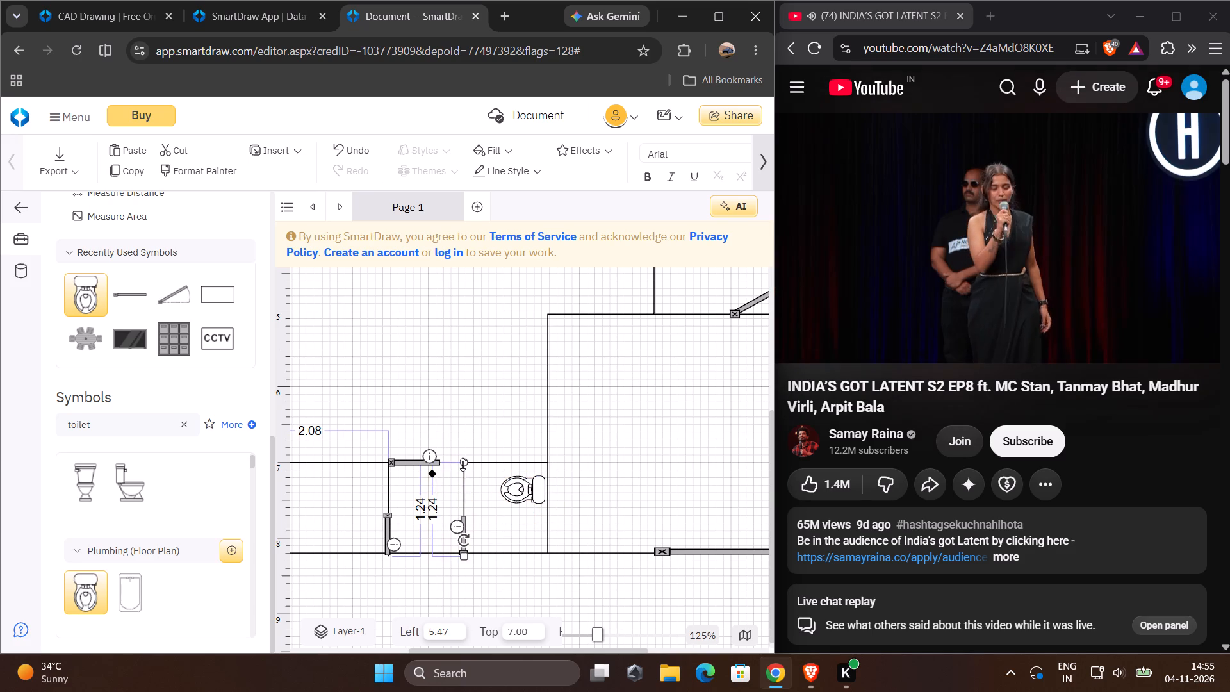
{"action": "left_click_drag", "start_coordinate": [463, 465], "coordinate": [481, 466]}
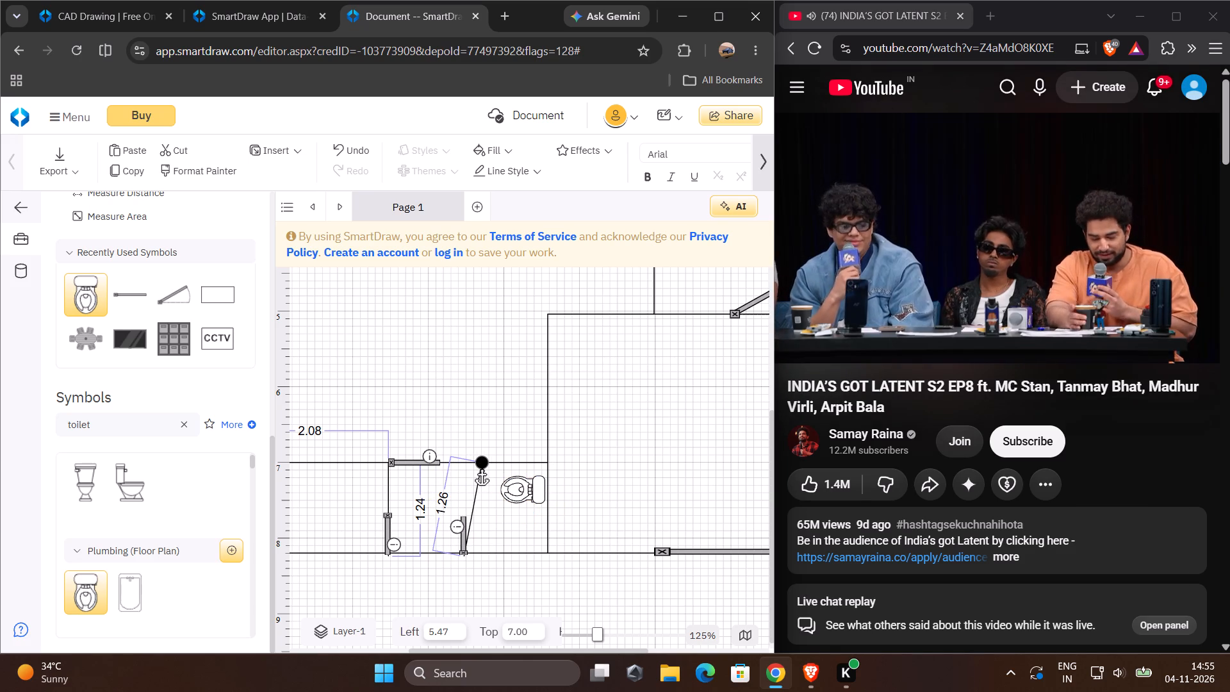
{"action": "left_click_drag", "start_coordinate": [481, 466], "coordinate": [483, 466]}
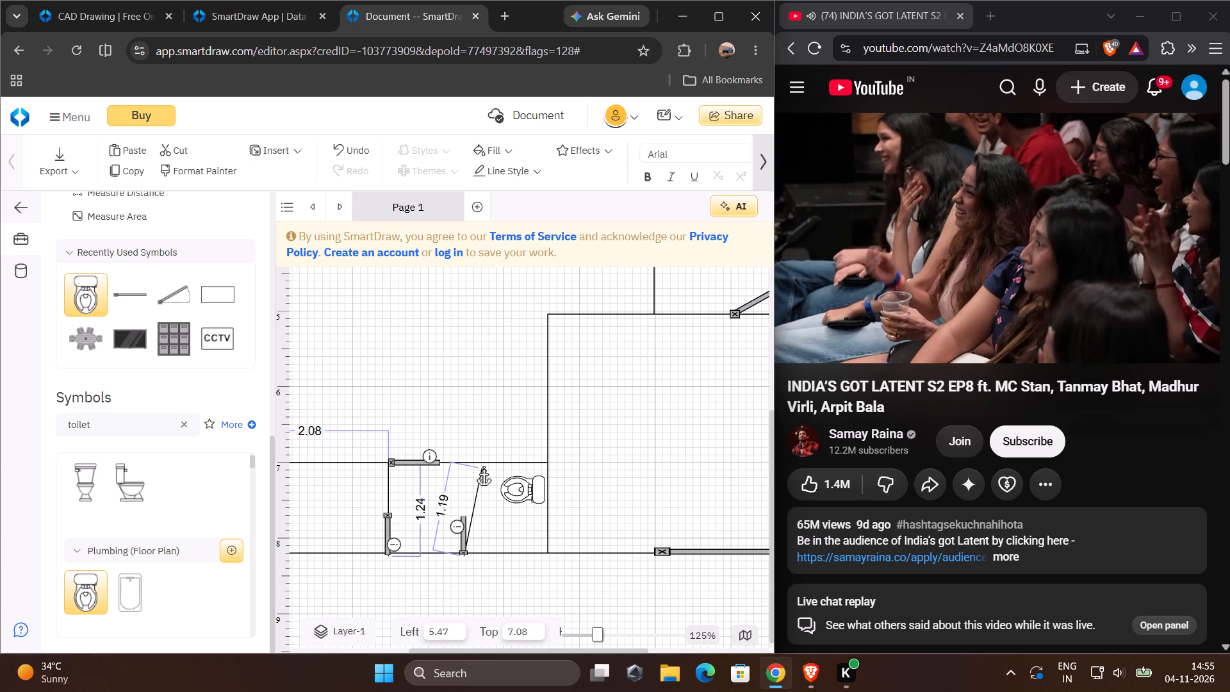
{"action": "left_click_drag", "start_coordinate": [483, 466], "coordinate": [484, 465]}
{"action": "left_click_drag", "start_coordinate": [463, 556], "coordinate": [467, 556]}
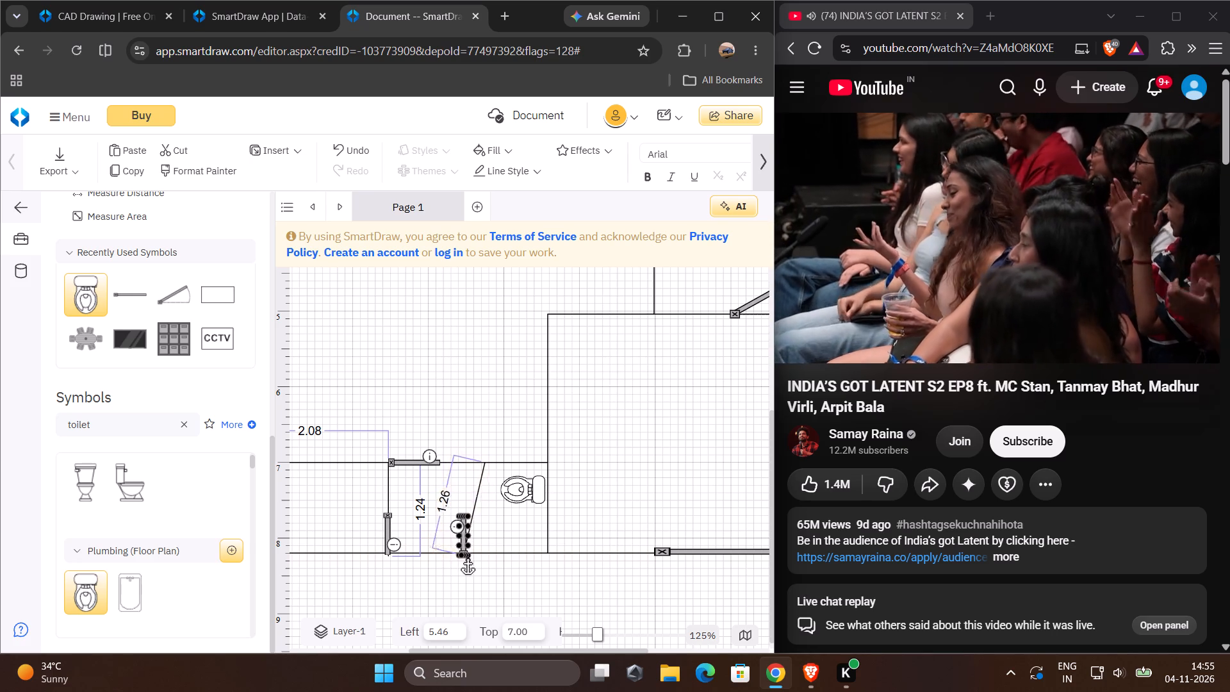
{"action": "left_click_drag", "start_coordinate": [467, 556], "coordinate": [486, 556]}
Move the partition's gate onto the shifted wall, at about Left 5.51 and Top 7.92.
{"action": "left_click_drag", "start_coordinate": [462, 543], "coordinate": [477, 545]}
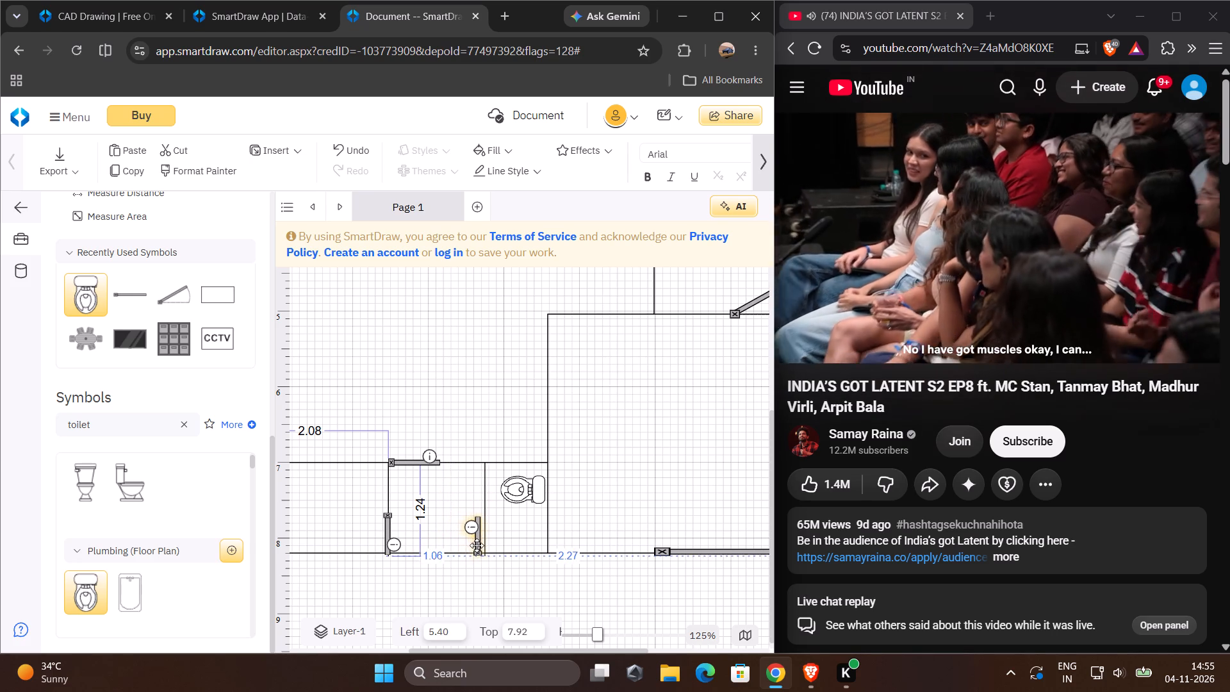
{"action": "left_click_drag", "start_coordinate": [477, 545], "coordinate": [482, 546]}
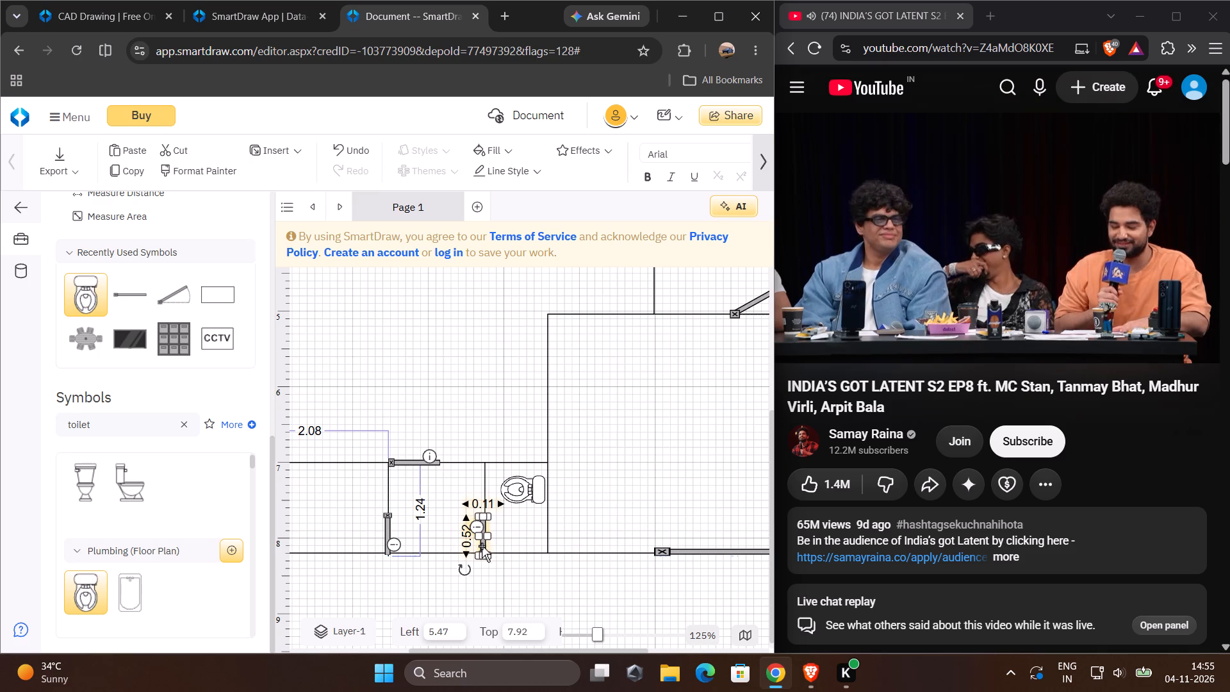
{"action": "left_click", "coordinate": [505, 571]}
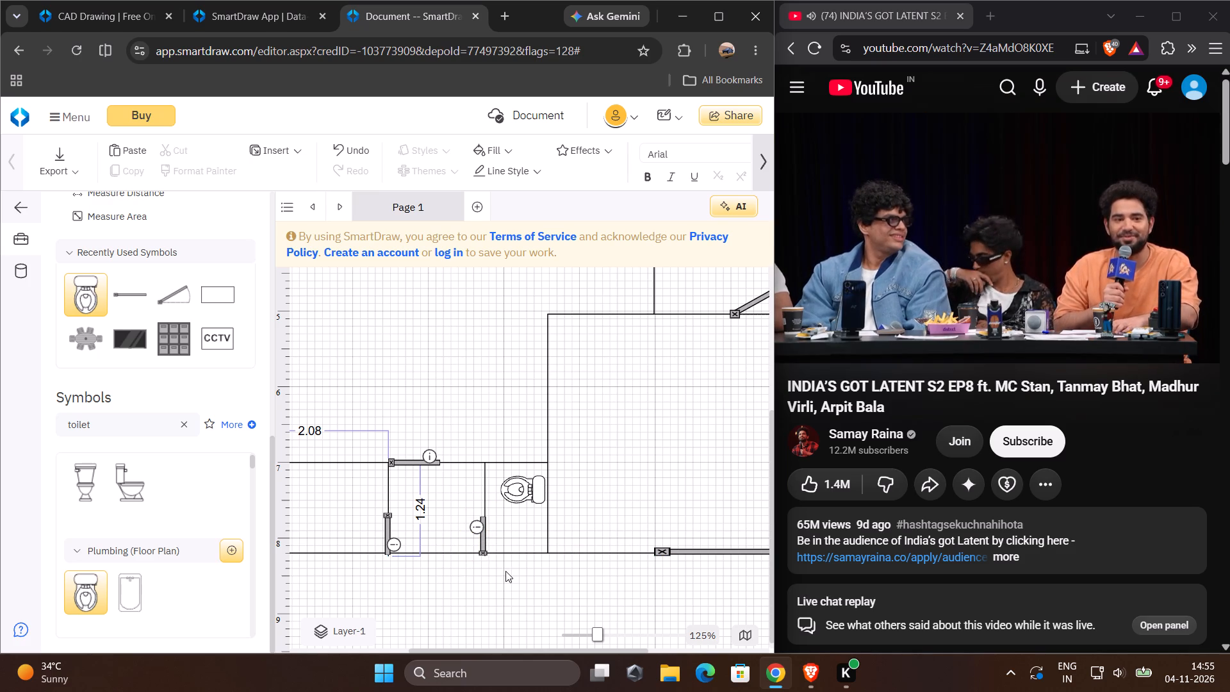
{"action": "left_click", "coordinate": [482, 540]}
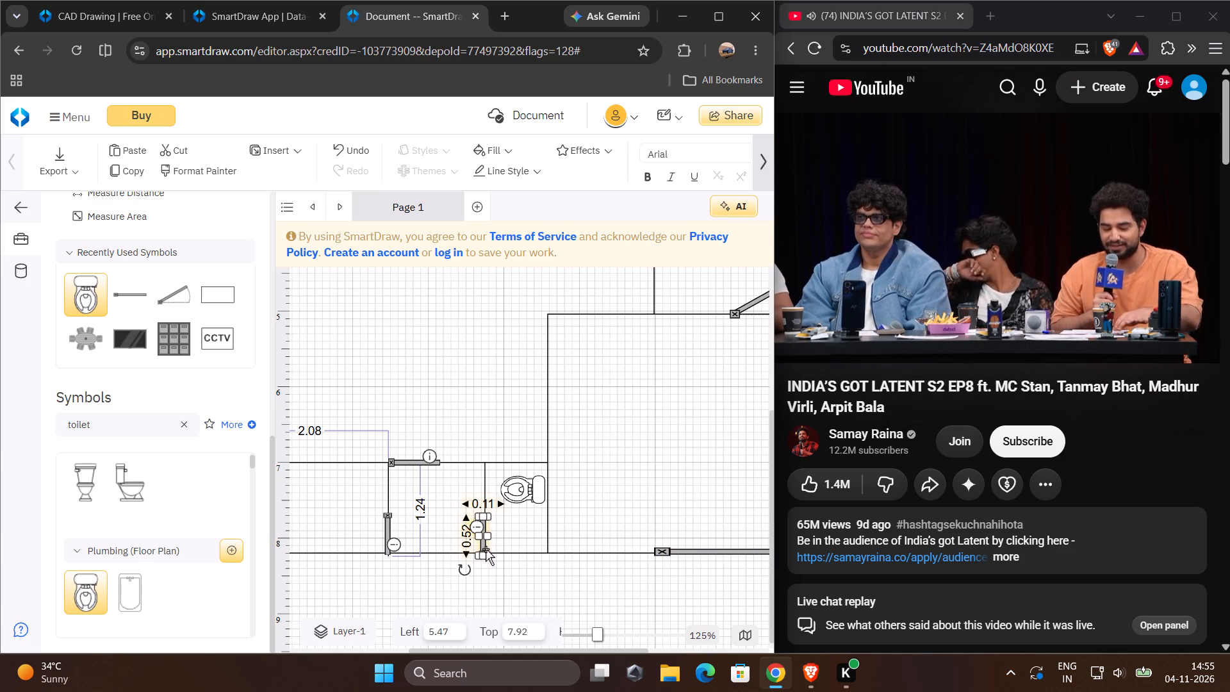
{"action": "left_click", "coordinate": [500, 506]}
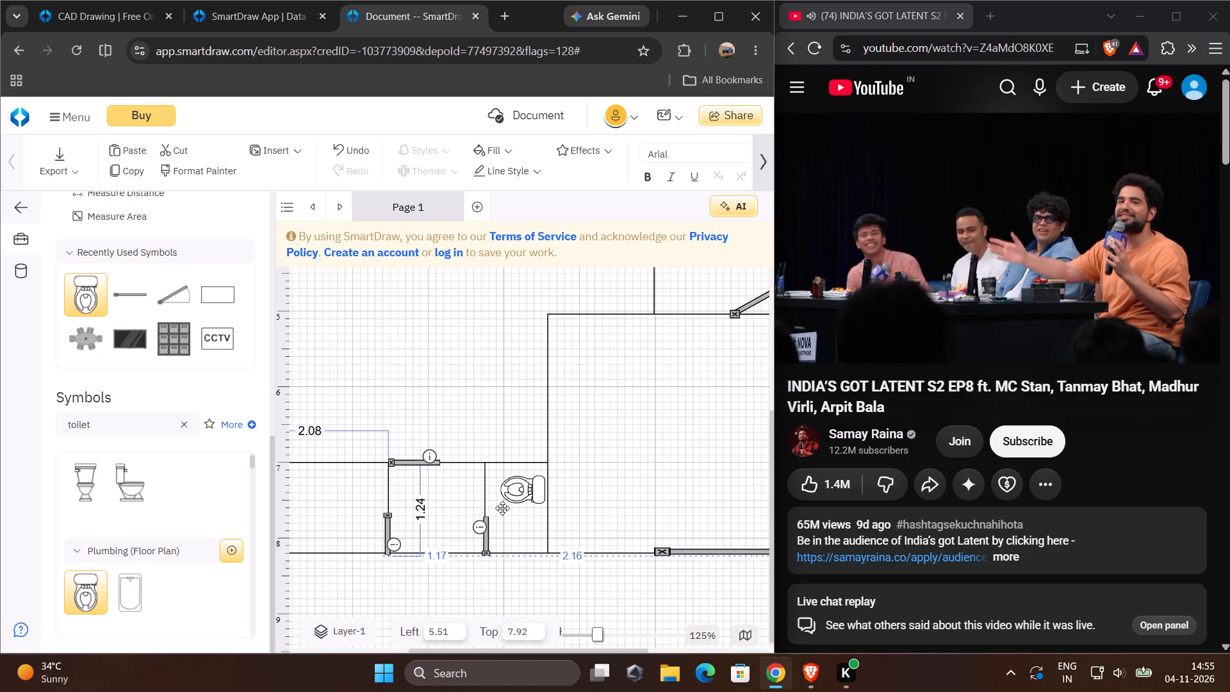
{"action": "left_click", "coordinate": [523, 621]}
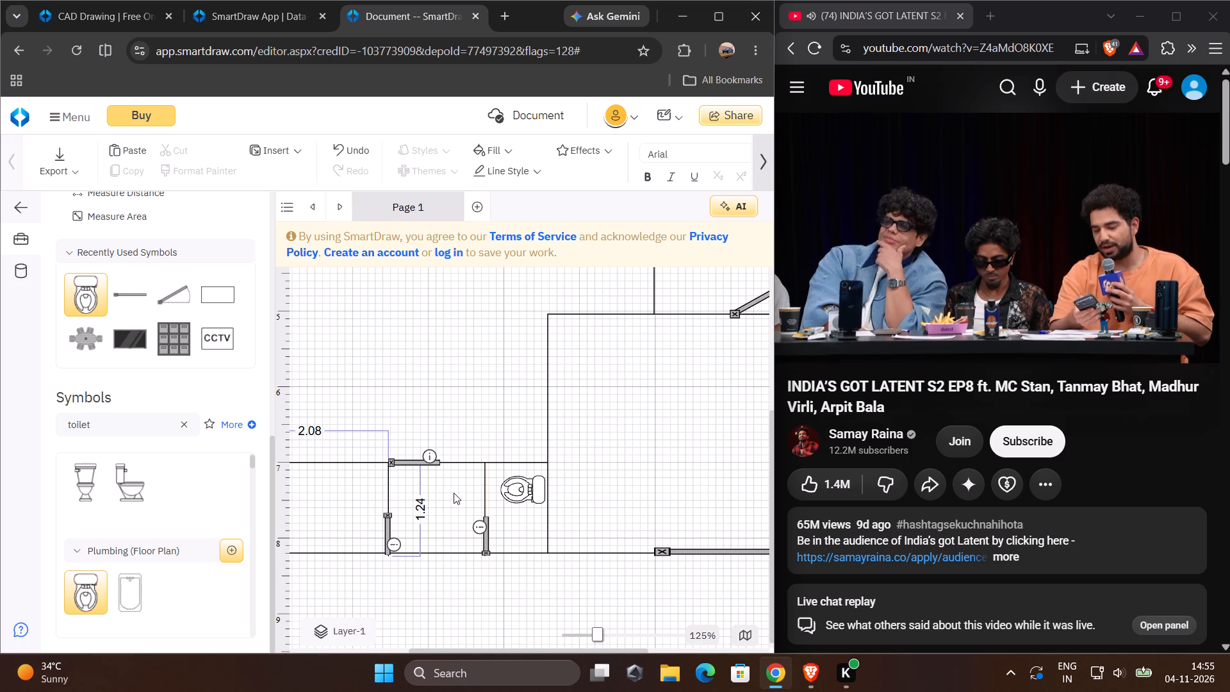
Rotate the toilet so its tank faces the room's upper wall, and place it at about Left 5.98 and Top 7.06.
{"action": "left_click", "coordinate": [536, 487]}
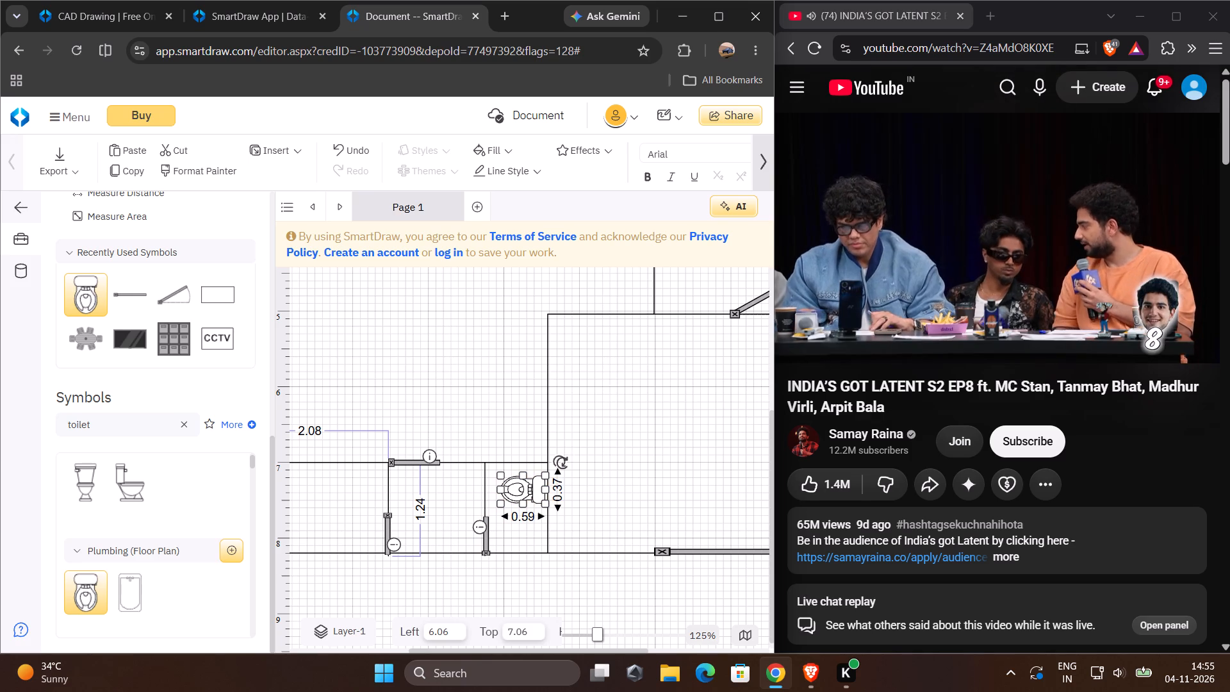
{"action": "left_click_drag", "start_coordinate": [562, 463], "coordinate": [480, 429]}
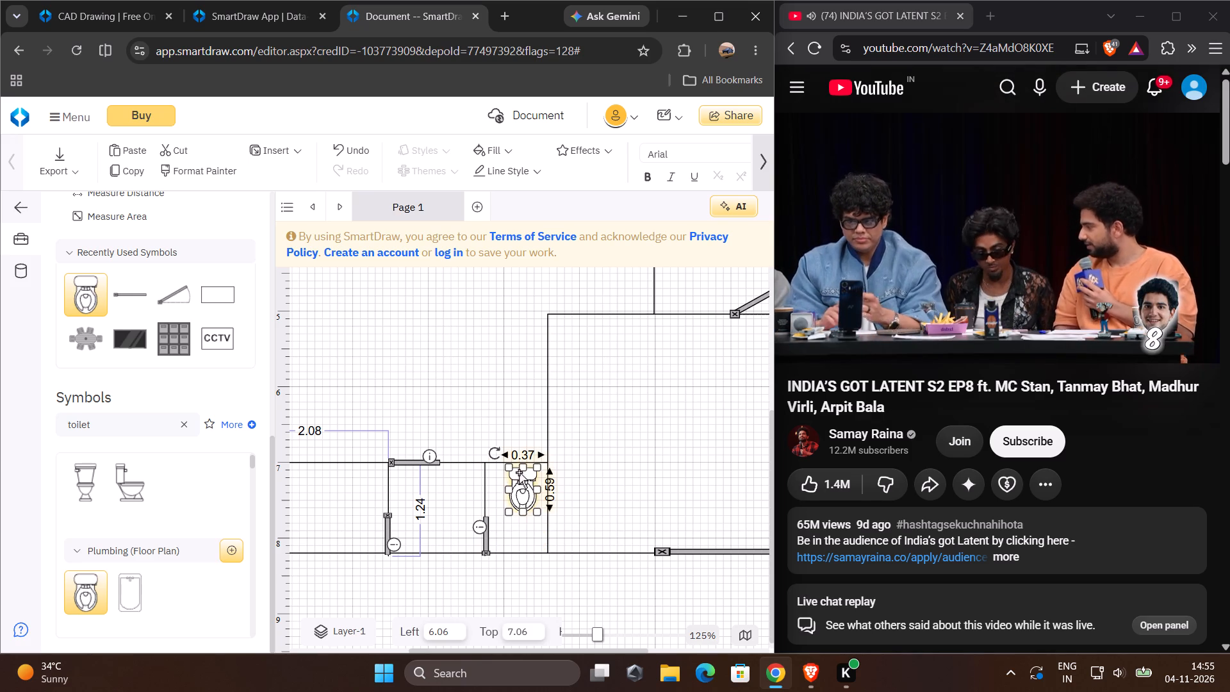
{"action": "left_click_drag", "start_coordinate": [523, 474], "coordinate": [520, 472]}
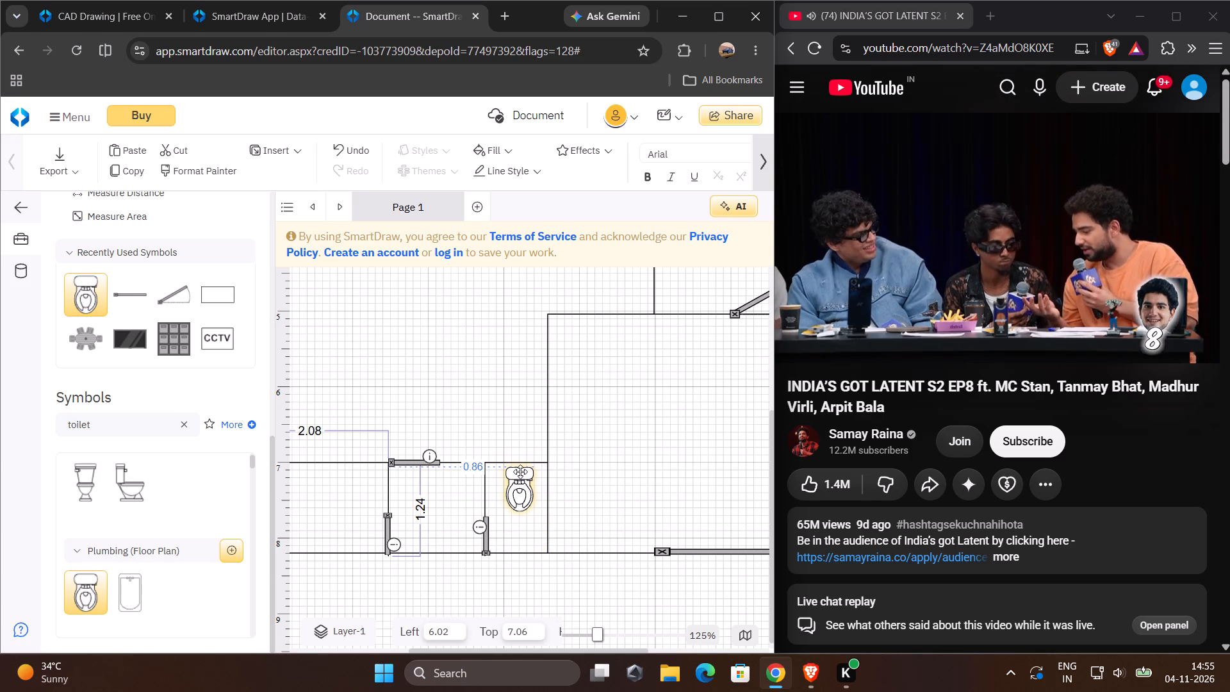
{"action": "left_click_drag", "start_coordinate": [520, 472], "coordinate": [519, 466]}
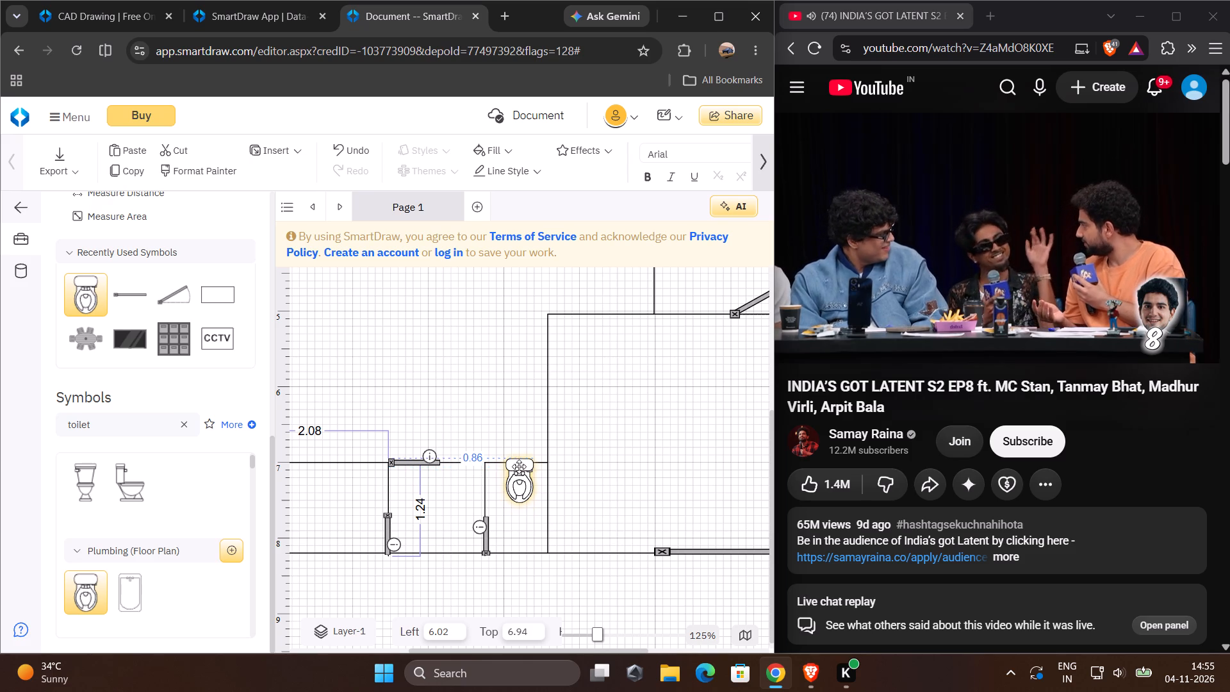
{"action": "left_click_drag", "start_coordinate": [519, 466], "coordinate": [517, 470]}
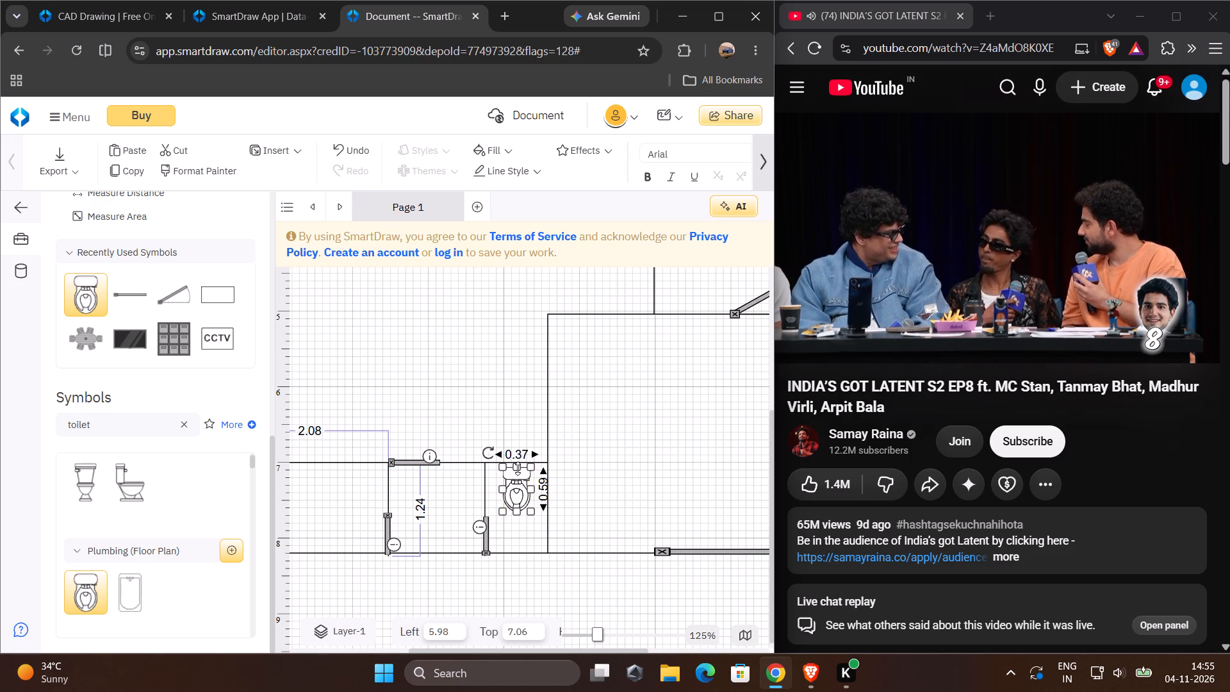
{"action": "left_click_drag", "start_coordinate": [543, 477], "coordinate": [543, 475]}
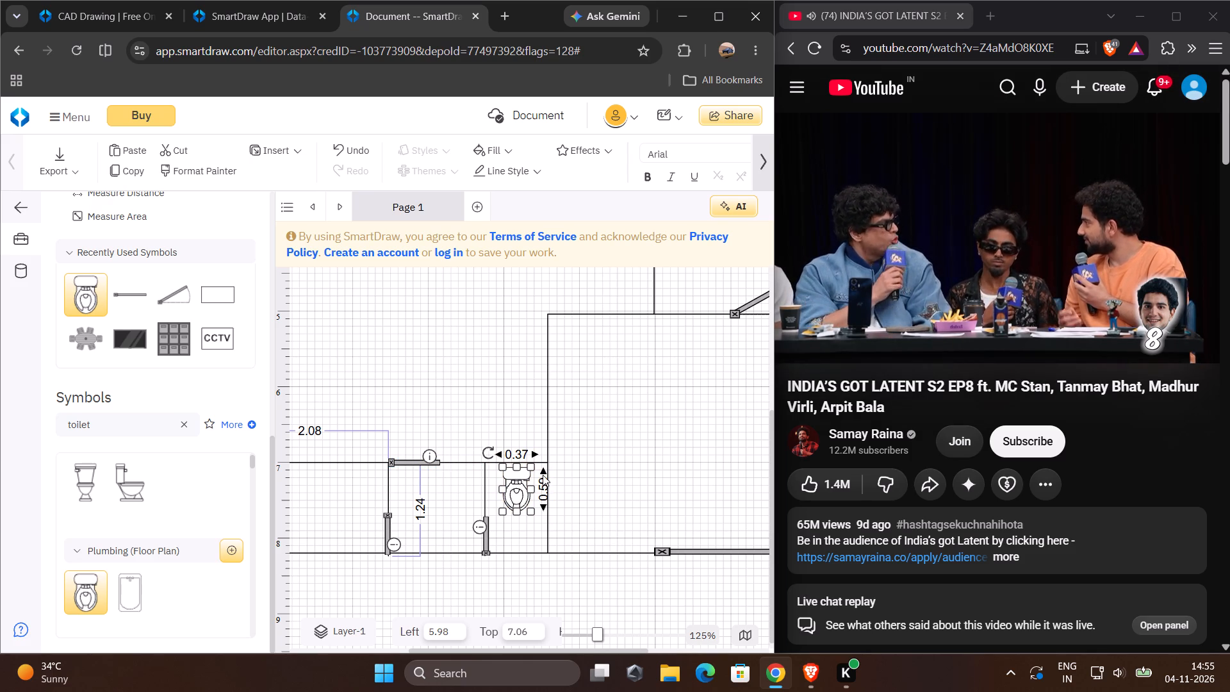
{"action": "left_click_drag", "start_coordinate": [543, 475], "coordinate": [544, 472]}
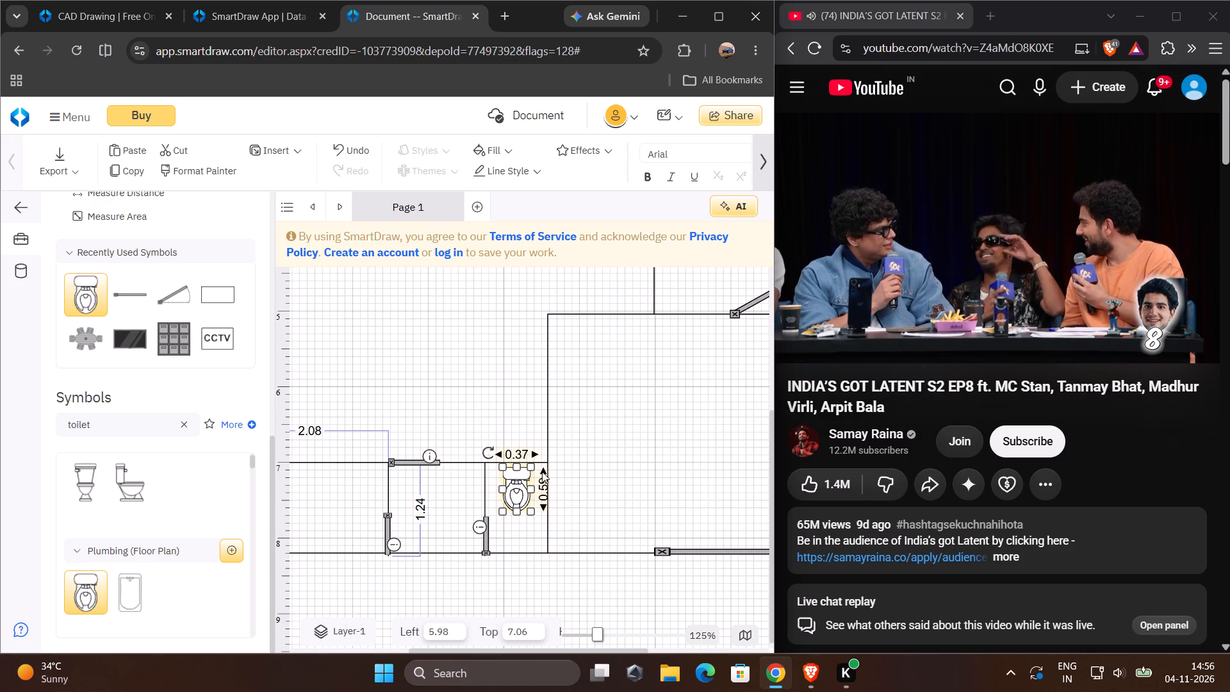
{"action": "left_click", "coordinate": [544, 470]}
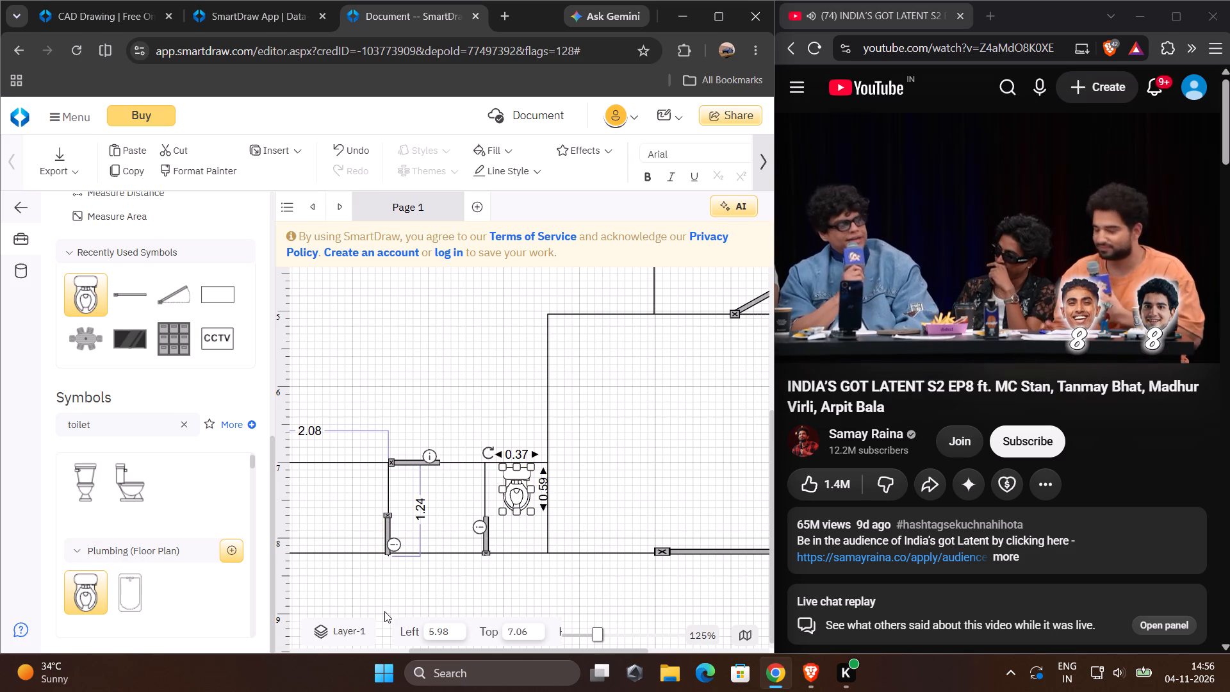
Place the bathtub symbol from Plumbing (Floor Plan) in the lower-left room and shrink it to about 0.72 by 1.15.
{"action": "scroll", "coordinate": [573, 584], "scroll_direction": "right", "scroll_amount": 1}
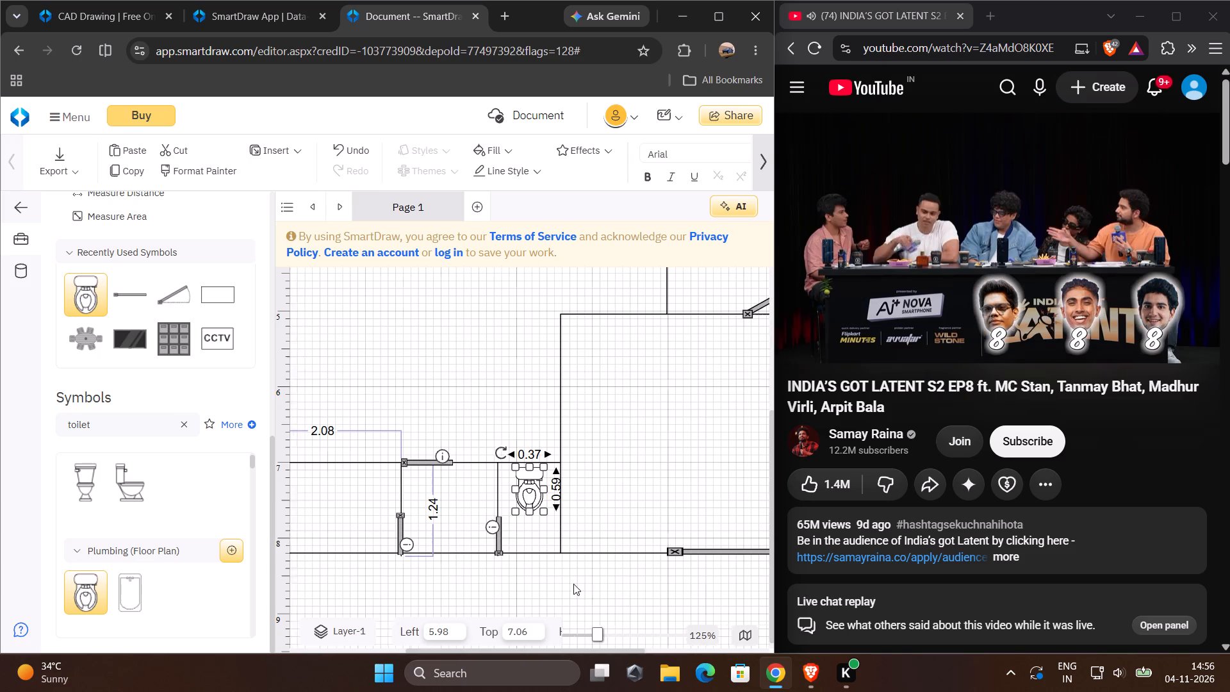
{"action": "scroll", "coordinate": [573, 584], "scroll_direction": "right", "scroll_amount": 2}
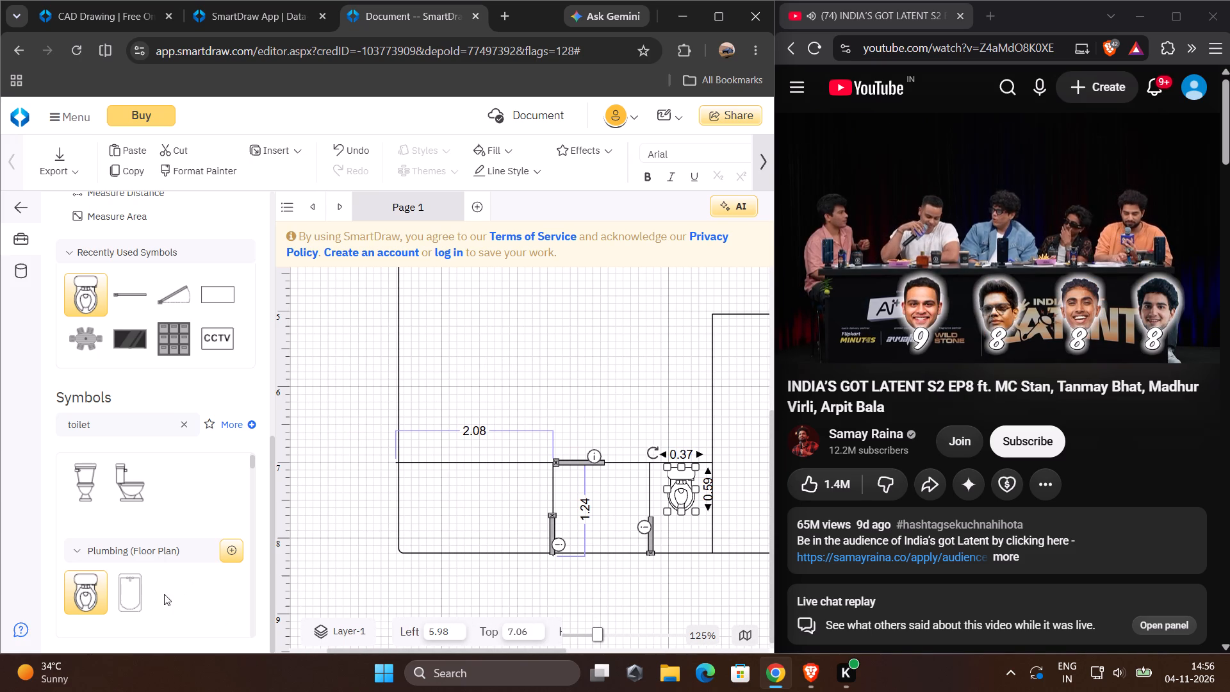
{"action": "left_click_drag", "start_coordinate": [120, 589], "coordinate": [432, 515]}
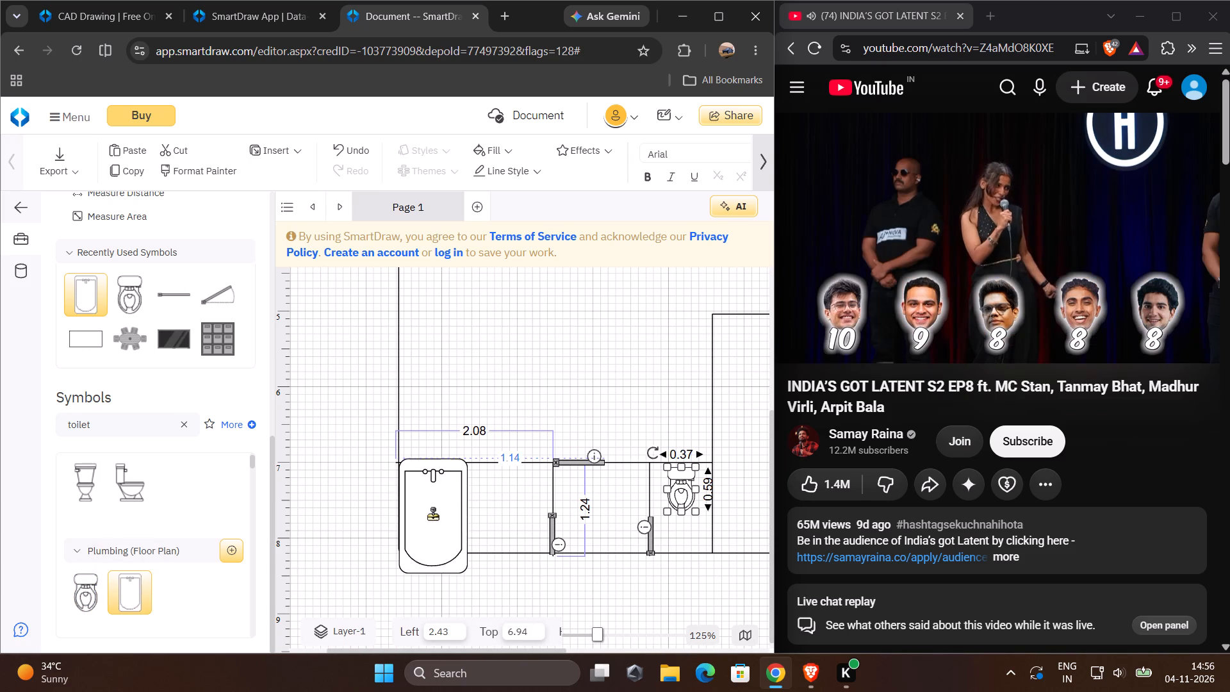
{"action": "left_click_drag", "start_coordinate": [432, 515], "coordinate": [445, 511]}
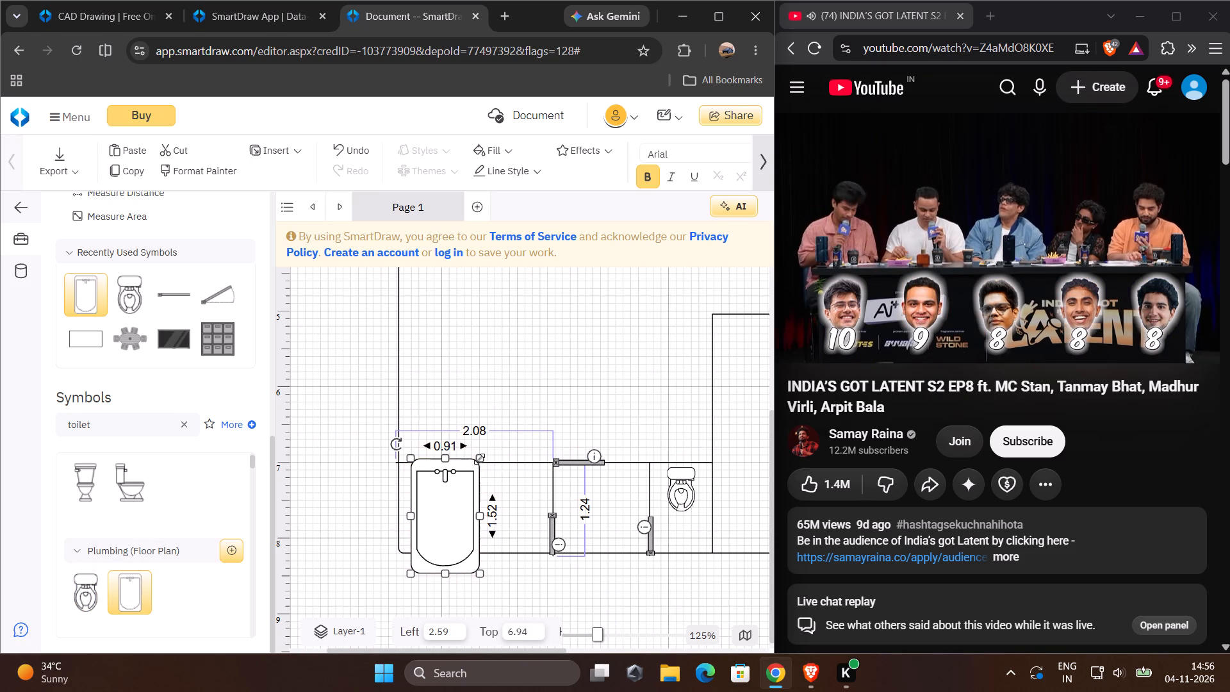
{"action": "left_click_drag", "start_coordinate": [481, 457], "coordinate": [464, 486]}
Move the bathtub inside its room against the left wall, at about Left 2.43 and Top 7.06.
{"action": "left_click_drag", "start_coordinate": [447, 496], "coordinate": [438, 474]}
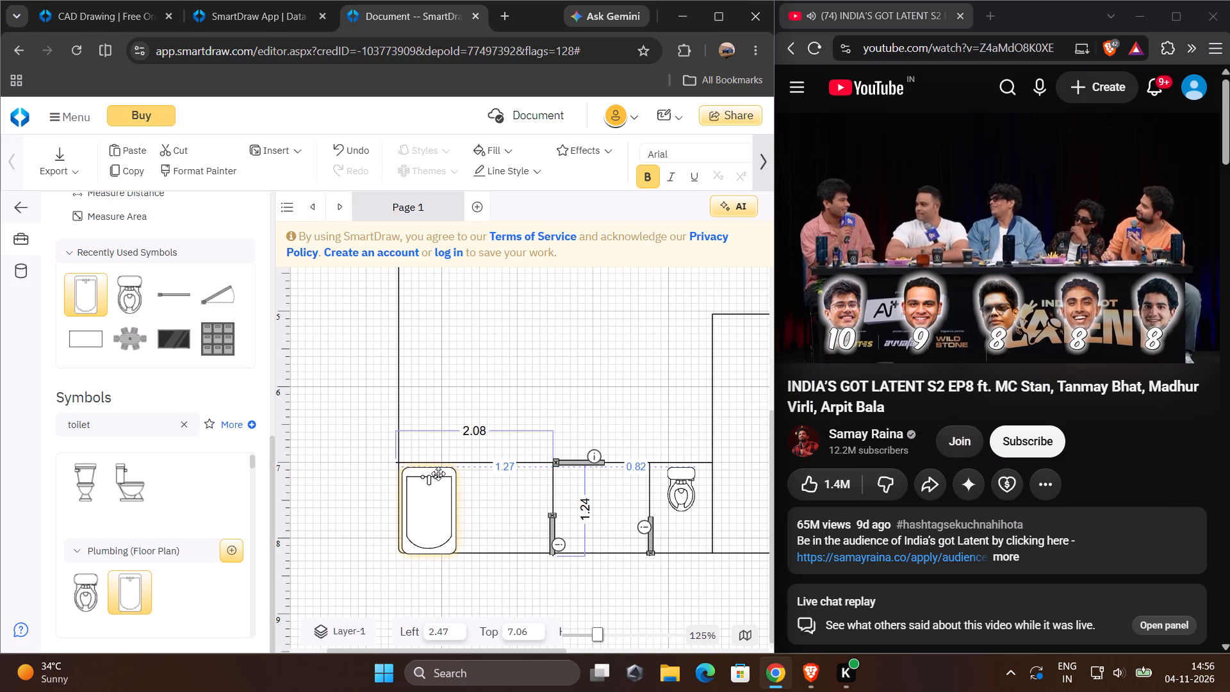
{"action": "left_click_drag", "start_coordinate": [438, 474], "coordinate": [438, 475]}
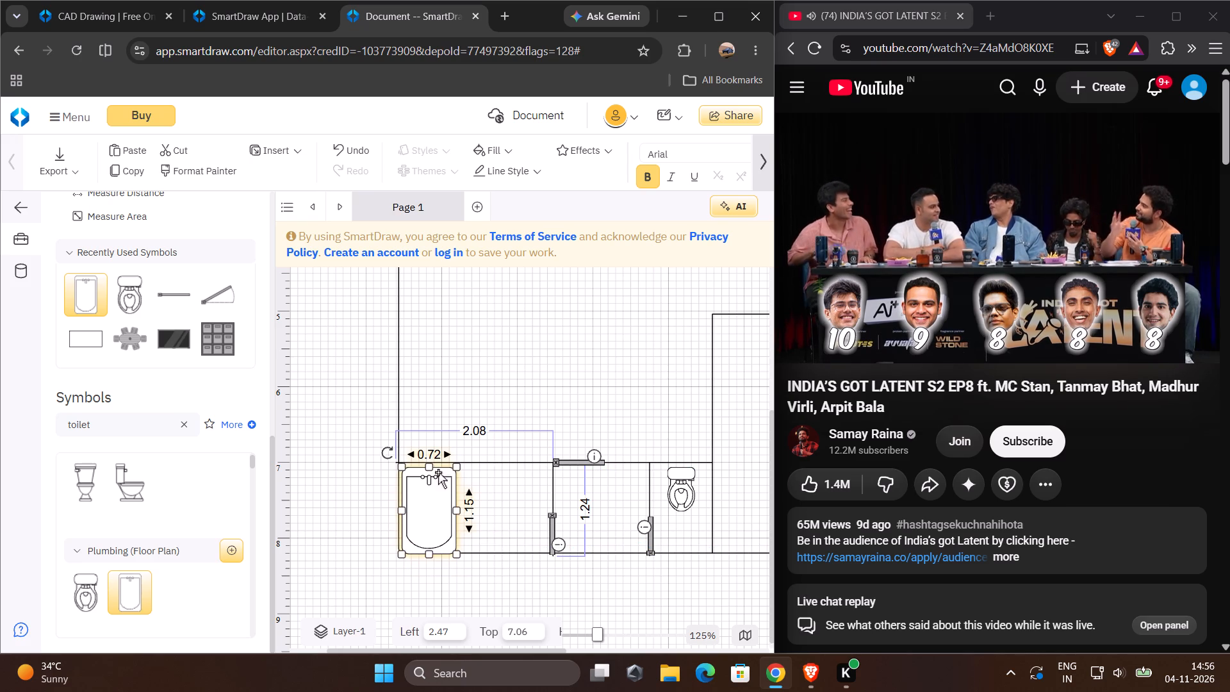
{"action": "left_click", "coordinate": [469, 491]}
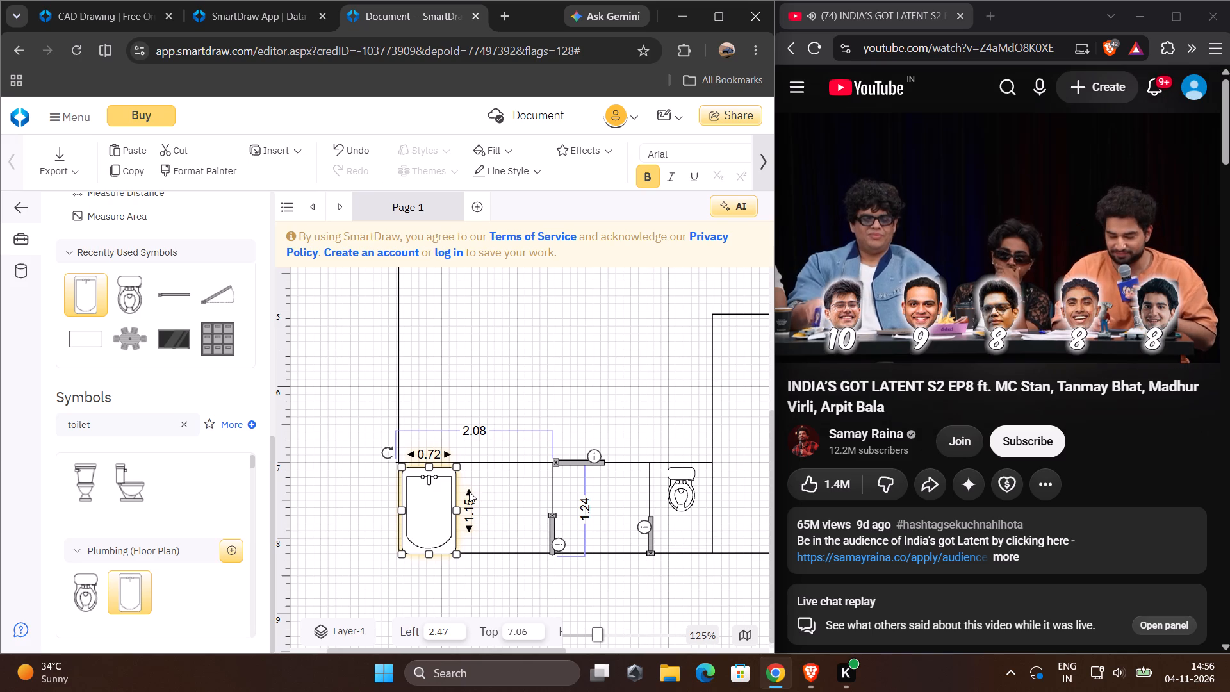
{"action": "left_click", "coordinate": [469, 491]}
{"action": "left_click", "coordinate": [469, 491]}
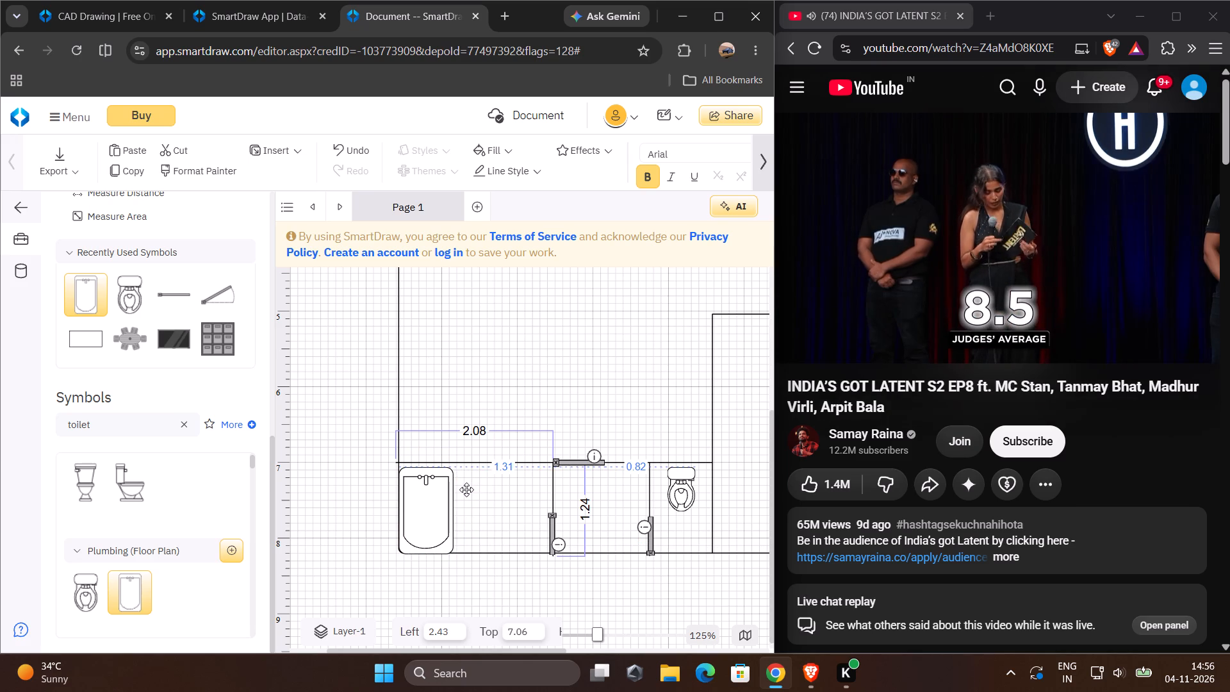
{"action": "left_click", "coordinate": [516, 494]}
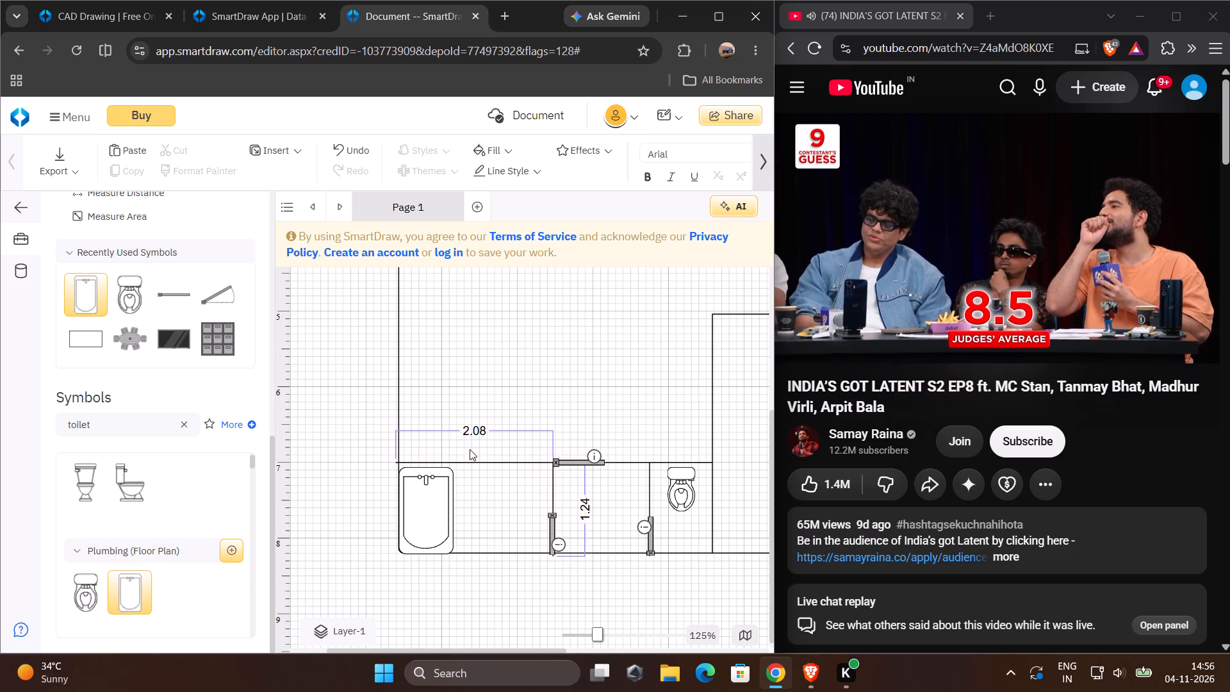
Shrink the bathtub to about 0.69 by 1.06, leaving a small gap at the left and lower walls.
{"action": "left_click", "coordinate": [423, 530]}
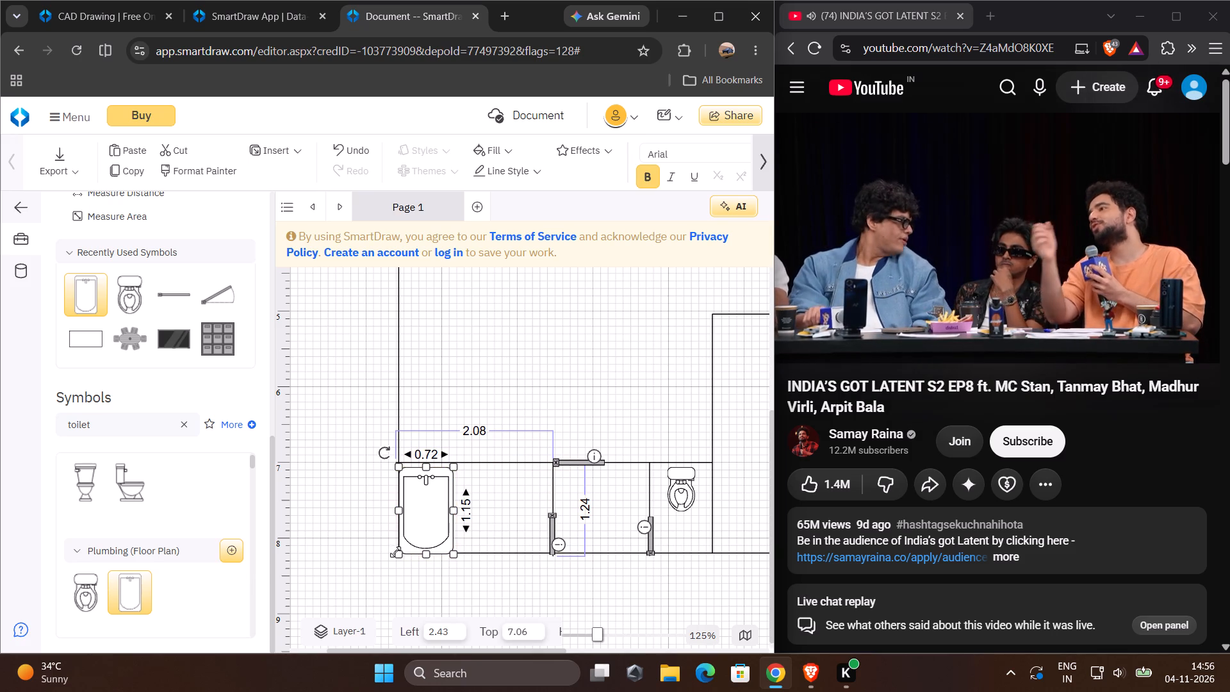
{"action": "left_click", "coordinate": [397, 554]}
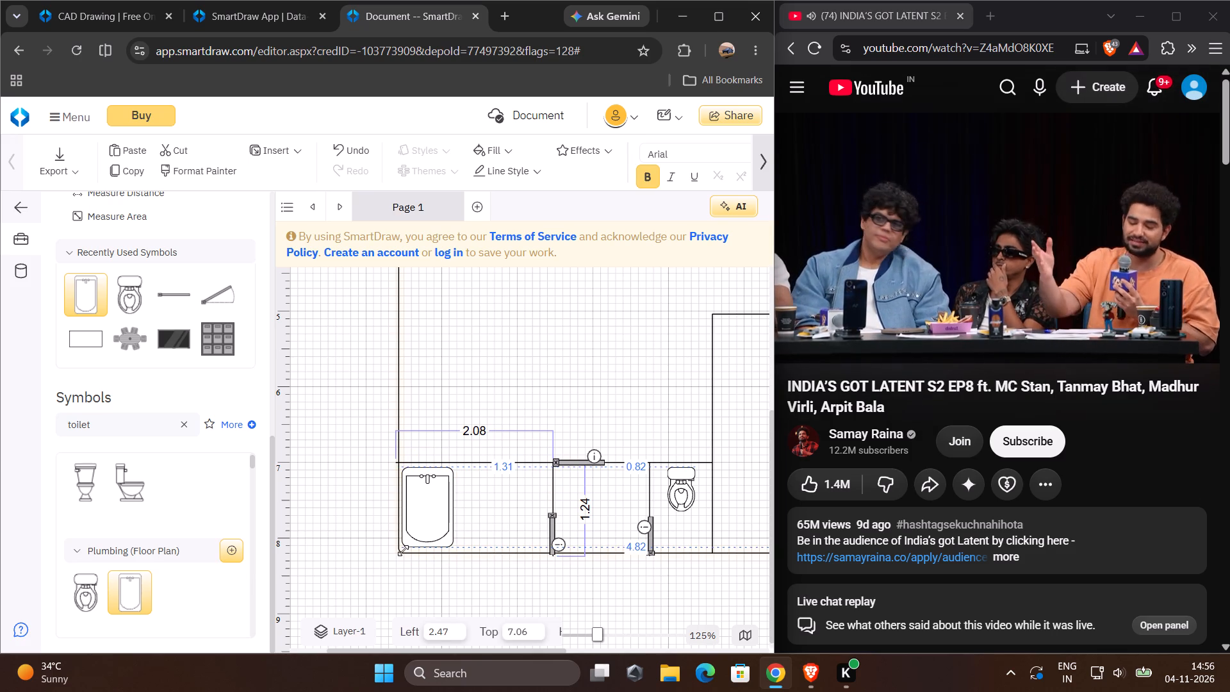
{"action": "left_click", "coordinate": [355, 575]}
Browse the toilet symbol results for further bathroom fixtures.
{"action": "scroll", "coordinate": [152, 496], "scroll_direction": "down", "scroll_amount": 2}
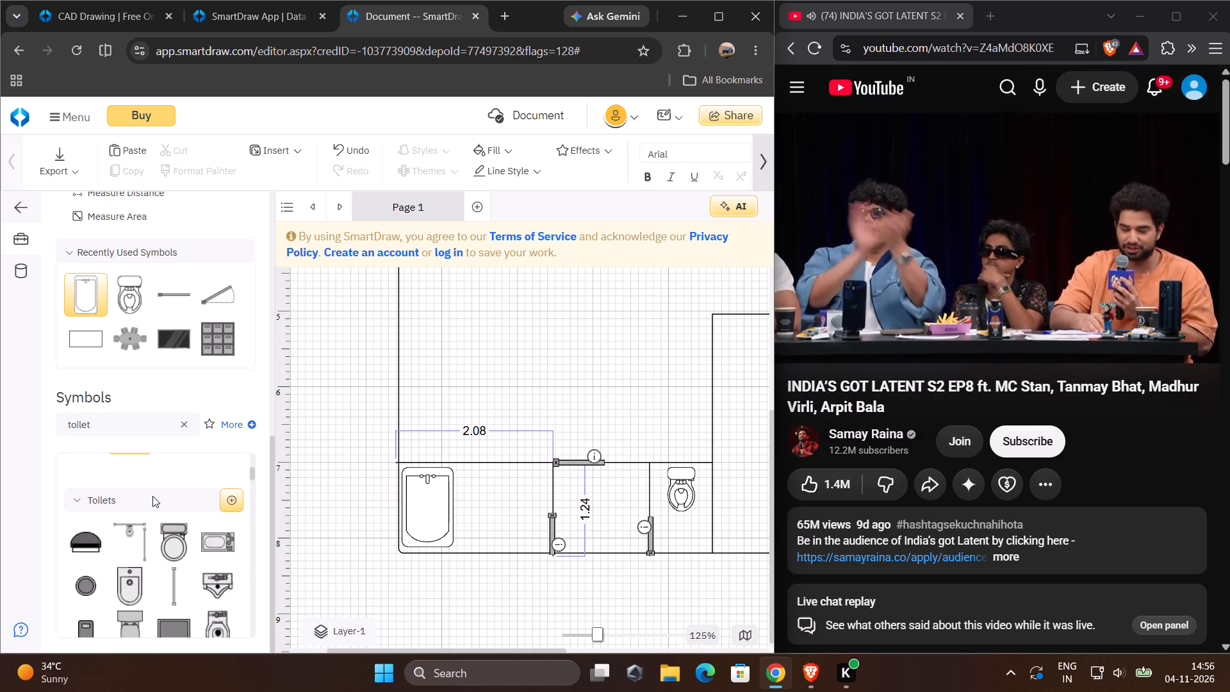
{"action": "scroll", "coordinate": [152, 496], "scroll_direction": "down", "scroll_amount": 1}
{"action": "scroll", "coordinate": [152, 497], "scroll_direction": "up", "scroll_amount": 1}
{"action": "scroll", "coordinate": [167, 582], "scroll_direction": "down", "scroll_amount": 1}
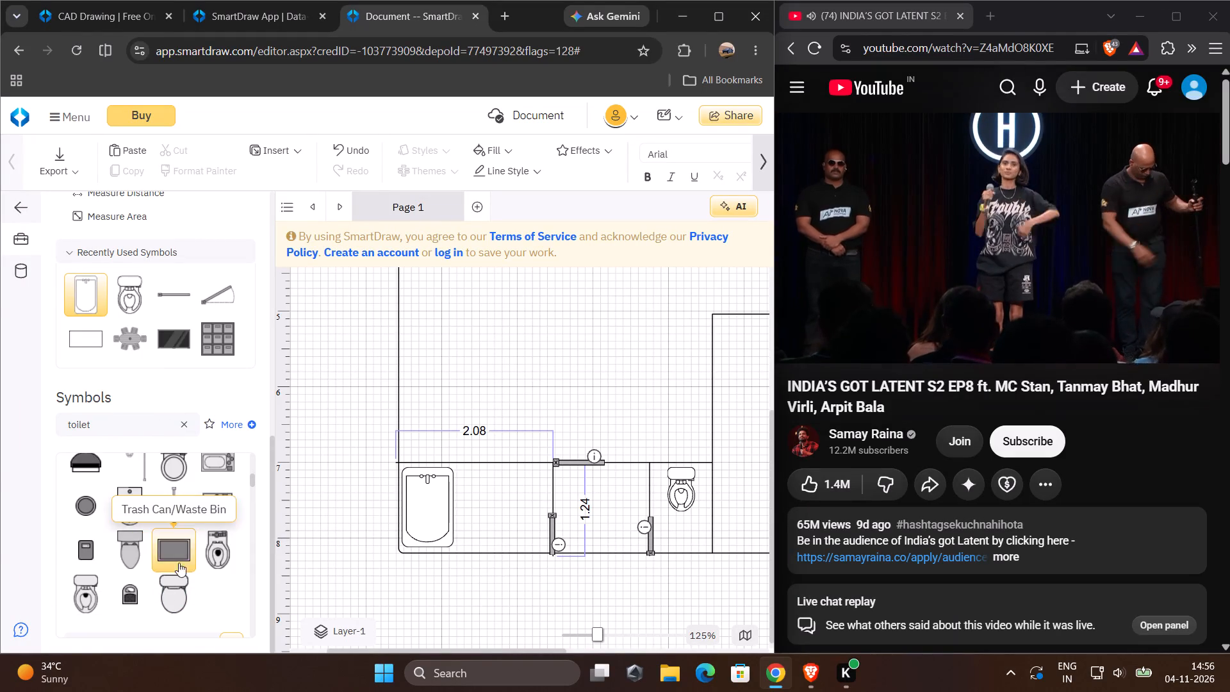
{"action": "scroll", "coordinate": [186, 591], "scroll_direction": "down", "scroll_amount": 1}
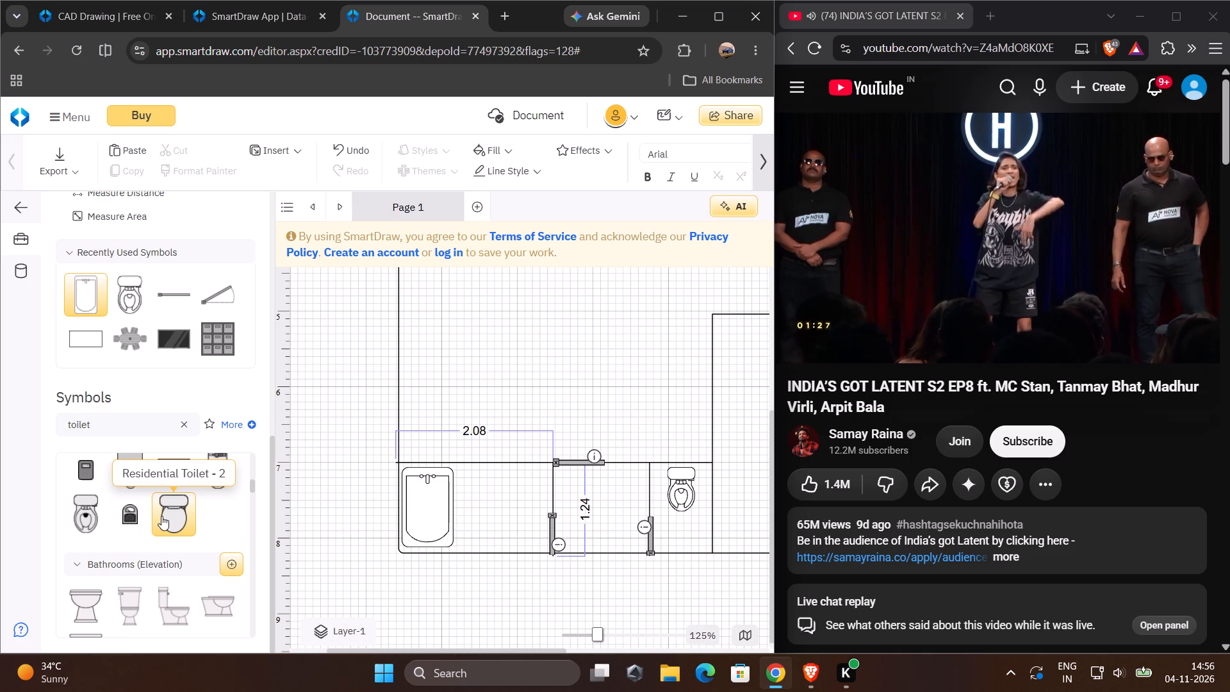
{"action": "scroll", "coordinate": [161, 516], "scroll_direction": "down", "scroll_amount": 4}
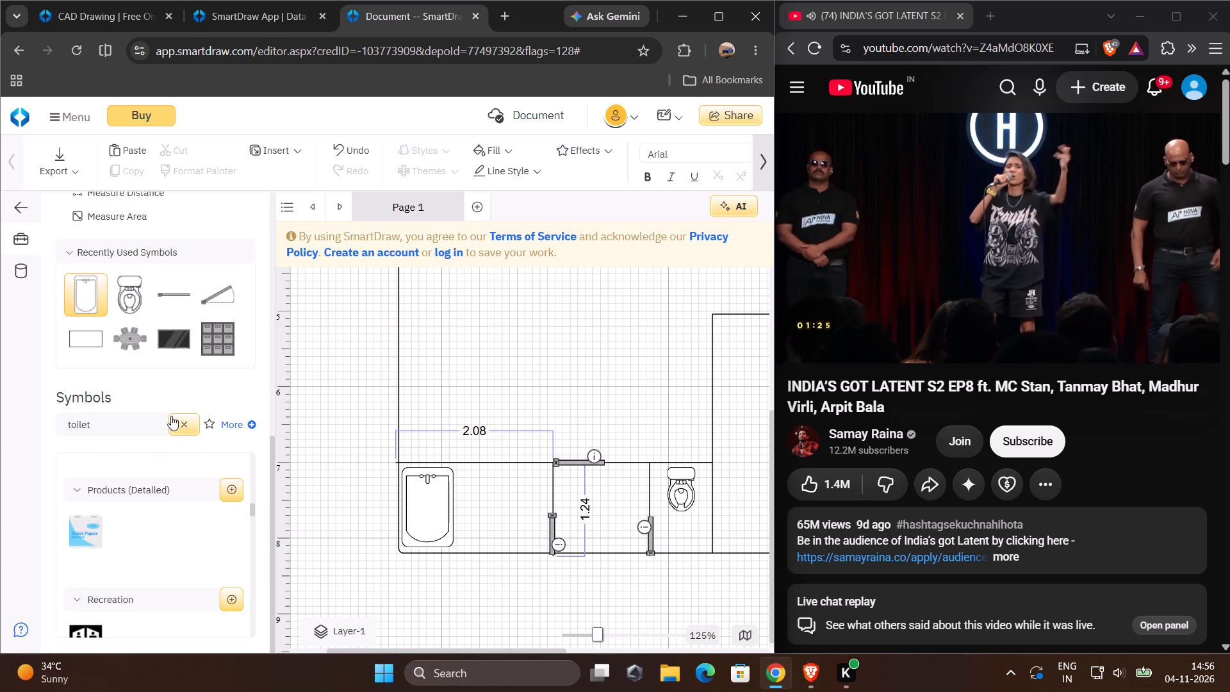
Search the symbols for shower and place Shower Head - 4 beside the bathtub, at about Left 3.54 and Top 7.06.
{"action": "left_click", "coordinate": [187, 432]}
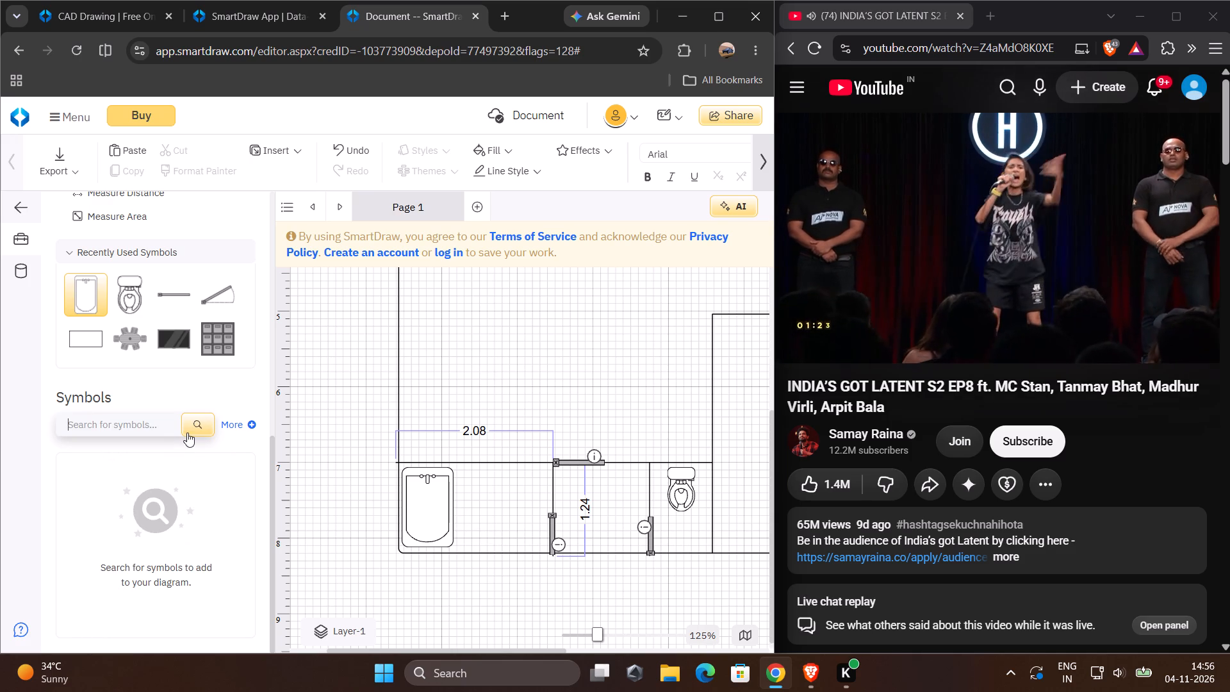
{"action": "type", "text": "shower"}
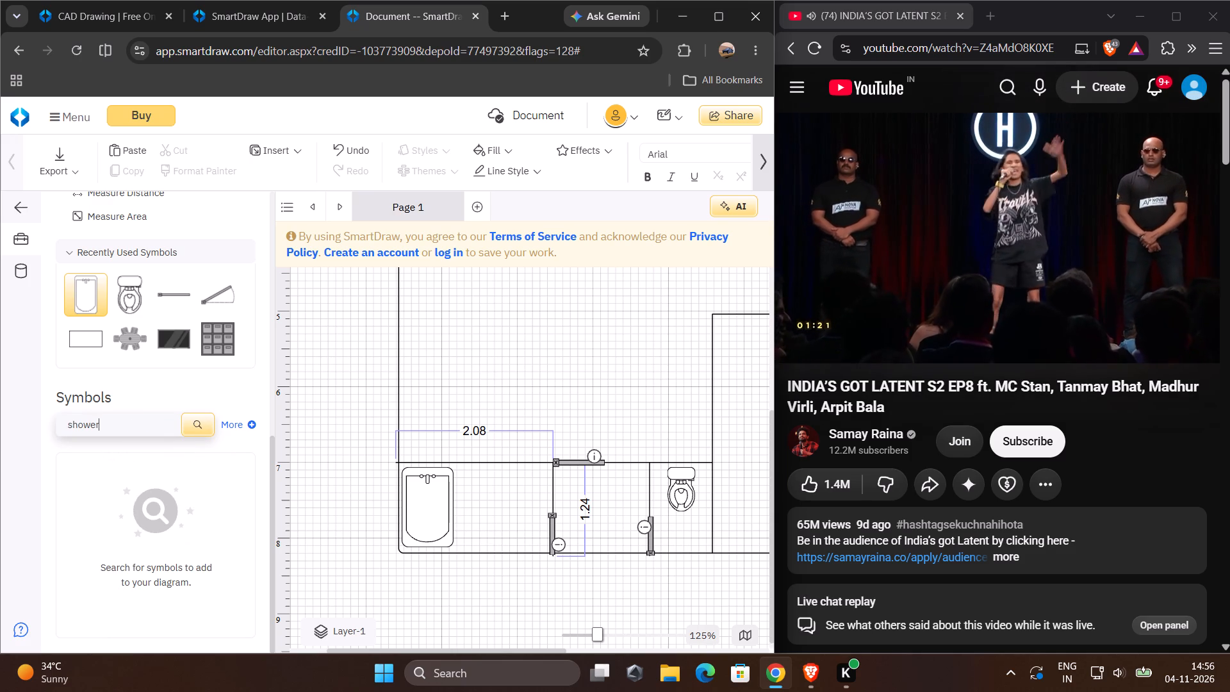
{"action": "key", "text": "Return"}
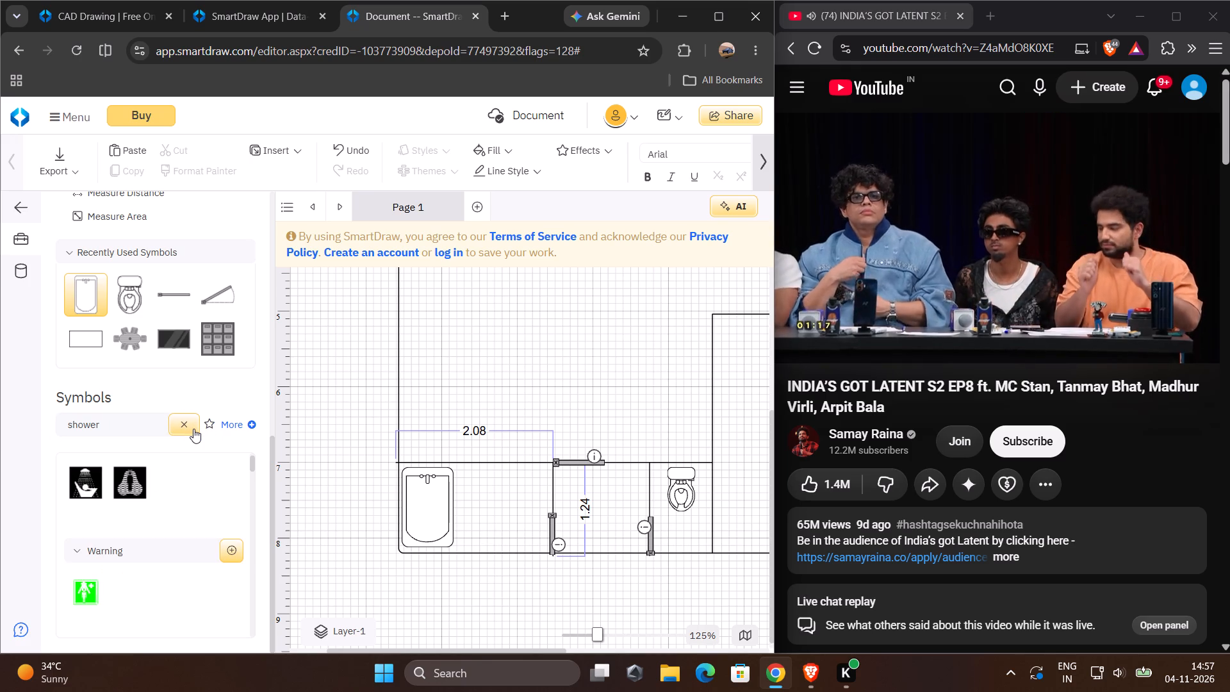
{"action": "scroll", "coordinate": [118, 497], "scroll_direction": "down", "scroll_amount": 2}
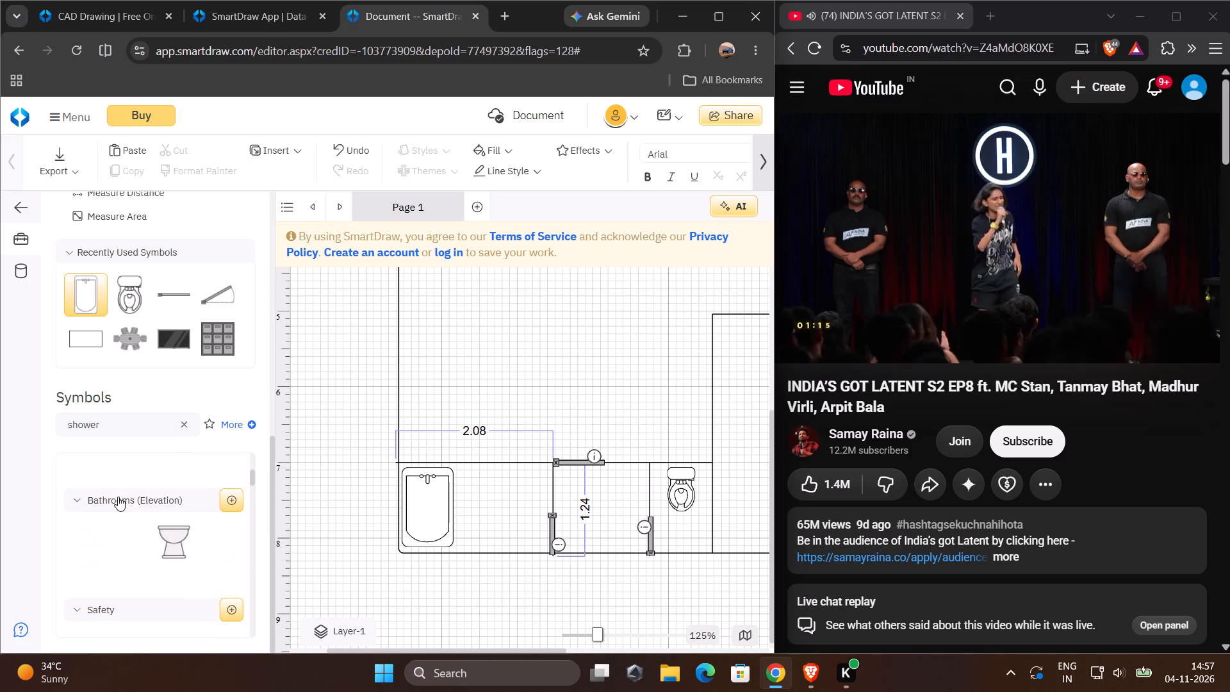
{"action": "scroll", "coordinate": [122, 502], "scroll_direction": "down", "scroll_amount": 5}
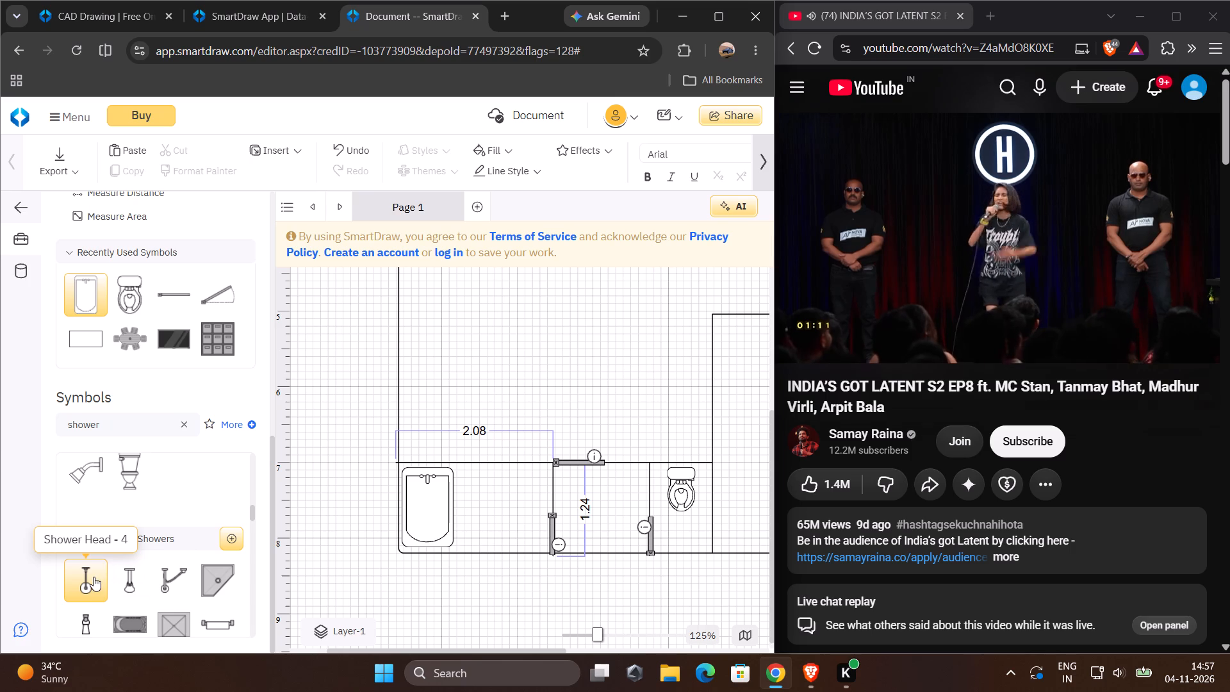
{"action": "left_click_drag", "start_coordinate": [87, 578], "coordinate": [307, 549]}
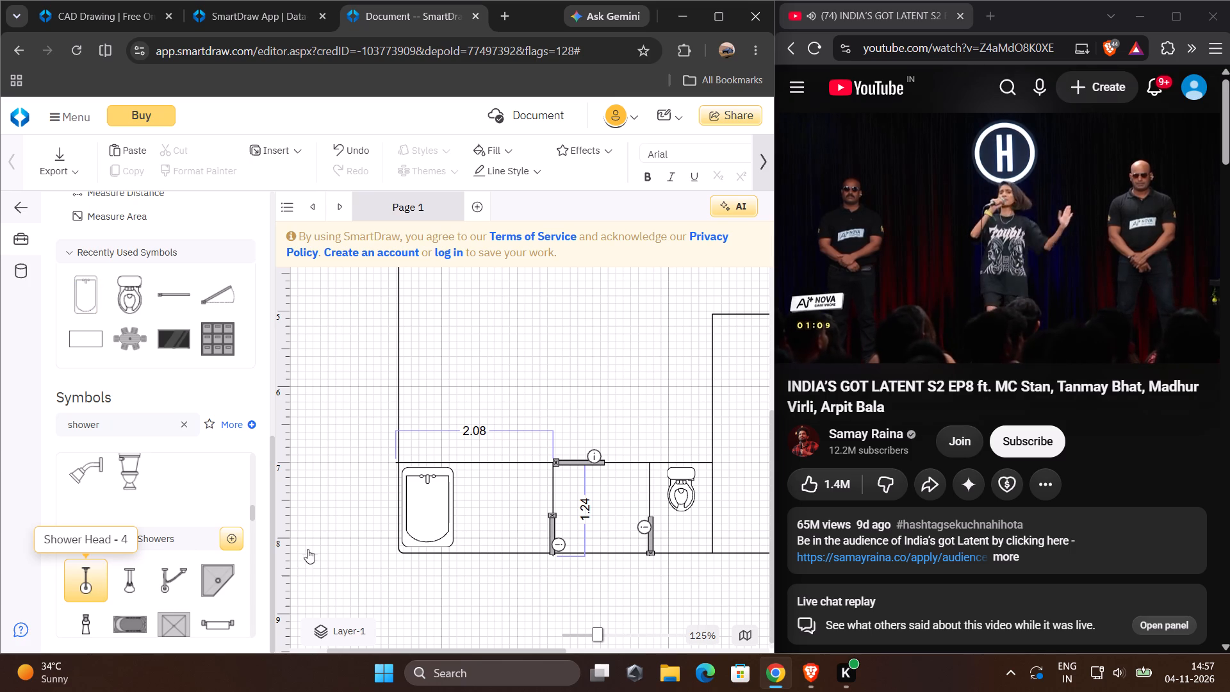
{"action": "left_click_drag", "start_coordinate": [307, 549], "coordinate": [494, 477]}
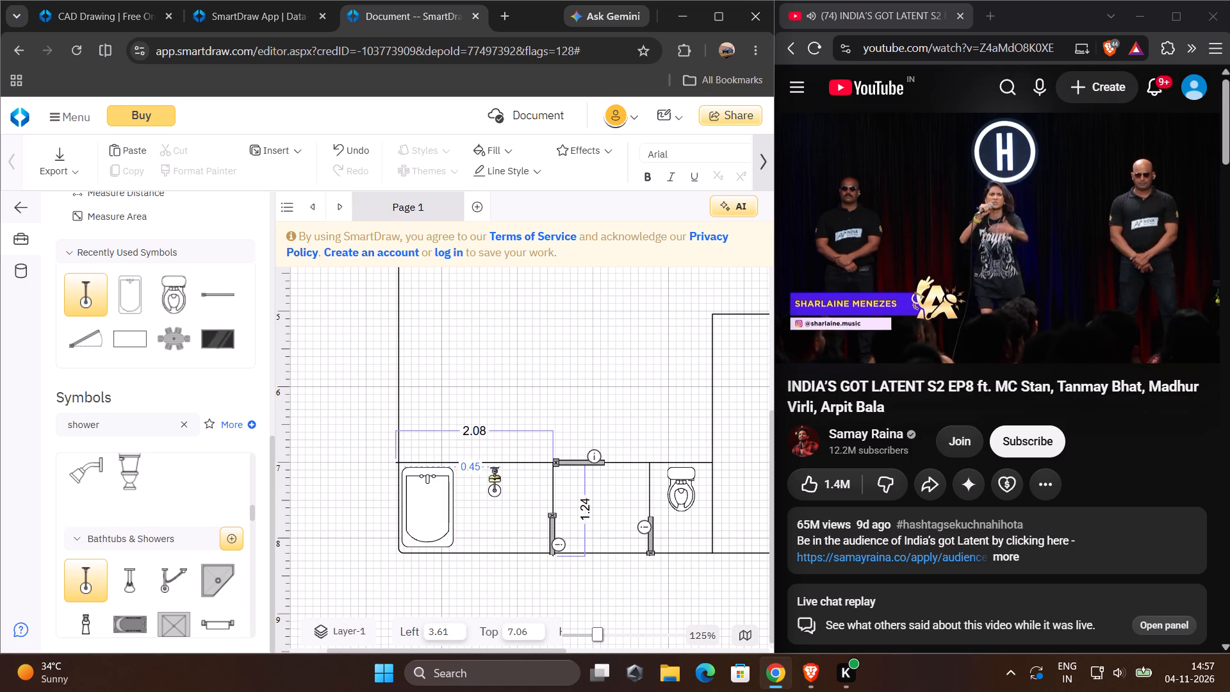
{"action": "left_click_drag", "start_coordinate": [494, 477], "coordinate": [494, 479]}
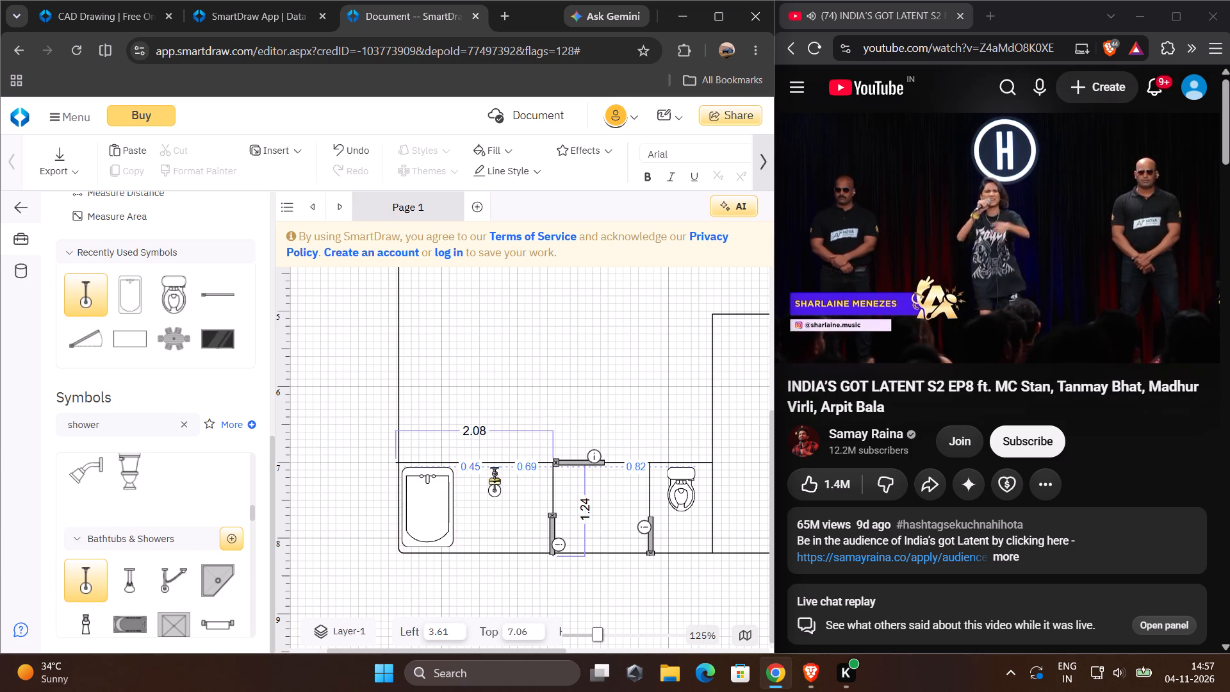
{"action": "left_click_drag", "start_coordinate": [494, 479], "coordinate": [500, 478]}
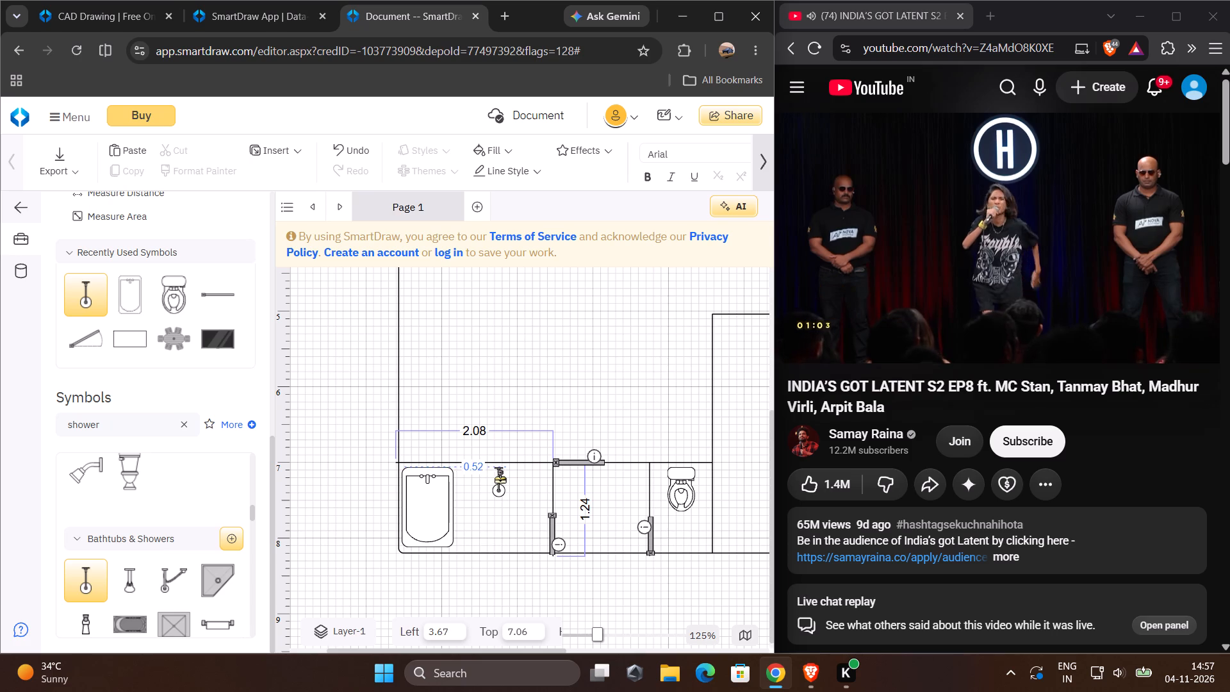
{"action": "left_click_drag", "start_coordinate": [500, 478], "coordinate": [492, 478]}
{"action": "left_click", "coordinate": [515, 496]}
{"action": "left_click", "coordinate": [493, 468]}
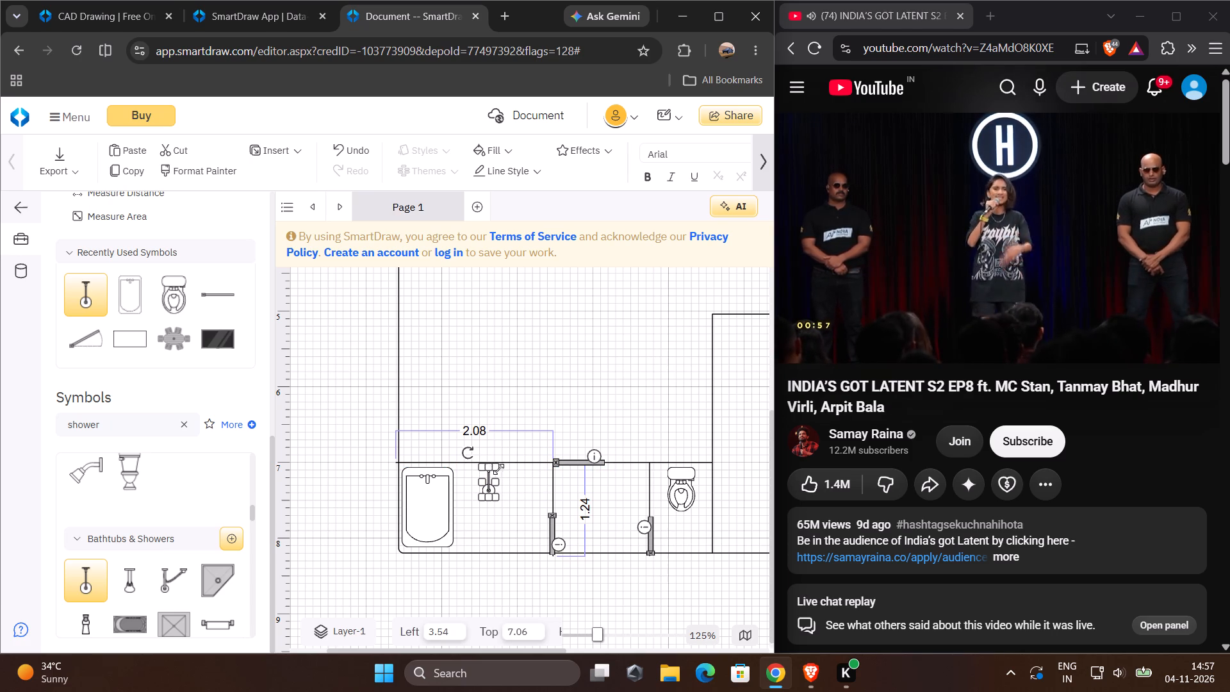
{"action": "left_click", "coordinate": [521, 499]}
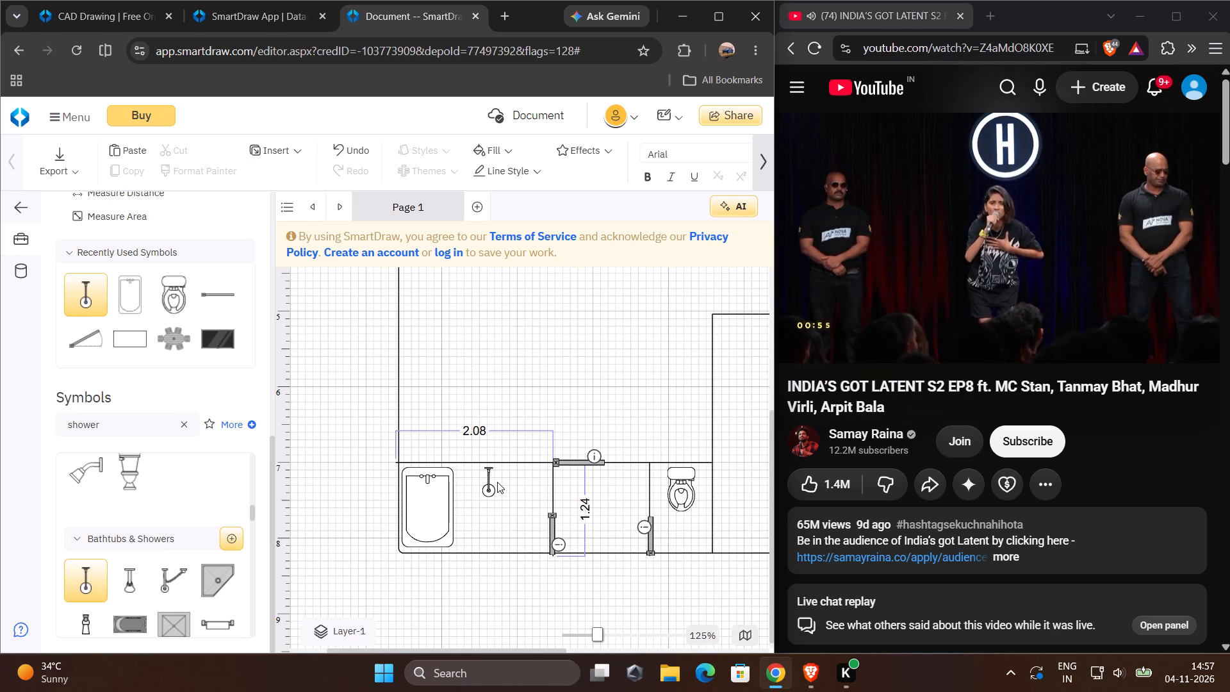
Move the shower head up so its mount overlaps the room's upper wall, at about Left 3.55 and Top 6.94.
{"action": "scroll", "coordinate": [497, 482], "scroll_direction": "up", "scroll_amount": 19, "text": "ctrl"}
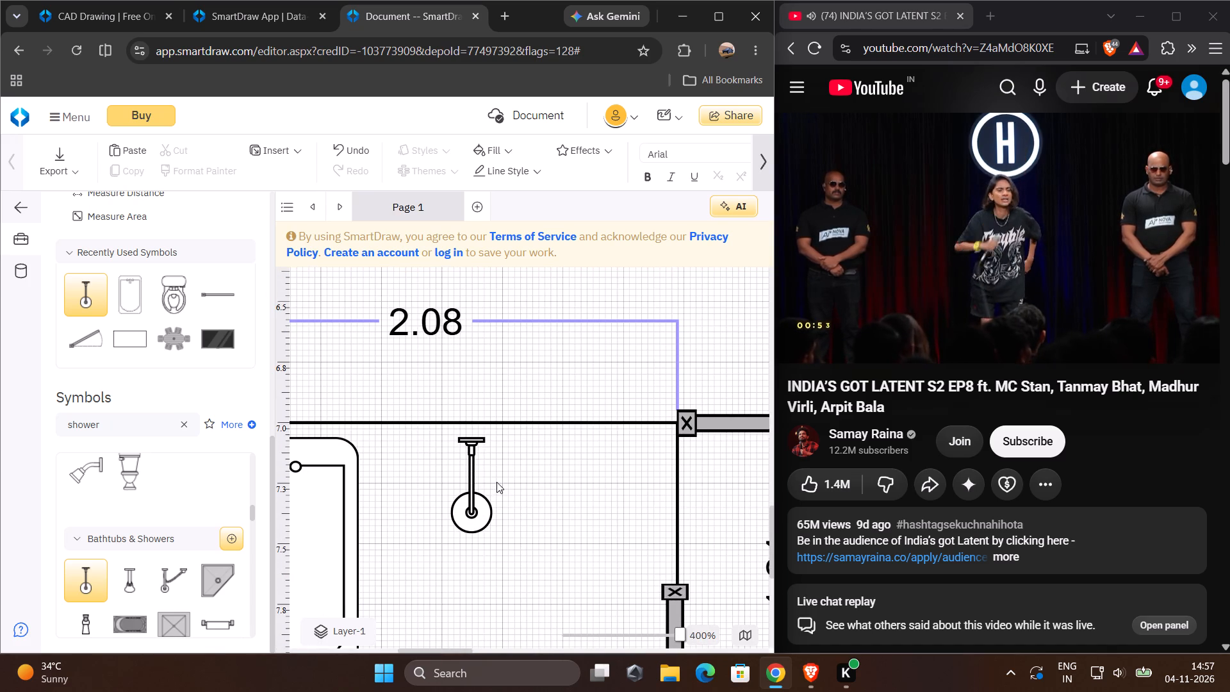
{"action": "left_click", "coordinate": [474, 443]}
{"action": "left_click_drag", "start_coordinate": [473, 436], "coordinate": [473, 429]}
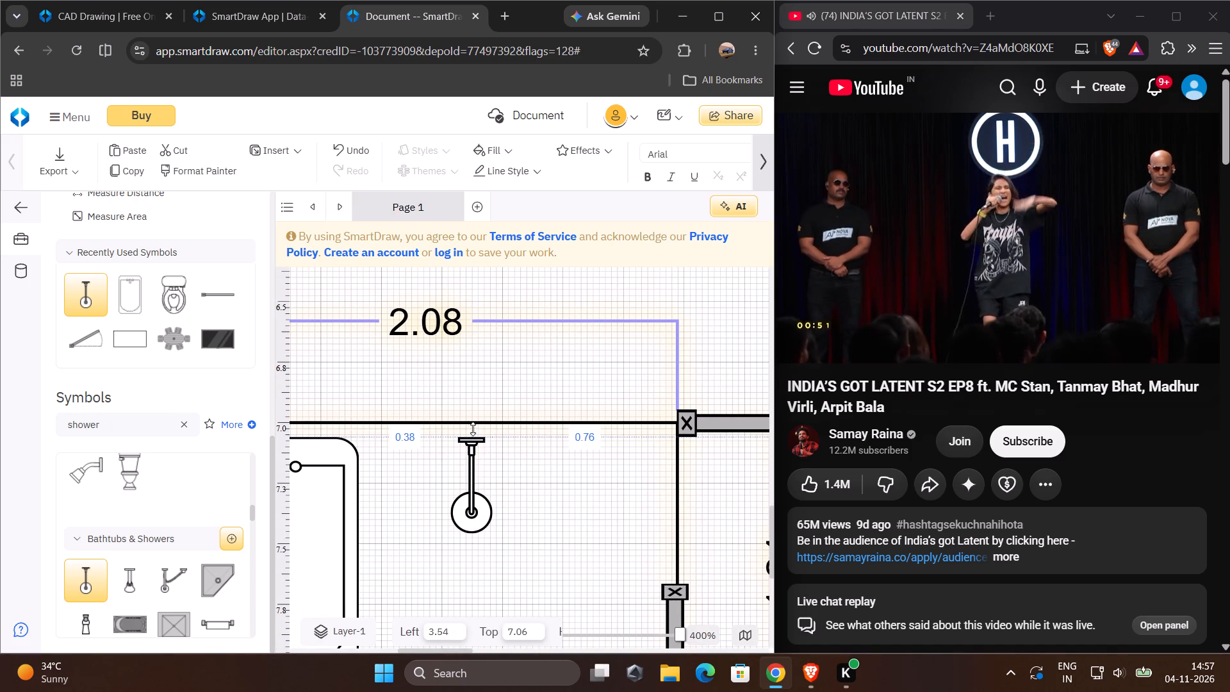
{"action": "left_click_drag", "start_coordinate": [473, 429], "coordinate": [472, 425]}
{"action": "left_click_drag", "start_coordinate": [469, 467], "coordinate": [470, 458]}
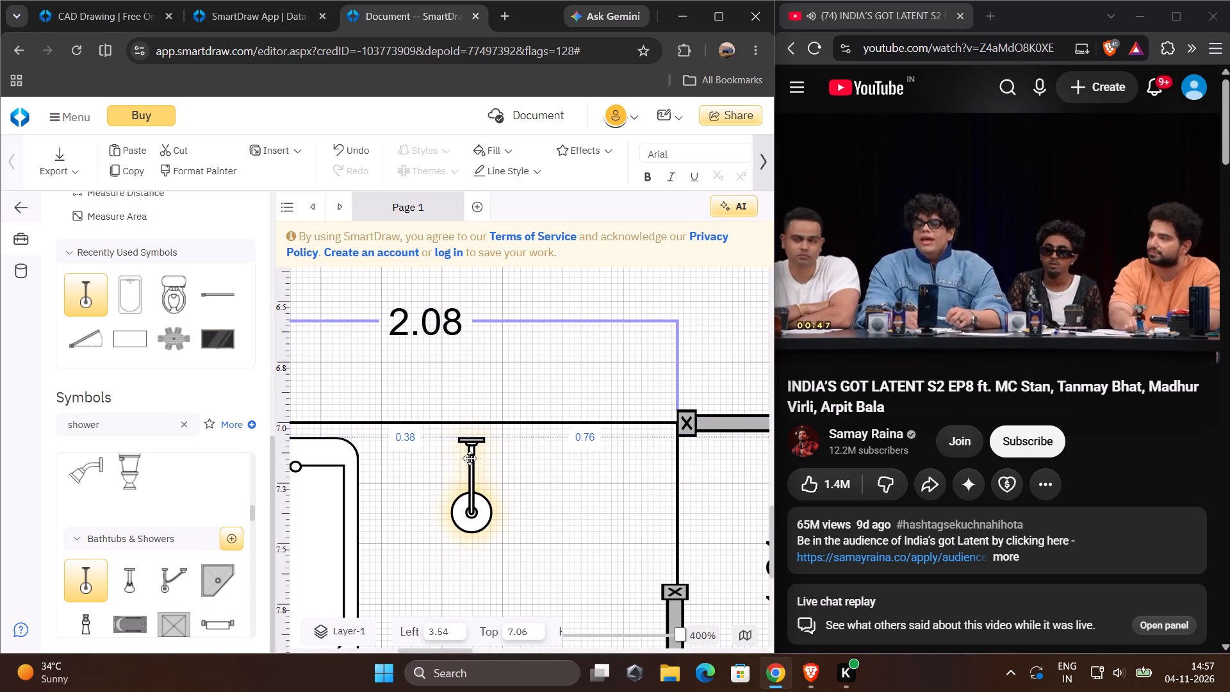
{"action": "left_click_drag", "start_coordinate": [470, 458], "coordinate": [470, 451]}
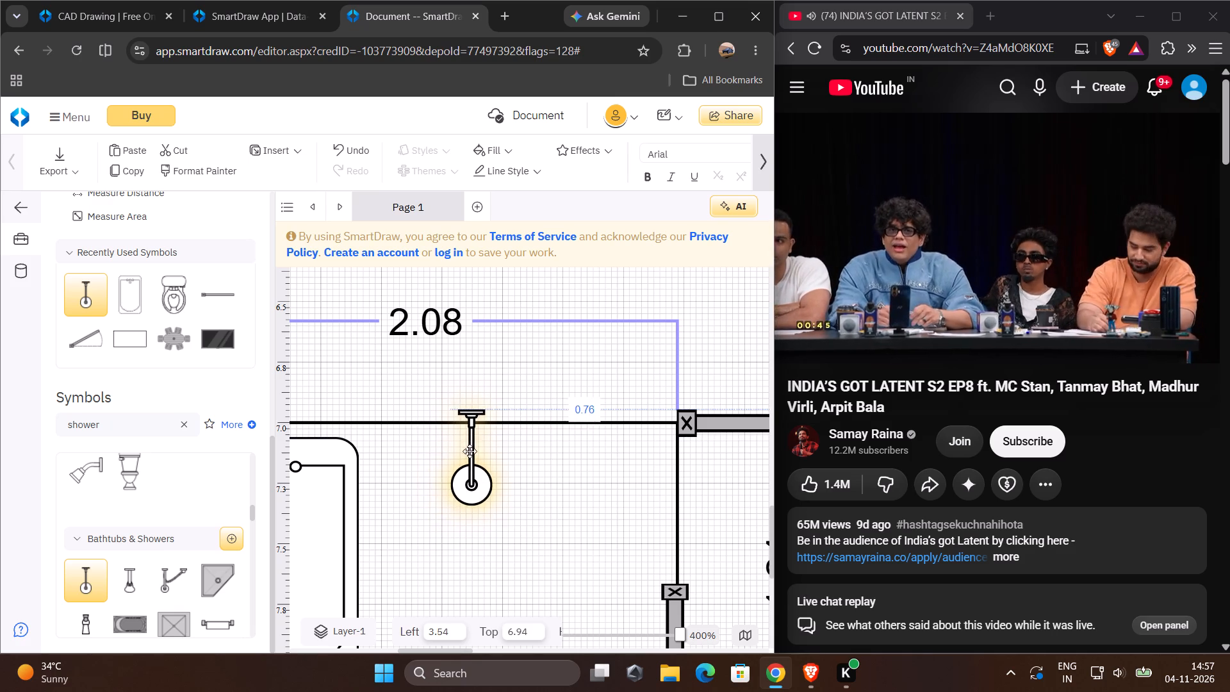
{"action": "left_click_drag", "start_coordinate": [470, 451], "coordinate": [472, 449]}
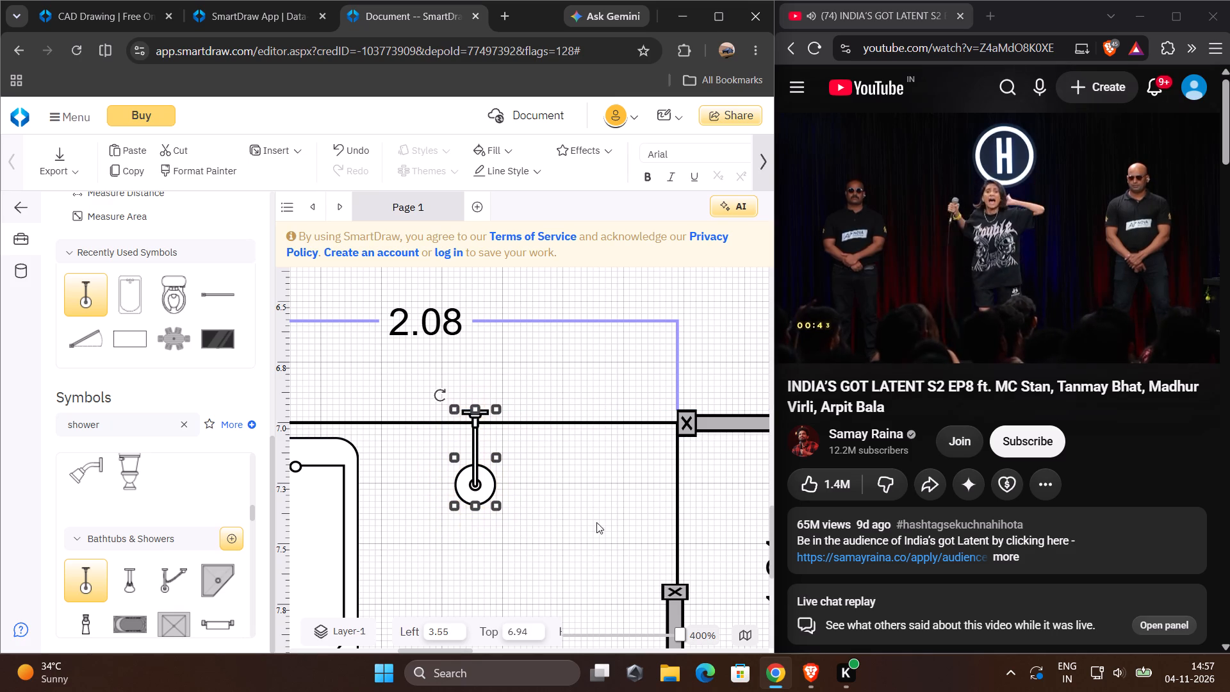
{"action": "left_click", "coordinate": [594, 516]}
Move the shower head down inside the bathtub's room, just below the upper wall, at about Left 3.5 and Top 7.06.
{"action": "scroll", "coordinate": [574, 516], "scroll_direction": "down", "scroll_amount": 9, "text": "ctrl"}
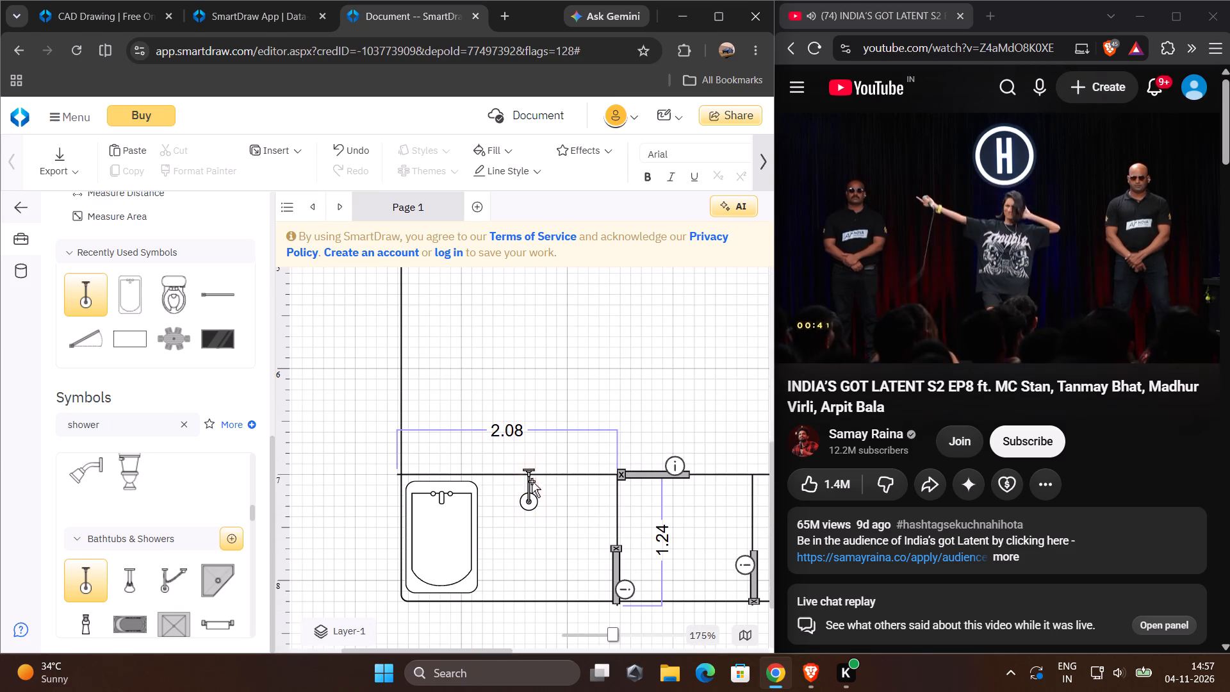
{"action": "left_click", "coordinate": [529, 478]}
{"action": "left_click_drag", "start_coordinate": [529, 480], "coordinate": [528, 486]}
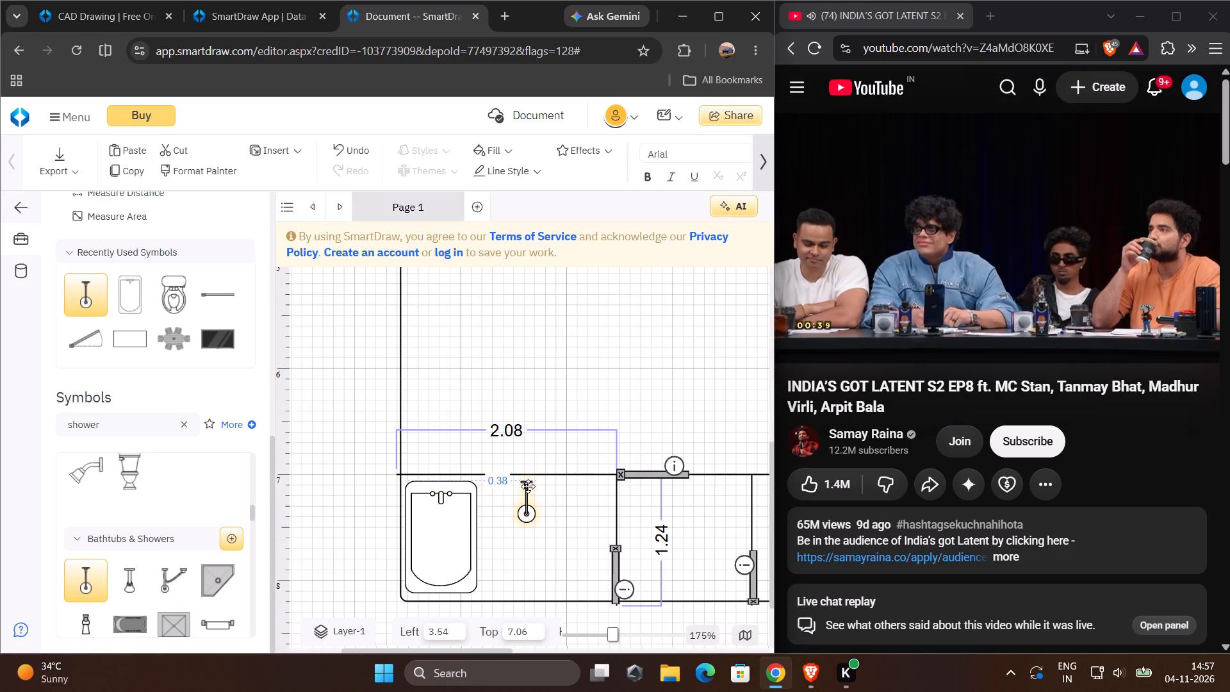
{"action": "left_click_drag", "start_coordinate": [528, 486], "coordinate": [527, 486]}
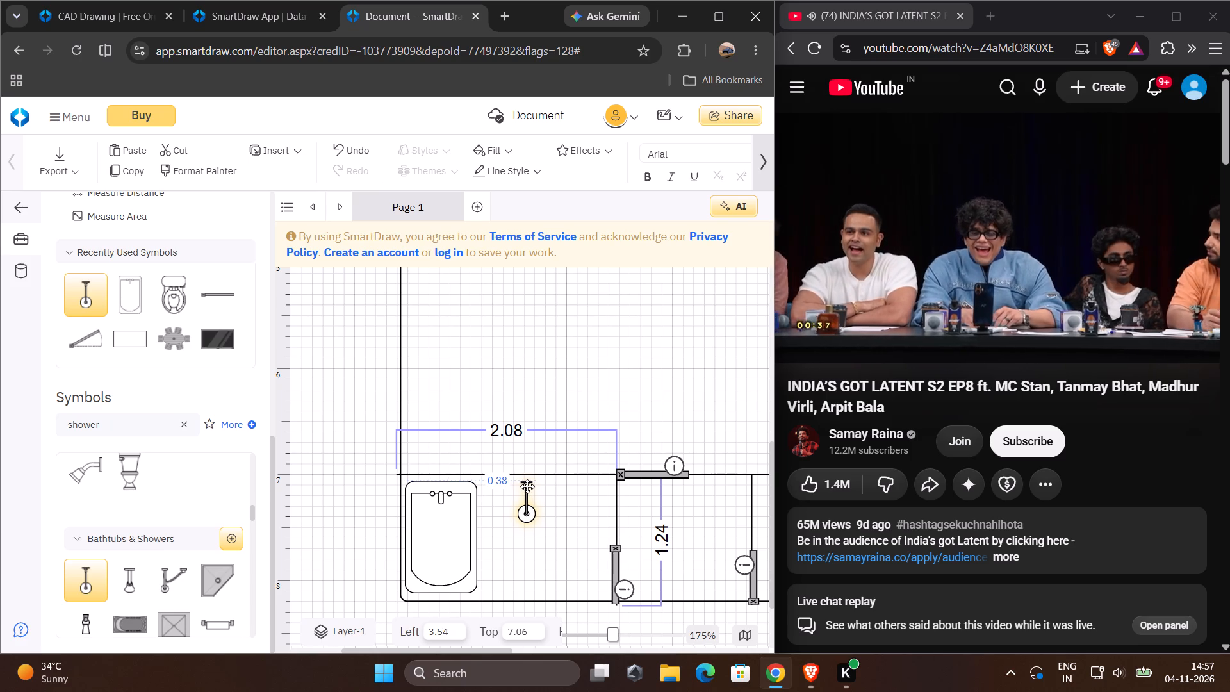
{"action": "left_click_drag", "start_coordinate": [527, 486], "coordinate": [523, 487]}
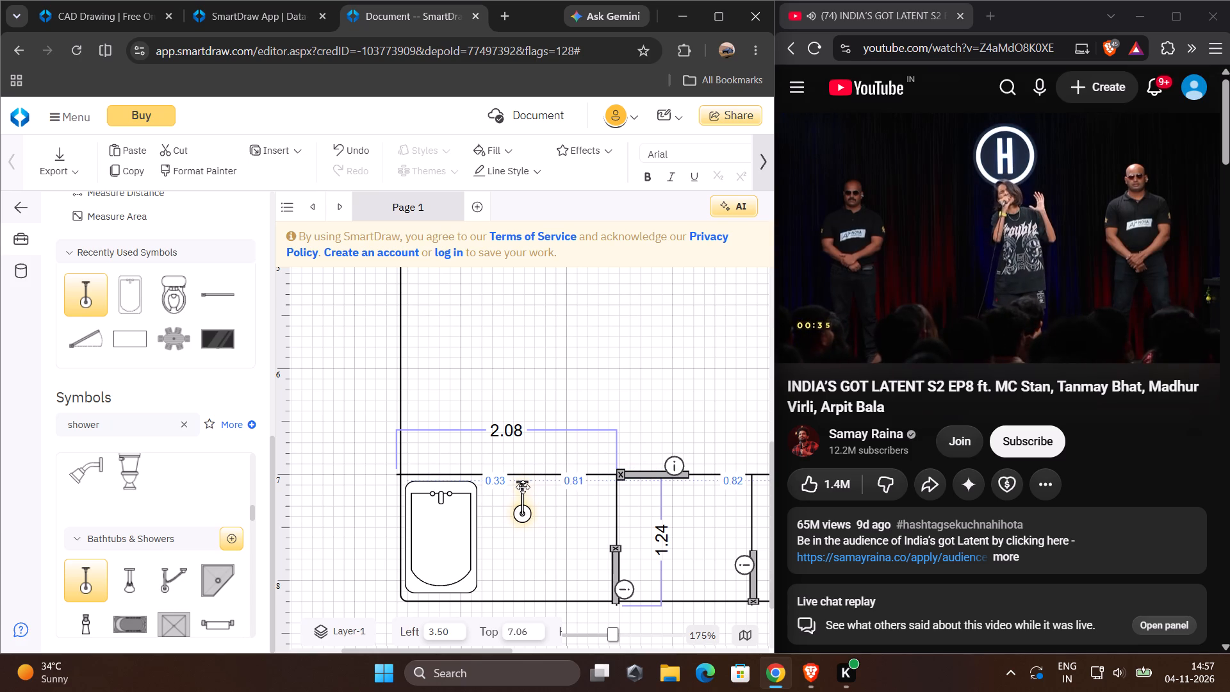
{"action": "left_click_drag", "start_coordinate": [523, 487], "coordinate": [521, 486]}
{"action": "left_click", "coordinate": [548, 517]}
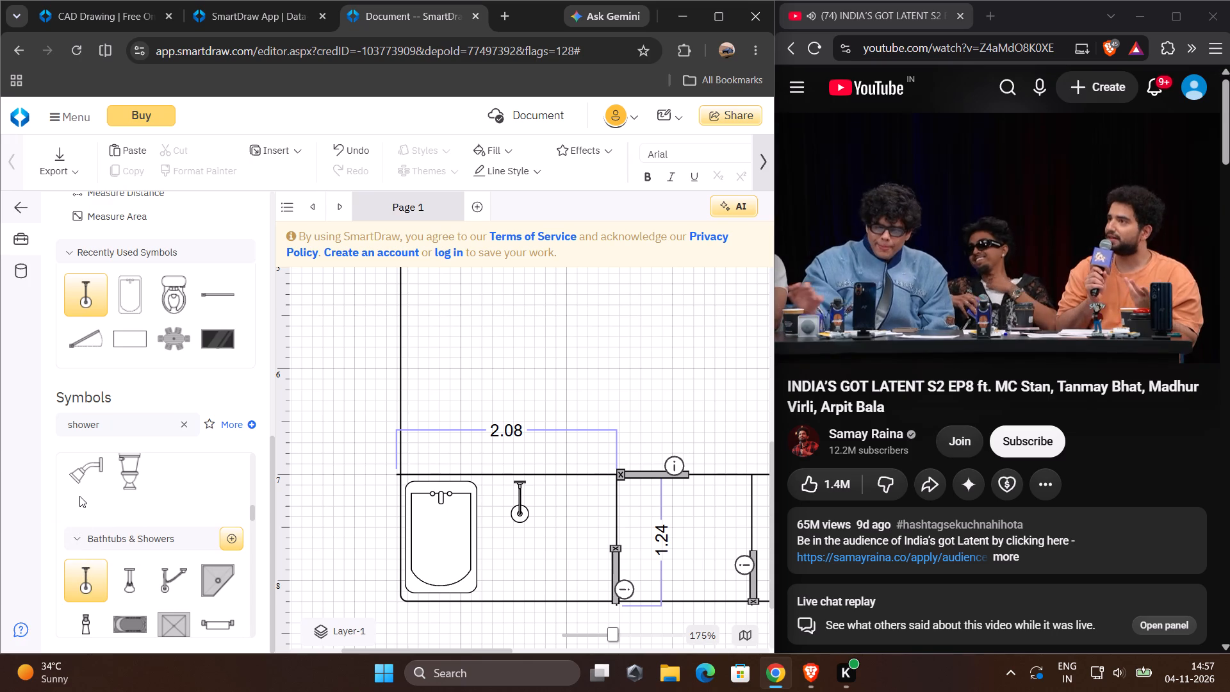
Search the symbols for wash and look through the results for a basin.
{"action": "left_click", "coordinate": [190, 429]}
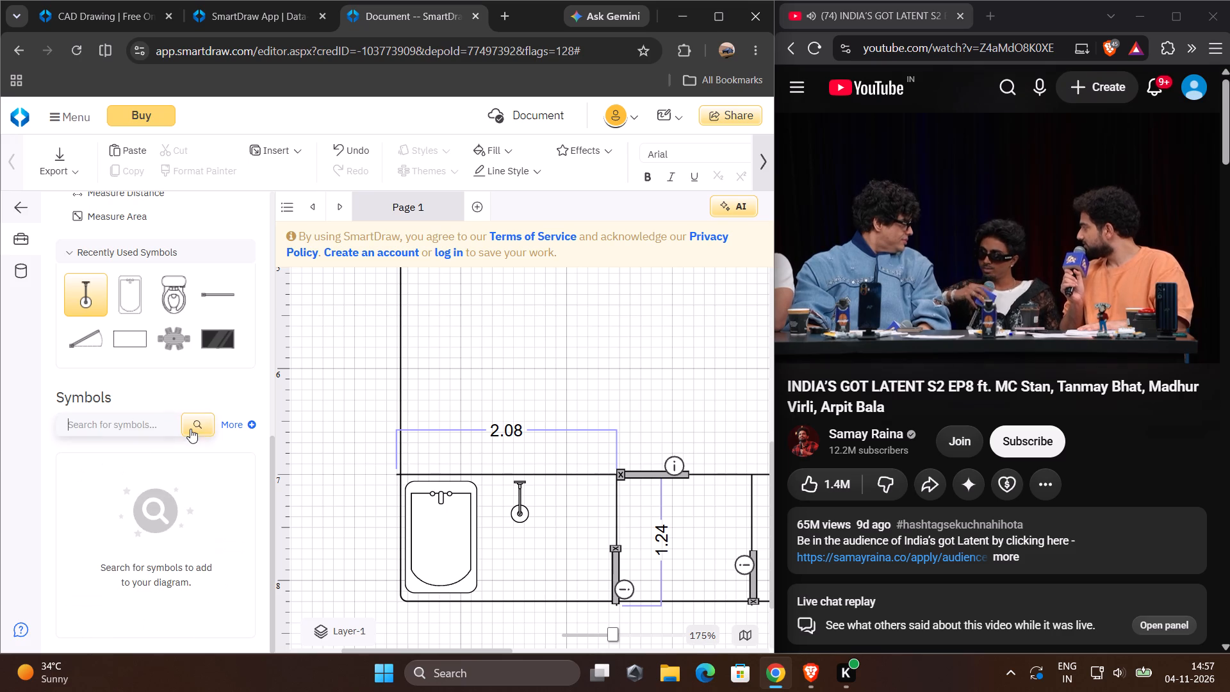
{"action": "left_click", "coordinate": [105, 425]}
{"action": "type", "text": "wash"}
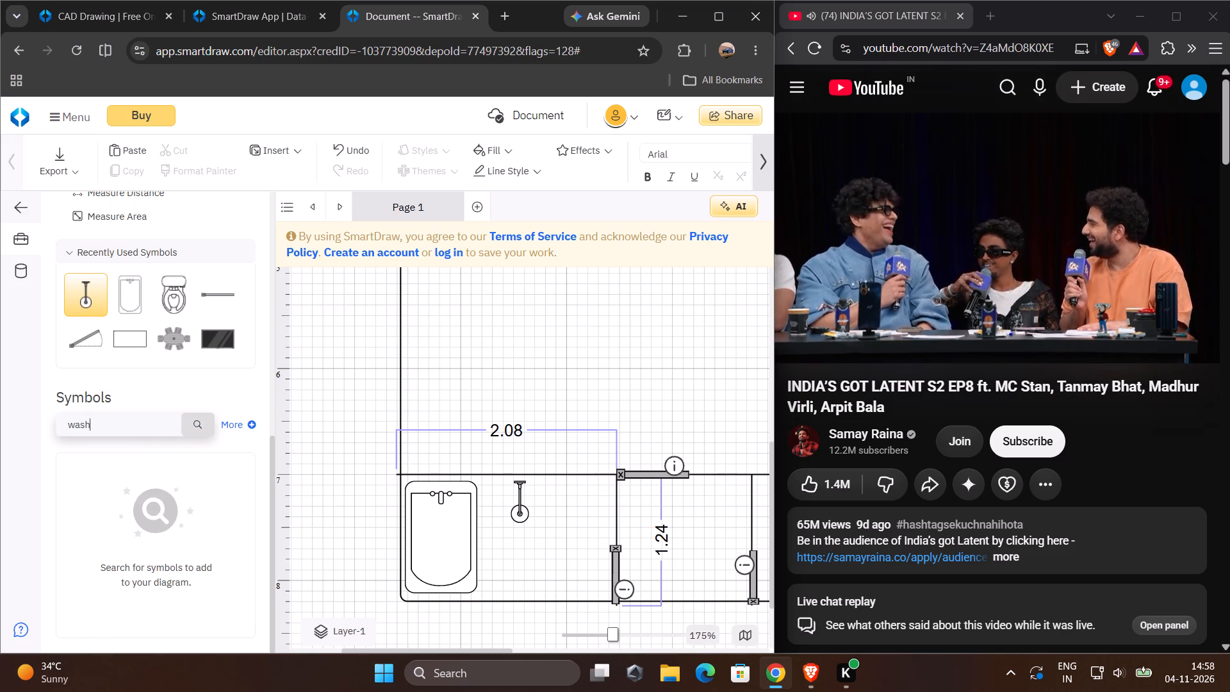
{"action": "key", "text": "Return"}
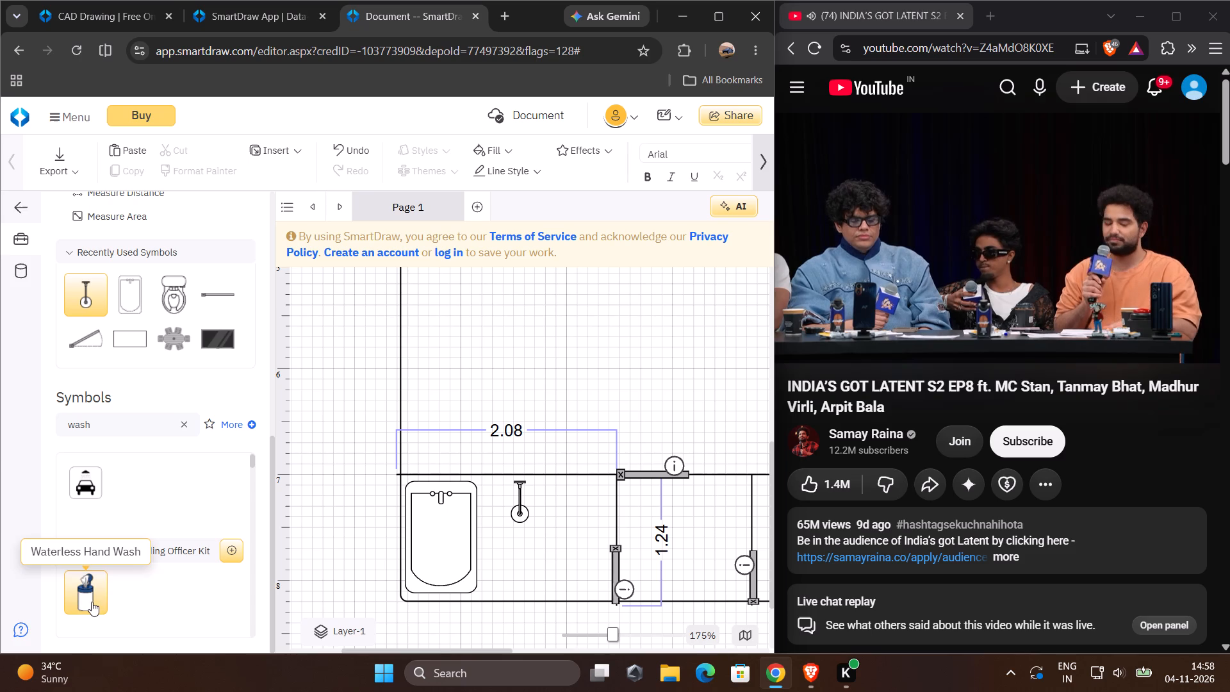
{"action": "scroll", "coordinate": [88, 602], "scroll_direction": "down", "scroll_amount": 3}
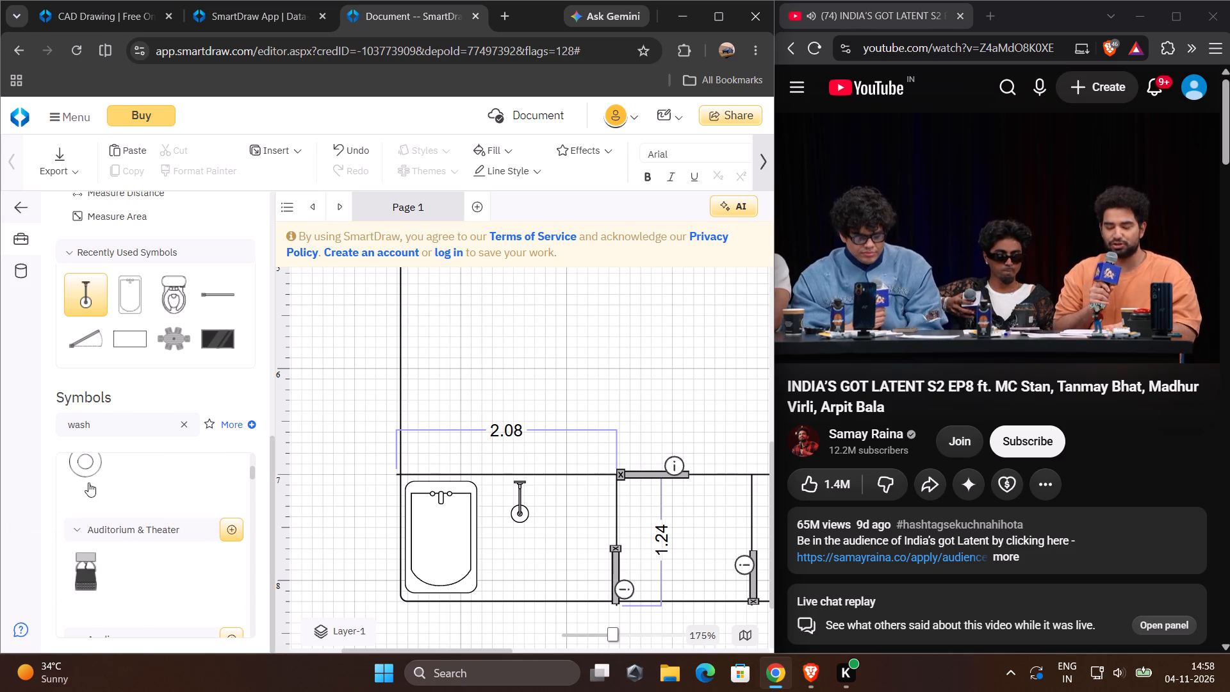
{"action": "scroll", "coordinate": [90, 484], "scroll_direction": "up", "scroll_amount": 1}
{"action": "scroll", "coordinate": [99, 515], "scroll_direction": "down", "scroll_amount": 3}
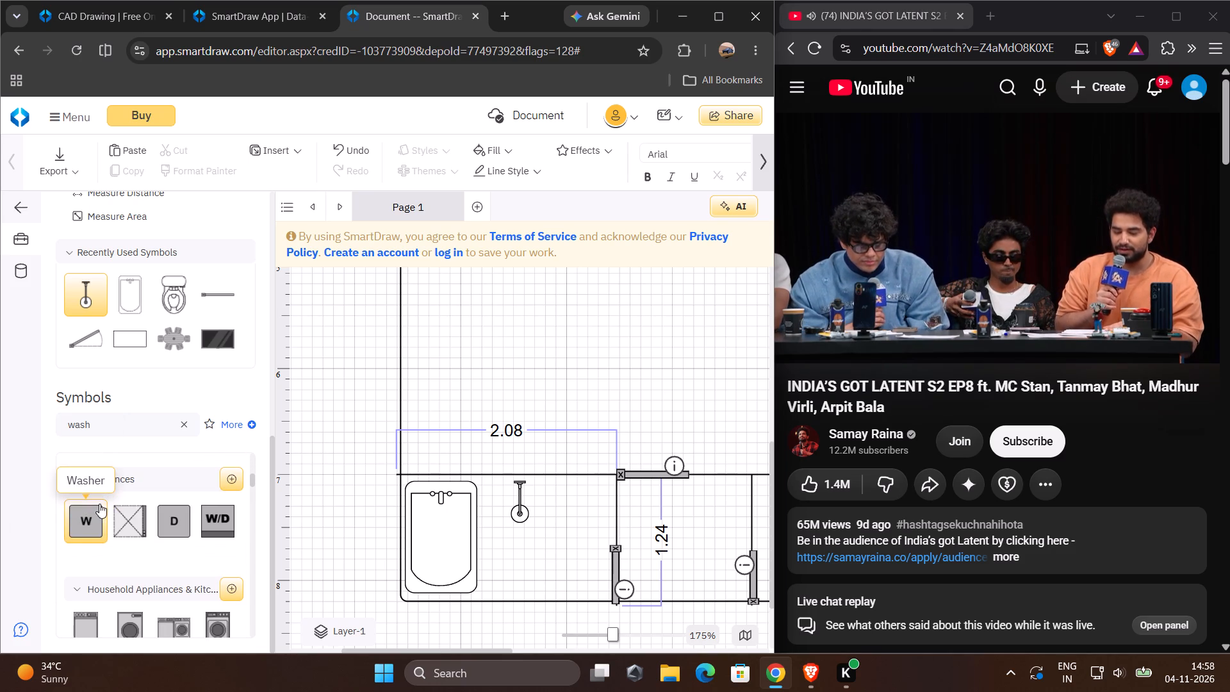
Search the symbols for washbasin and place Oval Sink Basin near the lower wall of the room beside the bathtub room, at about Left 4.91 and Top 7.78.
{"action": "left_click", "coordinate": [111, 418]}
{"action": "type", "text": "bas"}
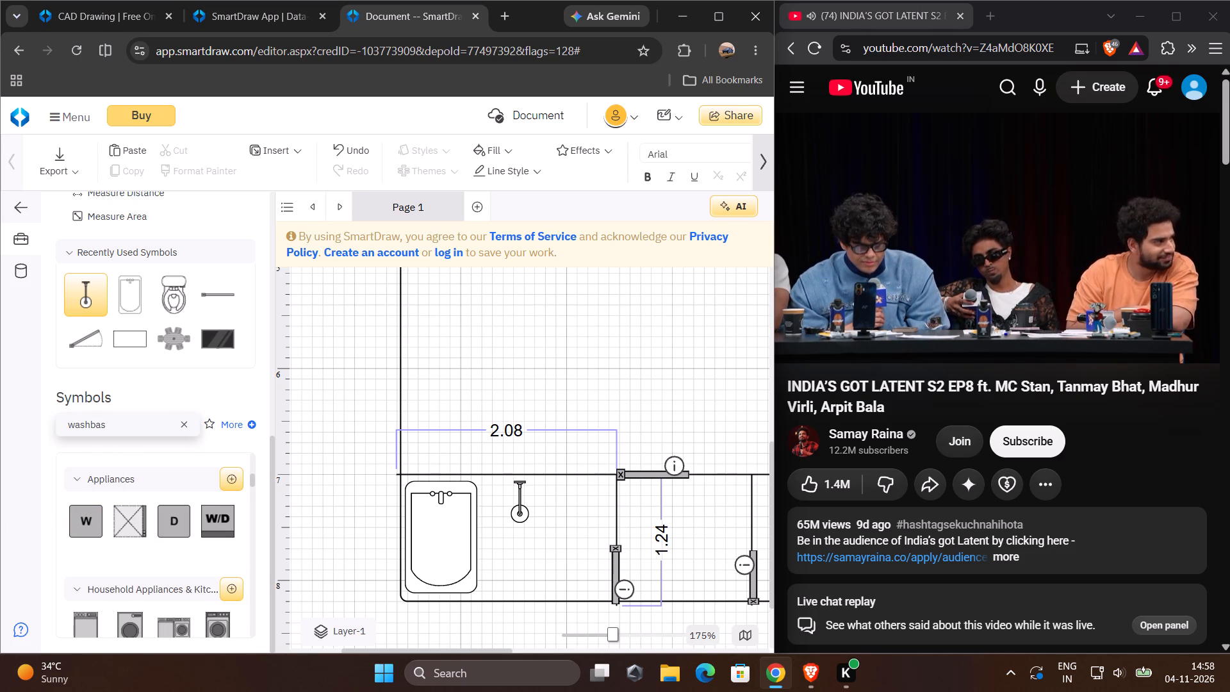
{"action": "type", "text": "in"}
{"action": "key", "text": "Return"}
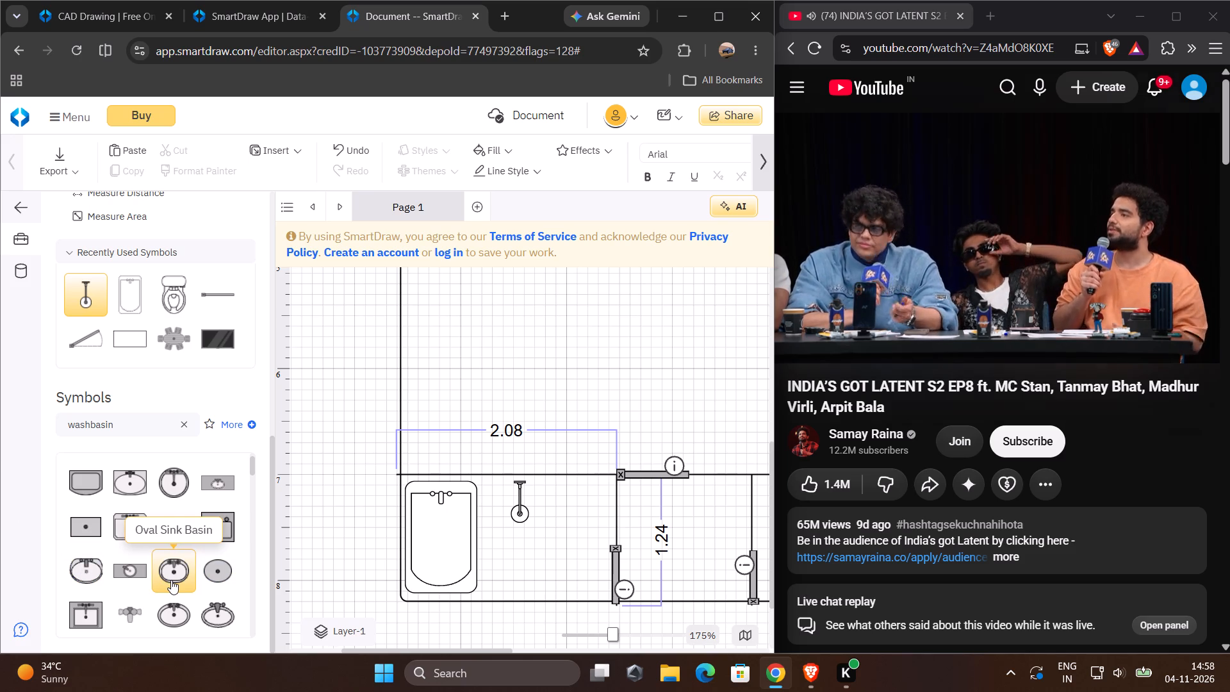
{"action": "left_click_drag", "start_coordinate": [171, 580], "coordinate": [480, 579]}
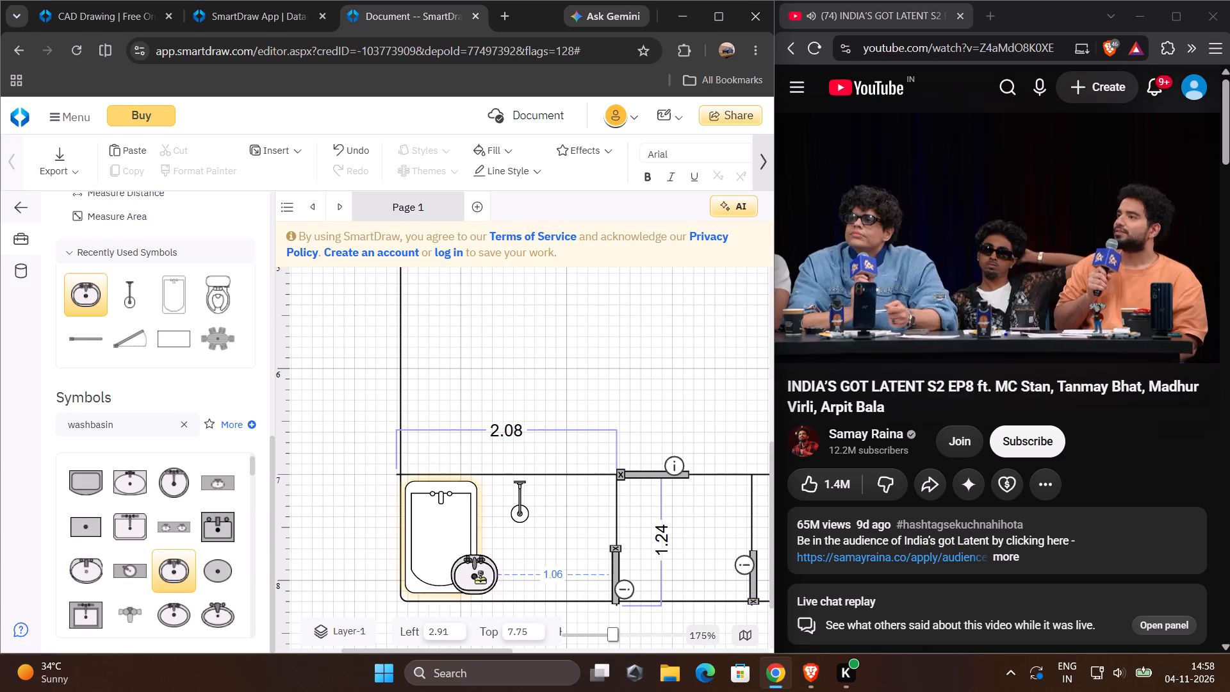
{"action": "left_click_drag", "start_coordinate": [480, 579], "coordinate": [658, 564]}
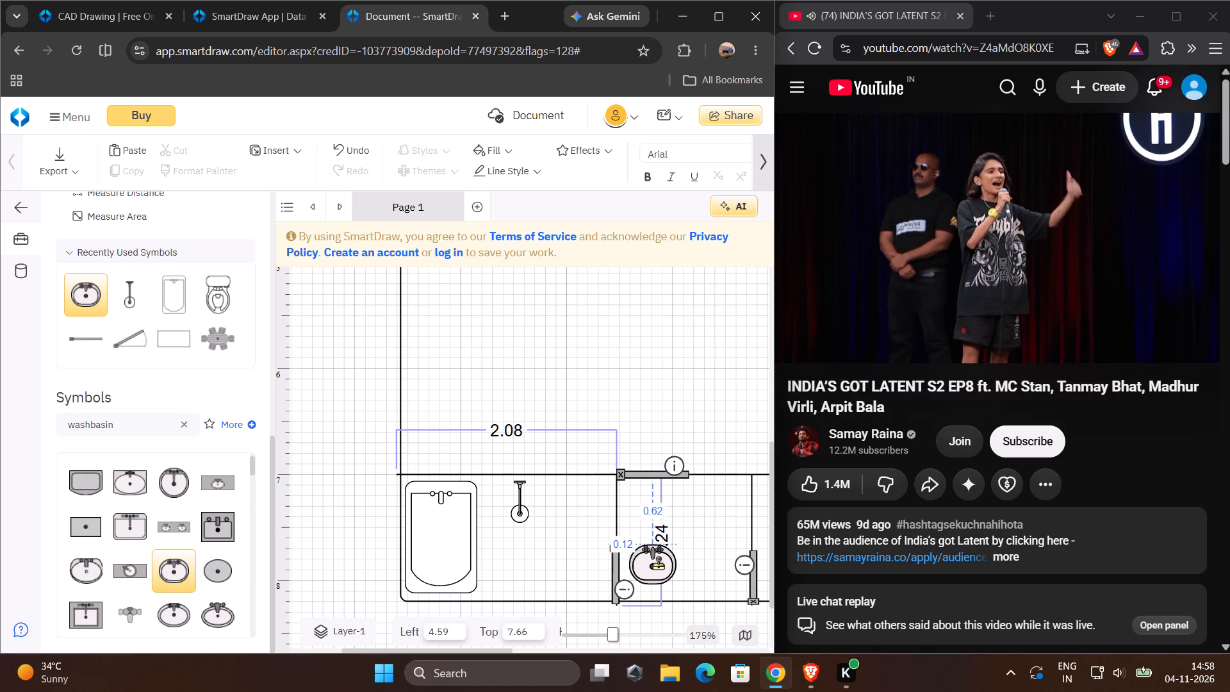
{"action": "left_click_drag", "start_coordinate": [658, 564], "coordinate": [709, 520]}
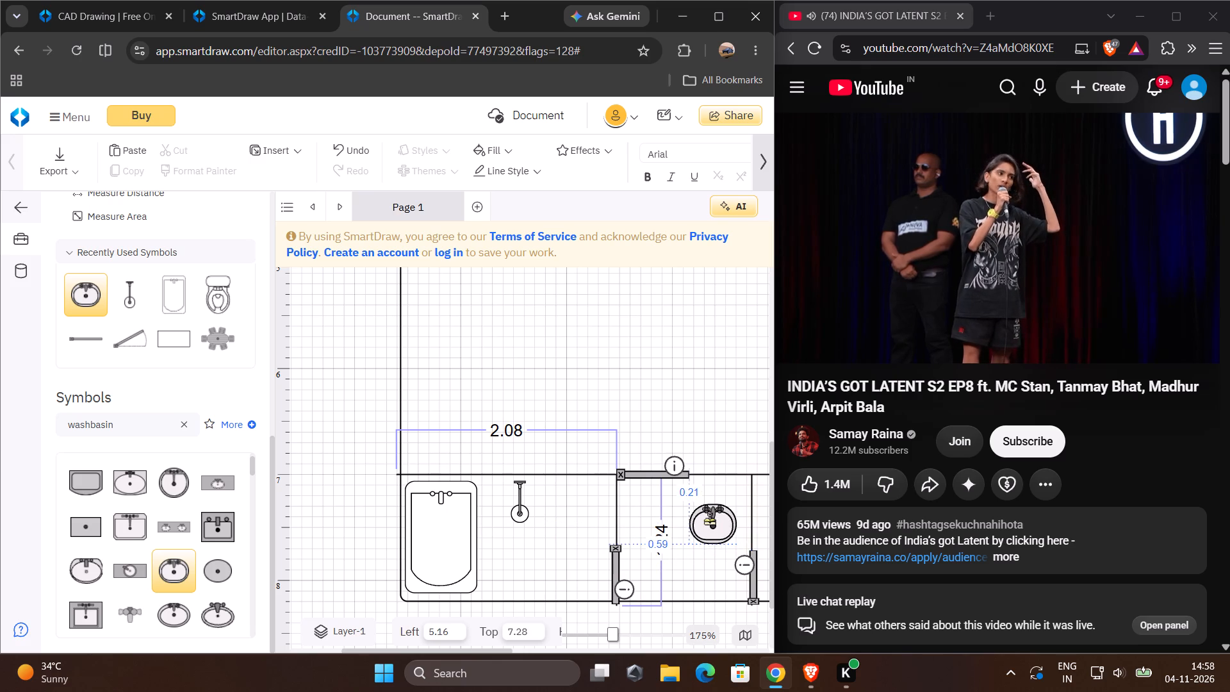
{"action": "left_click_drag", "start_coordinate": [709, 520], "coordinate": [695, 538]}
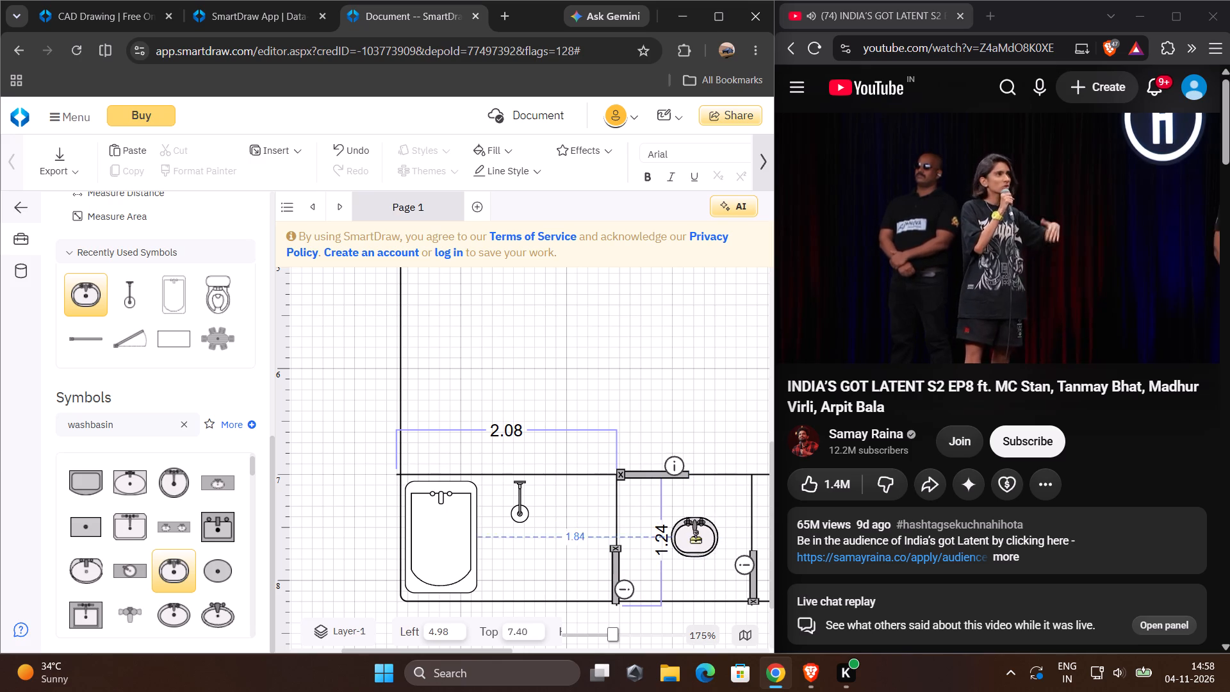
{"action": "left_click_drag", "start_coordinate": [695, 538], "coordinate": [686, 584]}
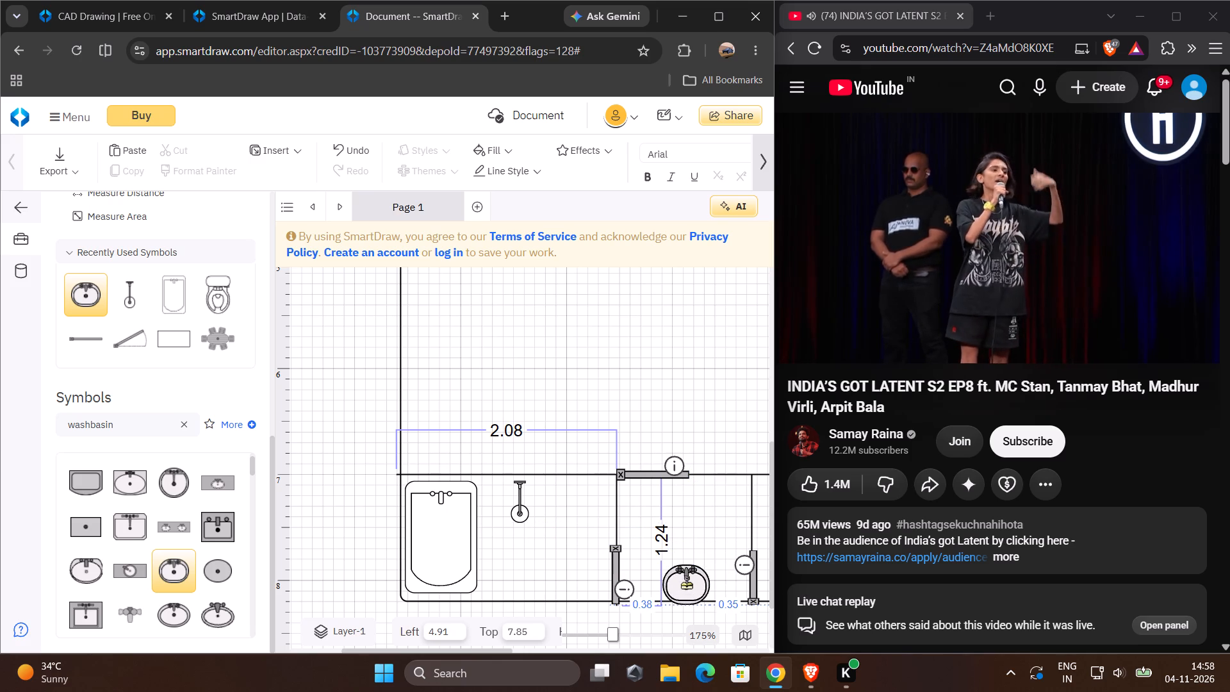
{"action": "left_click_drag", "start_coordinate": [686, 584], "coordinate": [685, 583]}
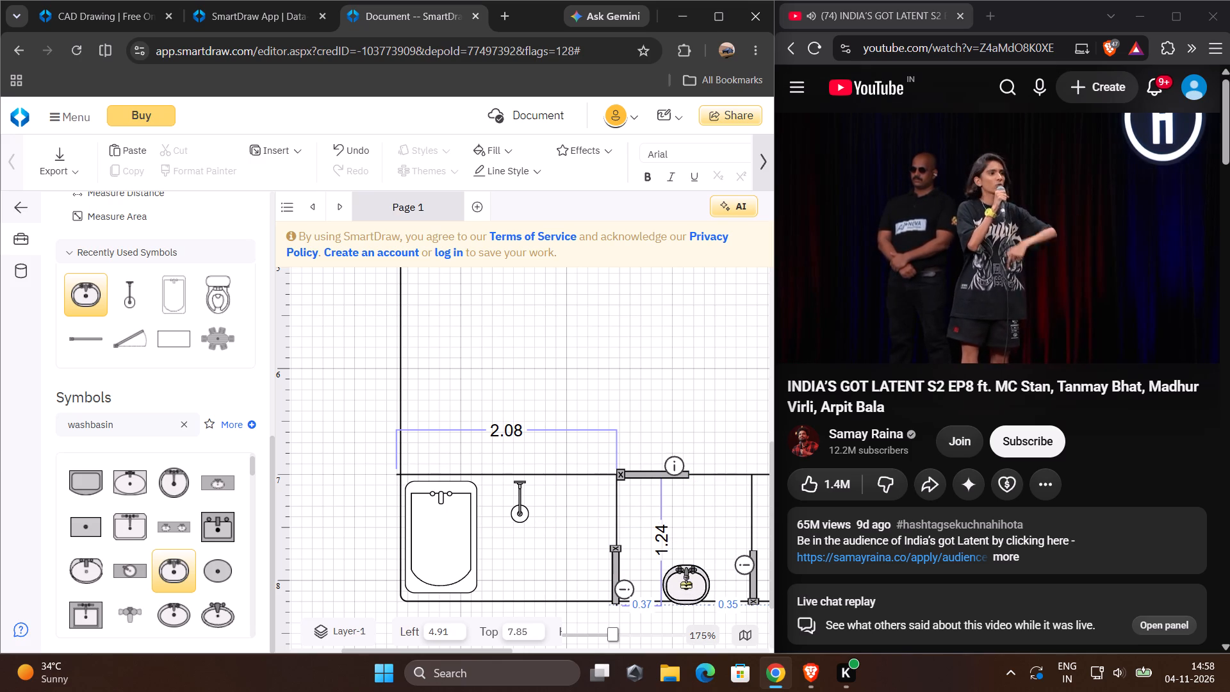
{"action": "left_click_drag", "start_coordinate": [685, 583], "coordinate": [688, 582]}
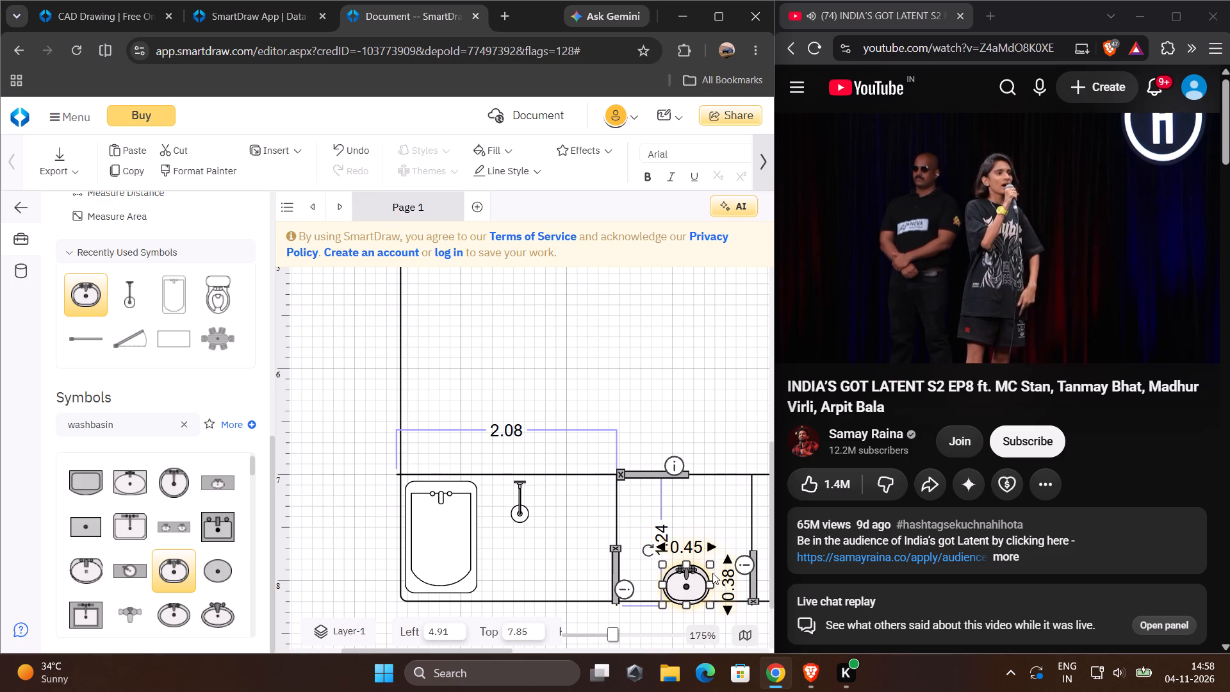
{"action": "left_click", "coordinate": [728, 561]}
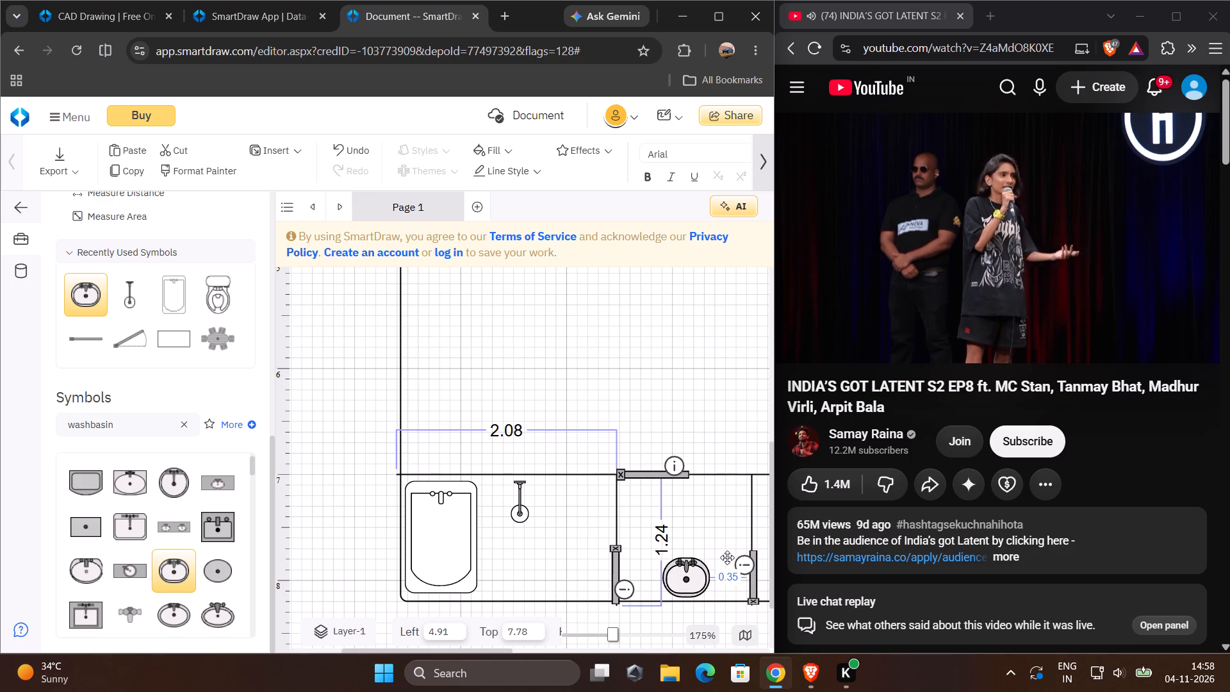
{"action": "left_click", "coordinate": [662, 643]}
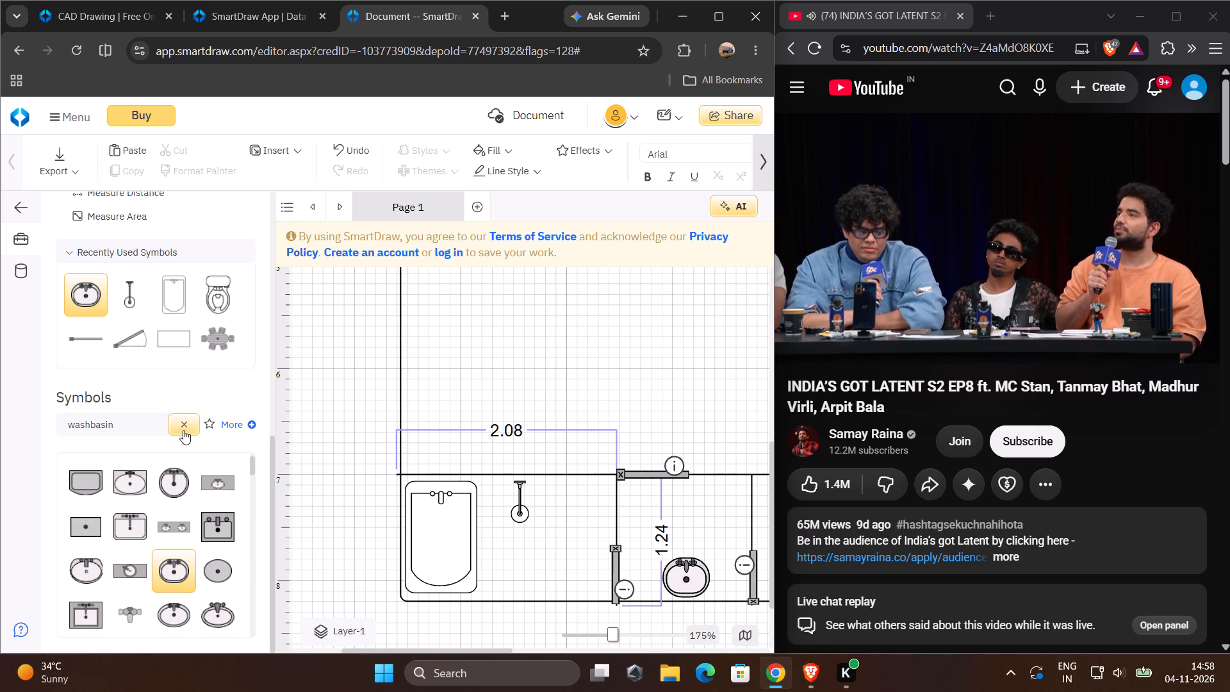
Search the symbols for washing machine and place Washer Machine over the bathtub room's upper wall, at about Left 3.55 and Top 6.57.
{"action": "left_click", "coordinate": [183, 430]}
{"action": "type", "text": "washin"}
{"action": "type", "text": "gma"}
{"action": "key", "text": "BackSpace"}
{"action": "key", "text": "BackSpace"}
{"action": "key", "text": "space"}
{"action": "type", "text": "mas"}
{"action": "key", "text": "BackSpace"}
{"action": "key", "text": "c"}
{"action": "type", "text": "hine"}
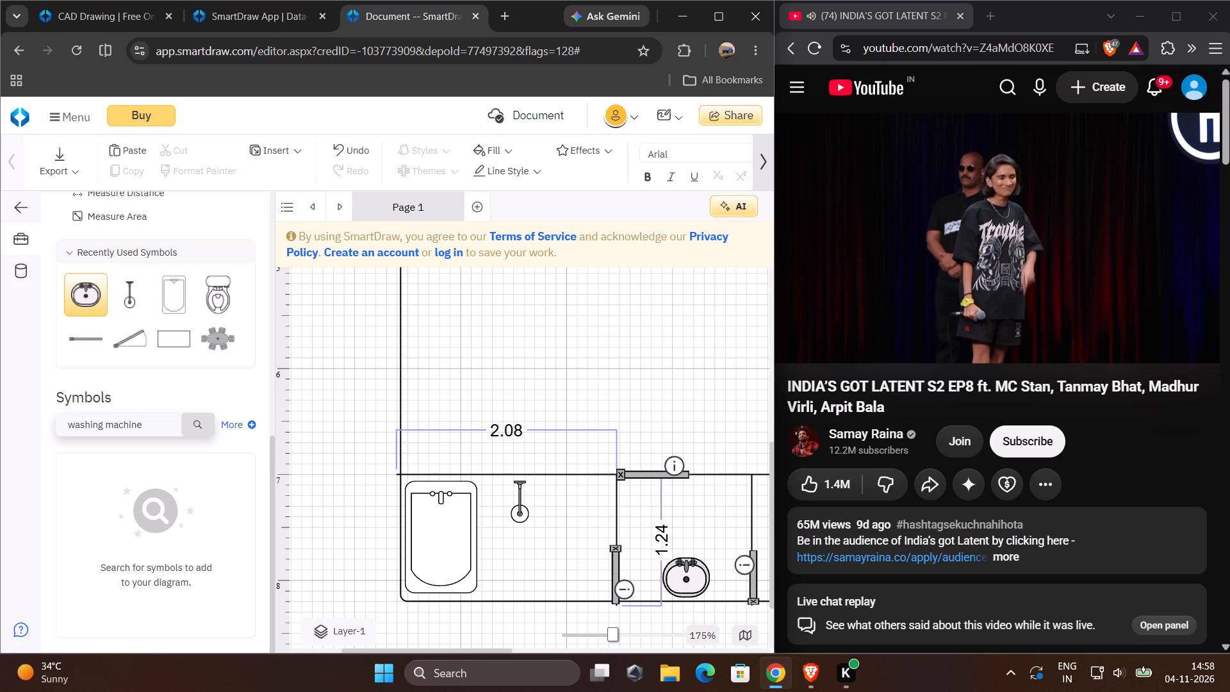
{"action": "key", "text": "Return"}
{"action": "left_click", "coordinate": [208, 421]}
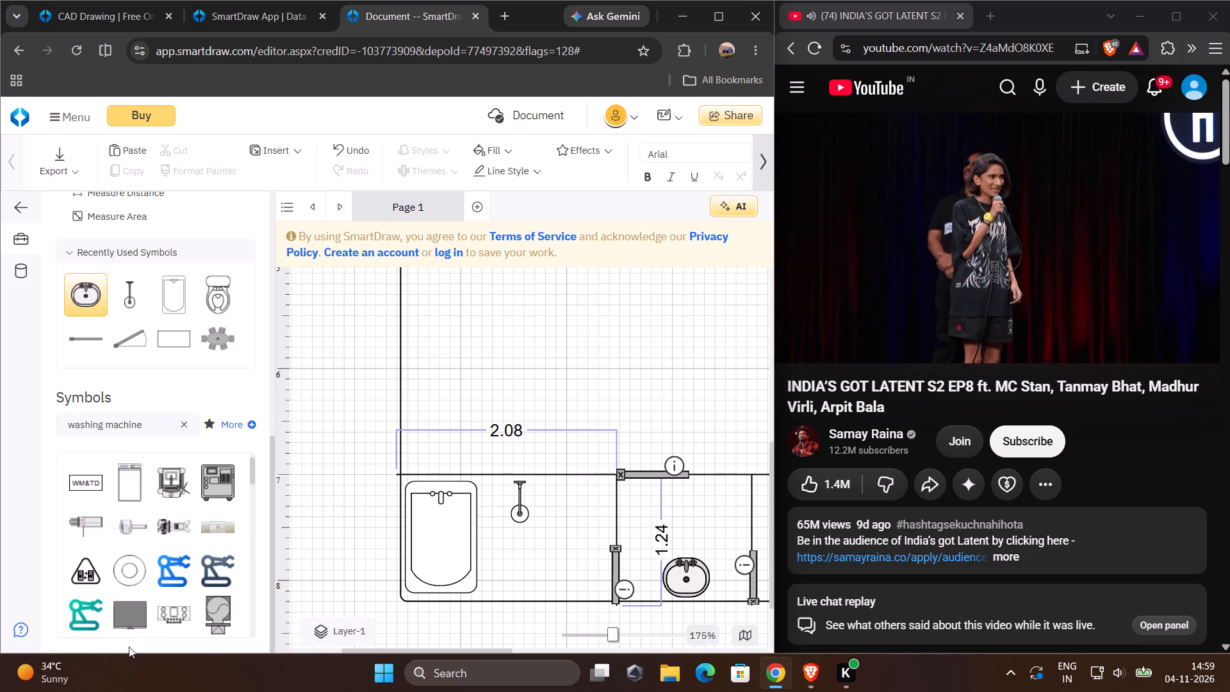
{"action": "scroll", "coordinate": [136, 566], "scroll_direction": "down", "scroll_amount": 2}
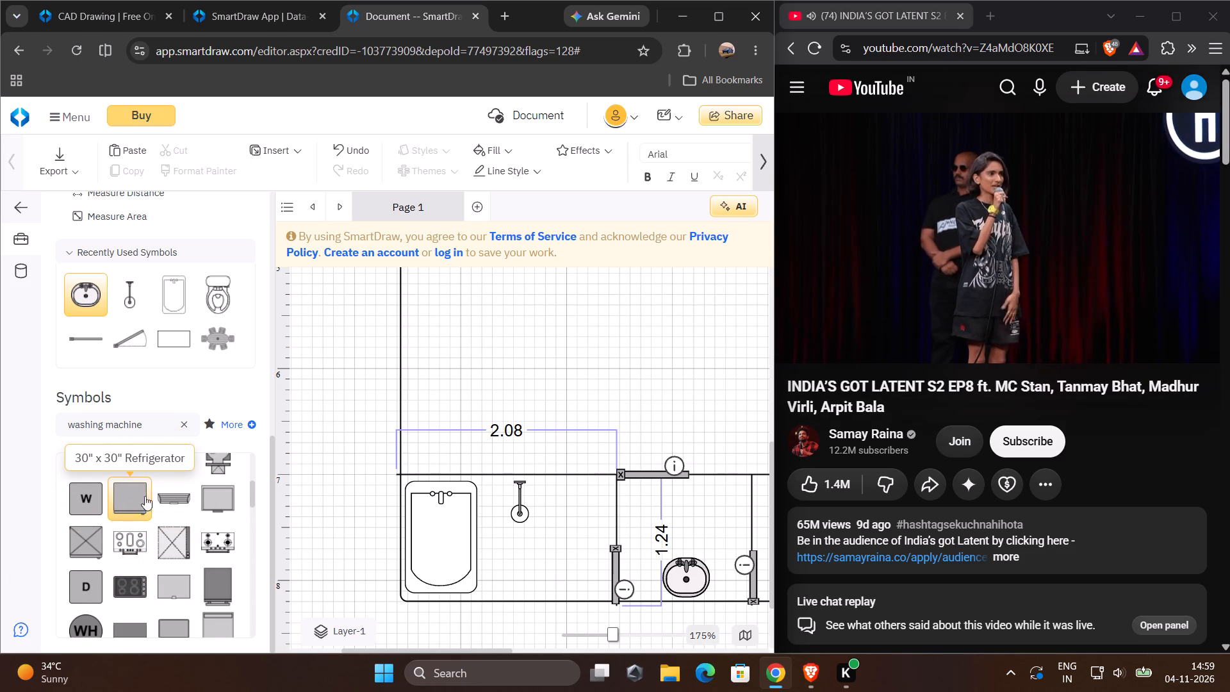
{"action": "scroll", "coordinate": [149, 566], "scroll_direction": "up", "scroll_amount": 2}
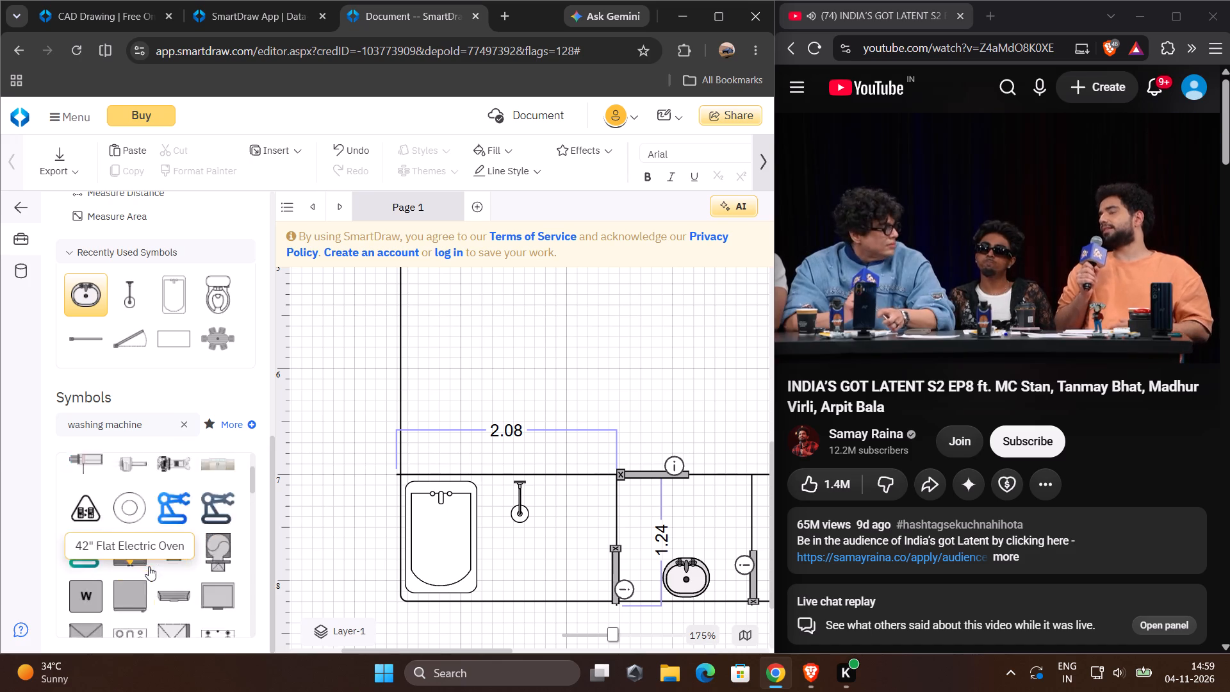
{"action": "left_click_drag", "start_coordinate": [121, 493], "coordinate": [136, 491]}
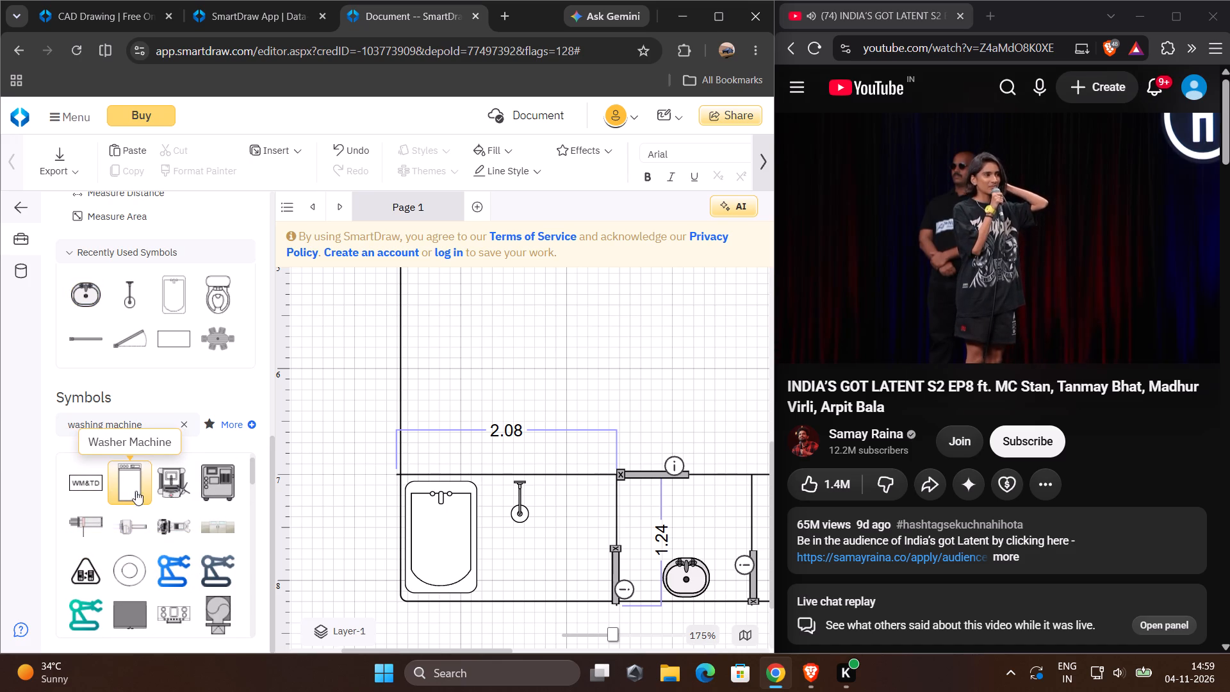
{"action": "left_click_drag", "start_coordinate": [136, 491], "coordinate": [567, 507]}
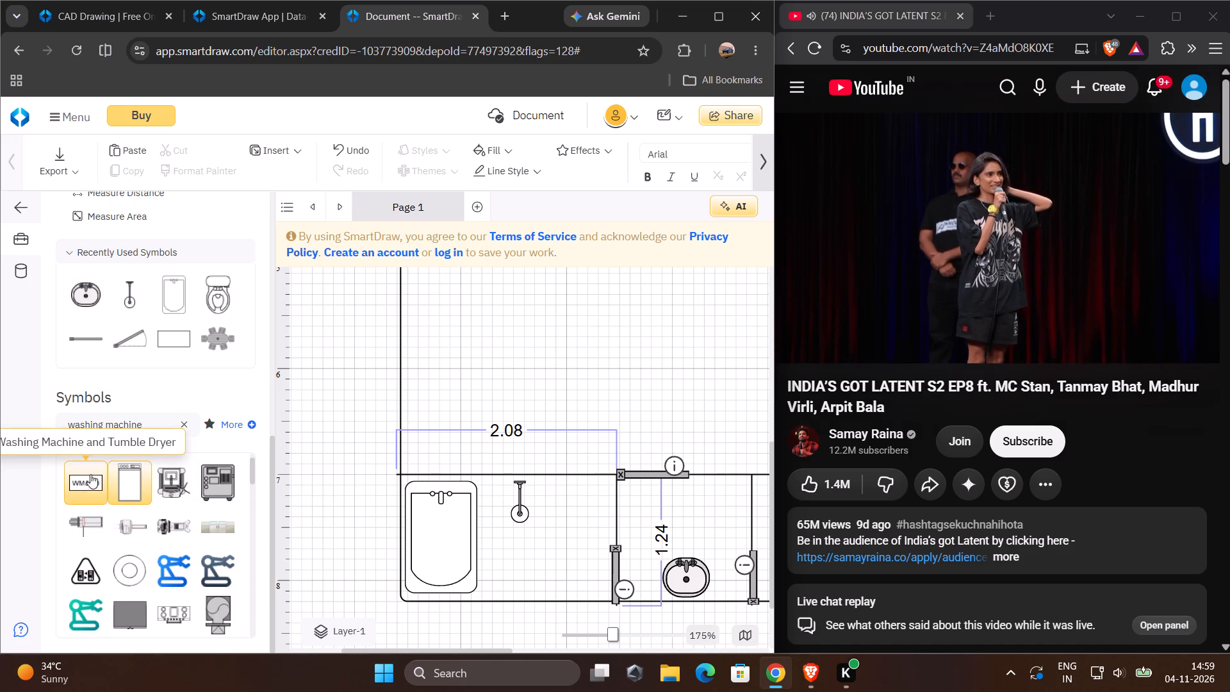
{"action": "left_click_drag", "start_coordinate": [132, 476], "coordinate": [553, 525]}
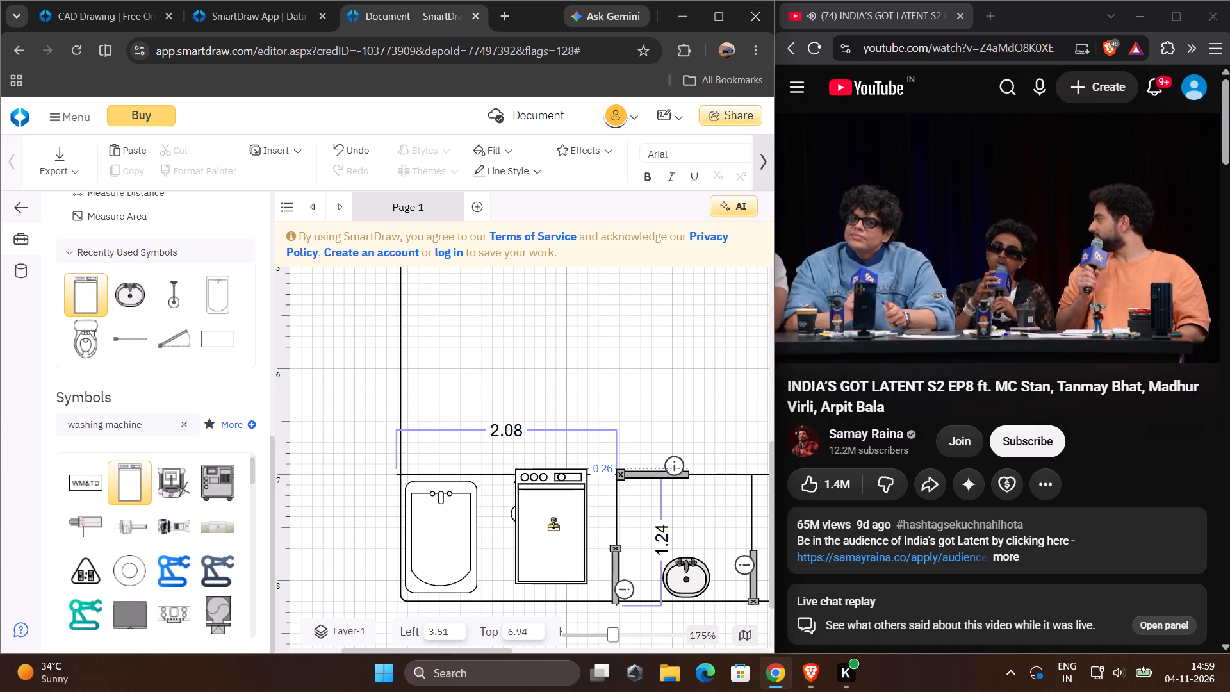
{"action": "left_click_drag", "start_coordinate": [553, 525], "coordinate": [555, 491]}
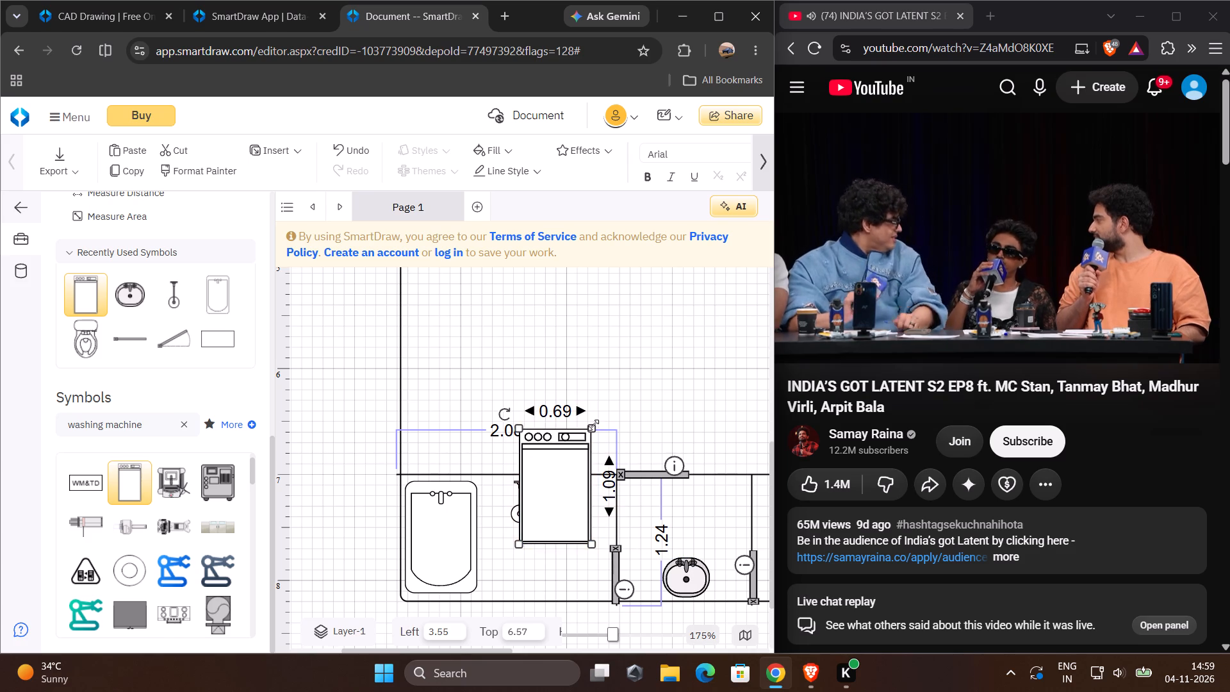
Shrink the washer machine to about half size and move it into the washbasin room's upper-right corner.
{"action": "left_click_drag", "start_coordinate": [593, 424], "coordinate": [558, 490]}
{"action": "left_click_drag", "start_coordinate": [528, 513], "coordinate": [586, 507]}
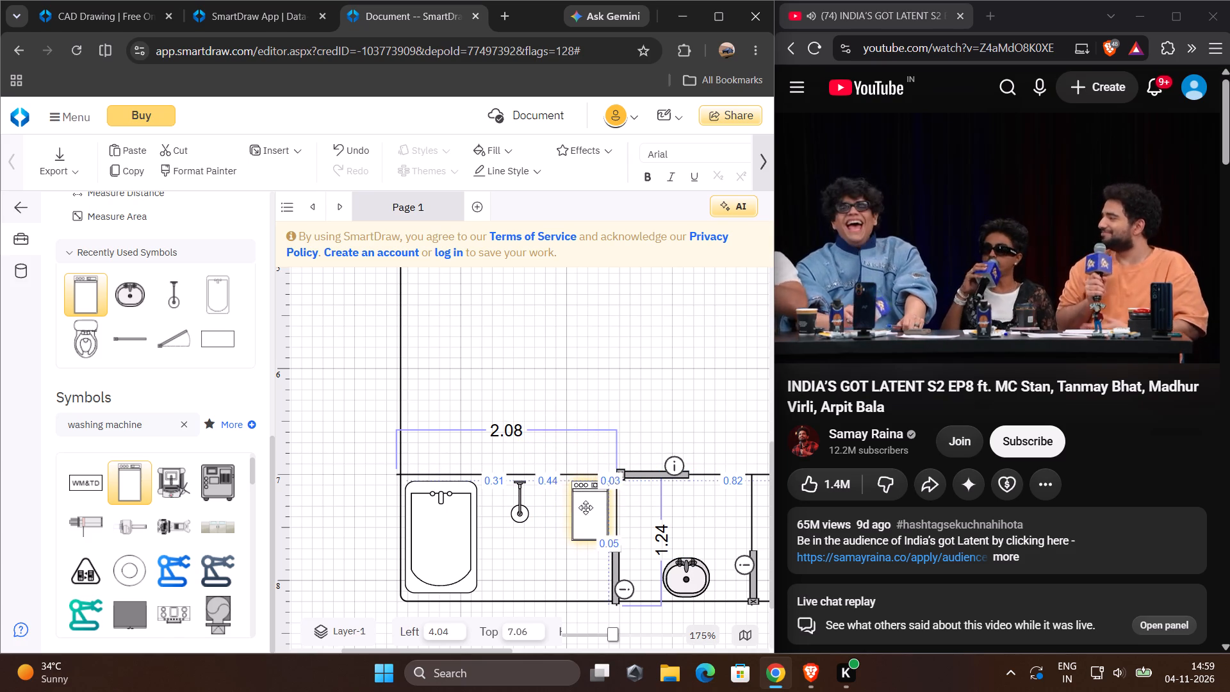
{"action": "left_click_drag", "start_coordinate": [586, 507], "coordinate": [585, 506]}
{"action": "left_click_drag", "start_coordinate": [587, 511], "coordinate": [707, 512]}
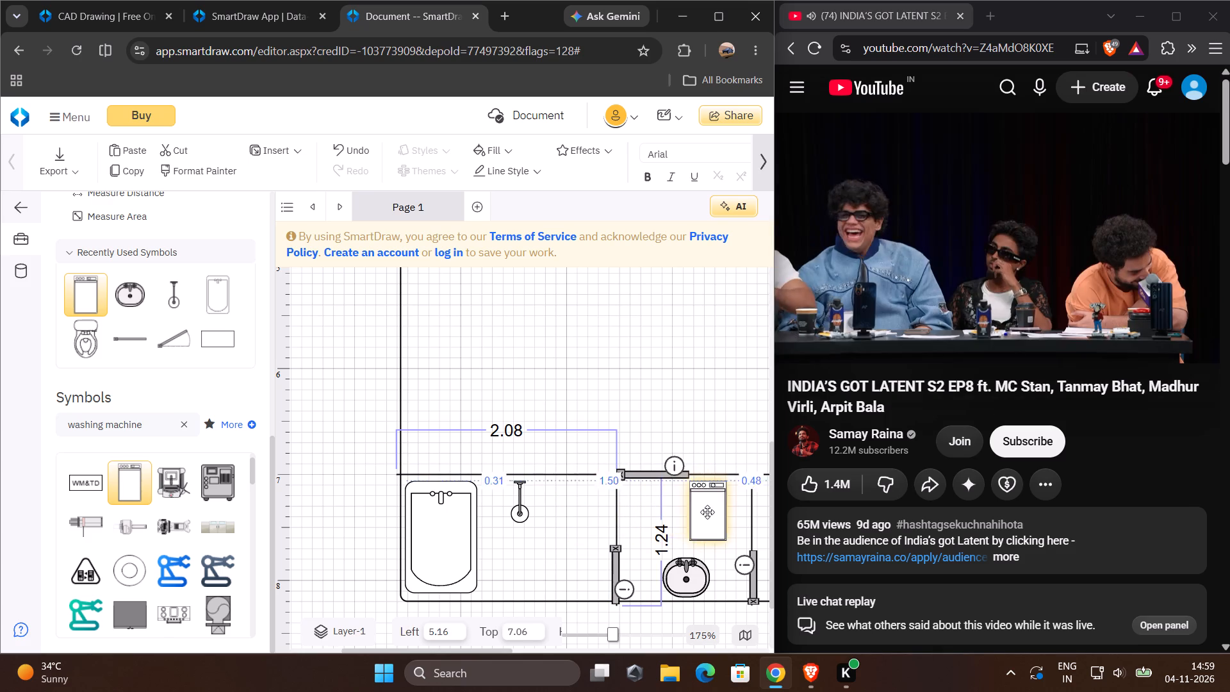
{"action": "left_click_drag", "start_coordinate": [707, 512], "coordinate": [719, 511]}
{"action": "left_click", "coordinate": [638, 403]}
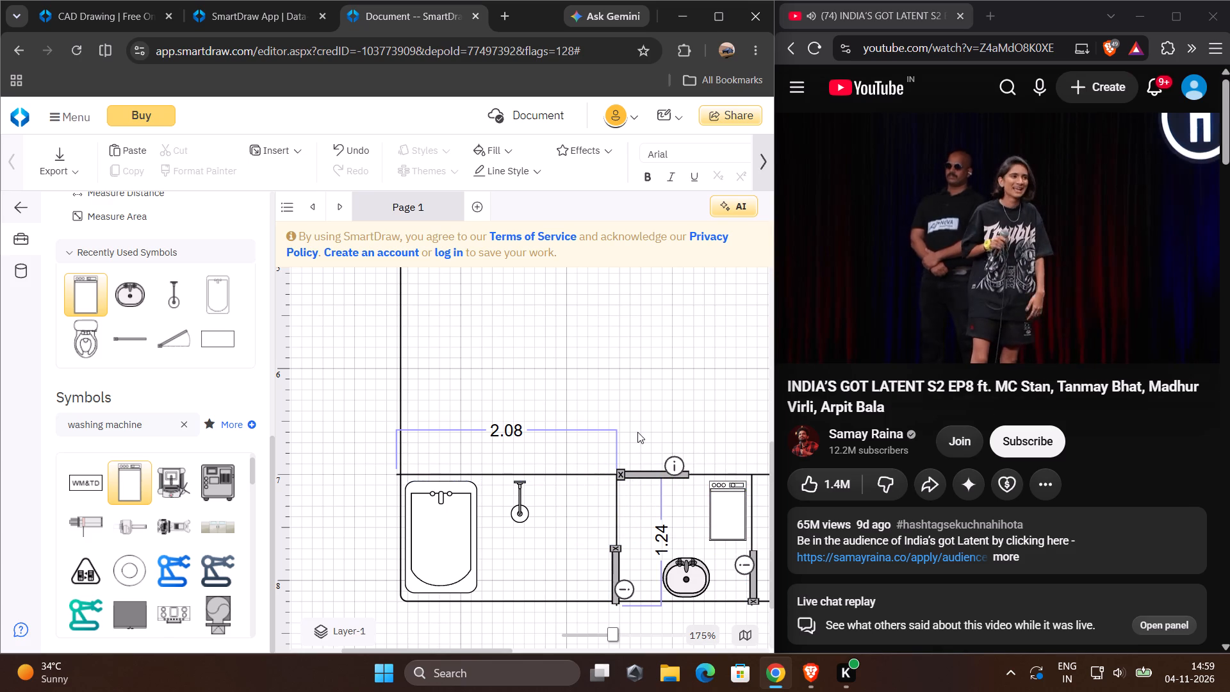
Place an open gate symbol at the lower-right corner of the plan's upper-left room, at about Left 4.24 and Top 2.47.
{"action": "scroll", "coordinate": [637, 432], "scroll_direction": "down", "scroll_amount": 3, "text": "ctrl"}
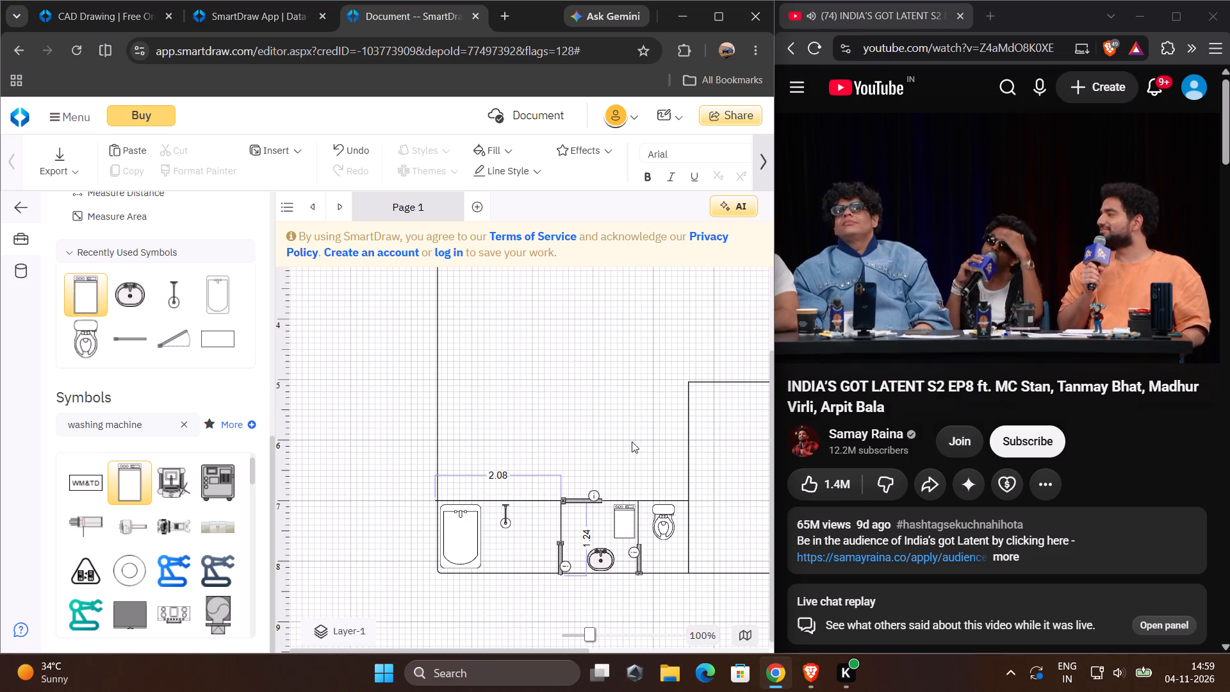
{"action": "scroll", "coordinate": [632, 441], "scroll_direction": "left", "scroll_amount": 4}
{"action": "scroll", "coordinate": [632, 441], "scroll_direction": "up", "scroll_amount": 2}
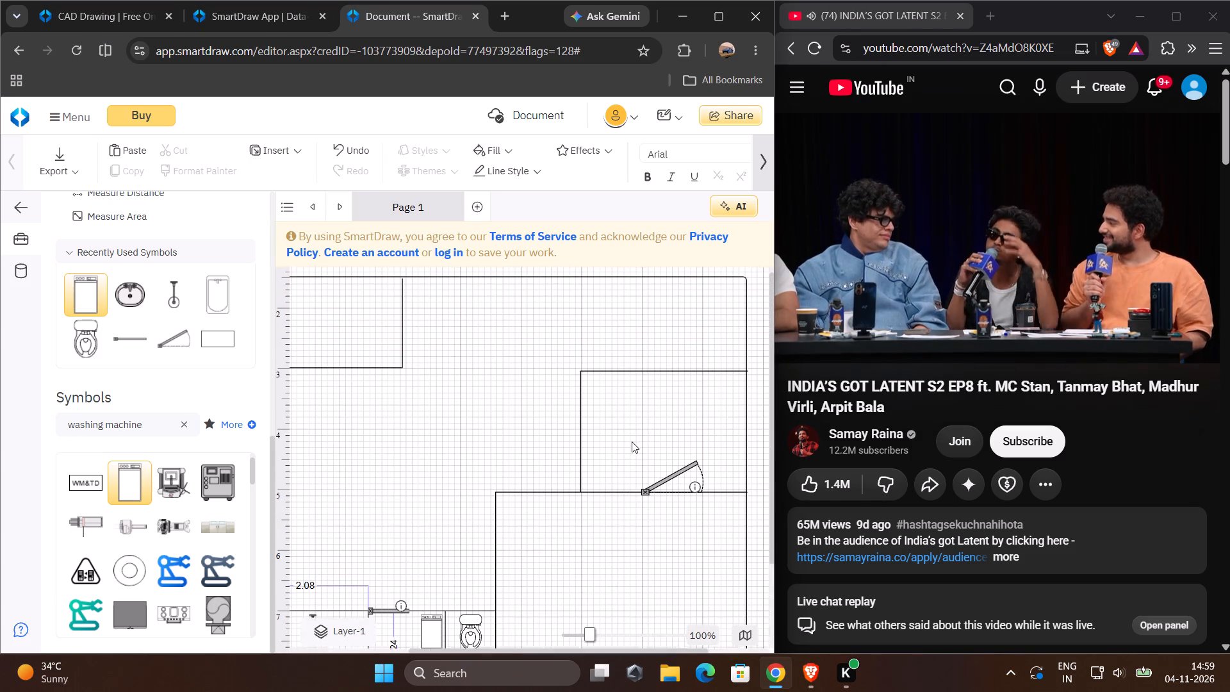
{"action": "scroll", "coordinate": [632, 441], "scroll_direction": "right", "scroll_amount": 1}
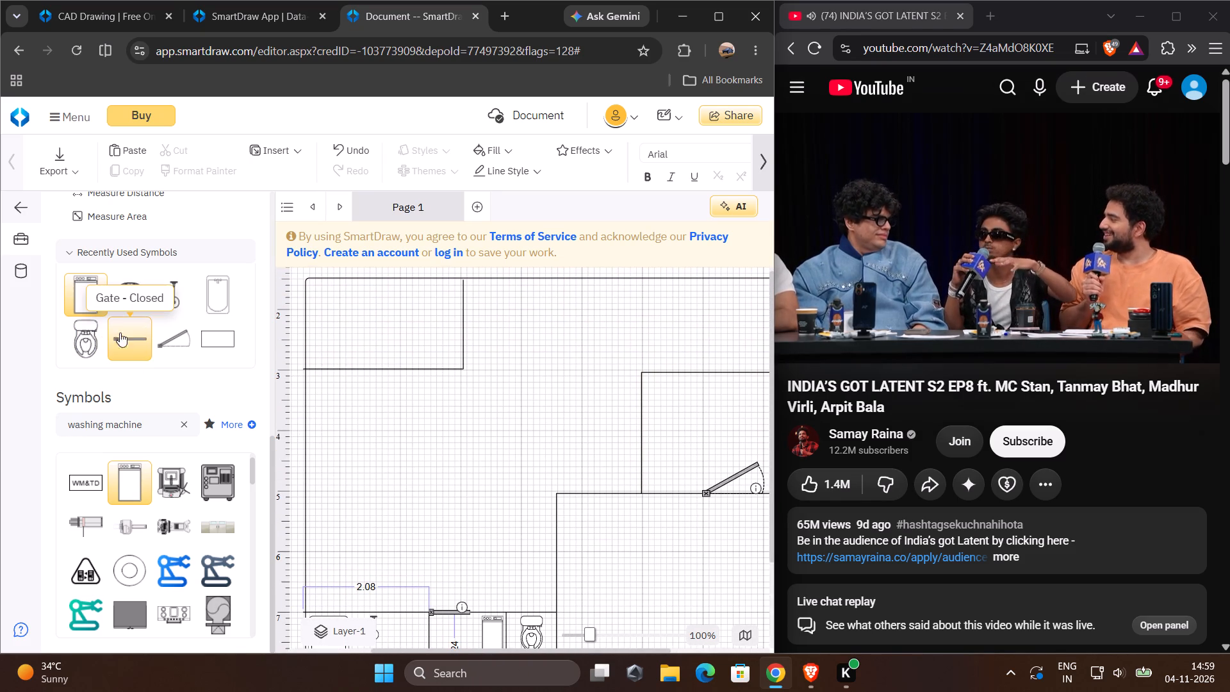
{"action": "left_click_drag", "start_coordinate": [166, 343], "coordinate": [380, 365]}
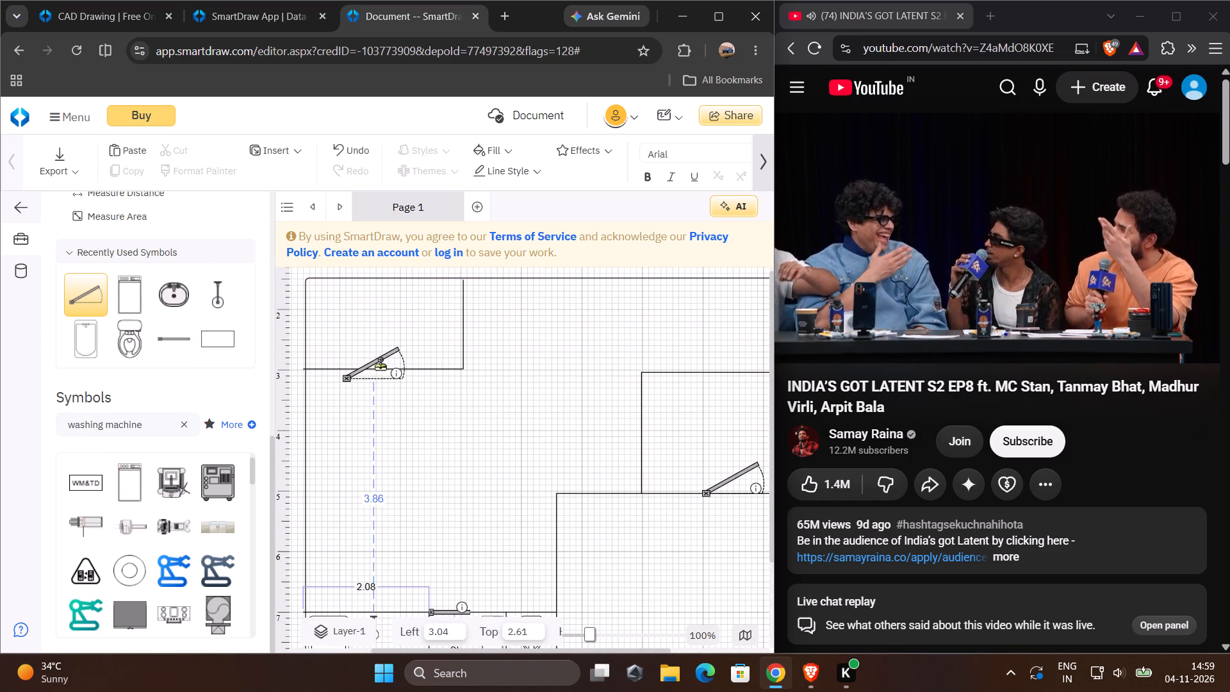
{"action": "left_click_drag", "start_coordinate": [380, 365], "coordinate": [452, 358]}
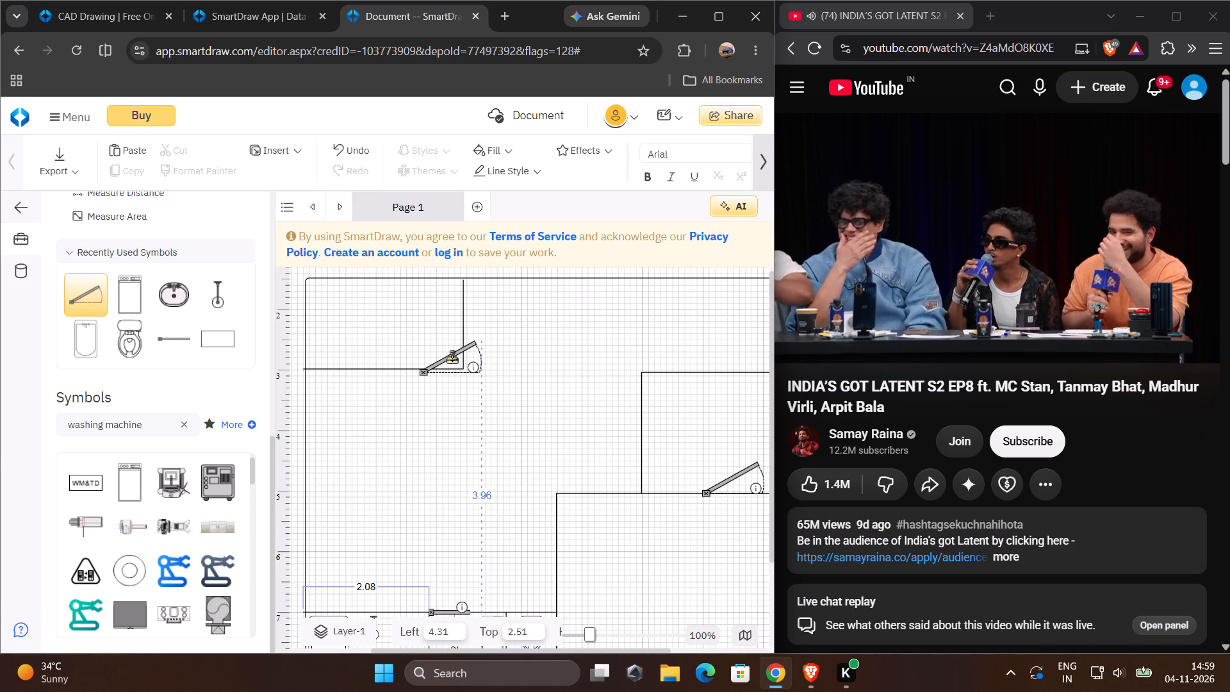
{"action": "left_click_drag", "start_coordinate": [452, 358], "coordinate": [448, 358]}
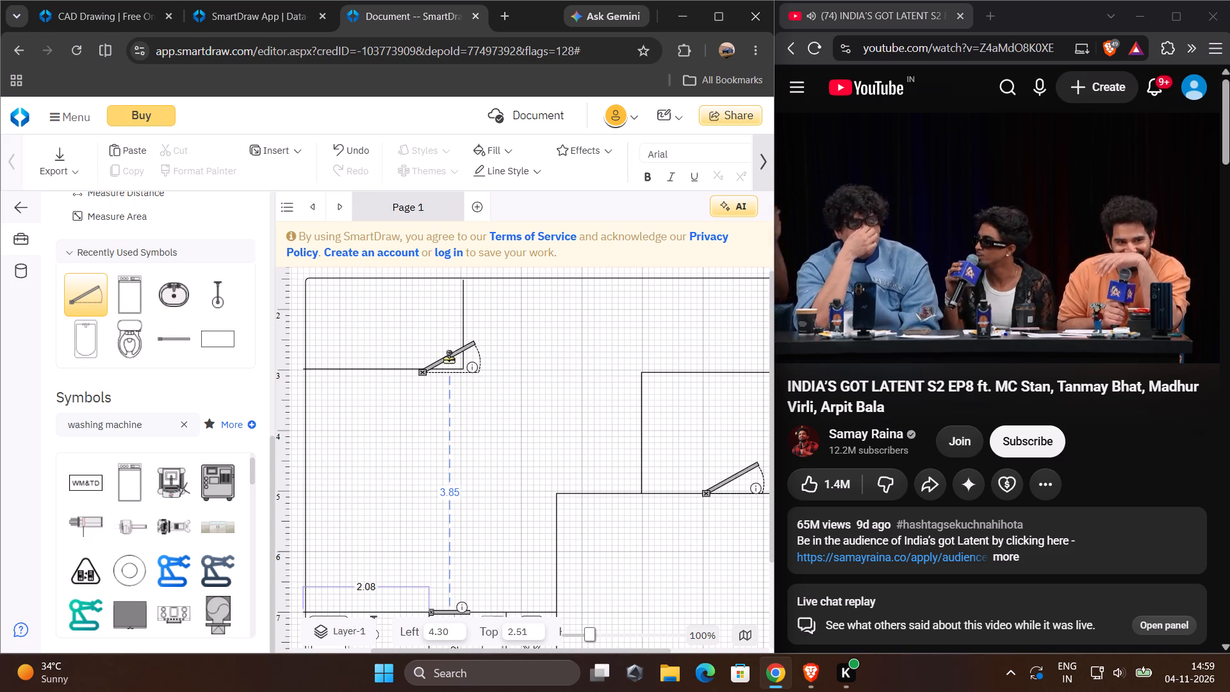
{"action": "left_click_drag", "start_coordinate": [448, 358], "coordinate": [445, 356]}
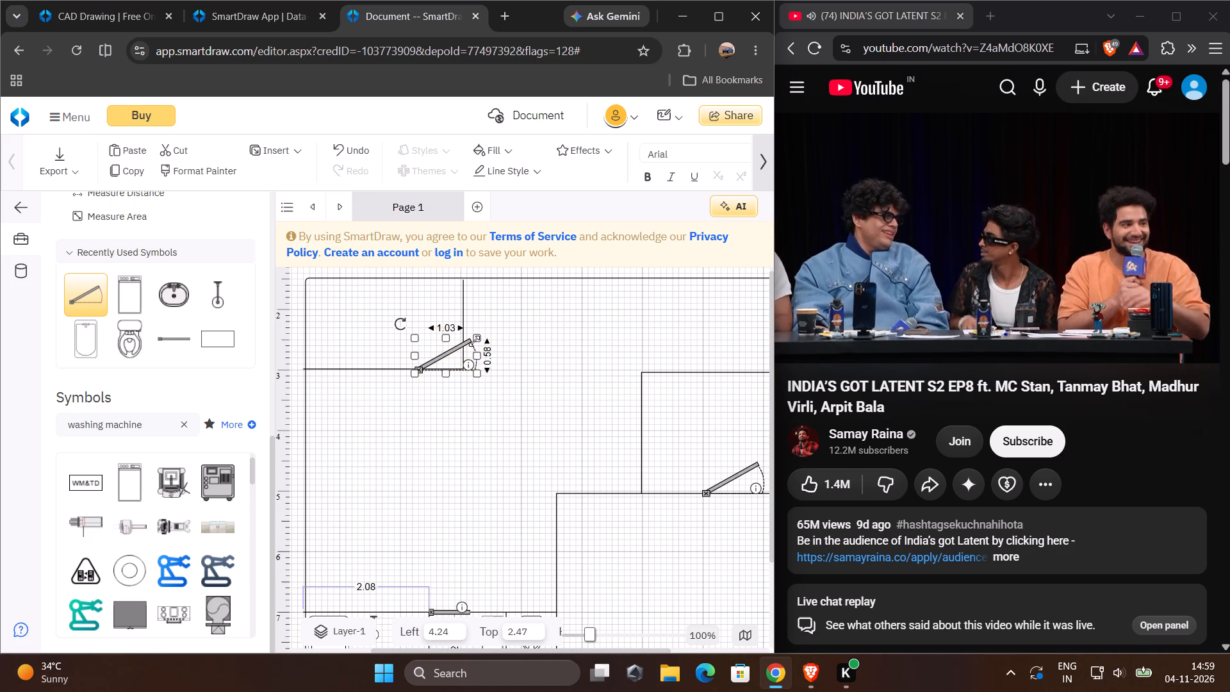
Shrink the new gate to fit inside the upper-left room's lower-right corner, with its top at about 2.71.
{"action": "left_click_drag", "start_coordinate": [477, 339], "coordinate": [464, 352]}
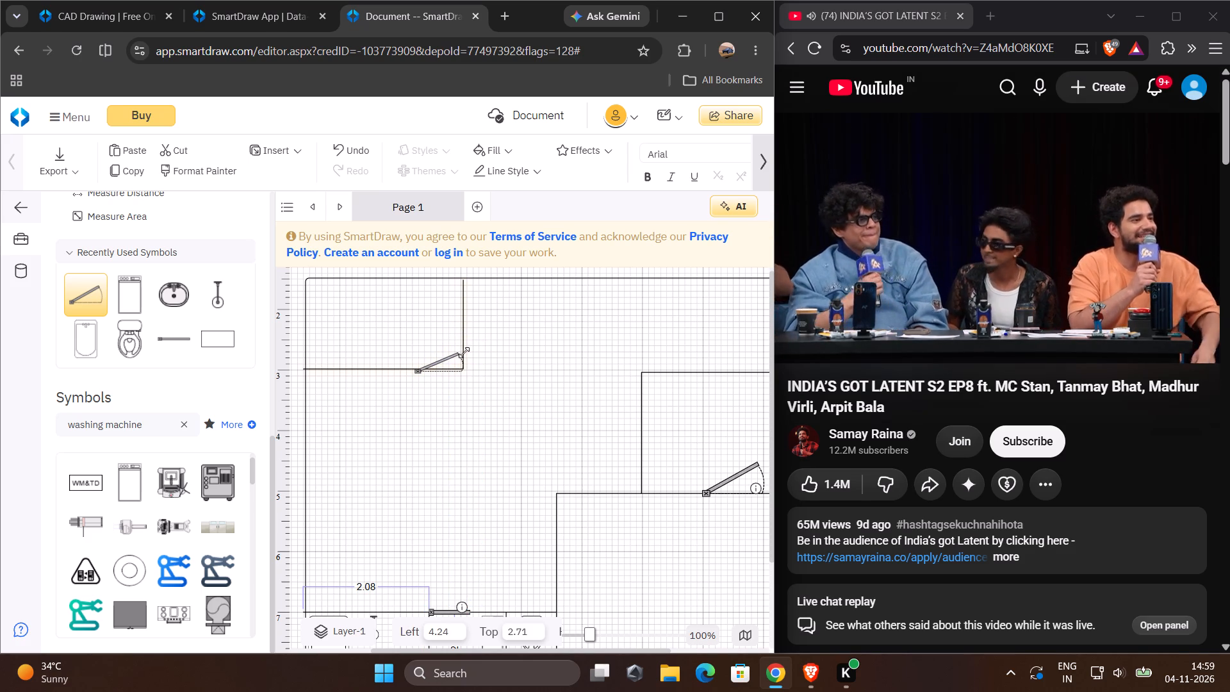
{"action": "left_click_drag", "start_coordinate": [464, 352], "coordinate": [463, 352]}
{"action": "left_click", "coordinate": [519, 388]}
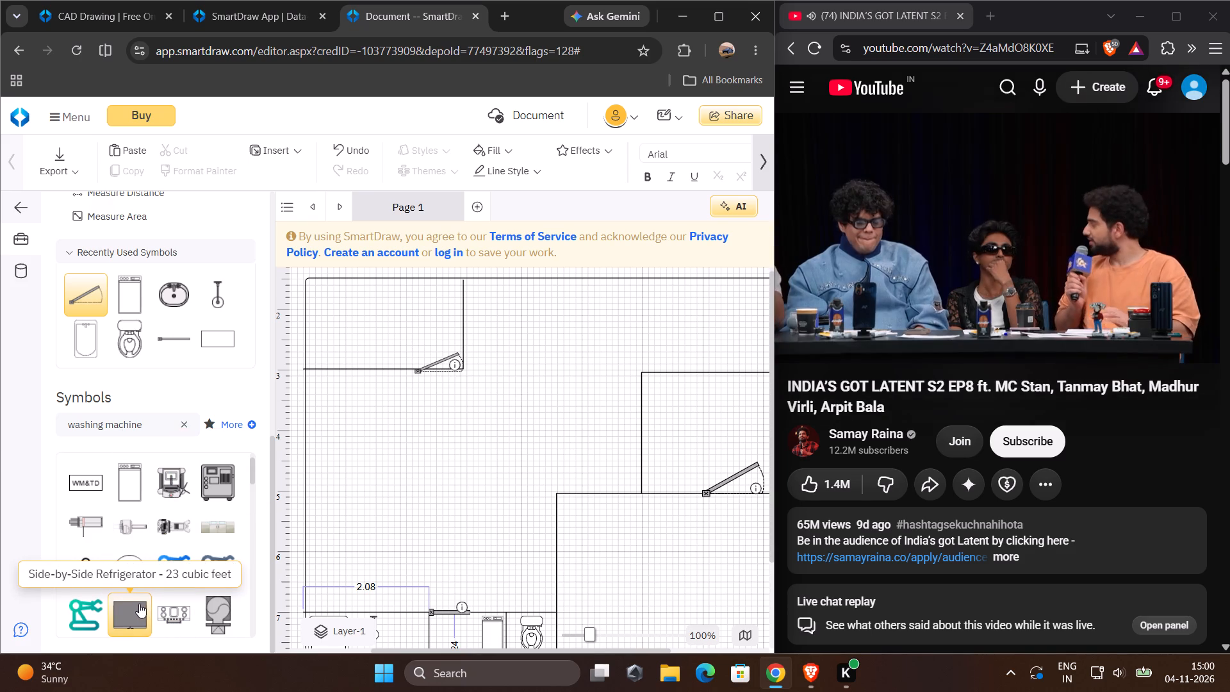
Place the 30" x 30" Refrigerator in the upper-left room's upper-right corner and shrink it, at about Left 4.53 and Top 1.51.
{"action": "scroll", "coordinate": [197, 601], "scroll_direction": "down", "scroll_amount": 1}
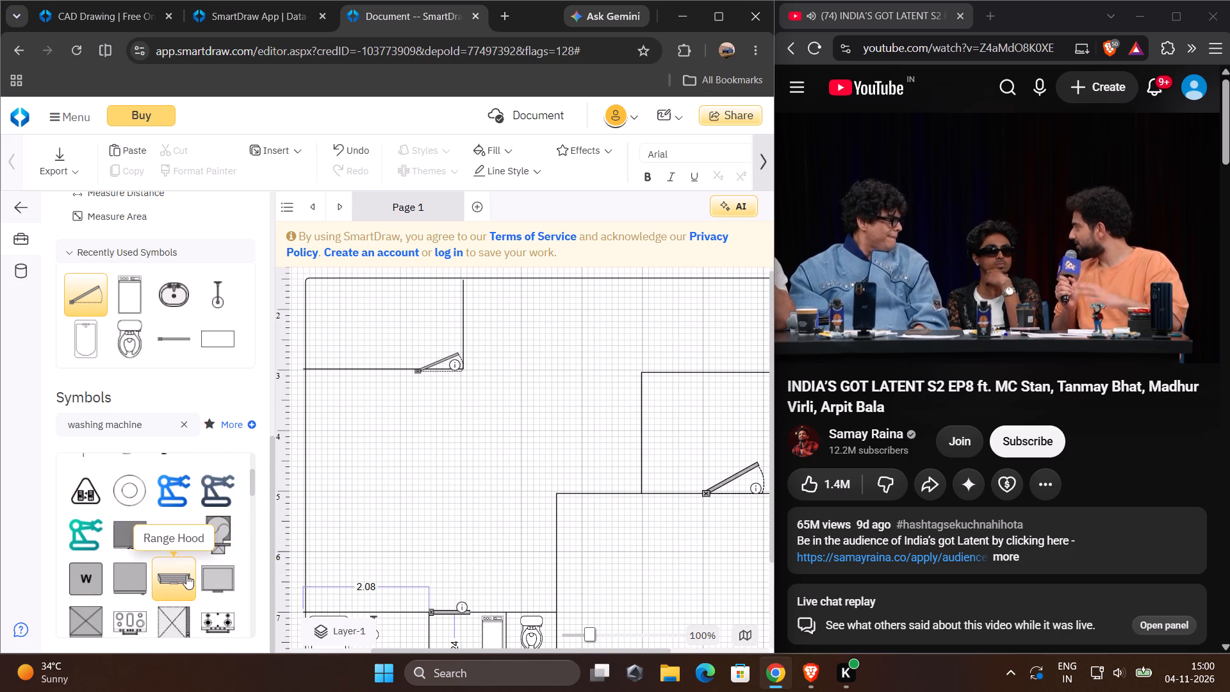
{"action": "left_click_drag", "start_coordinate": [132, 582], "coordinate": [407, 321]}
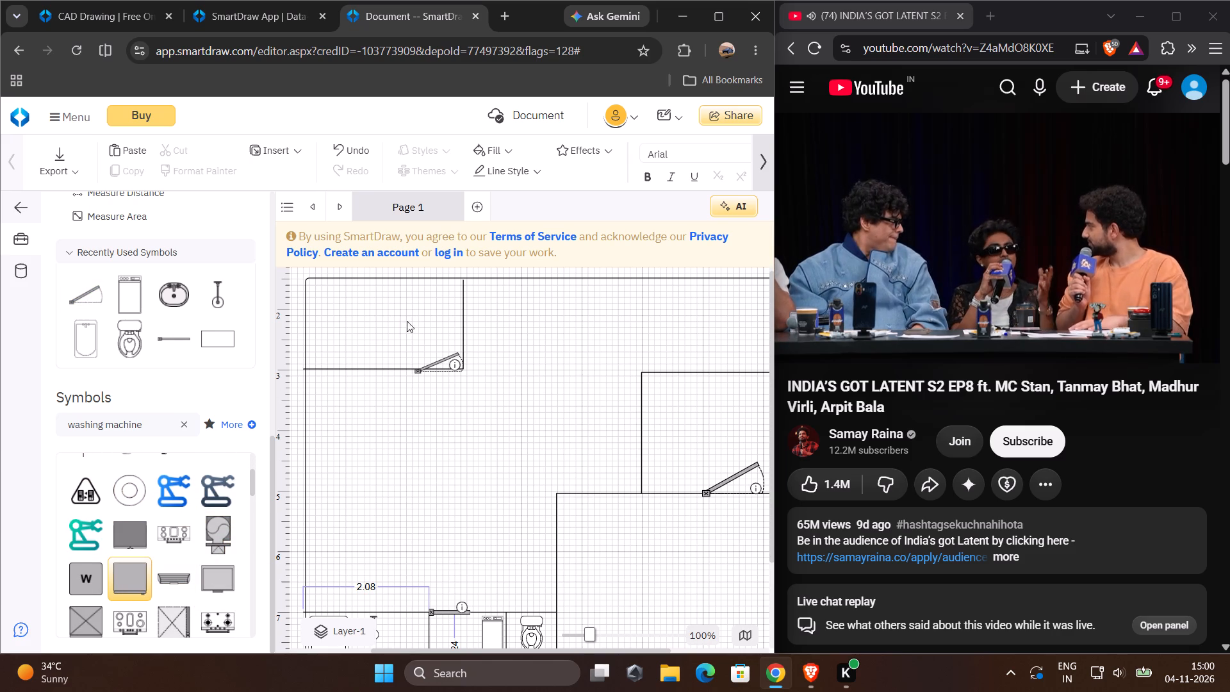
{"action": "left_click_drag", "start_coordinate": [407, 321], "coordinate": [438, 302]}
{"action": "left_click_drag", "start_coordinate": [415, 325], "coordinate": [426, 318]}
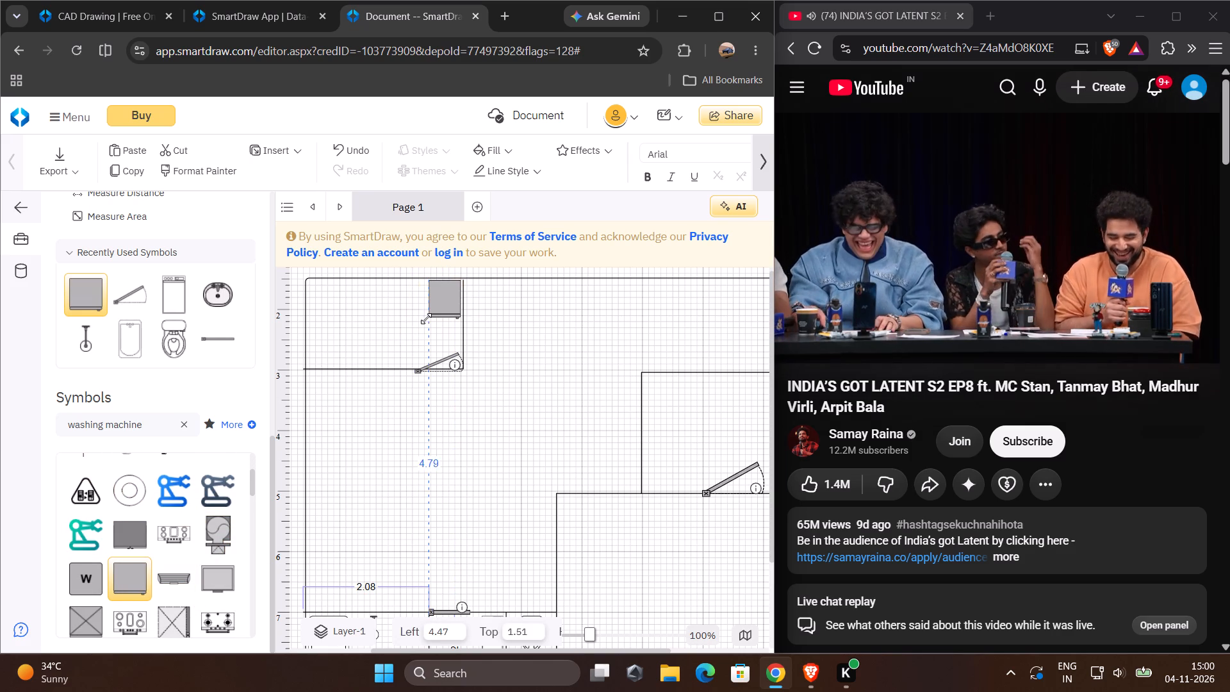
{"action": "left_click_drag", "start_coordinate": [426, 318], "coordinate": [435, 311]}
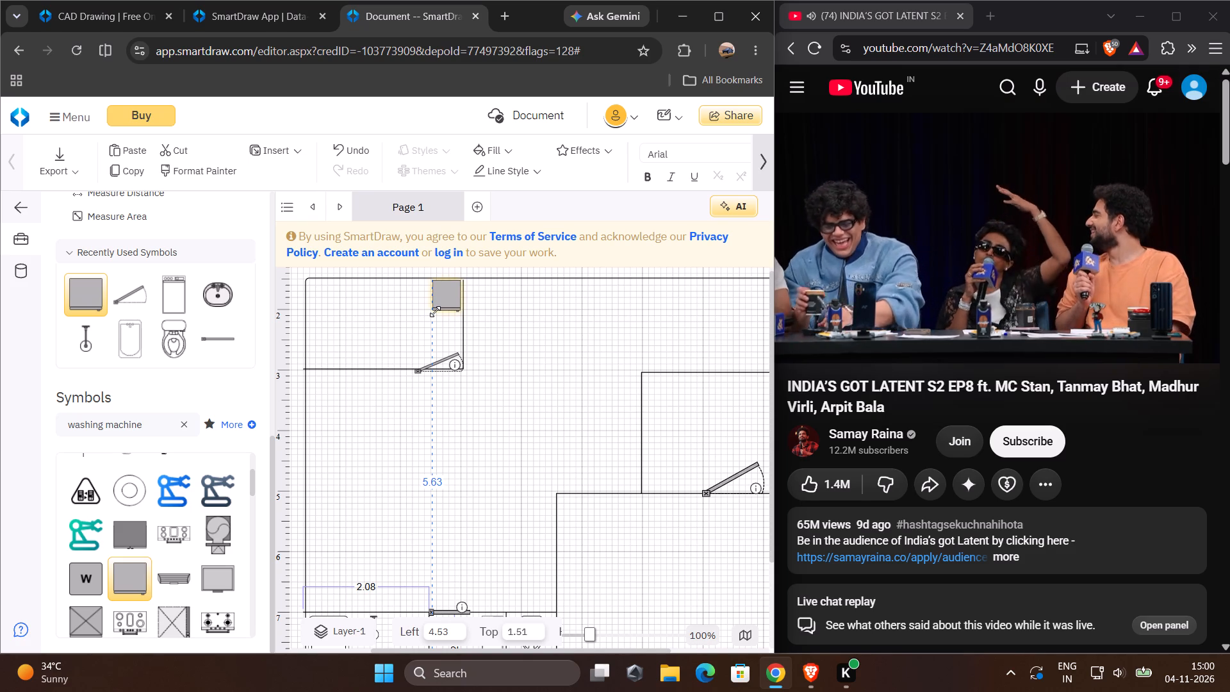
Finish shrinking the refrigerator in the upper-left room's upper-right corner.
{"action": "left_click_drag", "start_coordinate": [435, 311], "coordinate": [435, 310]}
{"action": "left_click", "coordinate": [382, 337]}
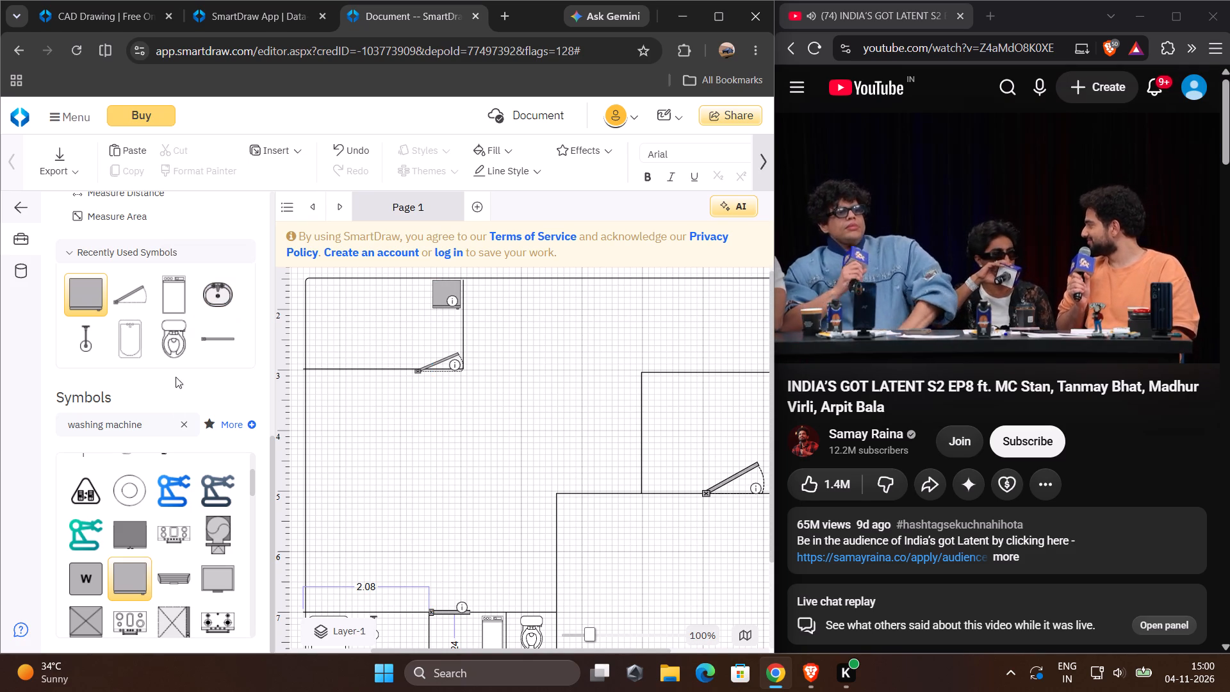
Replace the washing machine symbol search with a search for "kitchen".
{"action": "left_click", "coordinate": [190, 424]}
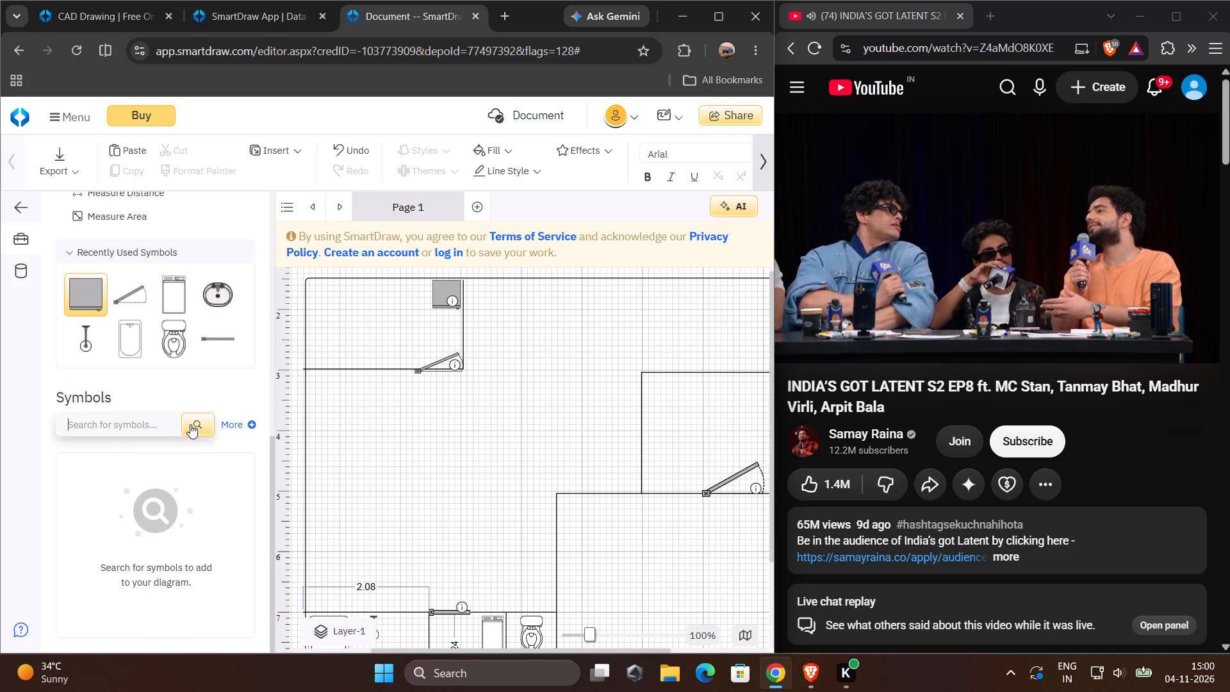
{"action": "type", "text": "ki"}
{"action": "key", "text": "c"}
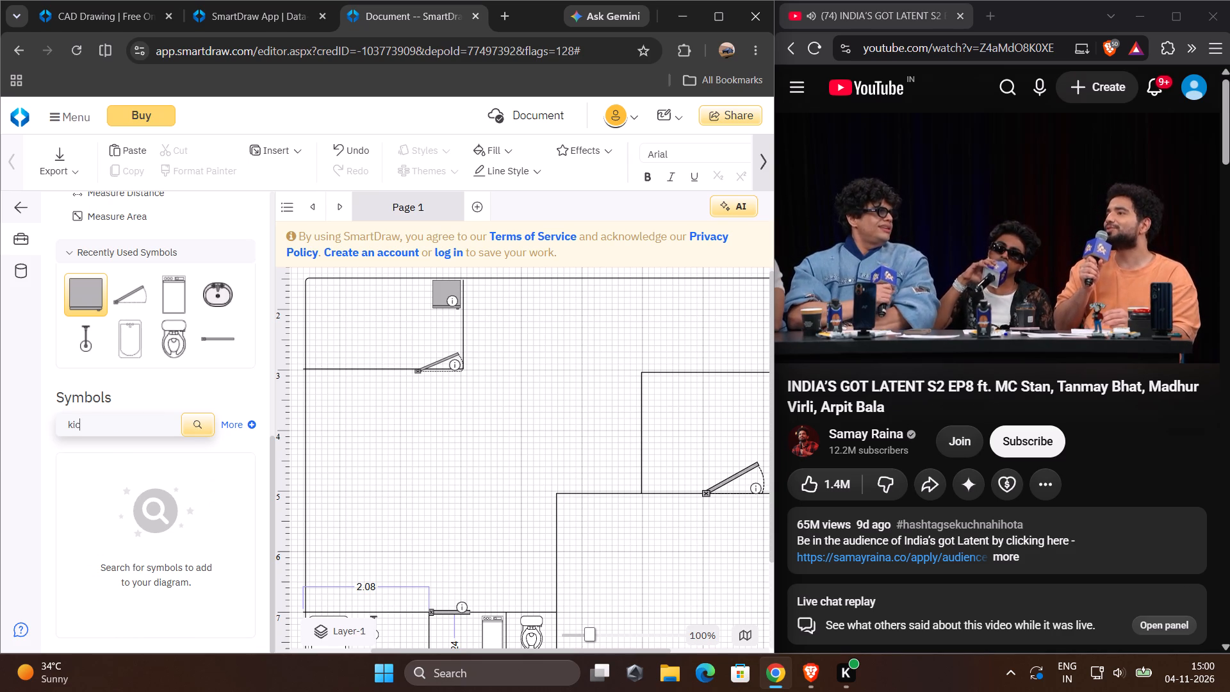
{"action": "type", "text": "ten"}
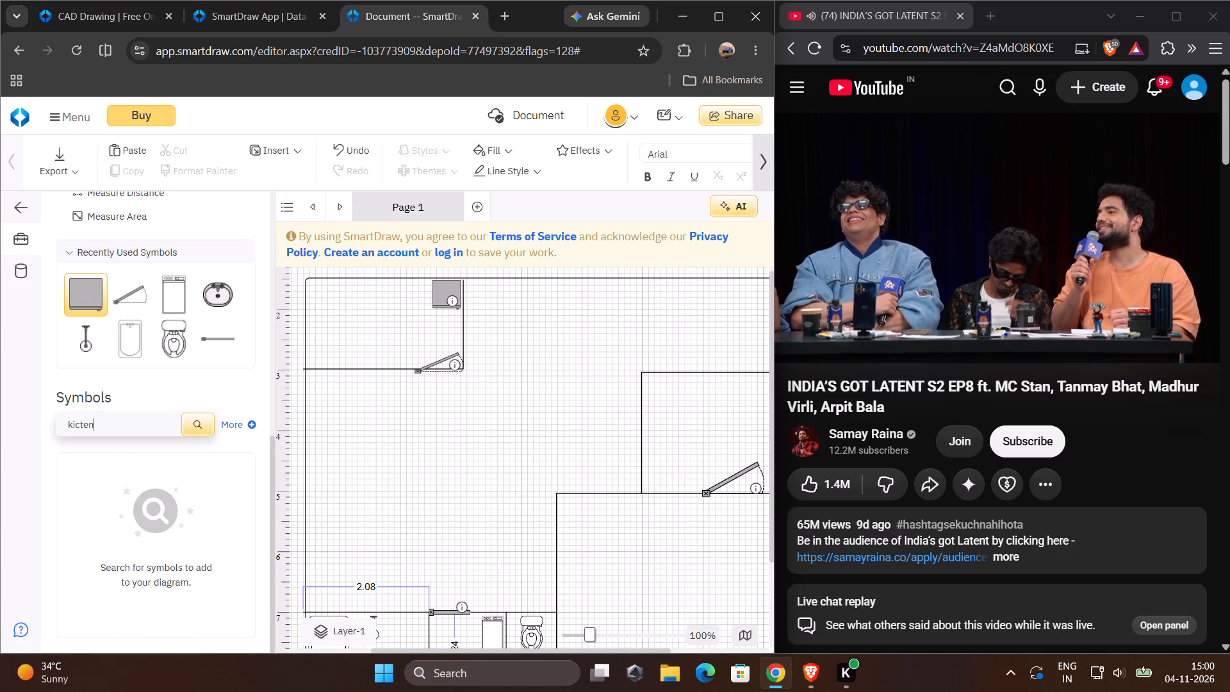
{"action": "key", "text": "BackSpace"}
{"action": "key", "text": "BackSpace"}
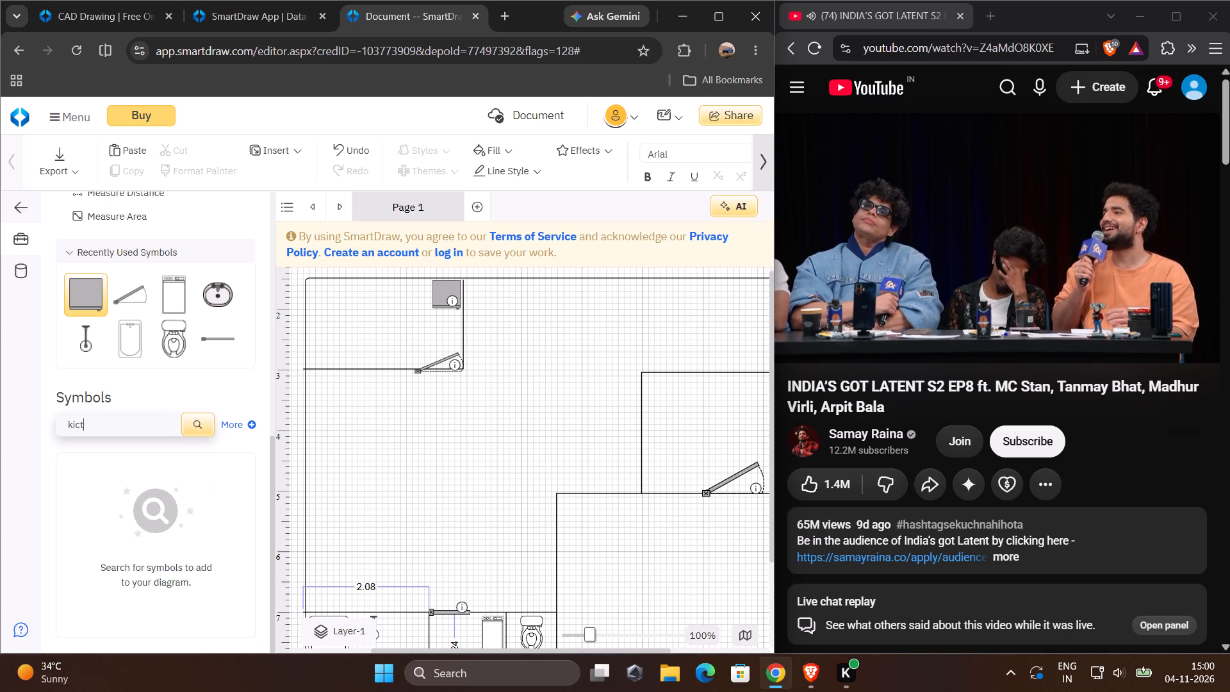
{"action": "key", "text": "h"}
{"action": "type", "text": "en"}
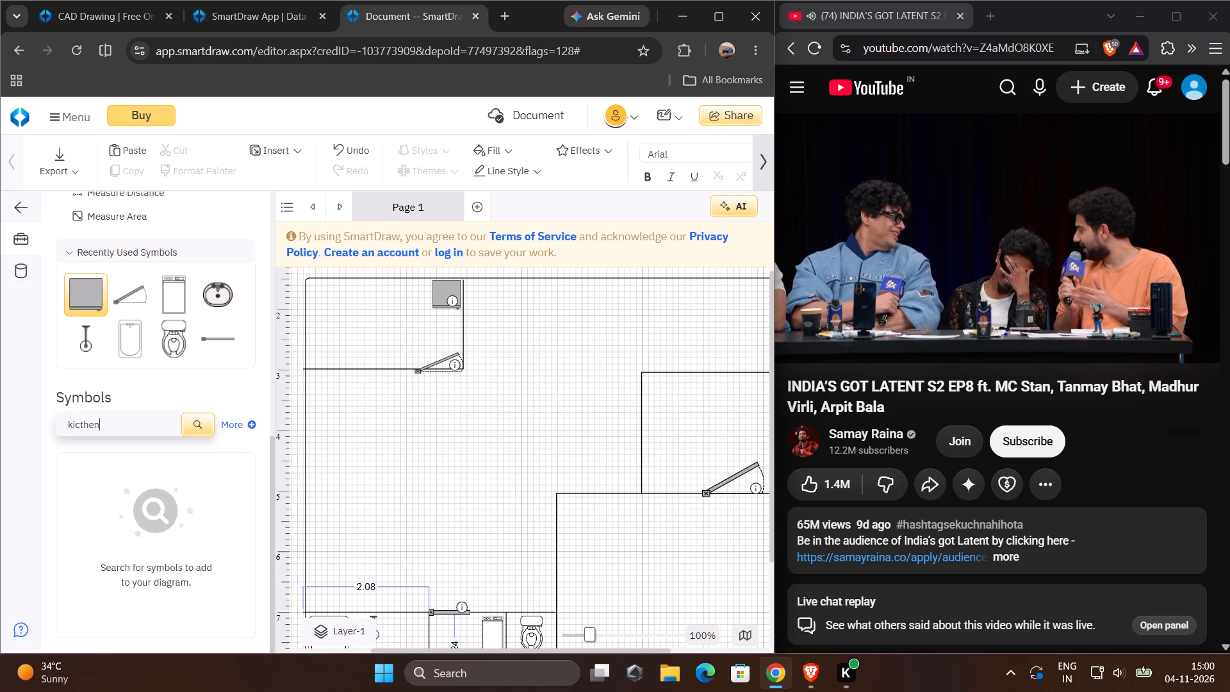
{"action": "key", "text": "Return"}
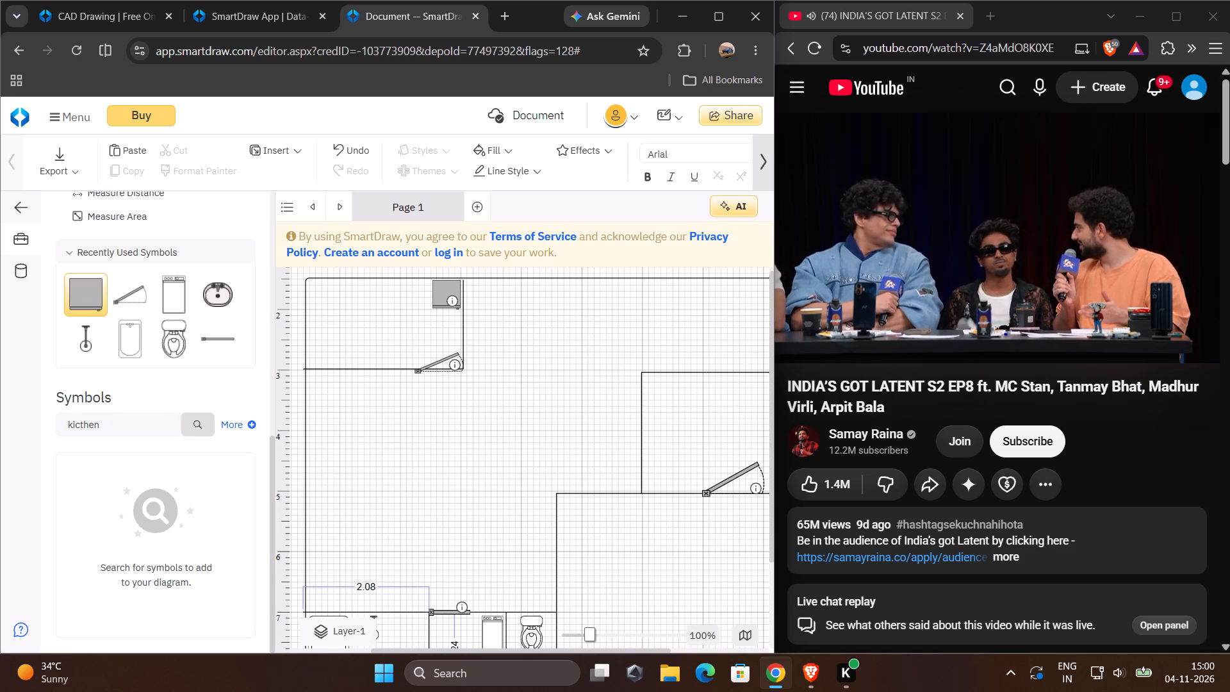
{"action": "left_click", "coordinate": [192, 428]}
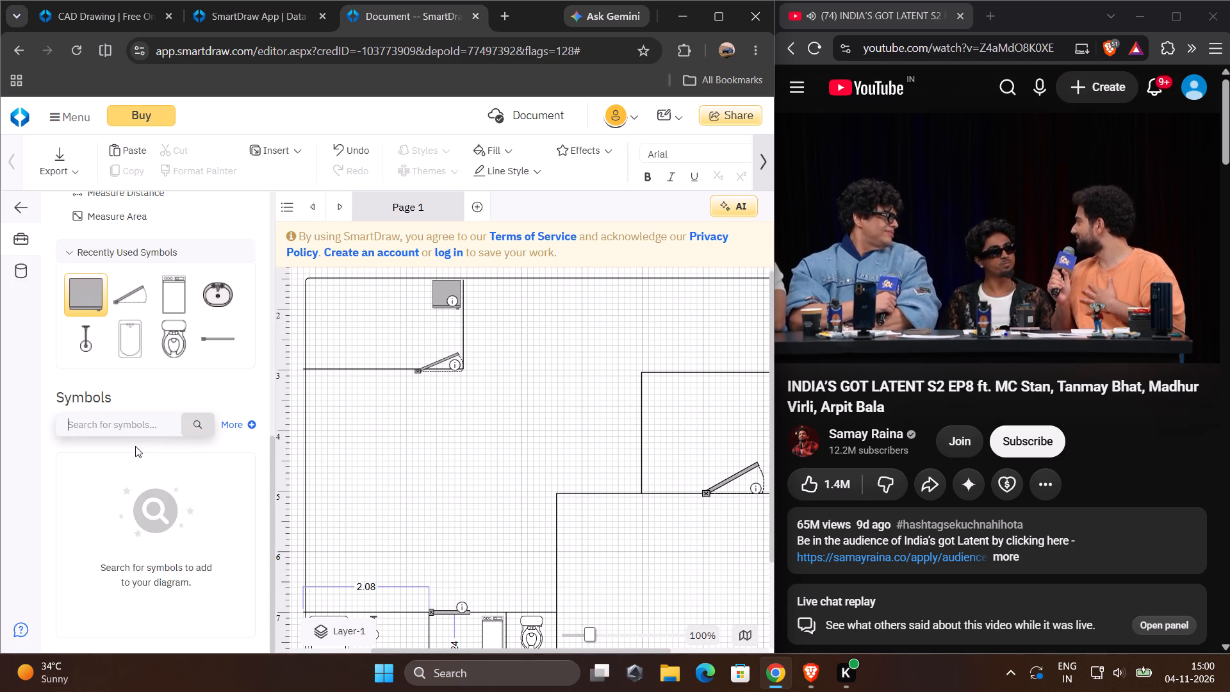
{"action": "left_click", "coordinate": [101, 428]}
{"action": "type", "text": "kitchen"}
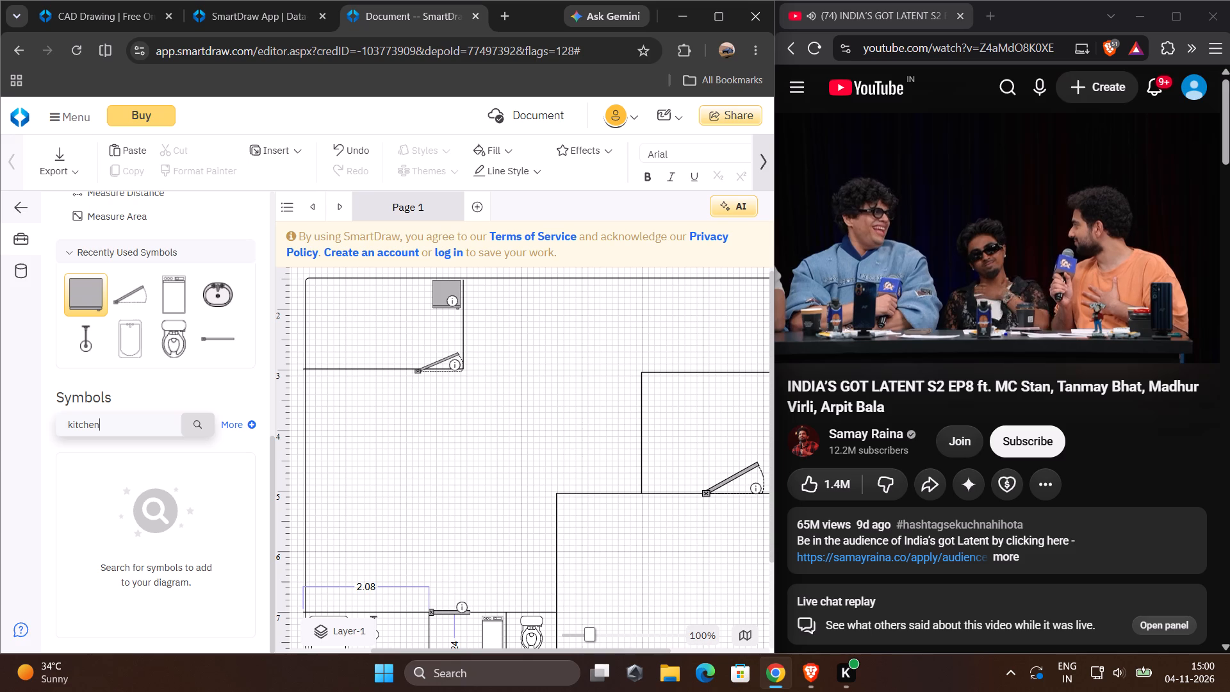
{"action": "key", "text": "Return"}
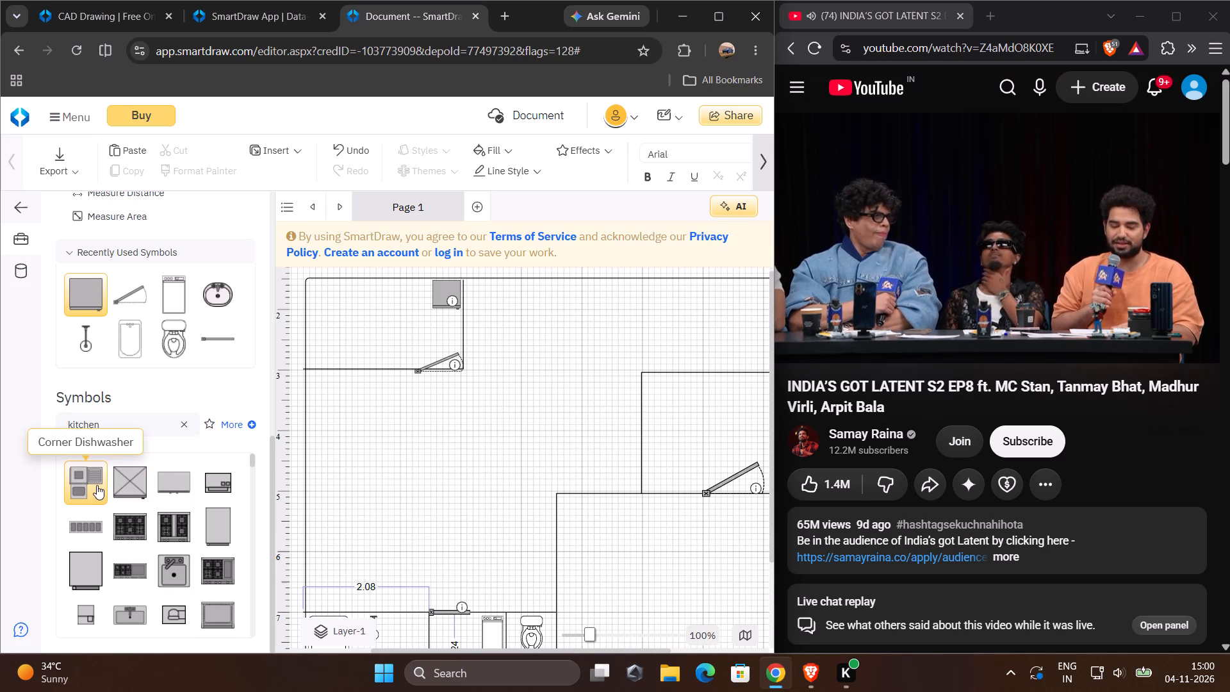
Place the Triple Compartment Corner Sink in the upper-left room's upper-left corner, at about Left 2.47 and Top 1.51.
{"action": "left_click", "coordinate": [97, 485]}
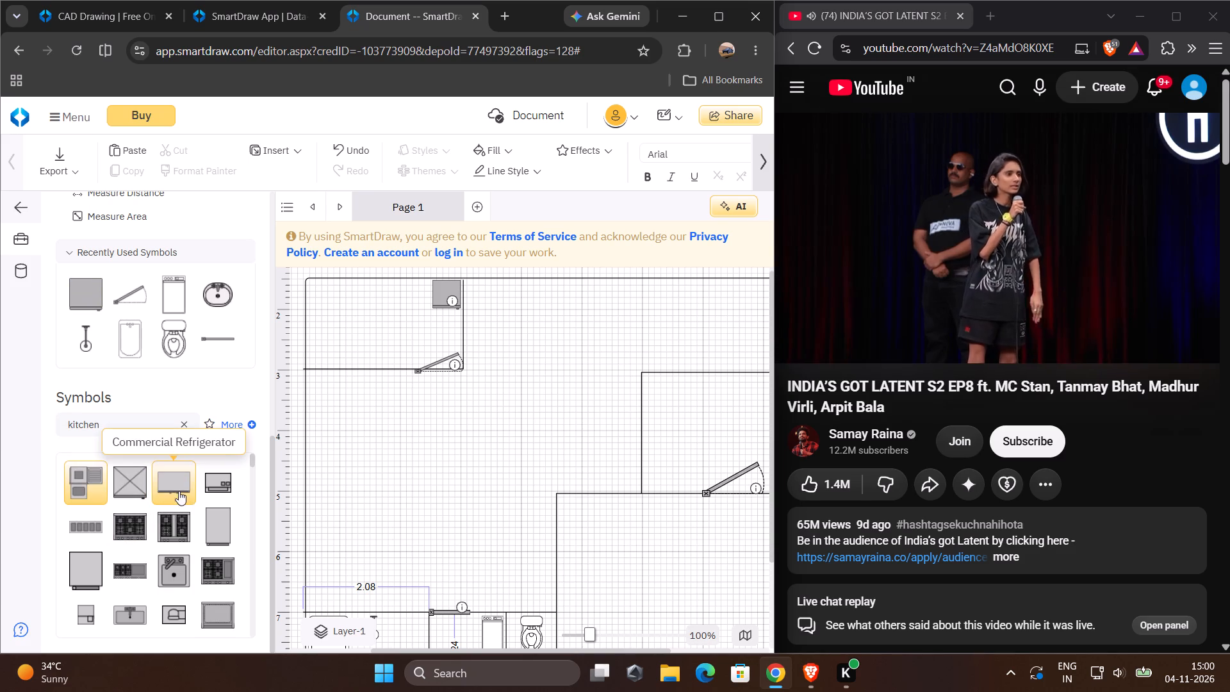
{"action": "scroll", "coordinate": [209, 486], "scroll_direction": "down", "scroll_amount": 2}
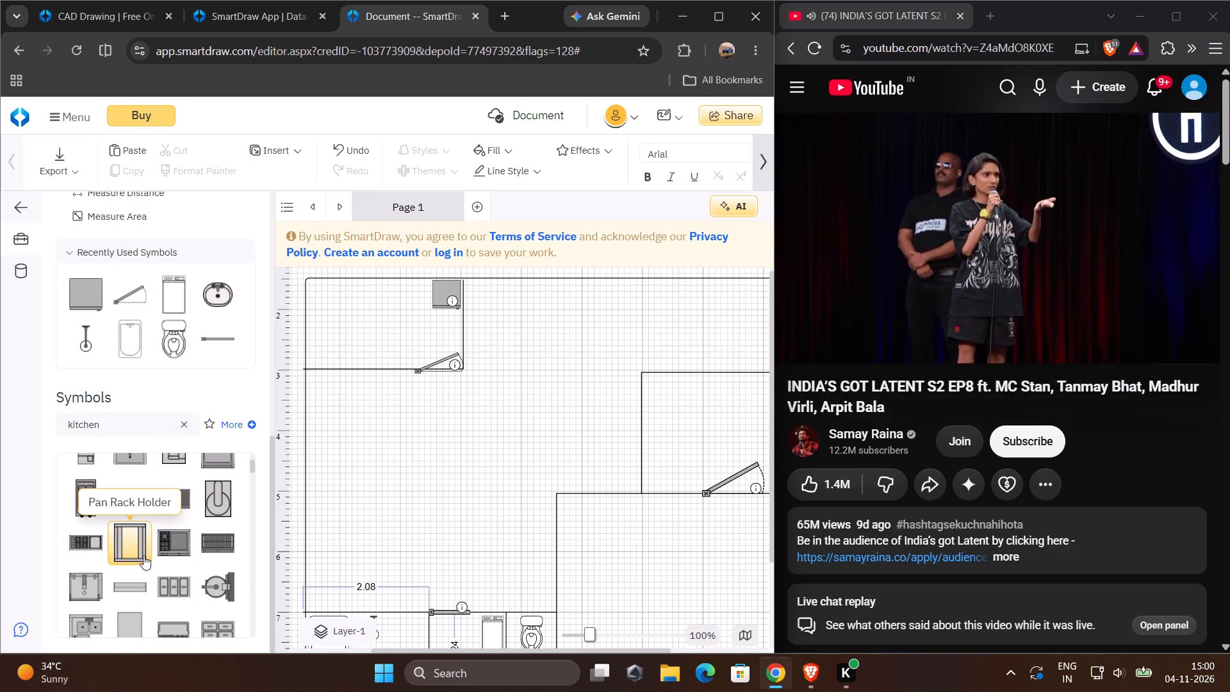
{"action": "scroll", "coordinate": [143, 558], "scroll_direction": "down", "scroll_amount": 1}
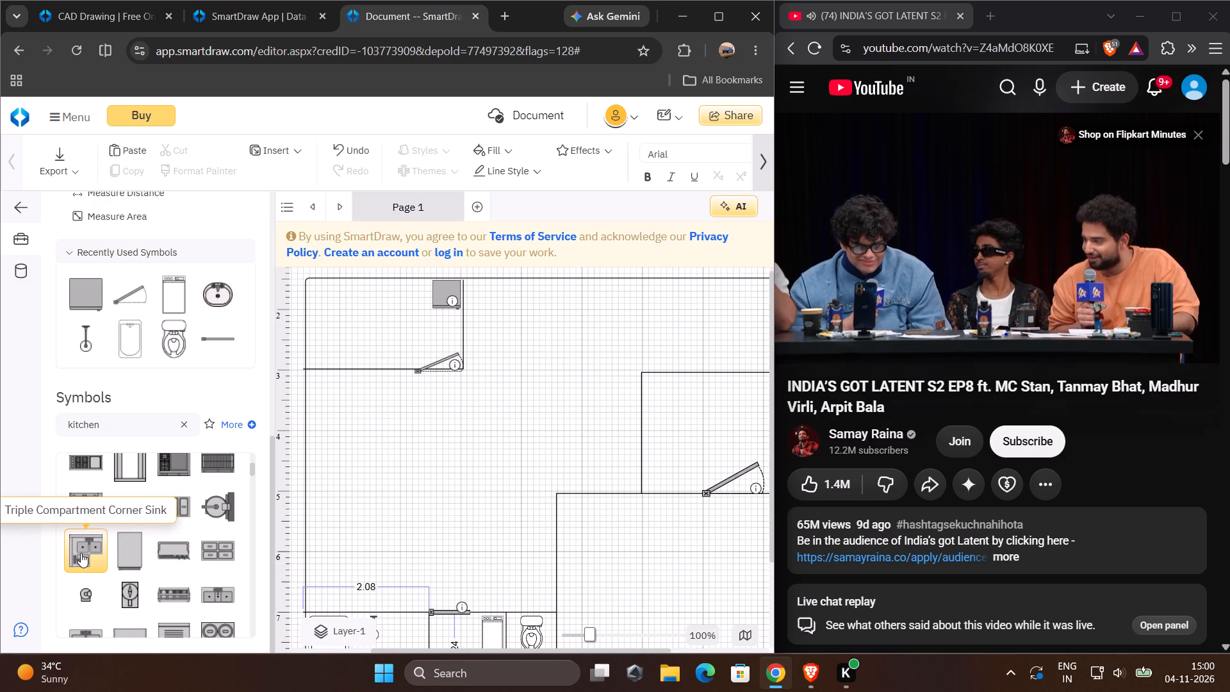
{"action": "left_click_drag", "start_coordinate": [88, 552], "coordinate": [275, 327]}
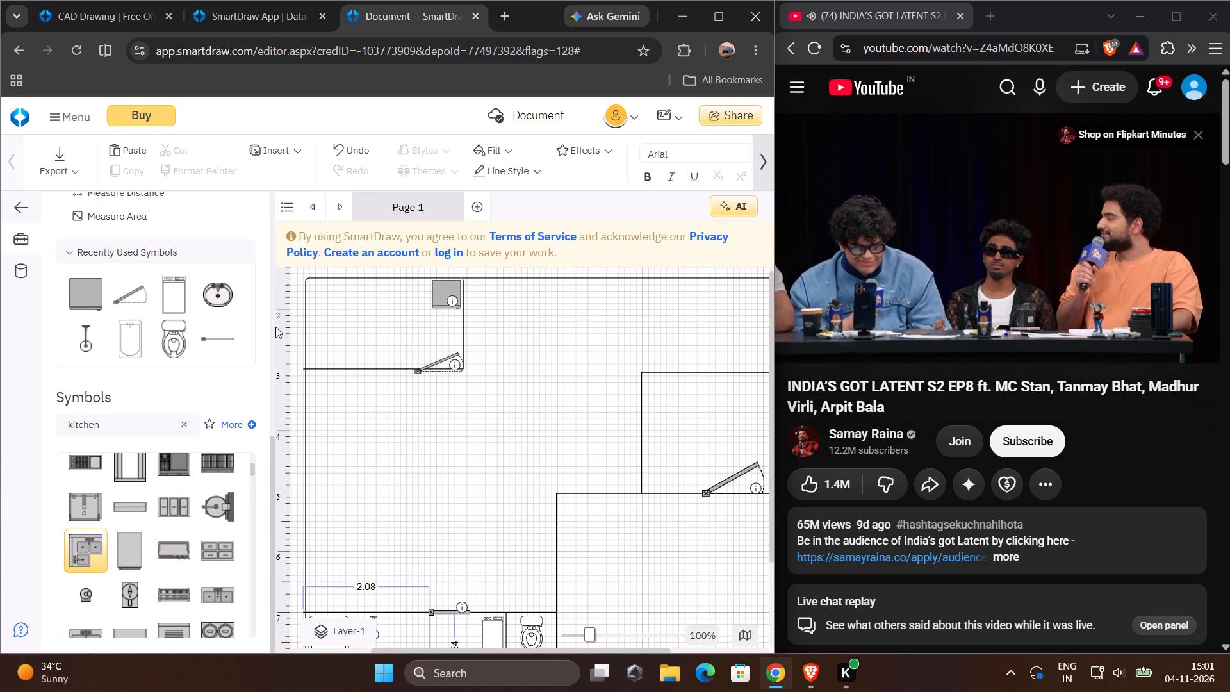
{"action": "left_click_drag", "start_coordinate": [275, 327], "coordinate": [348, 317]}
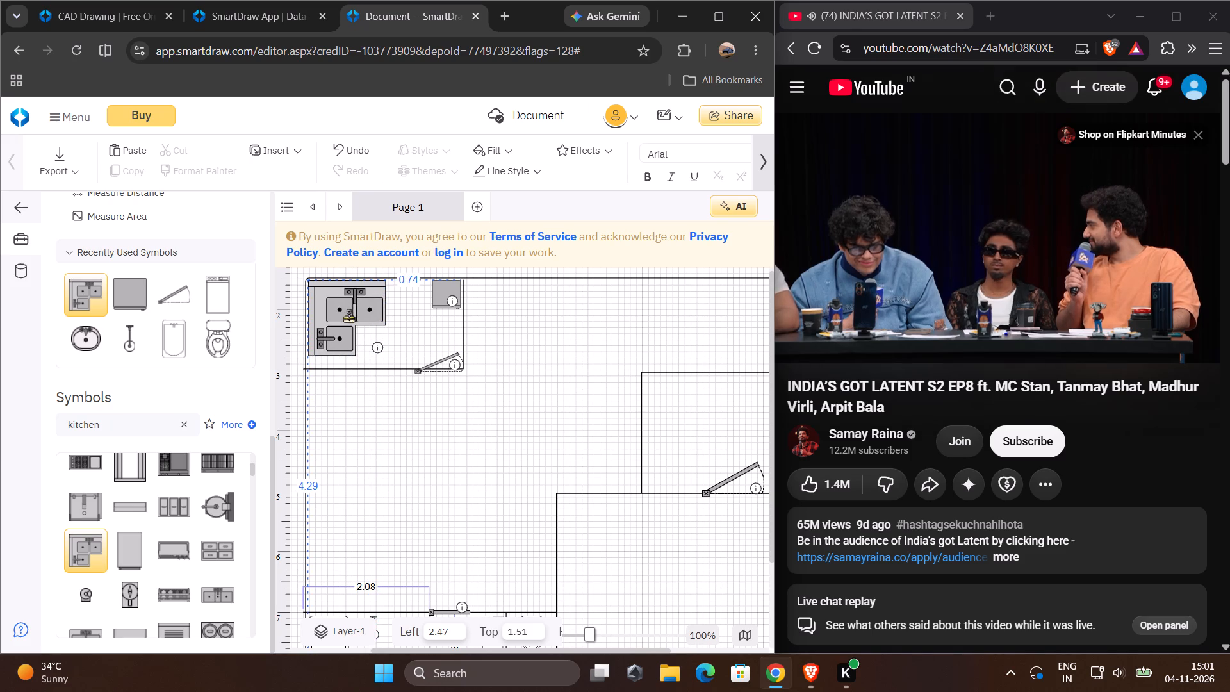
{"action": "left_click_drag", "start_coordinate": [348, 317], "coordinate": [348, 317]}
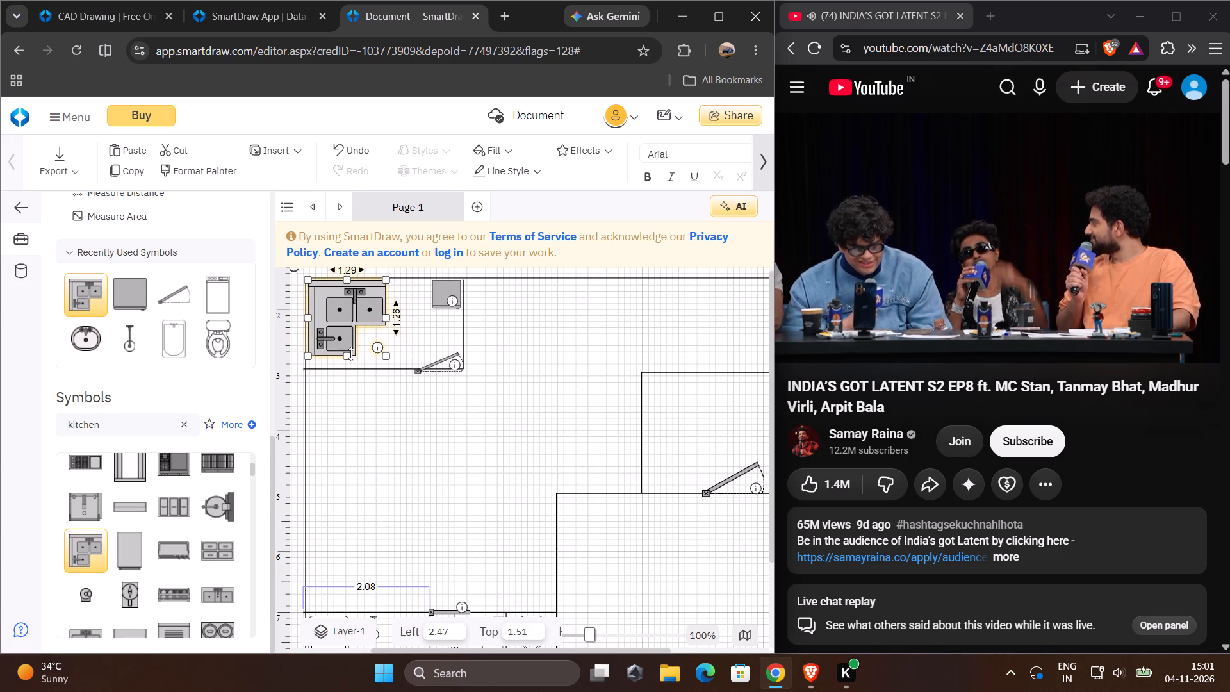
Shrink the corner sink to about 0.57 wide by 0.61 high, keeping it in the room's upper-left corner.
{"action": "left_click", "coordinate": [354, 357]}
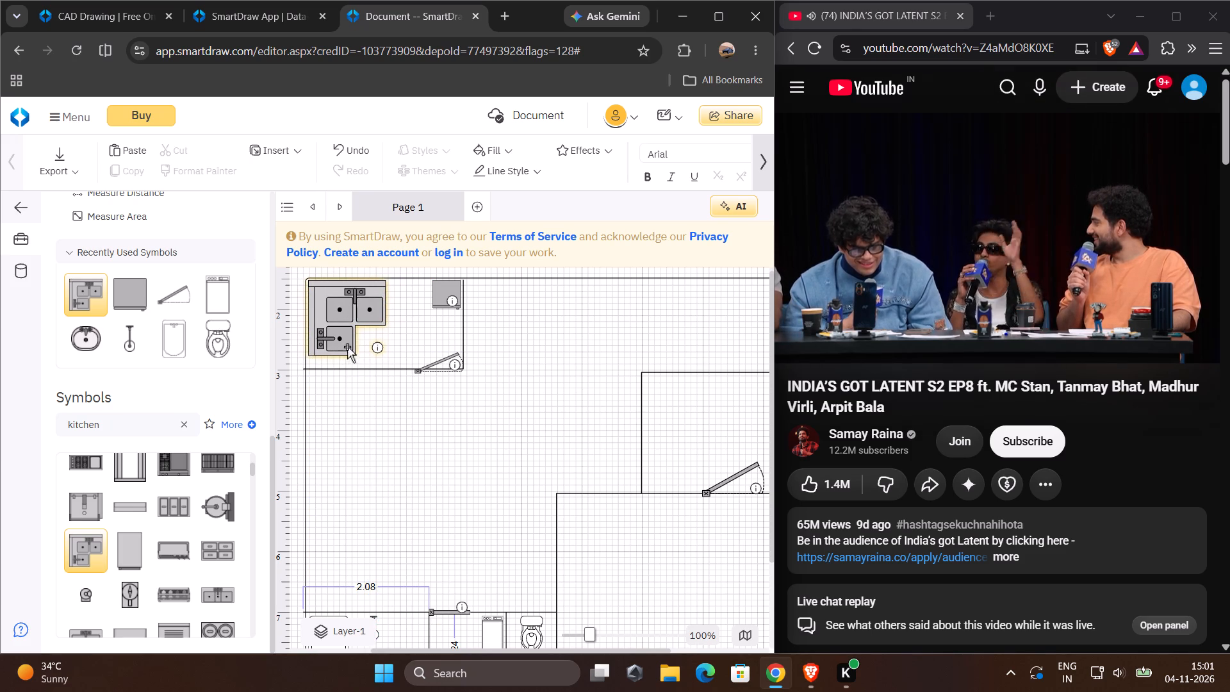
{"action": "left_click", "coordinate": [342, 338]}
{"action": "left_click_drag", "start_coordinate": [385, 354], "coordinate": [384, 347]}
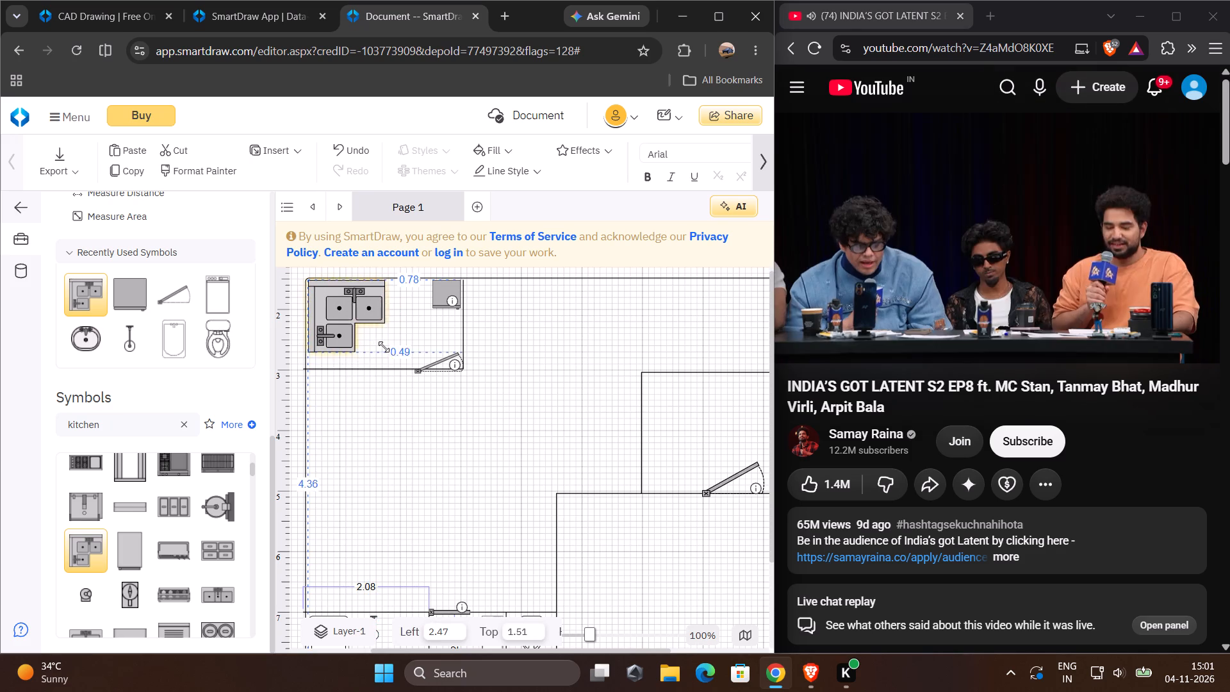
{"action": "left_click_drag", "start_coordinate": [384, 347], "coordinate": [350, 325]}
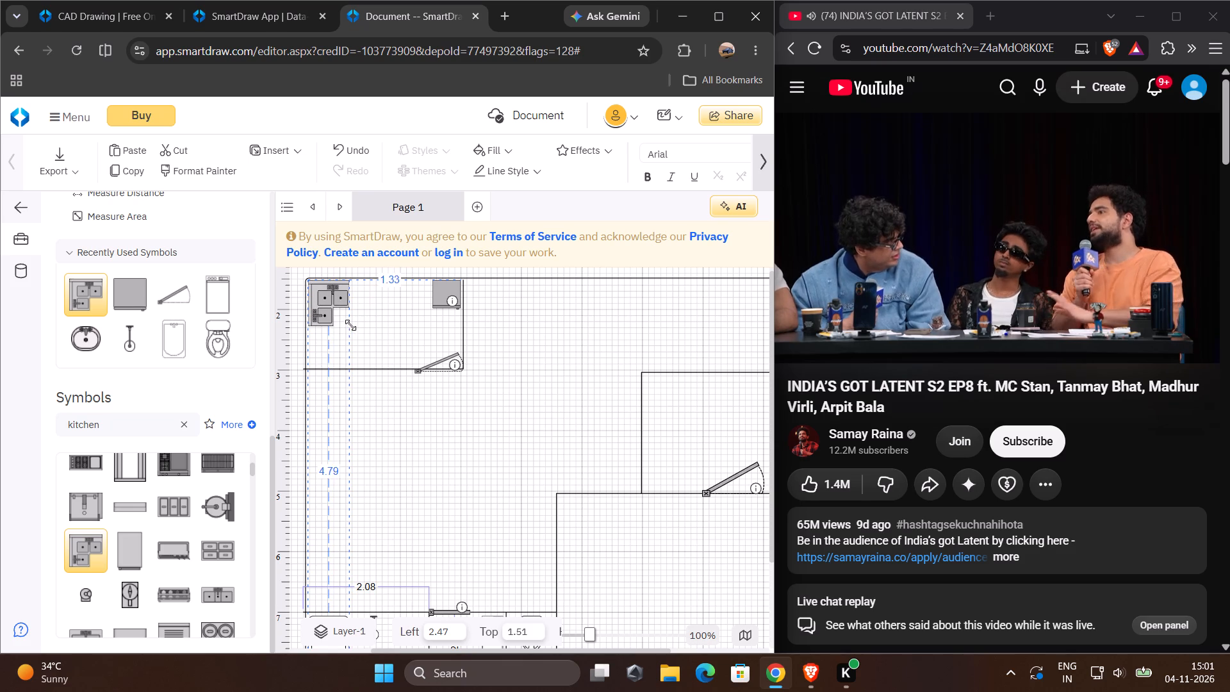
{"action": "left_click_drag", "start_coordinate": [350, 325], "coordinate": [342, 317]}
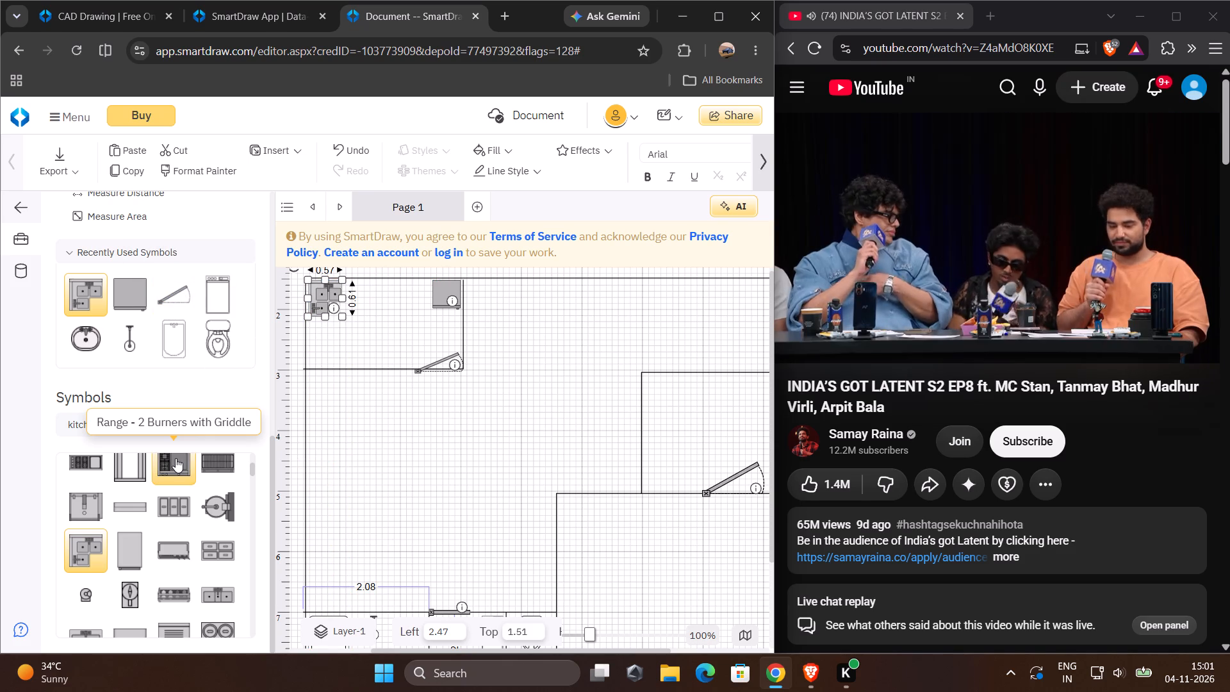
Place the Range - 2 Burners with Griddle against the top wall directly beside the corner sink, at about Left 3.04 and Top 1.51.
{"action": "left_click_drag", "start_coordinate": [176, 458], "coordinate": [342, 335]}
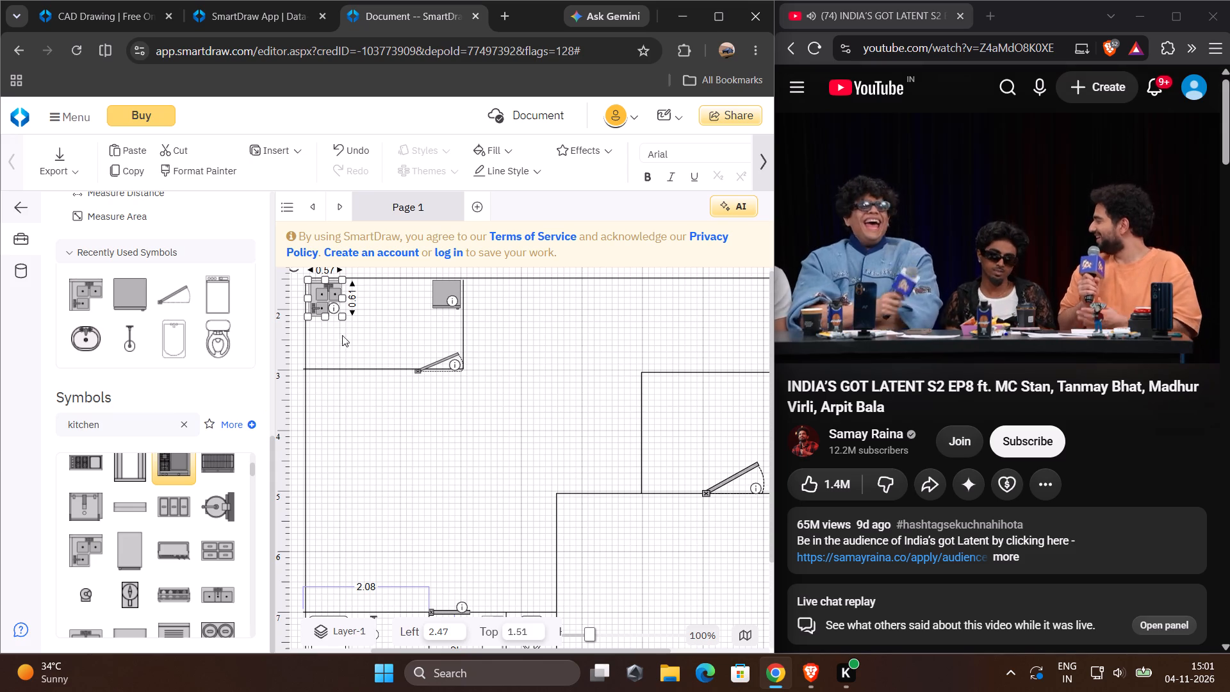
{"action": "left_click_drag", "start_coordinate": [342, 335], "coordinate": [362, 292]}
{"action": "left_click_drag", "start_coordinate": [168, 461], "coordinate": [180, 468]}
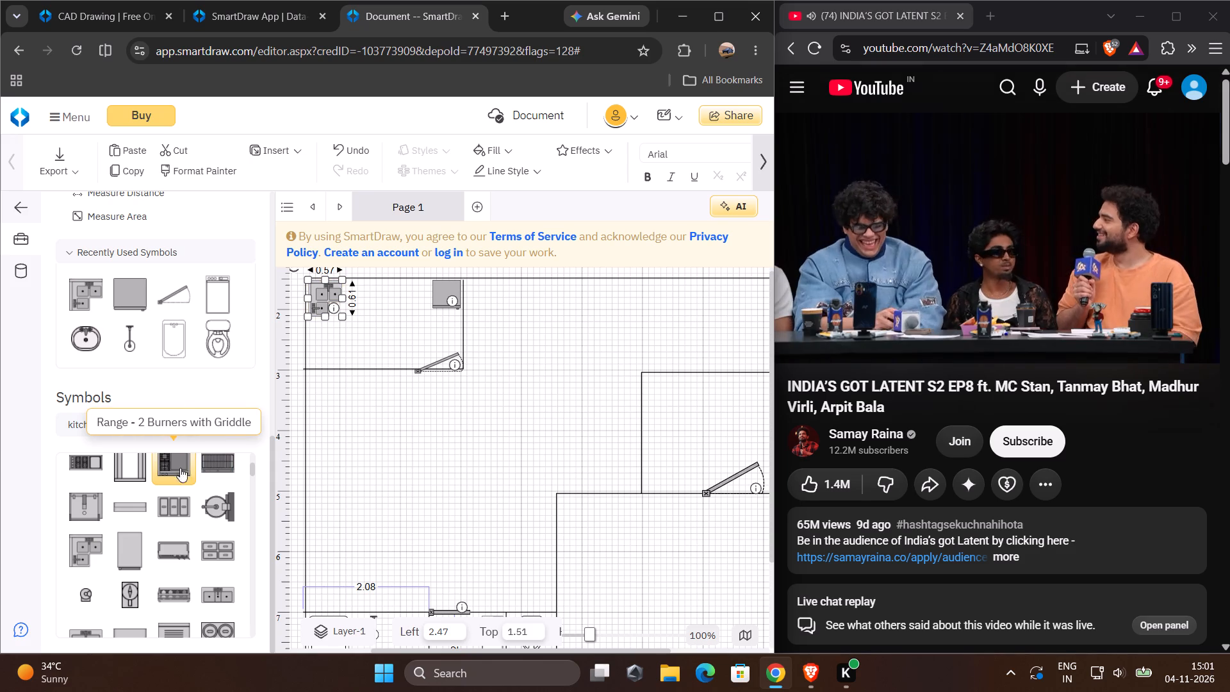
{"action": "left_click_drag", "start_coordinate": [180, 468], "coordinate": [324, 333]}
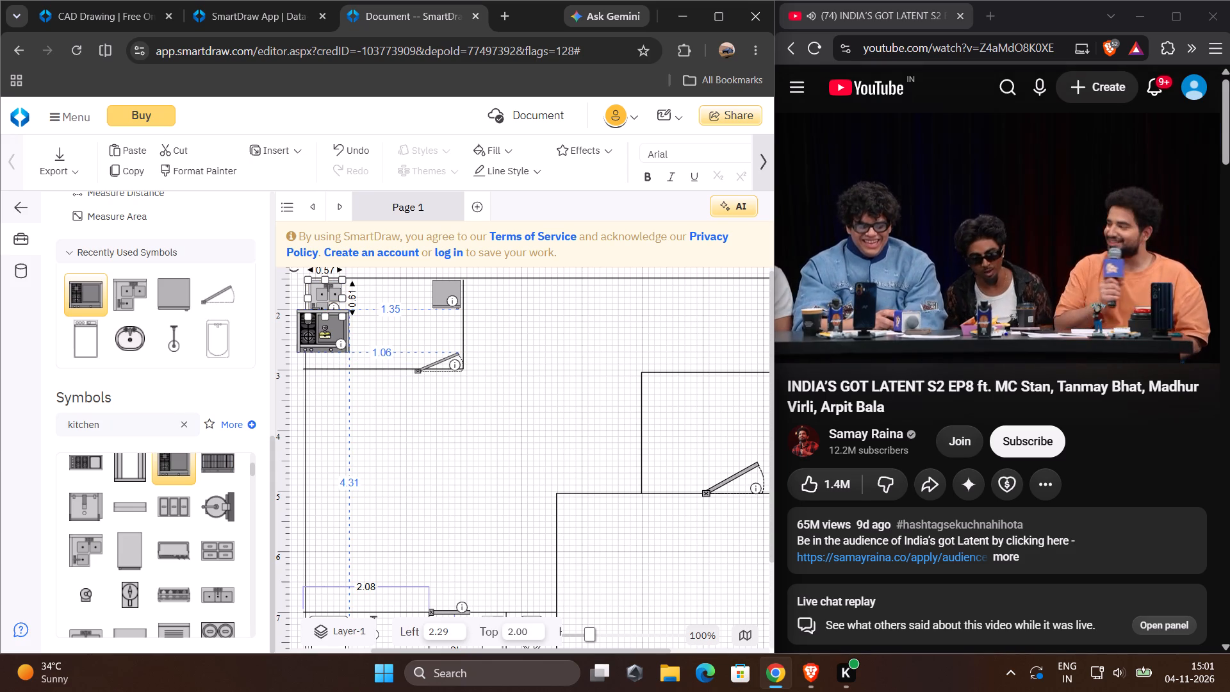
{"action": "left_click_drag", "start_coordinate": [324, 333], "coordinate": [375, 306]}
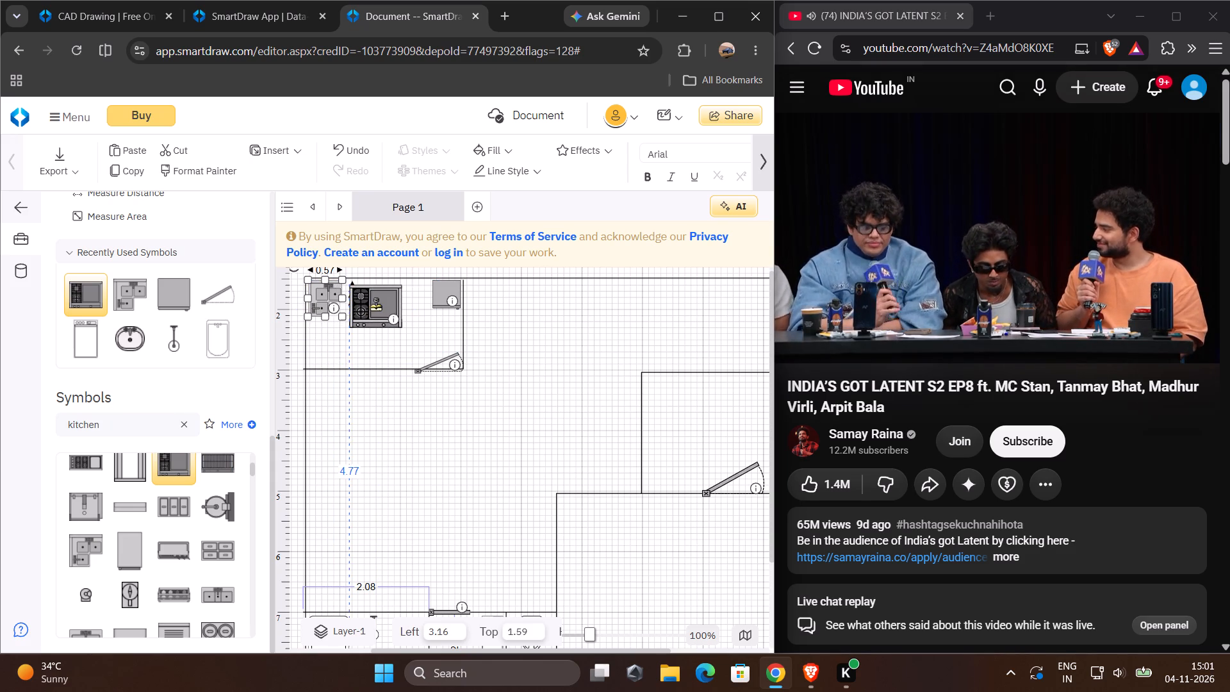
{"action": "left_click_drag", "start_coordinate": [375, 306], "coordinate": [370, 302]}
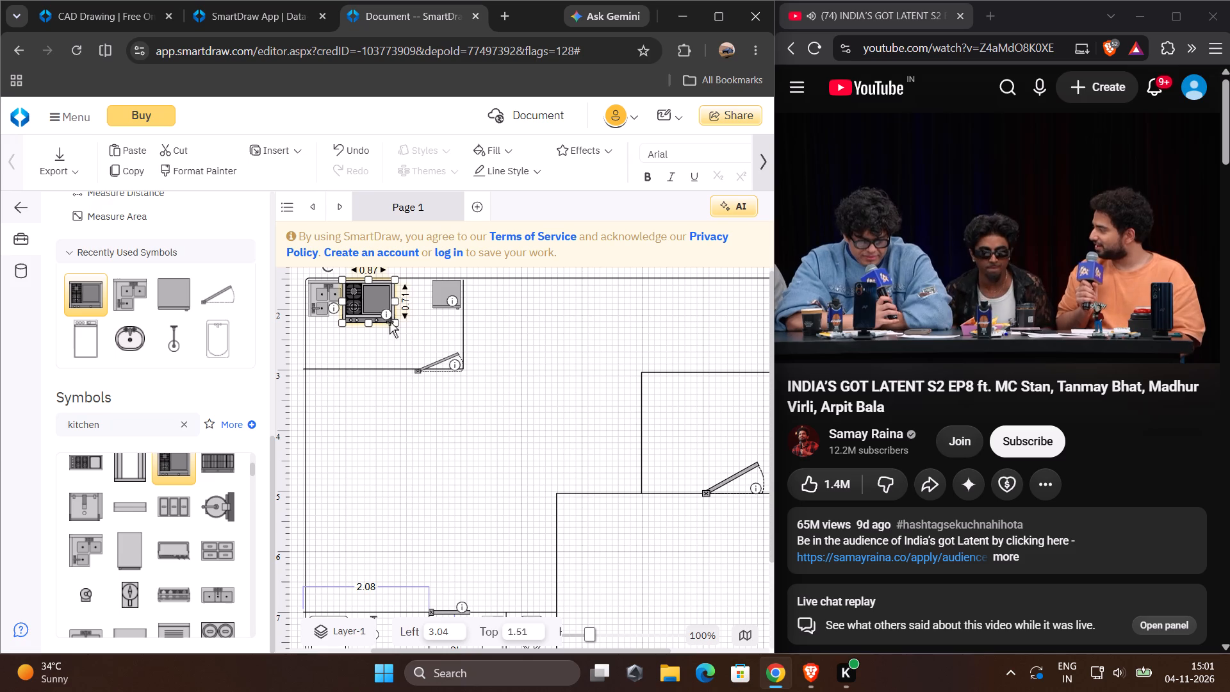
Make the griddle range shallower and slightly wider, matching the refrigerator's depth and leaving a gap of about 0.5 before it.
{"action": "left_click_drag", "start_coordinate": [392, 322], "coordinate": [393, 313]}
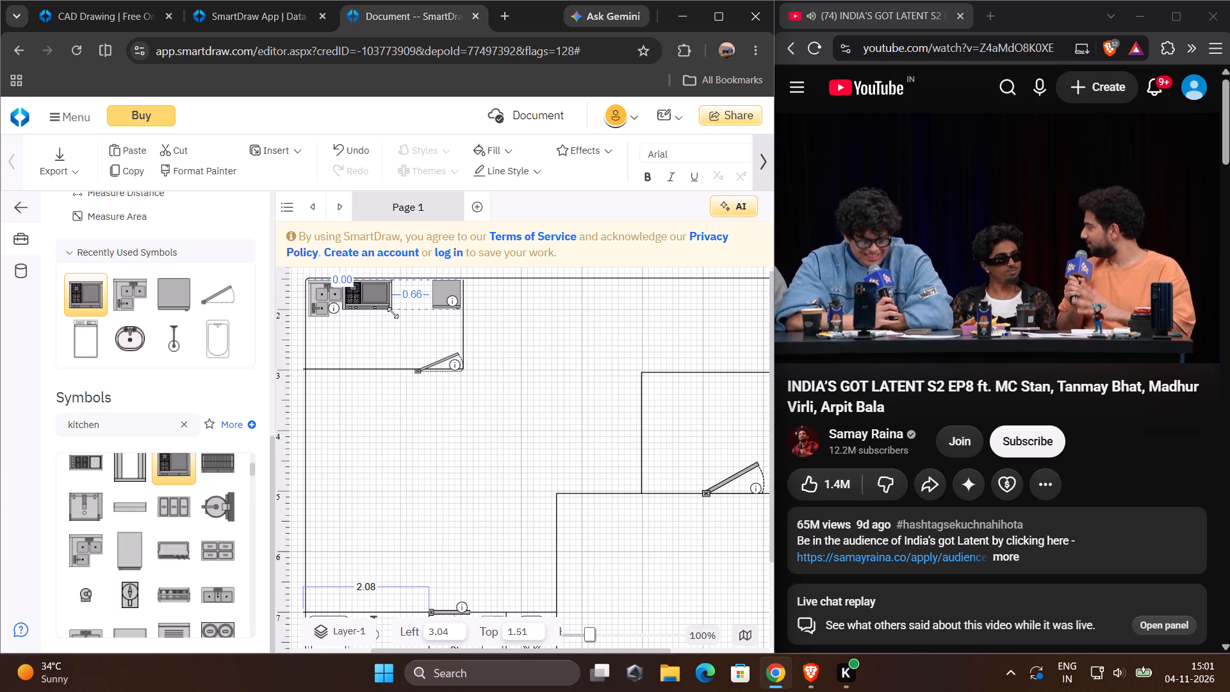
{"action": "left_click_drag", "start_coordinate": [393, 313], "coordinate": [402, 313]}
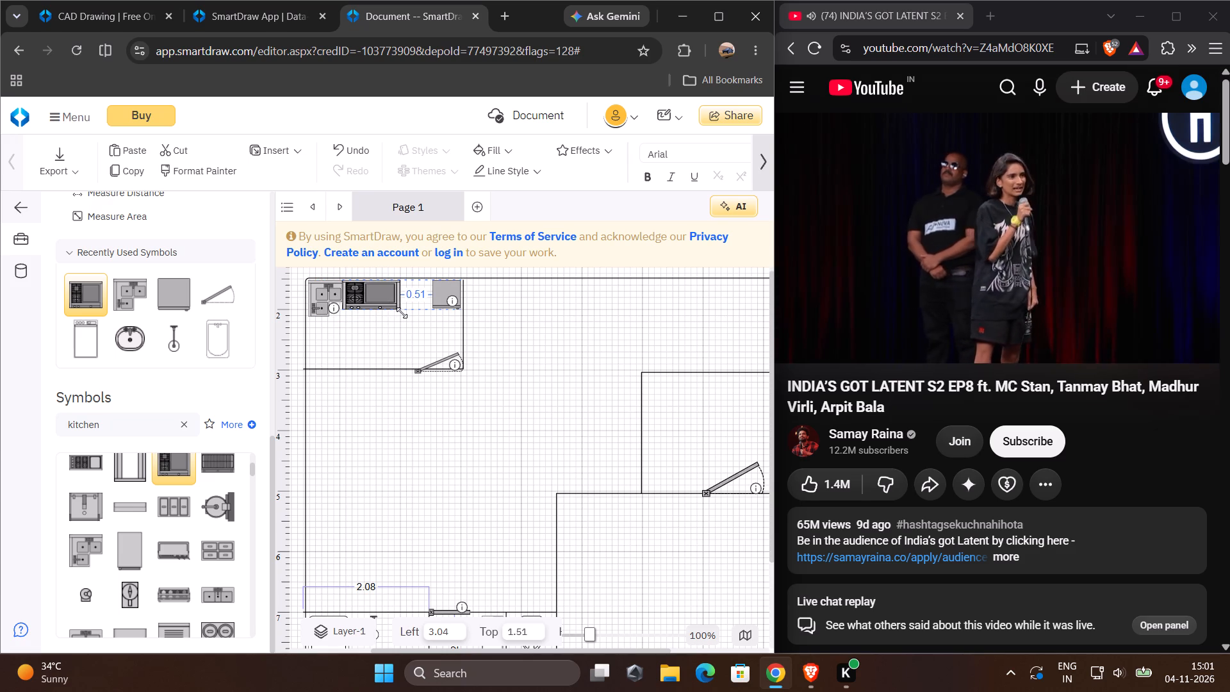
{"action": "left_click_drag", "start_coordinate": [402, 313], "coordinate": [405, 306]}
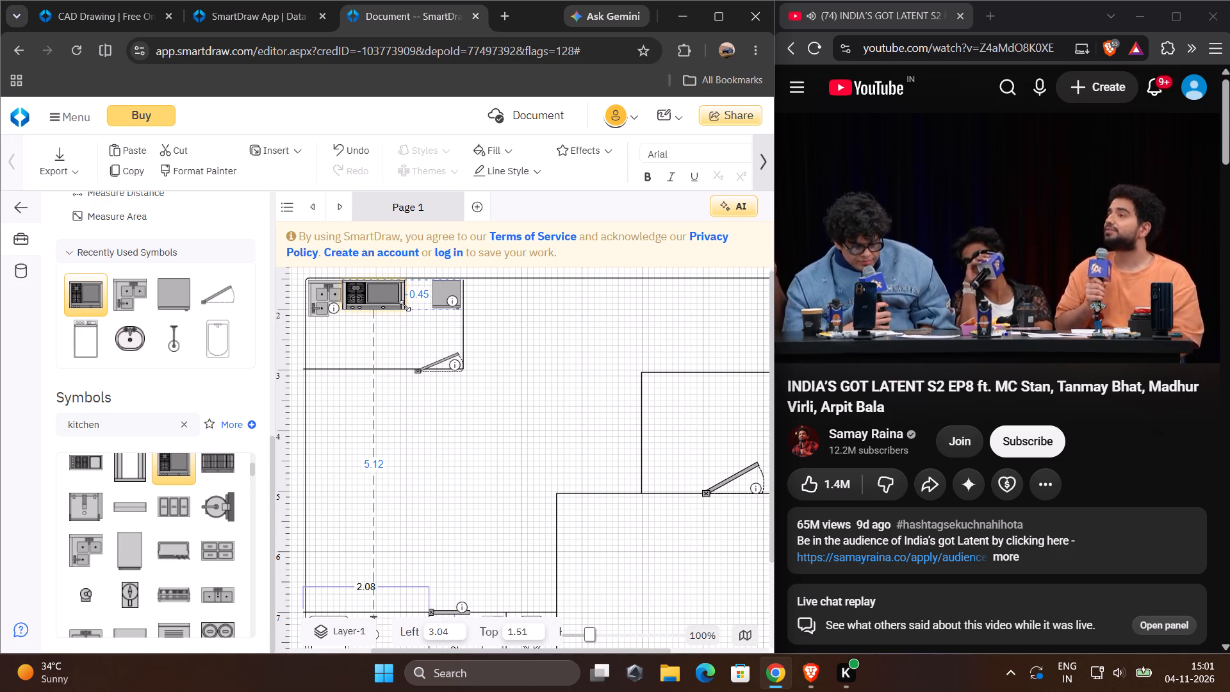
{"action": "left_click_drag", "start_coordinate": [405, 306], "coordinate": [400, 306]}
{"action": "left_click", "coordinate": [372, 351]}
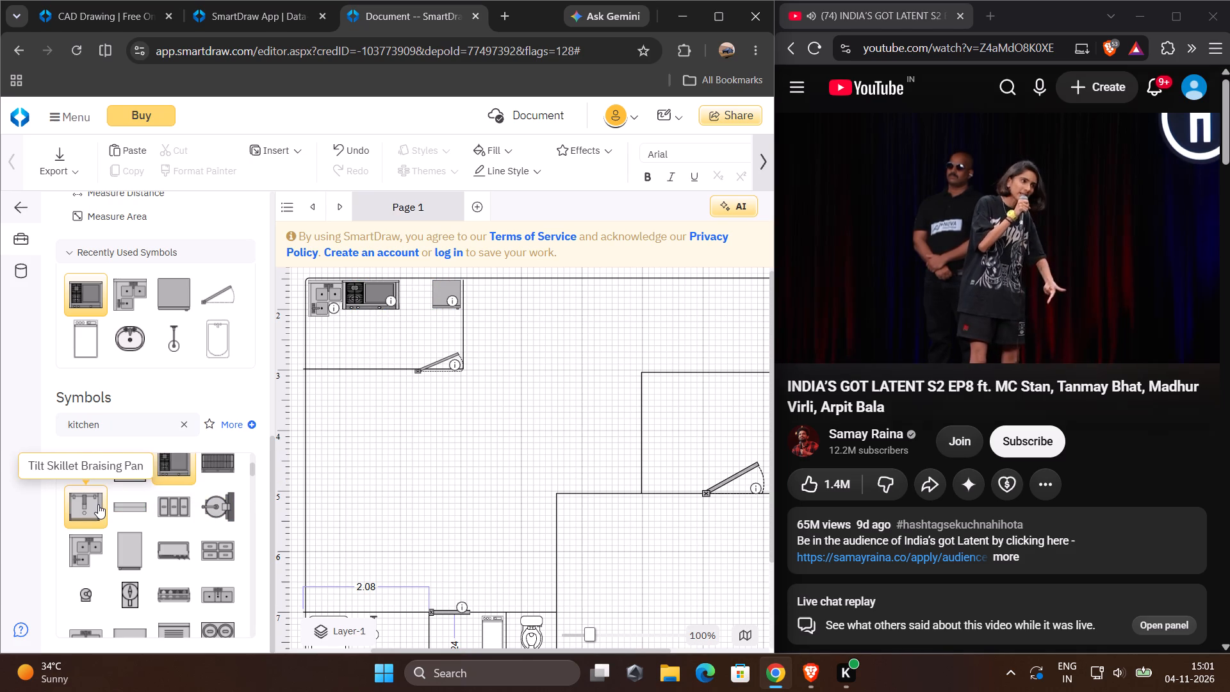
Place the Range - 6 Burners in the upper-left room below the griddle range and rotate it a quarter turn upright.
{"action": "scroll", "coordinate": [98, 504], "scroll_direction": "down", "scroll_amount": 1}
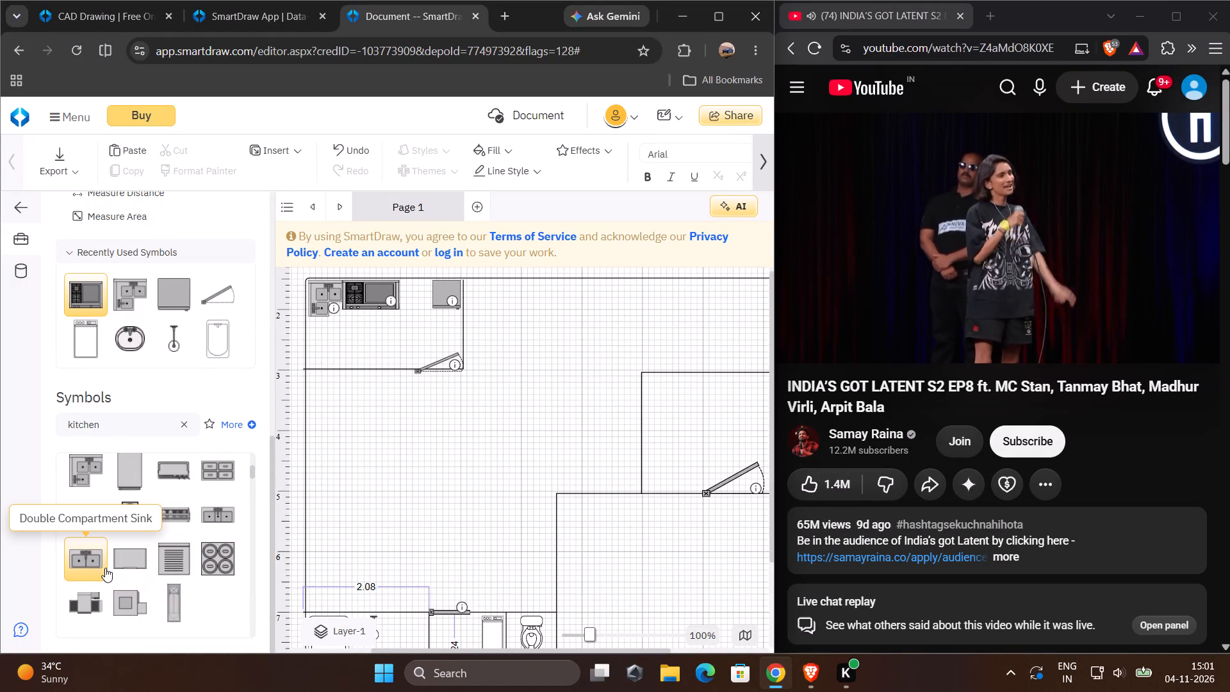
{"action": "scroll", "coordinate": [135, 598], "scroll_direction": "down", "scroll_amount": 1}
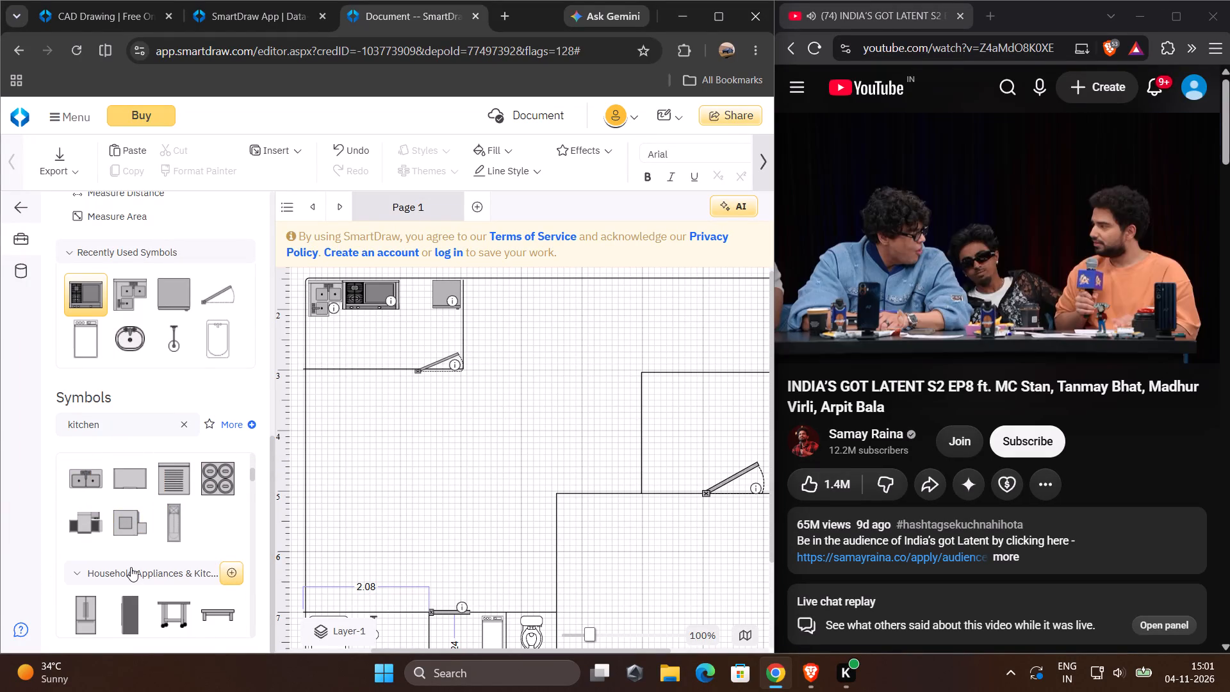
{"action": "scroll", "coordinate": [131, 567], "scroll_direction": "up", "scroll_amount": 4}
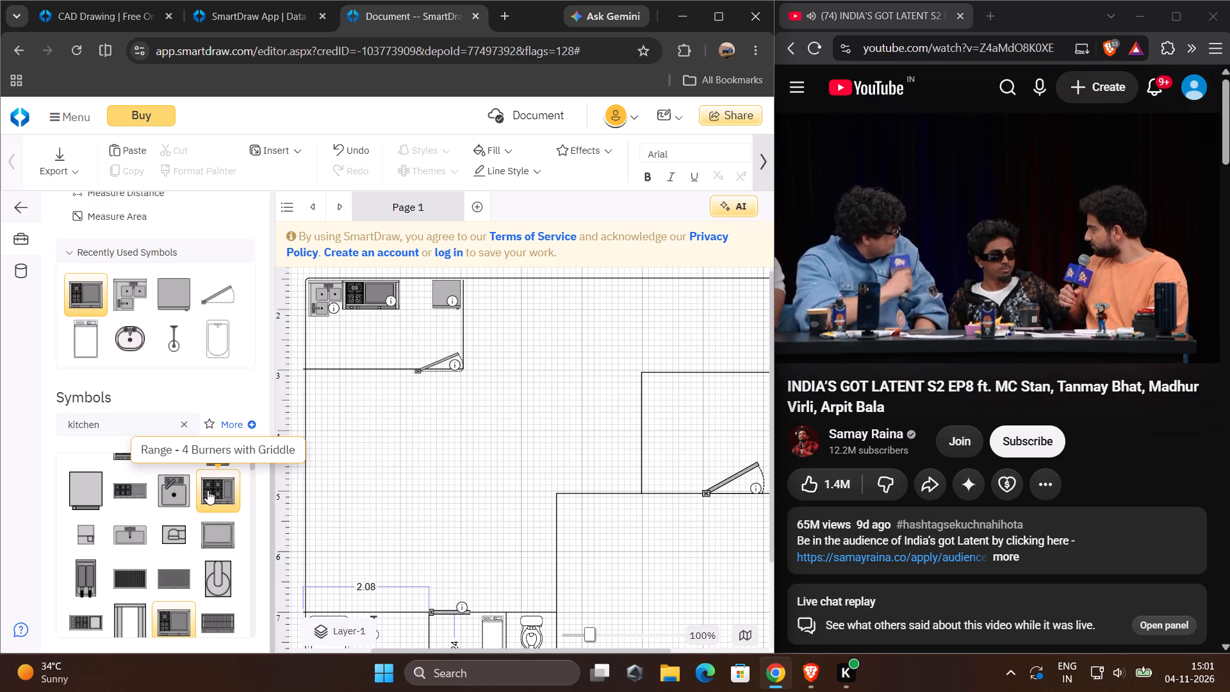
{"action": "scroll", "coordinate": [208, 490], "scroll_direction": "up", "scroll_amount": 1}
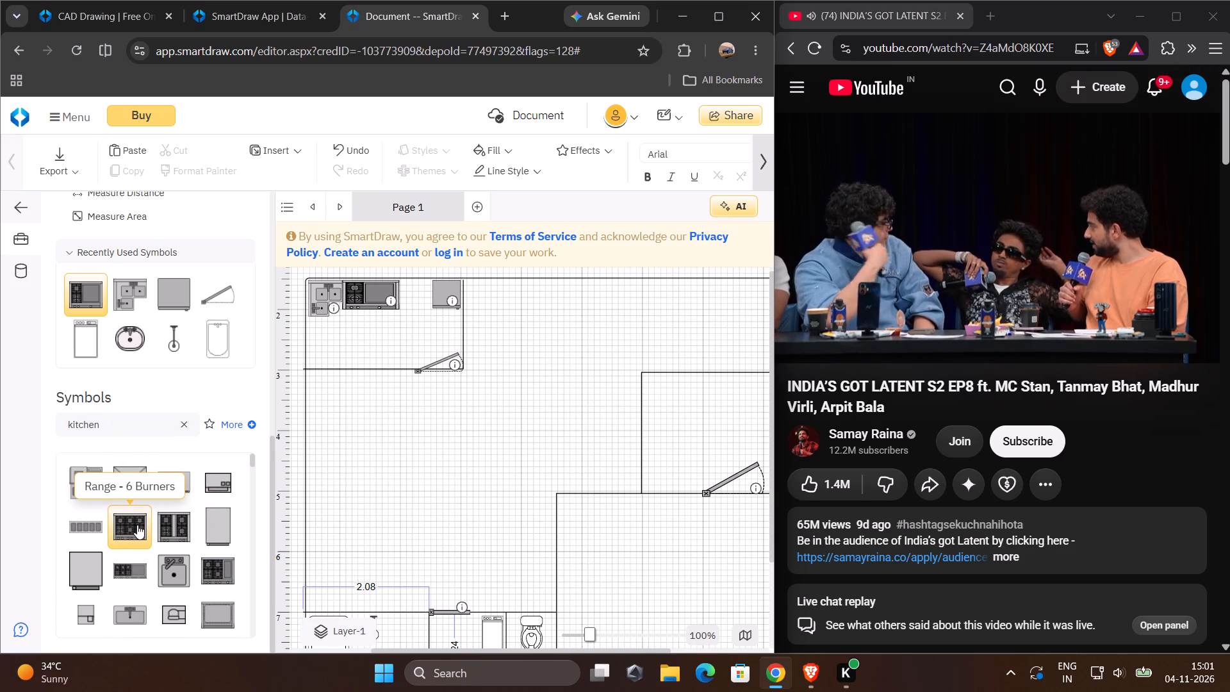
{"action": "left_click_drag", "start_coordinate": [136, 525], "coordinate": [248, 387]}
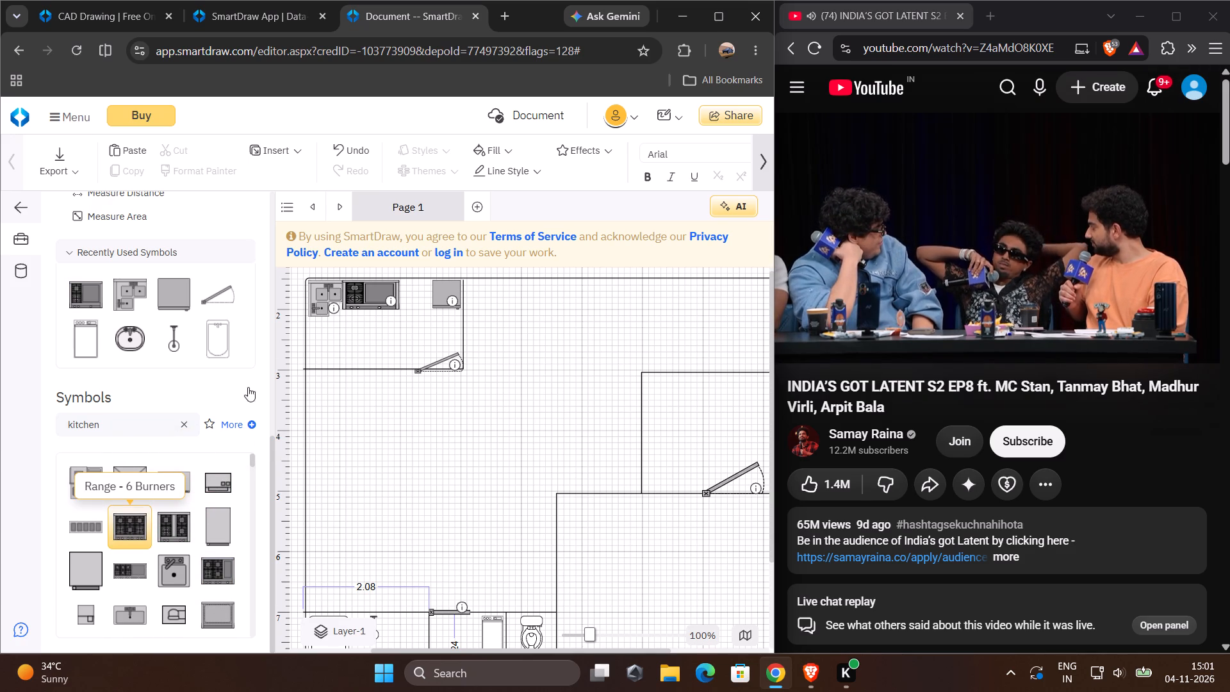
{"action": "left_click_drag", "start_coordinate": [248, 387], "coordinate": [357, 336]}
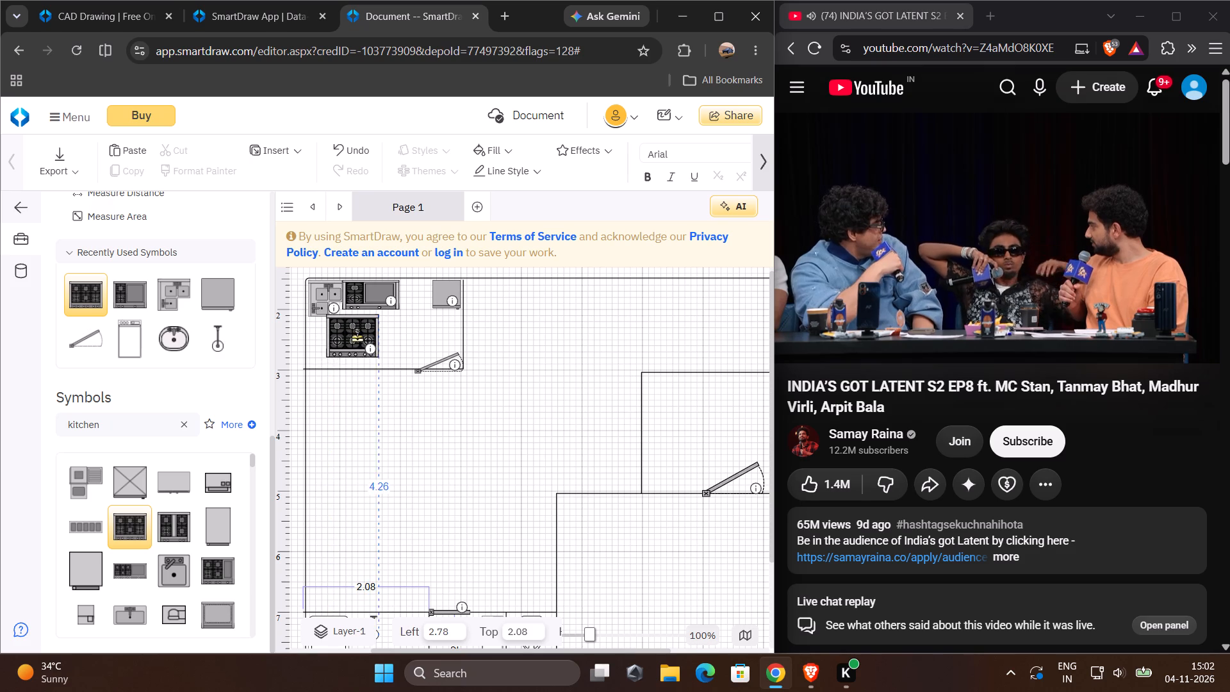
{"action": "left_click_drag", "start_coordinate": [357, 336], "coordinate": [361, 338]}
{"action": "left_click_drag", "start_coordinate": [317, 304], "coordinate": [343, 359]}
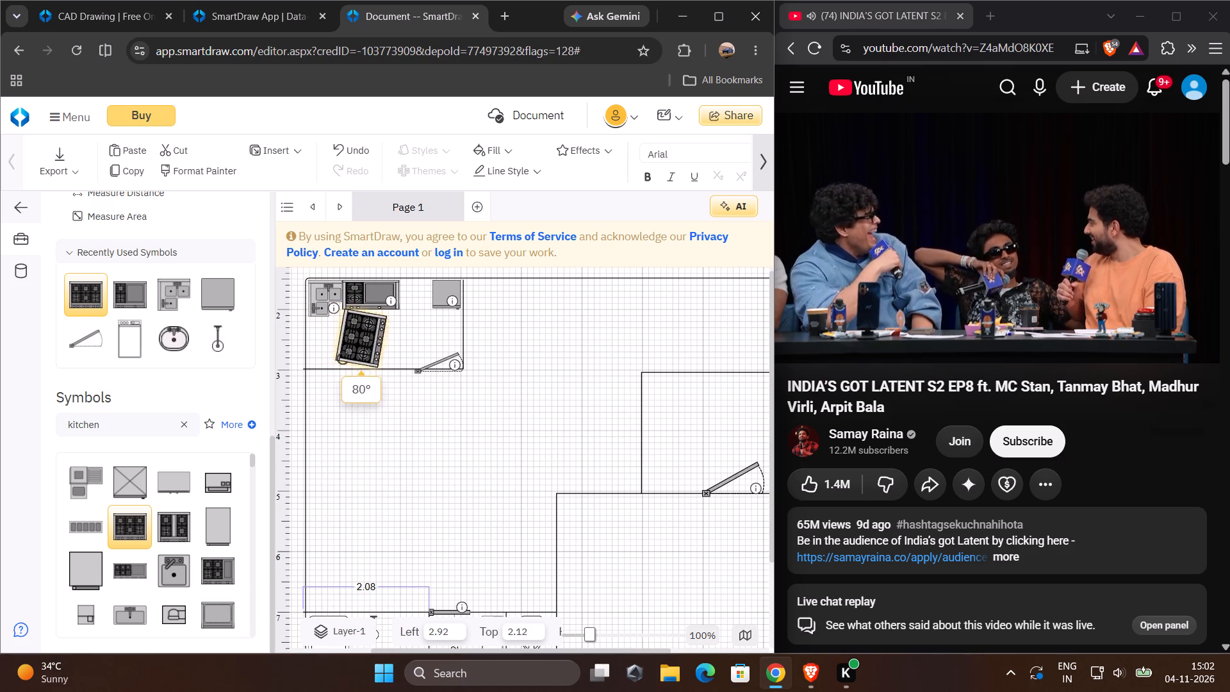
{"action": "left_click_drag", "start_coordinate": [343, 359], "coordinate": [344, 363]}
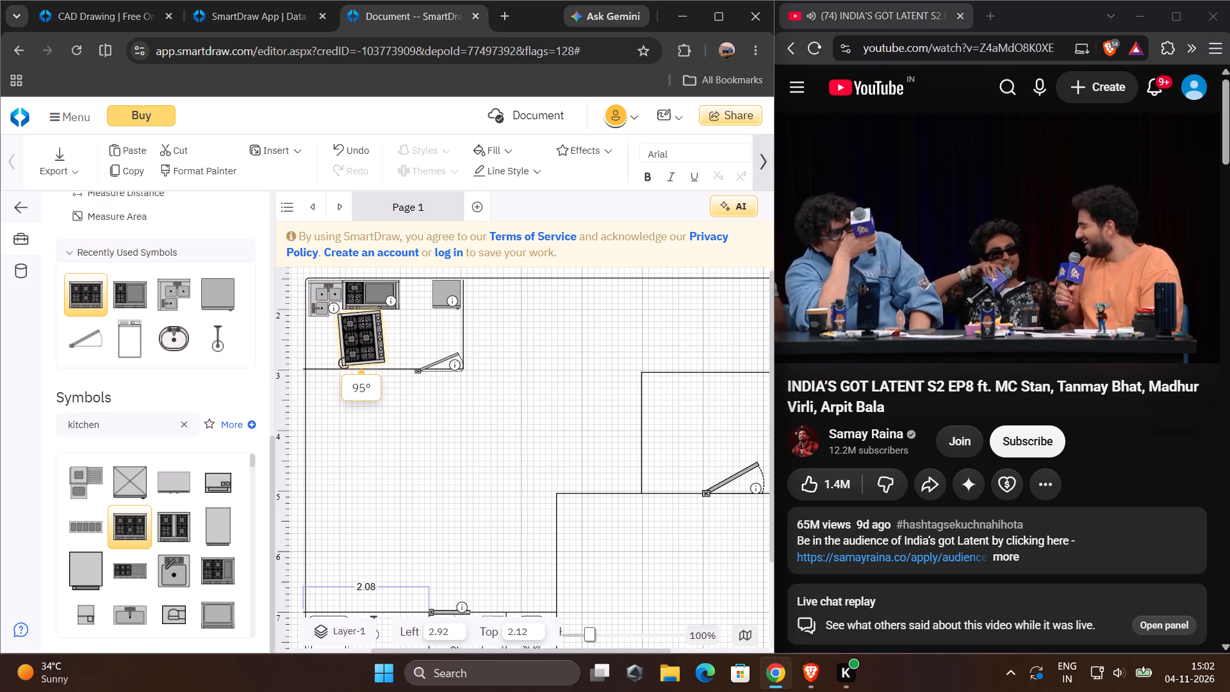
{"action": "left_click_drag", "start_coordinate": [344, 363], "coordinate": [343, 363]}
Move the six-burner range against the left wall directly below the corner sink and narrow it to about the griddle range's depth.
{"action": "left_click_drag", "start_coordinate": [359, 344], "coordinate": [353, 346]}
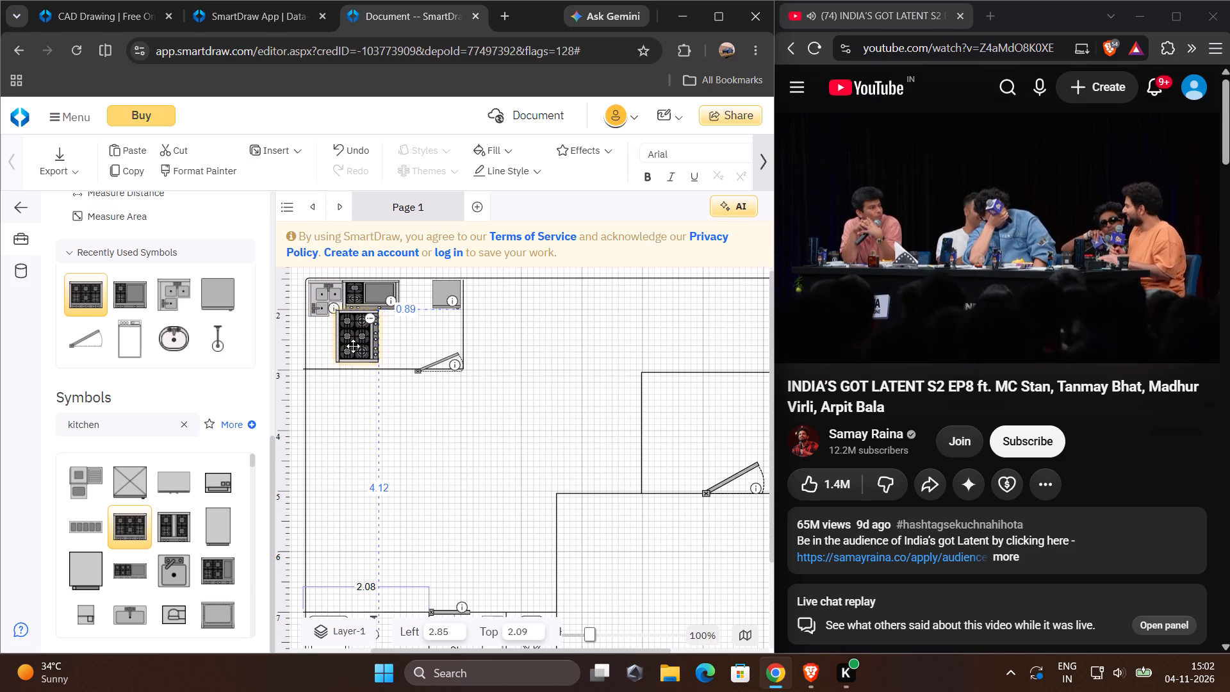
{"action": "left_click_drag", "start_coordinate": [353, 346], "coordinate": [331, 349]}
{"action": "left_click_drag", "start_coordinate": [350, 343], "coordinate": [333, 342]}
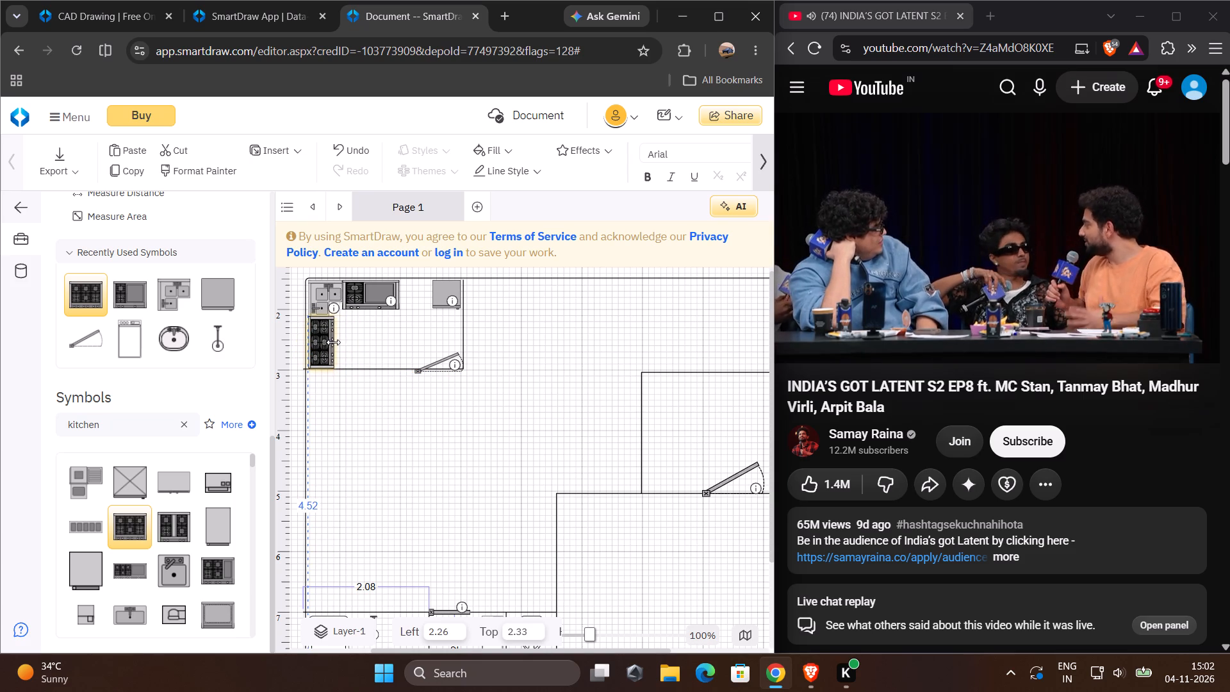
{"action": "left_click_drag", "start_coordinate": [333, 342], "coordinate": [334, 342]}
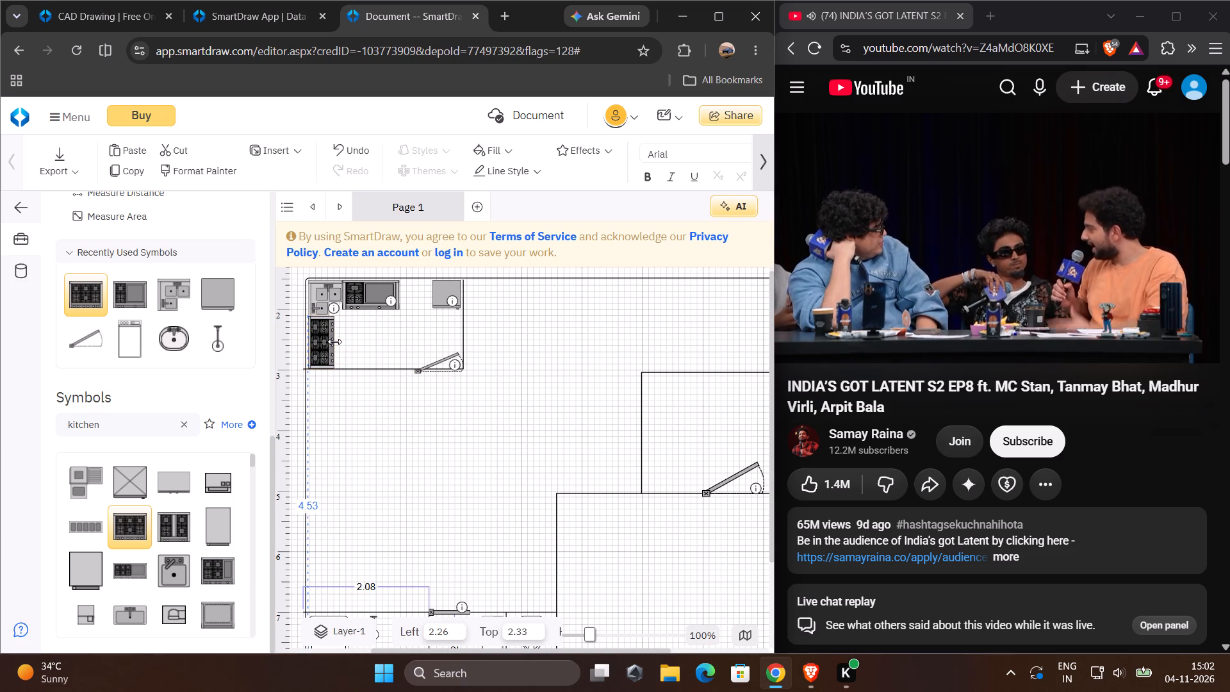
{"action": "left_click_drag", "start_coordinate": [334, 342], "coordinate": [336, 340]}
{"action": "left_click", "coordinate": [369, 335]}
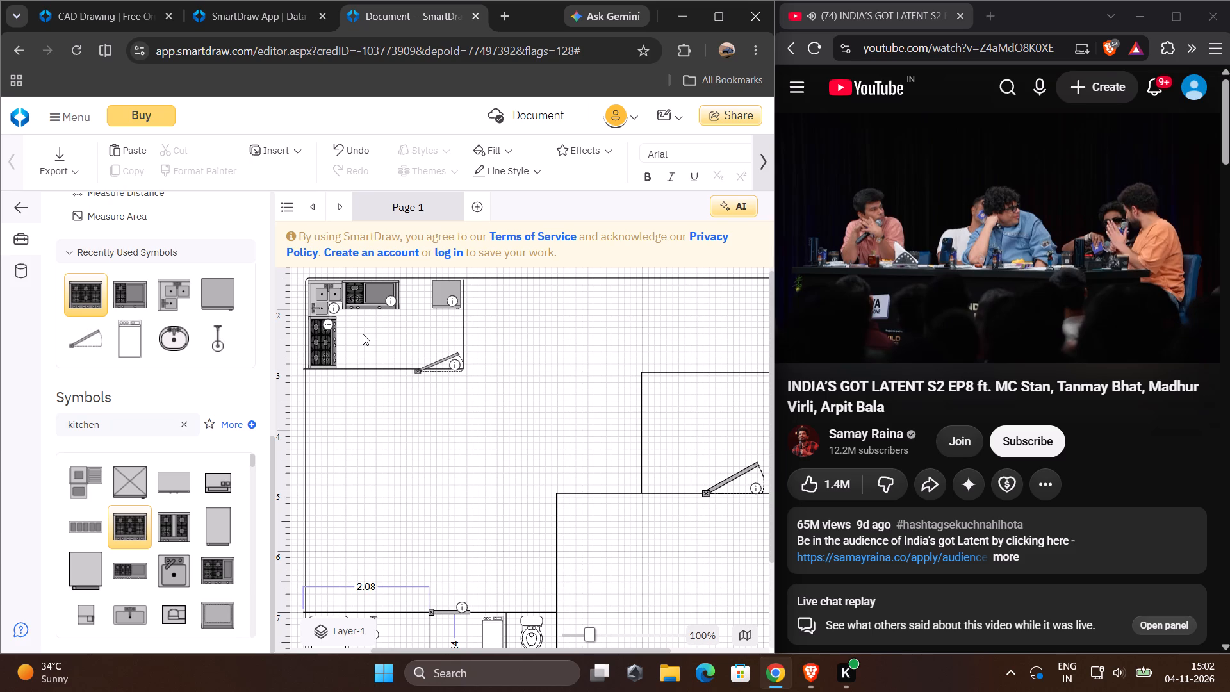
{"action": "left_click", "coordinate": [370, 333]}
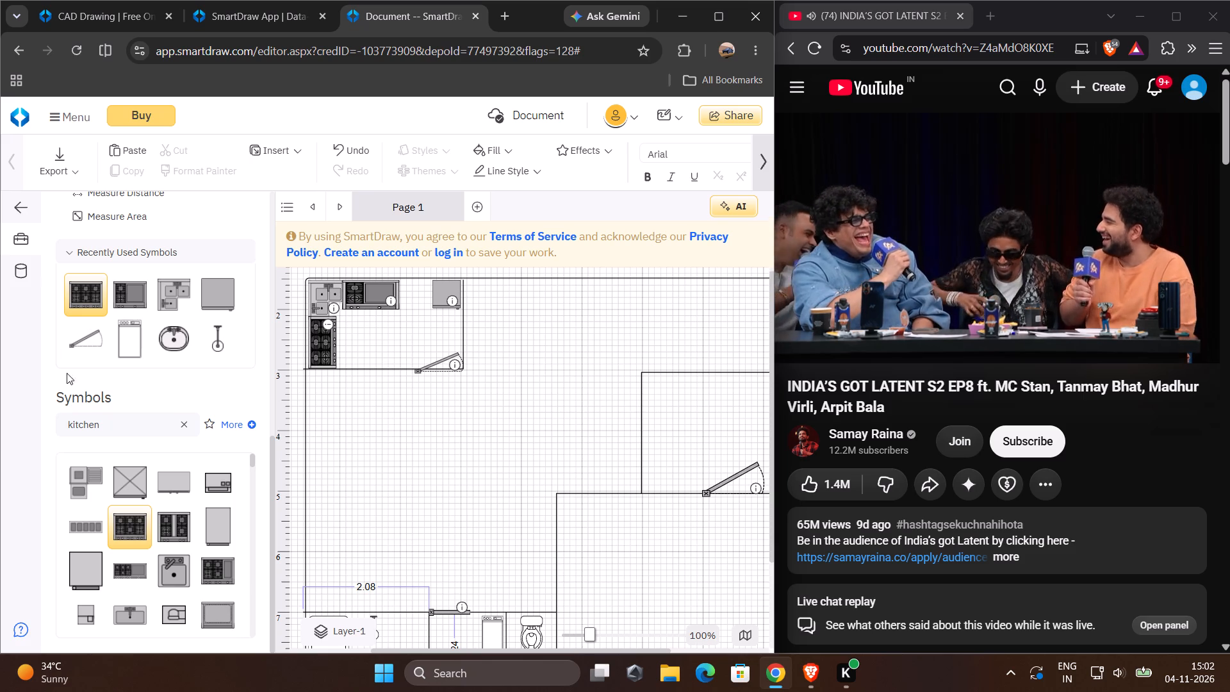
Place the crossed-square Commercial Kitchen symbol in the upper-left room and shrink it to about 0.45 wide by 0.48 high.
{"action": "scroll", "coordinate": [177, 482], "scroll_direction": "up", "scroll_amount": 3}
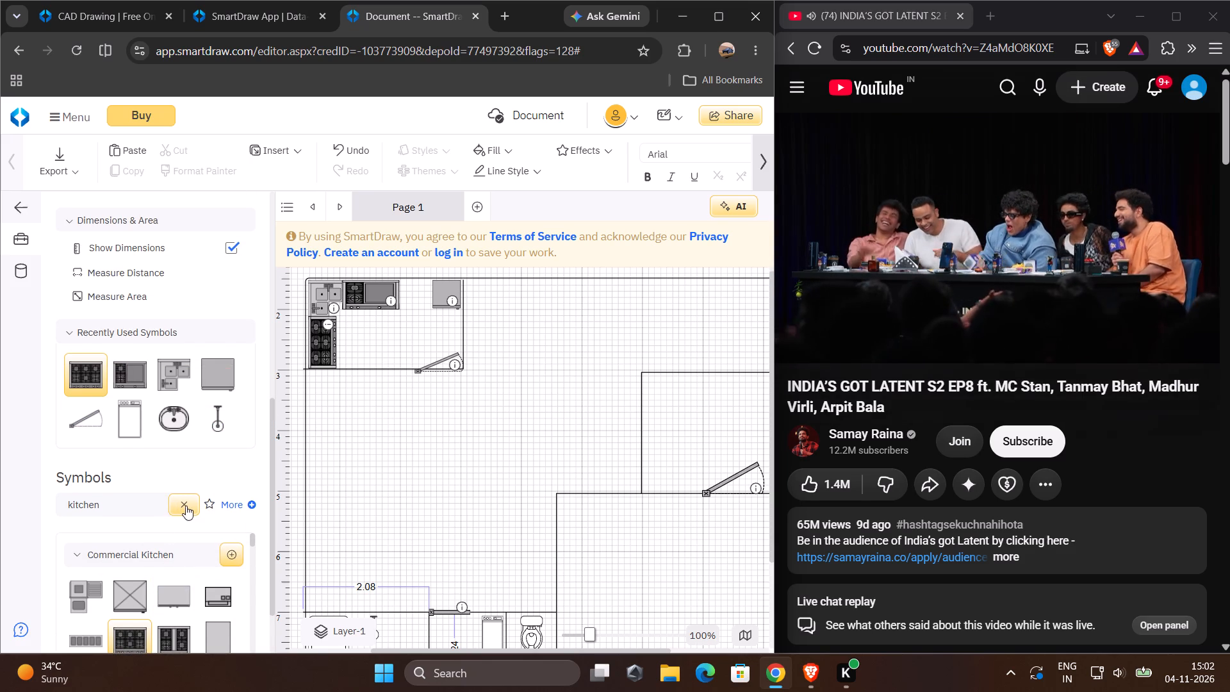
{"action": "scroll", "coordinate": [168, 513], "scroll_direction": "down", "scroll_amount": 2}
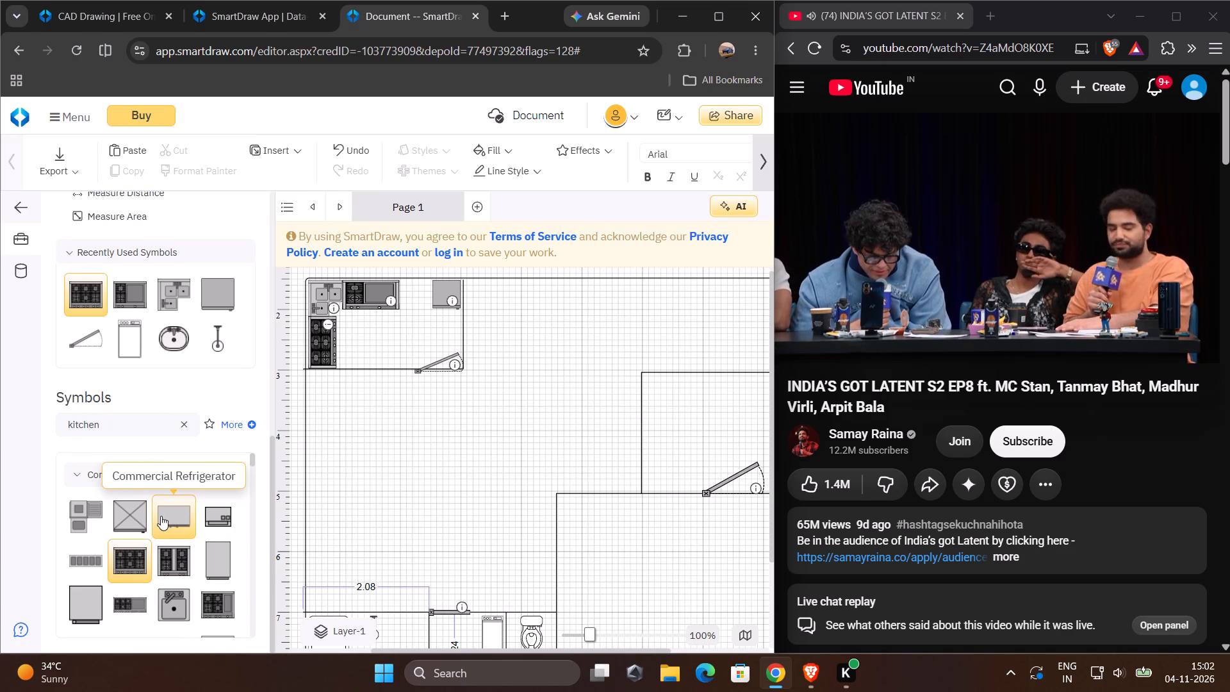
{"action": "left_click_drag", "start_coordinate": [127, 515], "coordinate": [238, 457]}
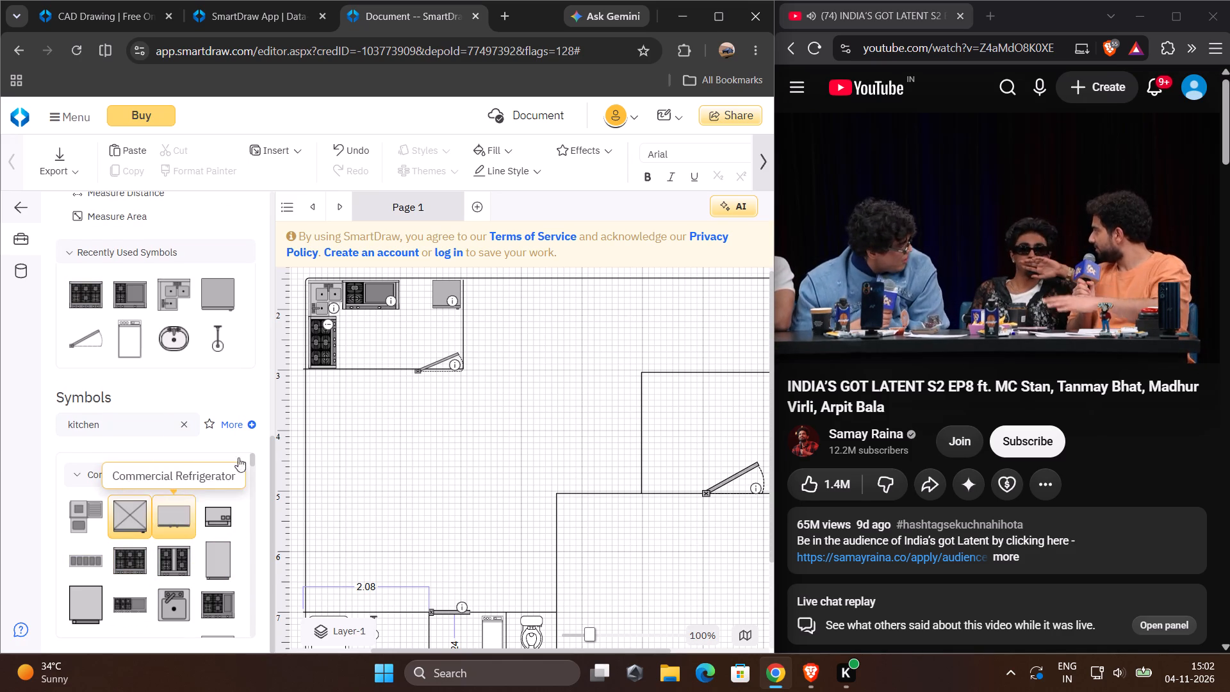
{"action": "left_click_drag", "start_coordinate": [238, 457], "coordinate": [398, 342]}
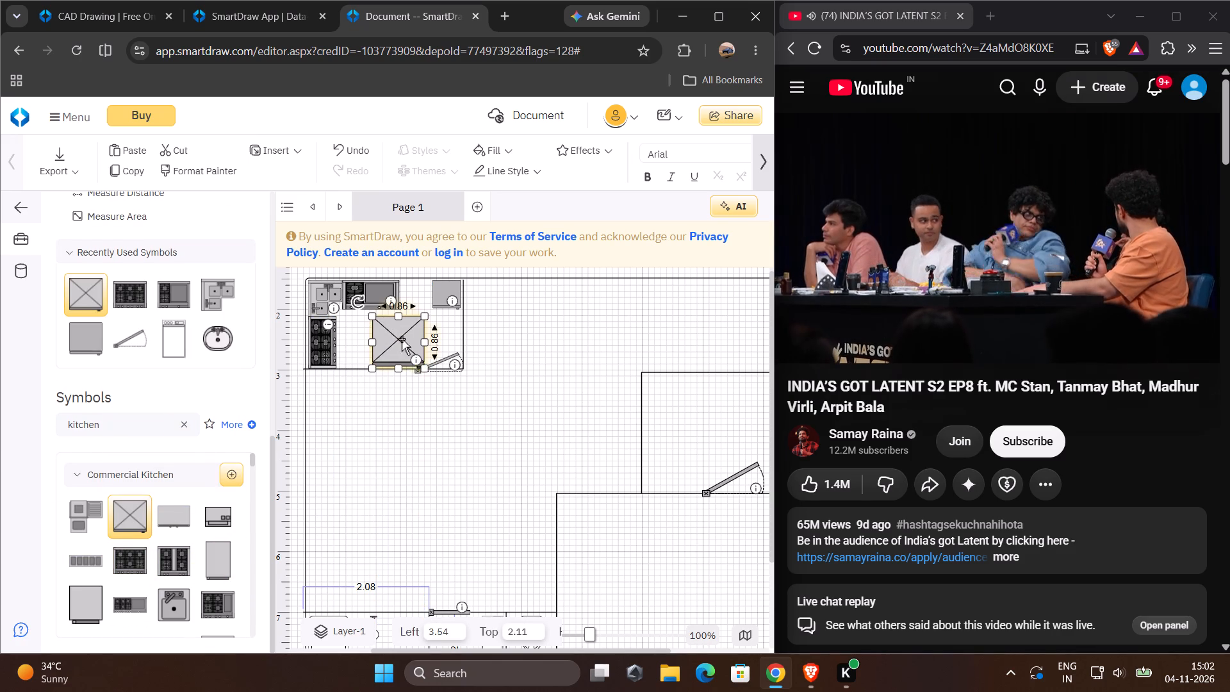
{"action": "left_click_drag", "start_coordinate": [428, 368], "coordinate": [414, 347]}
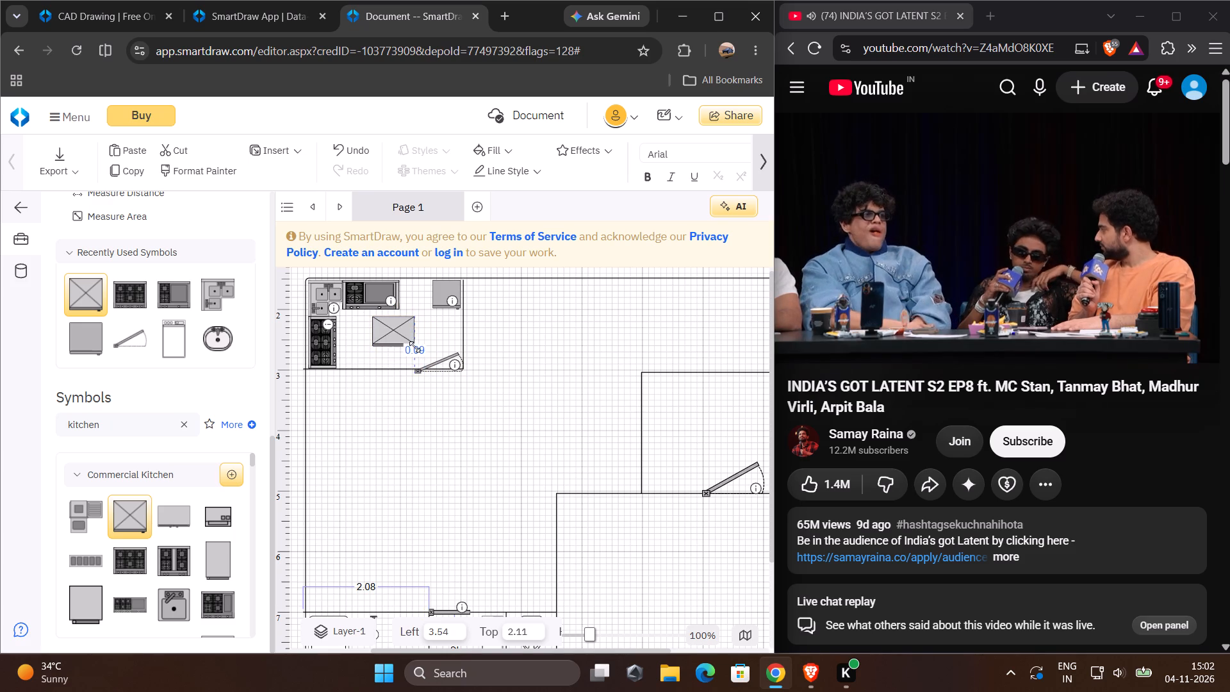
{"action": "left_click_drag", "start_coordinate": [414, 347], "coordinate": [399, 346]}
Move the crossed-square symbol into the gap between the griddle range and the refrigerator against the top wall, at about Left 4.02.
{"action": "left_click_drag", "start_coordinate": [389, 336], "coordinate": [421, 313]}
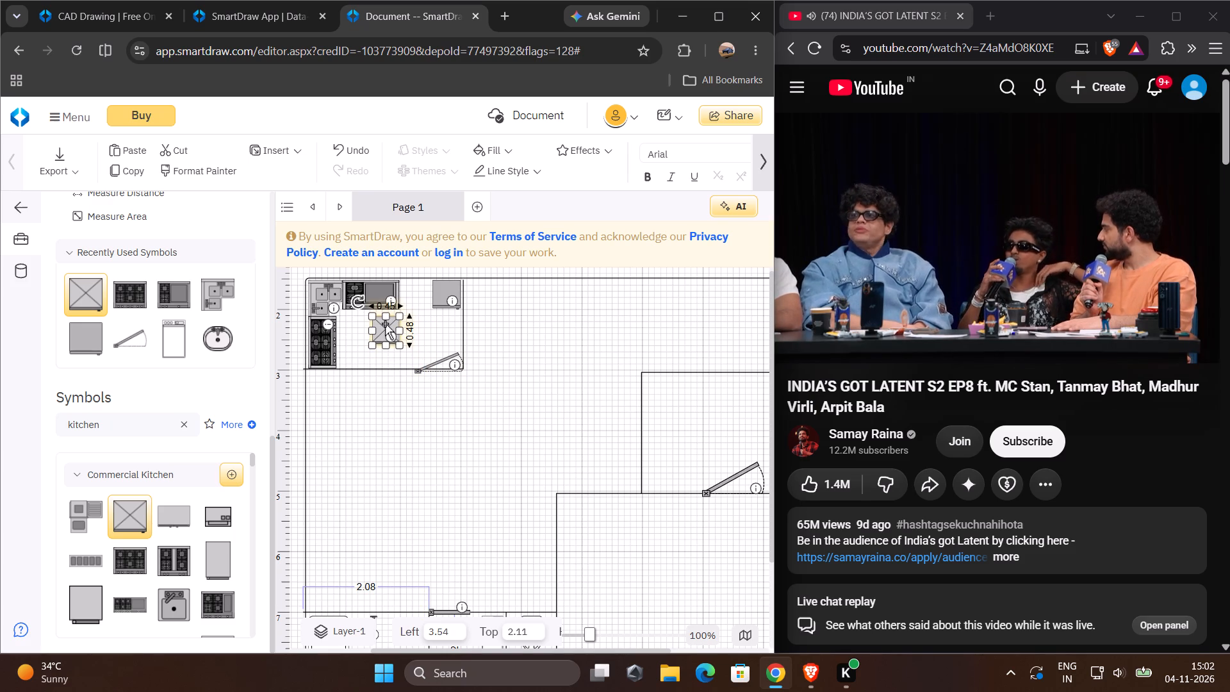
{"action": "left_click_drag", "start_coordinate": [386, 324], "coordinate": [407, 322]}
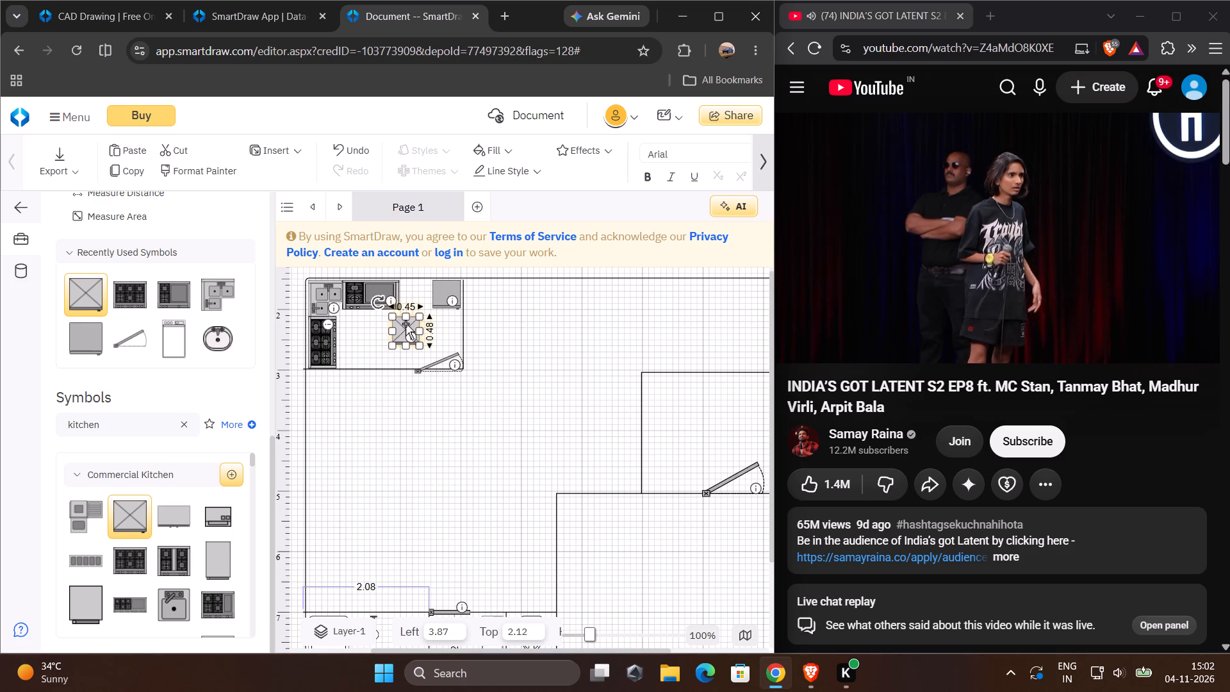
{"action": "left_click_drag", "start_coordinate": [407, 324], "coordinate": [416, 293]}
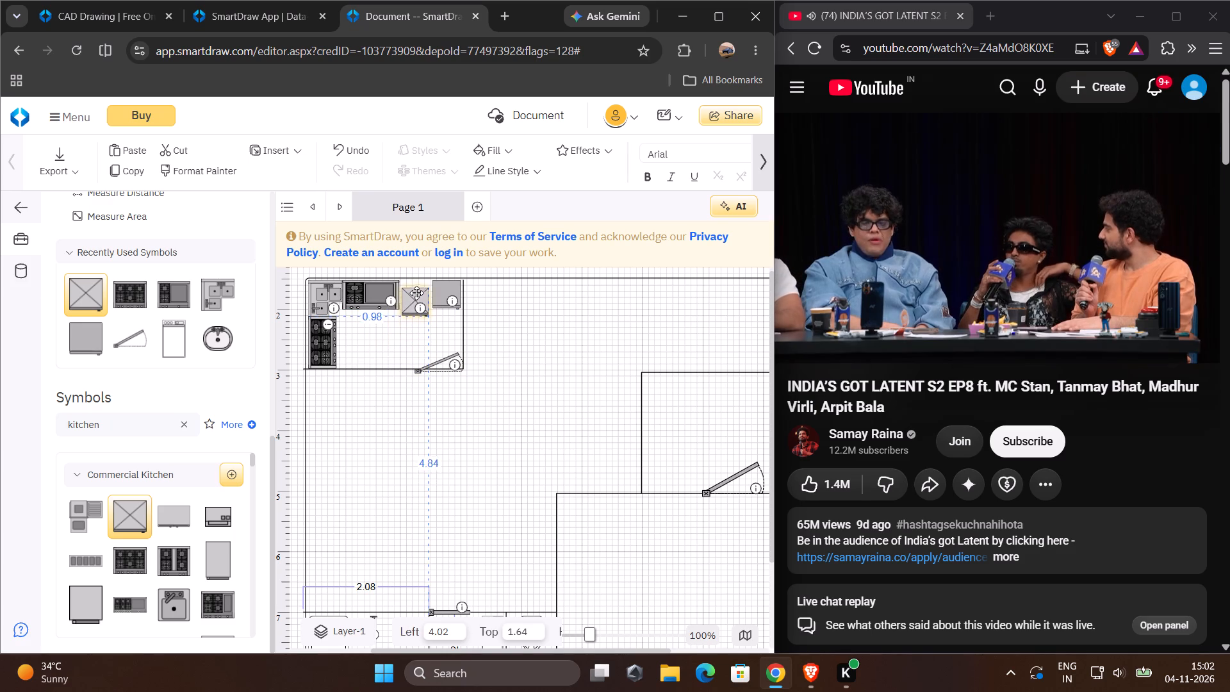
{"action": "left_click_drag", "start_coordinate": [416, 293], "coordinate": [416, 290]}
{"action": "left_click", "coordinate": [397, 340]}
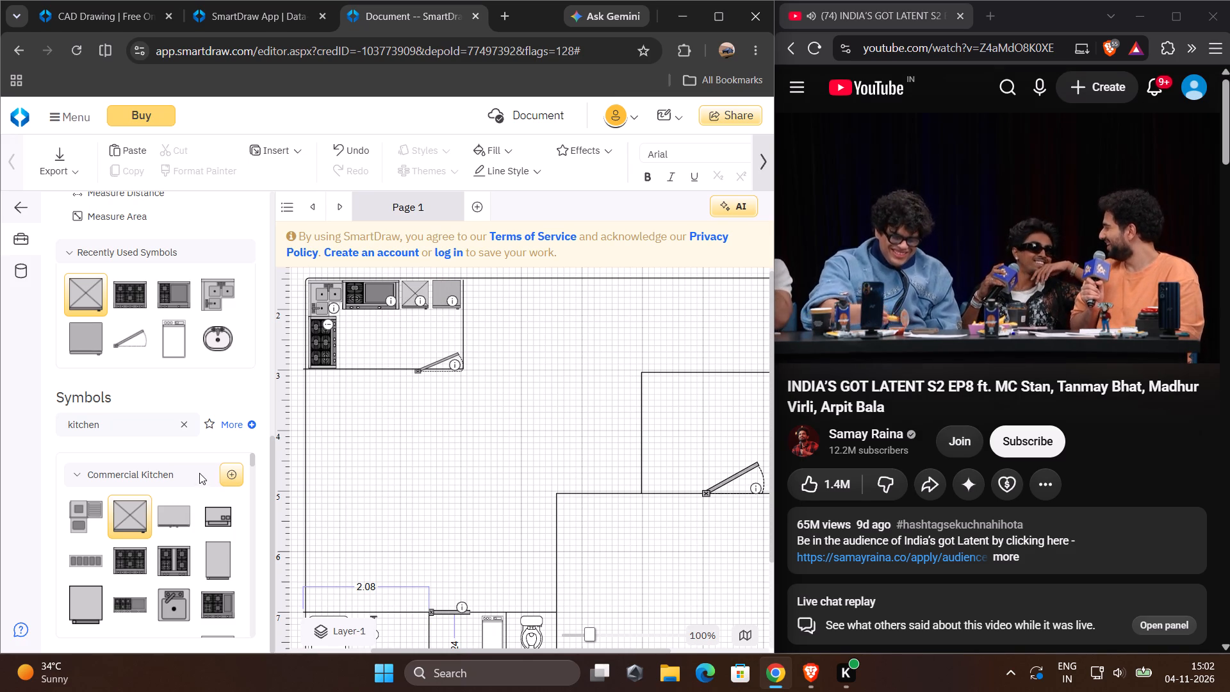
Replace the kitchen symbol search with a search for "rack".
{"action": "left_click", "coordinate": [191, 427]}
{"action": "left_click", "coordinate": [110, 426]}
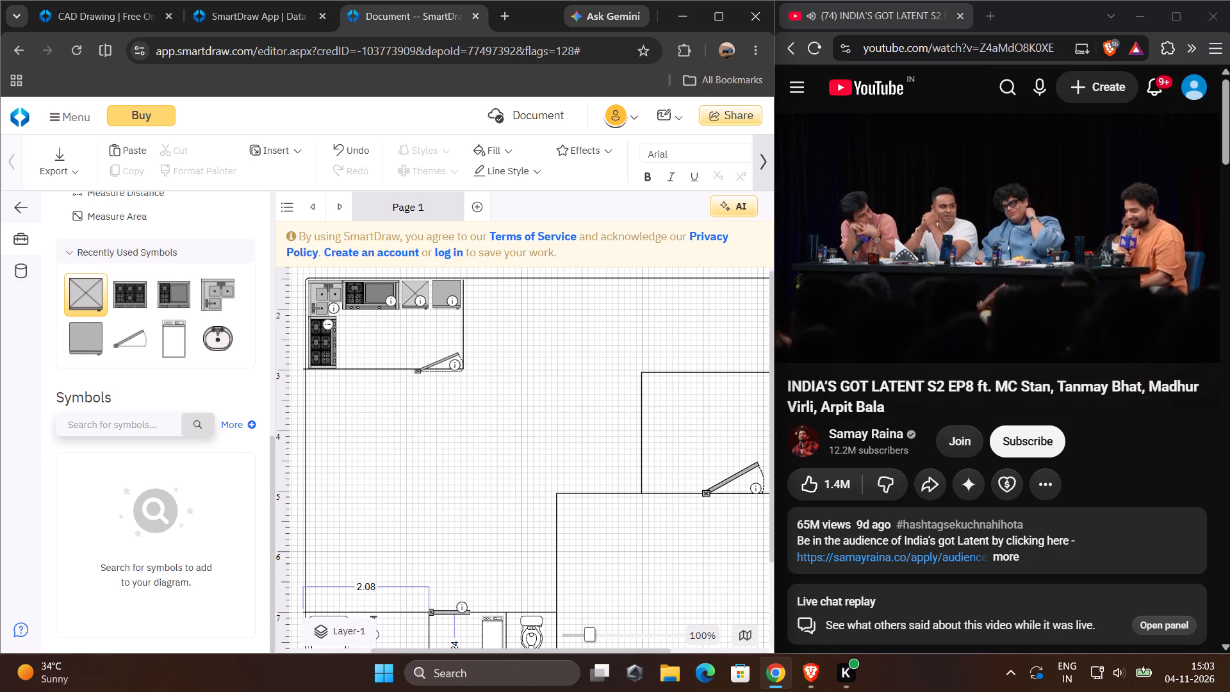
{"action": "type", "text": "rac"}
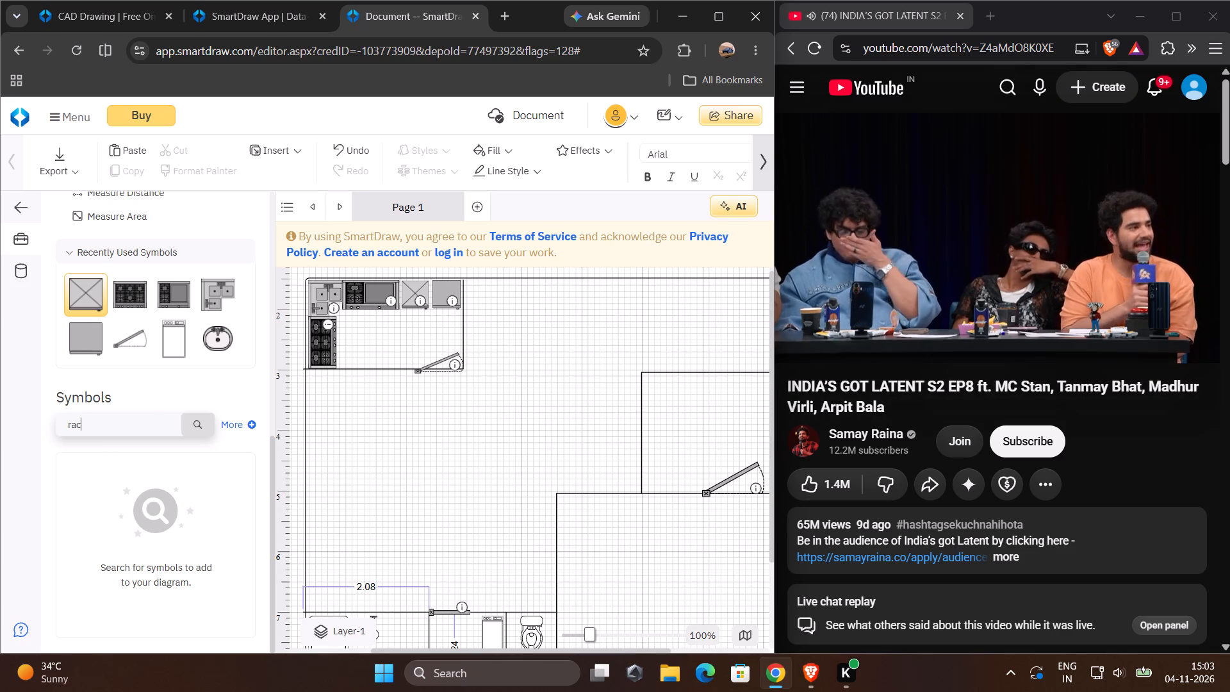
{"action": "key", "text": "k"}
{"action": "key", "text": "Return"}
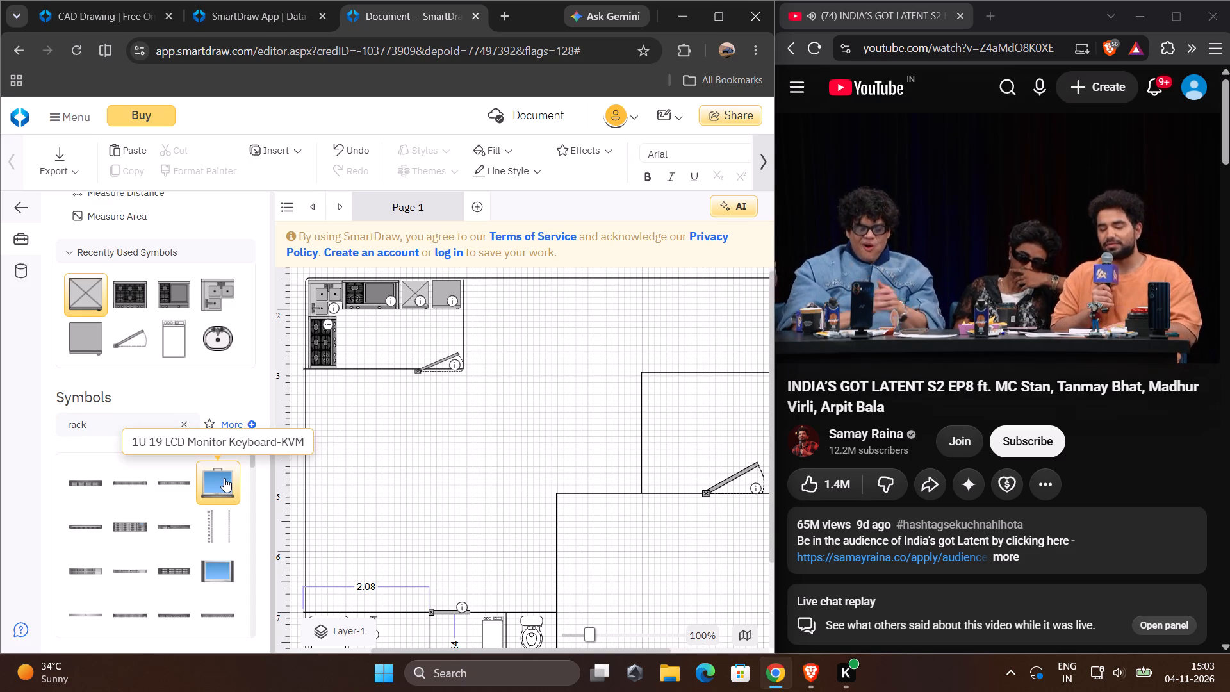
Search the symbols for "kitchen rack" and look through the offered symbols for a suitable kitchen rack.
{"action": "left_click", "coordinate": [188, 420]}
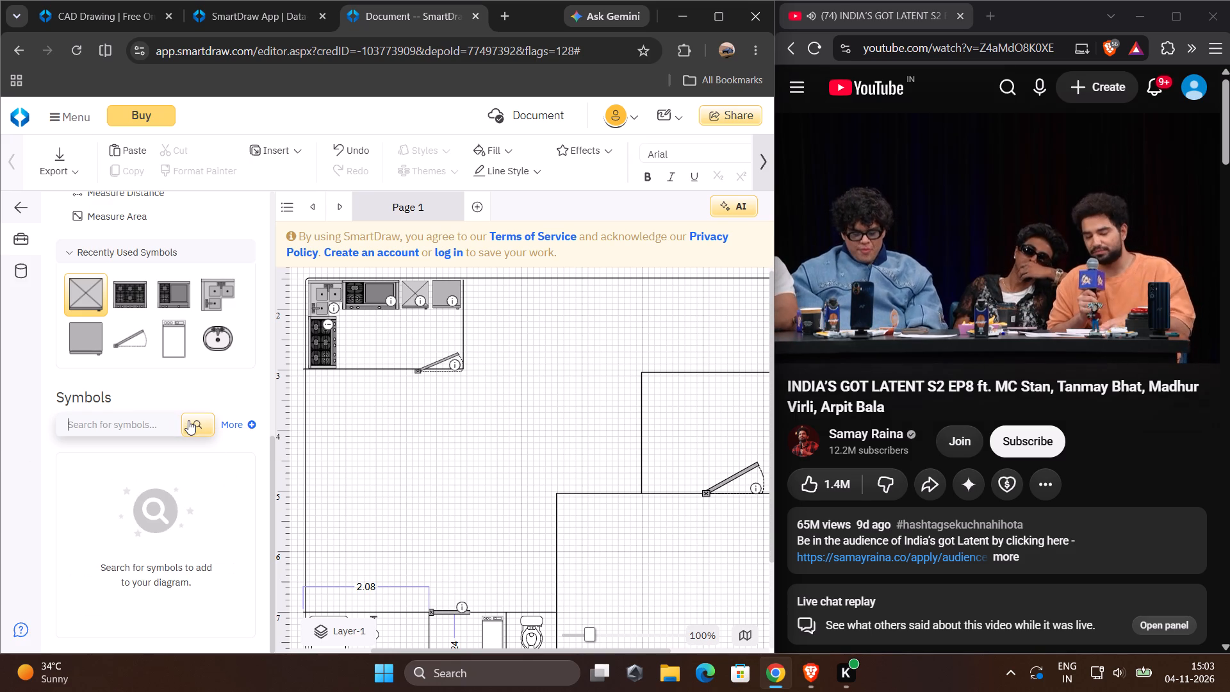
{"action": "type", "text": "ki"}
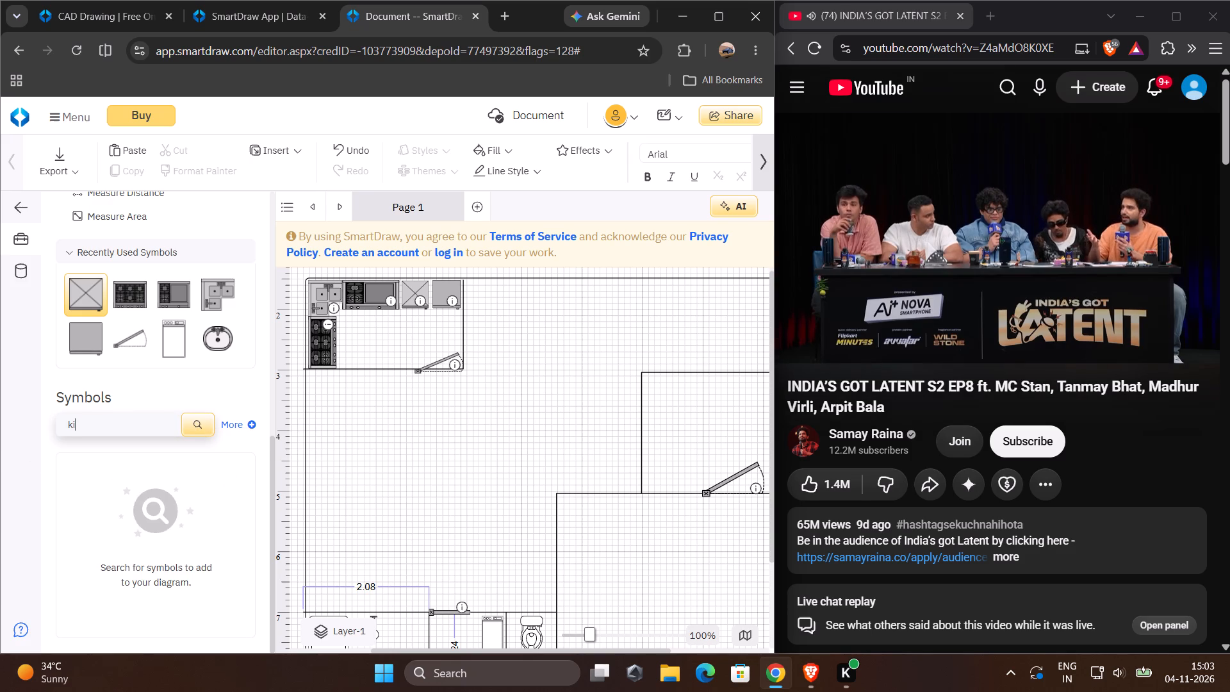
{"action": "key", "text": "t"}
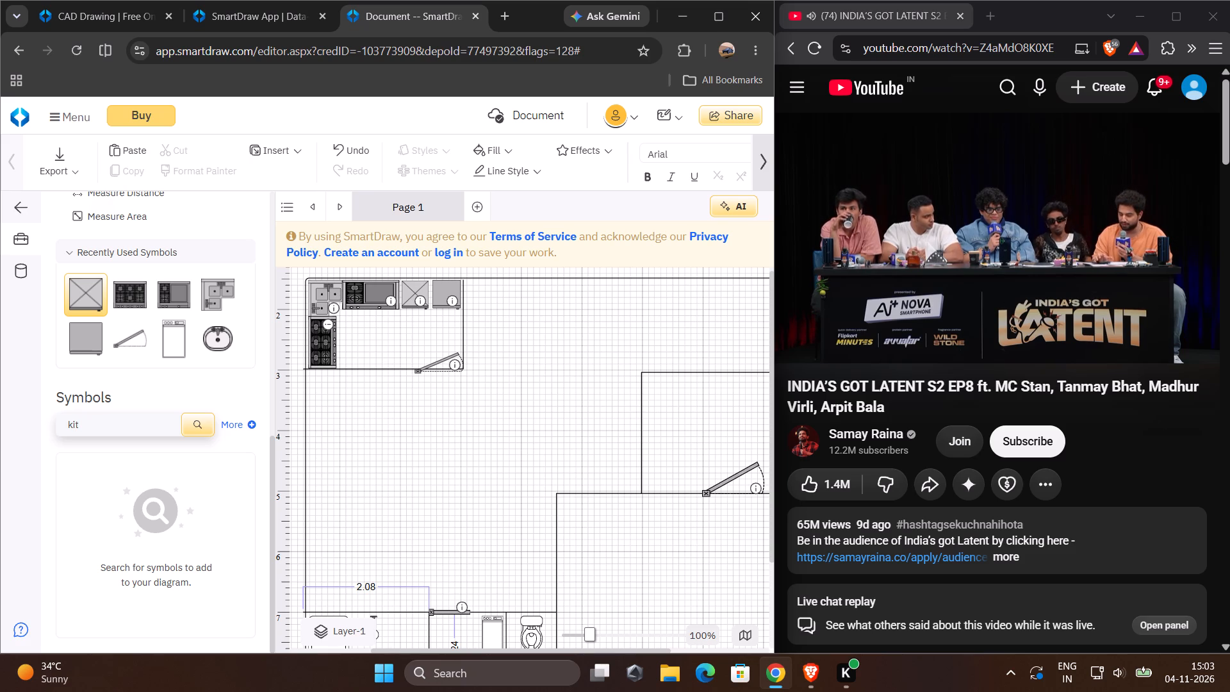
{"action": "type", "text": "che"}
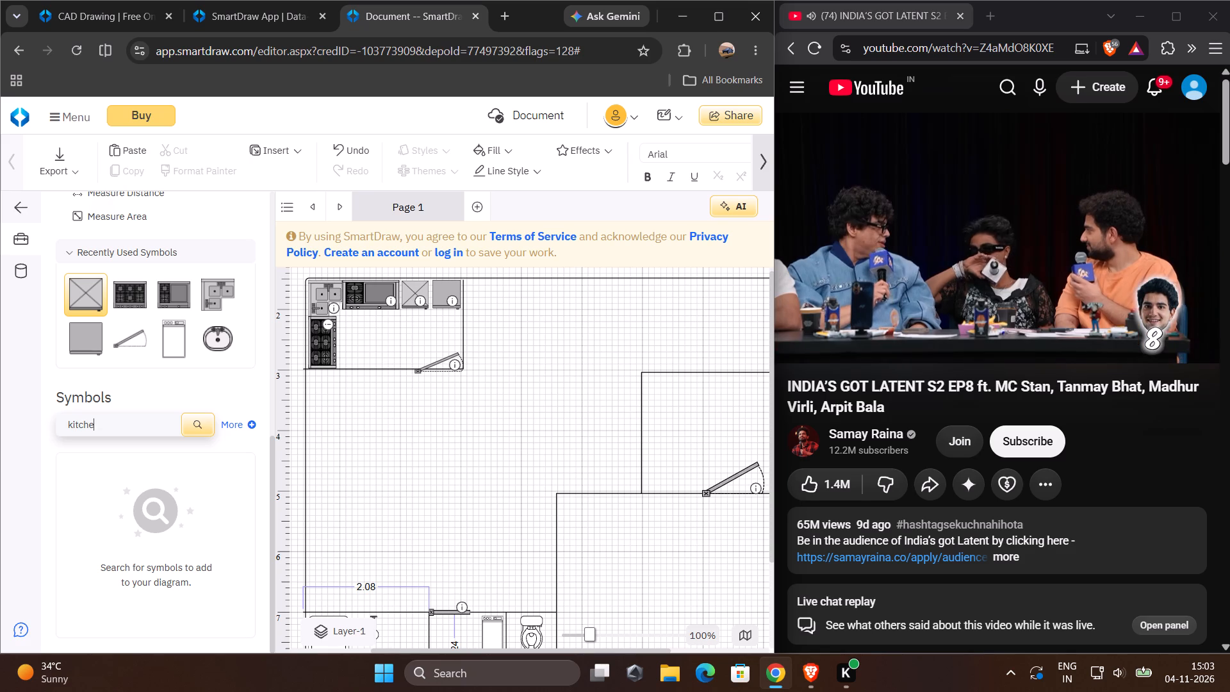
{"action": "type", "text": "n rac"}
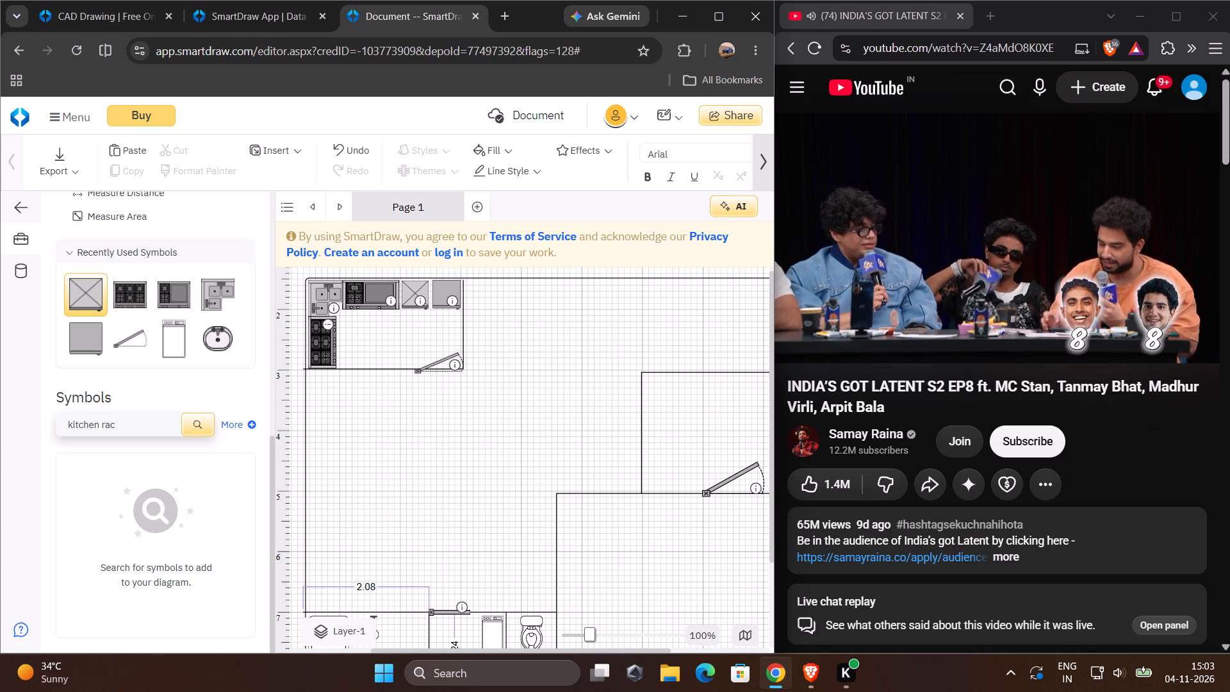
{"action": "key", "text": "k"}
{"action": "key", "text": "Return"}
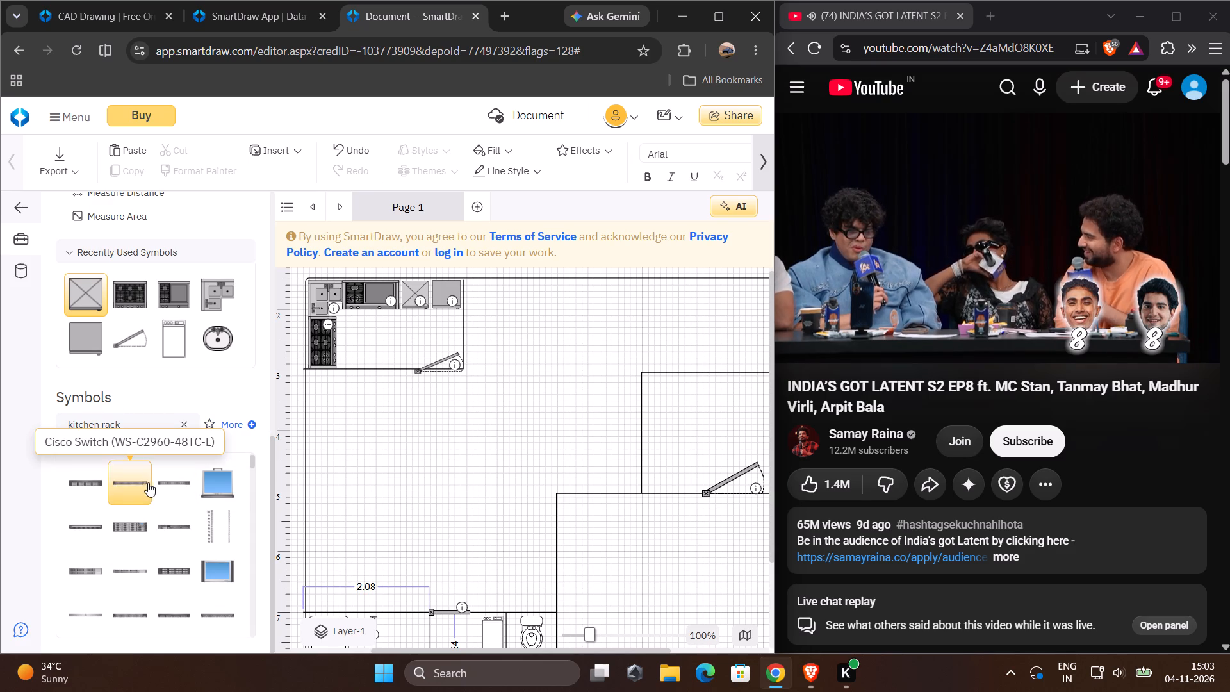
{"action": "scroll", "coordinate": [147, 484], "scroll_direction": "down", "scroll_amount": 2}
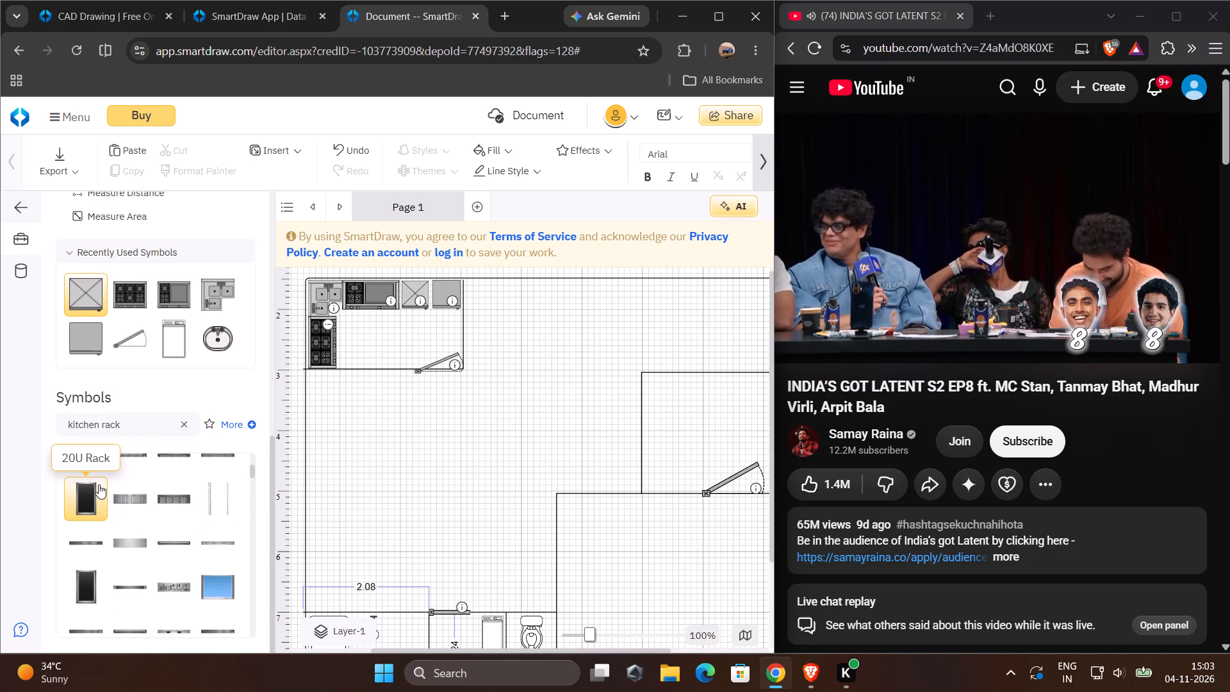
{"action": "scroll", "coordinate": [168, 549], "scroll_direction": "down", "scroll_amount": 4}
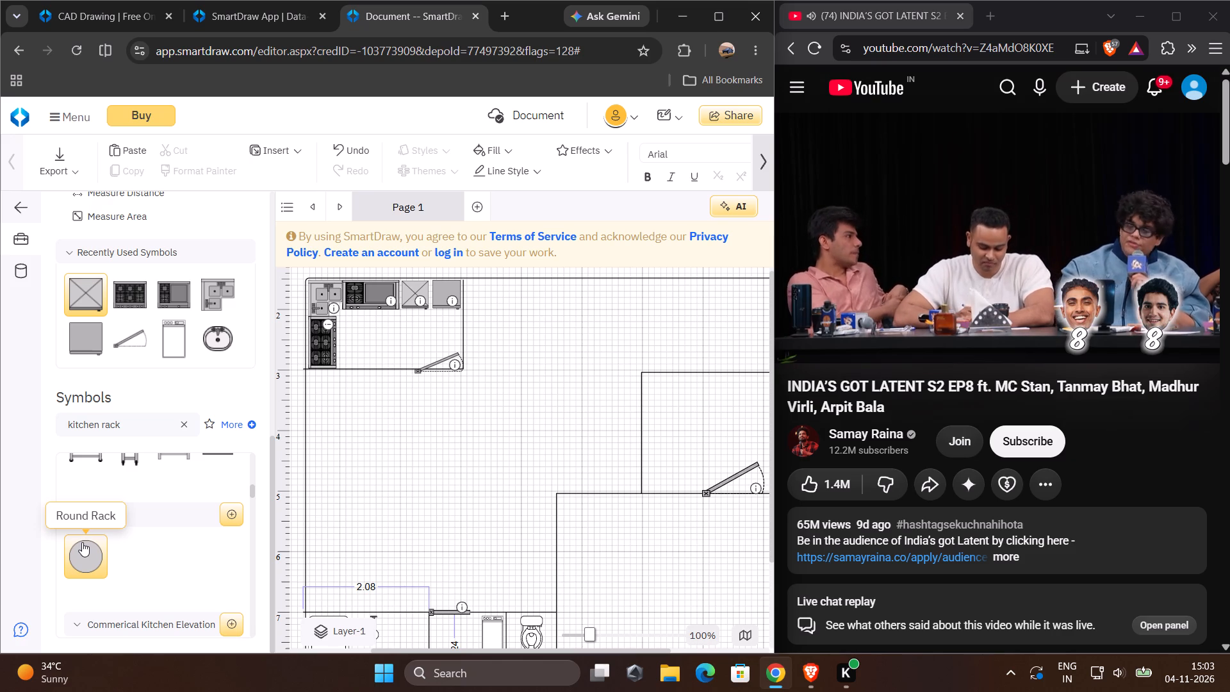
Search the symbols for "chair" and place a Rolling Armless Chair in the middle of the kitchen.
{"action": "left_click", "coordinate": [184, 424]}
{"action": "type", "text": "chair"}
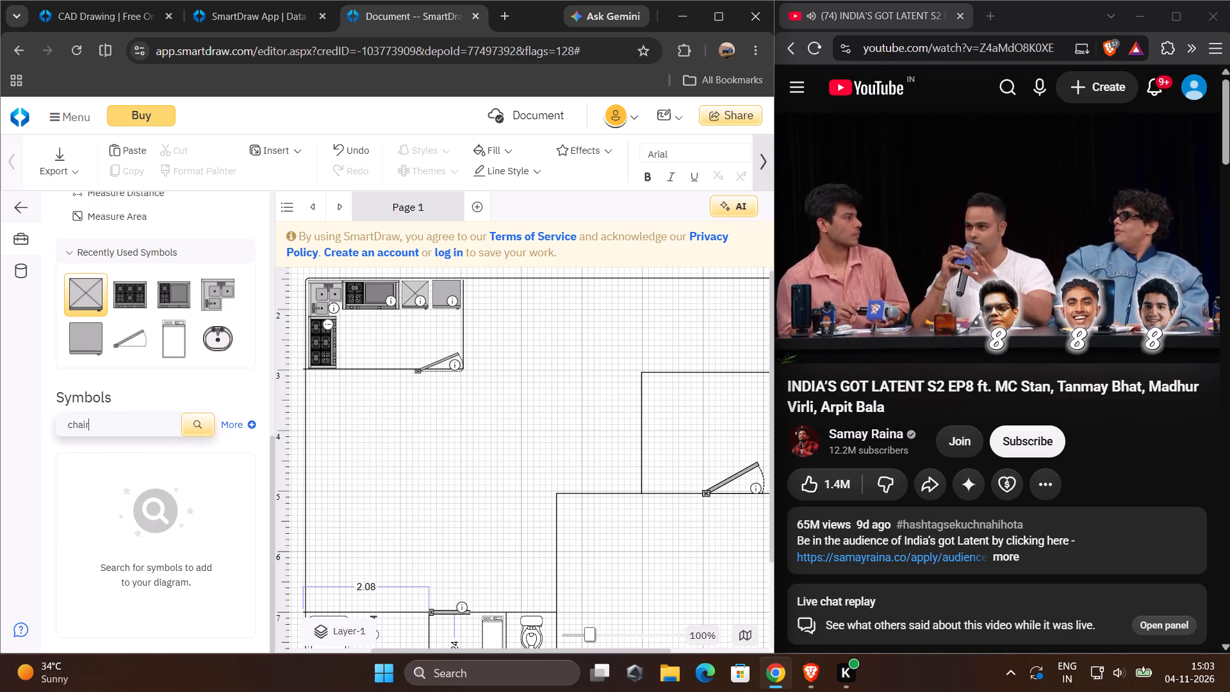
{"action": "key", "text": "Return"}
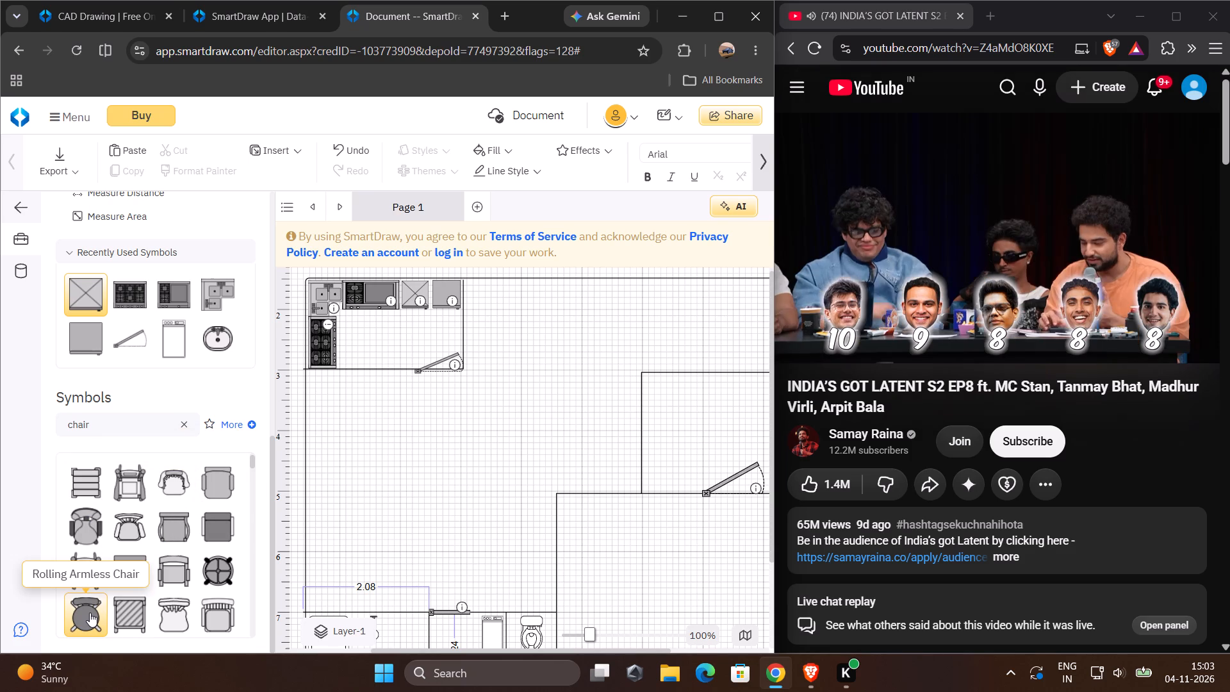
{"action": "left_click_drag", "start_coordinate": [89, 613], "coordinate": [368, 335]}
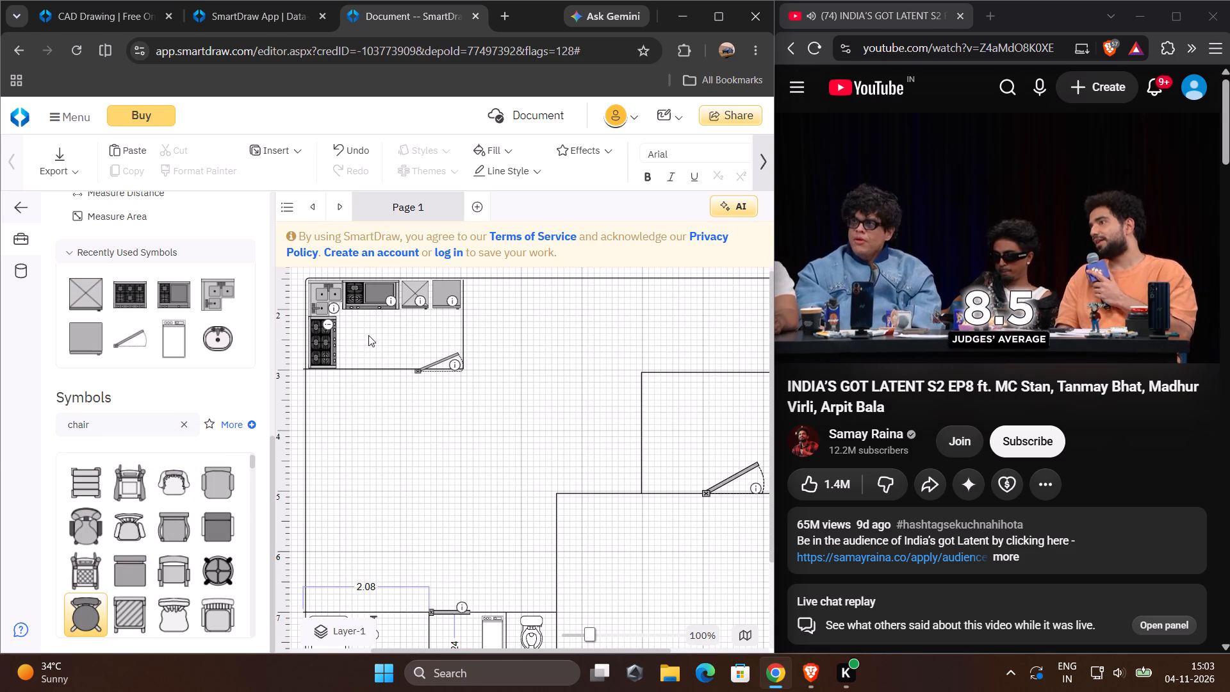
{"action": "left_click_drag", "start_coordinate": [368, 335], "coordinate": [370, 340]}
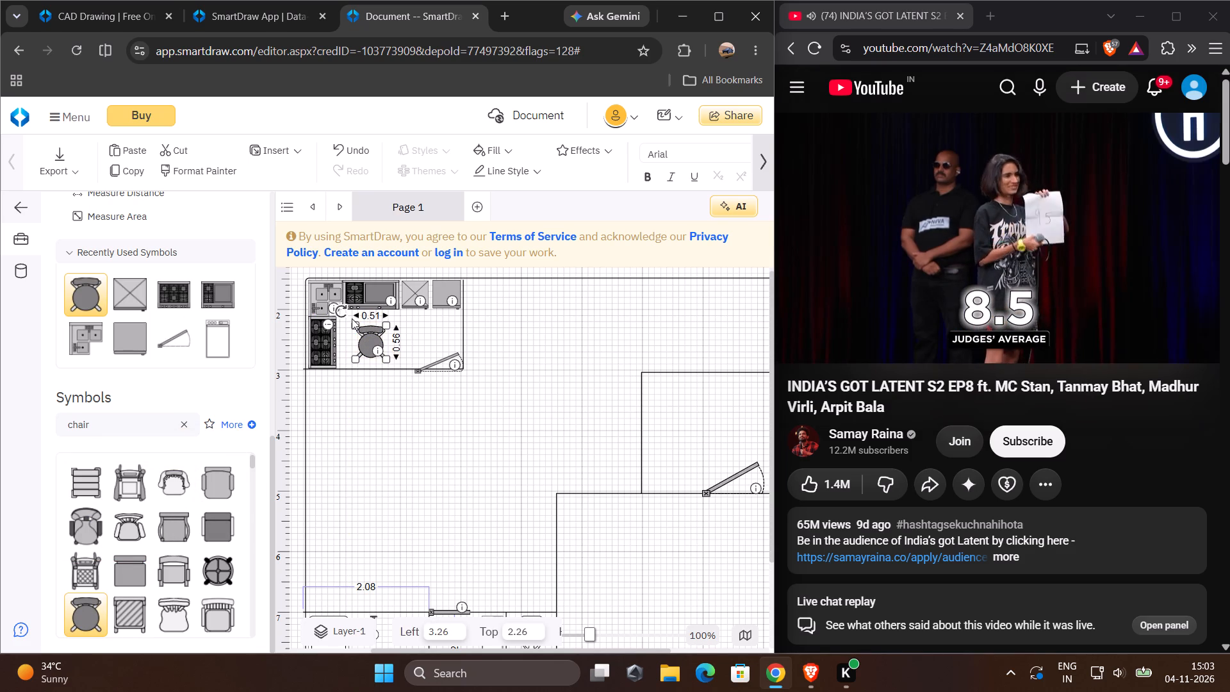
Rotate the kitchen chair half a turn and move it down against the kitchen's bottom wall, at about Left 3.26.
{"action": "left_click_drag", "start_coordinate": [344, 312], "coordinate": [400, 366]}
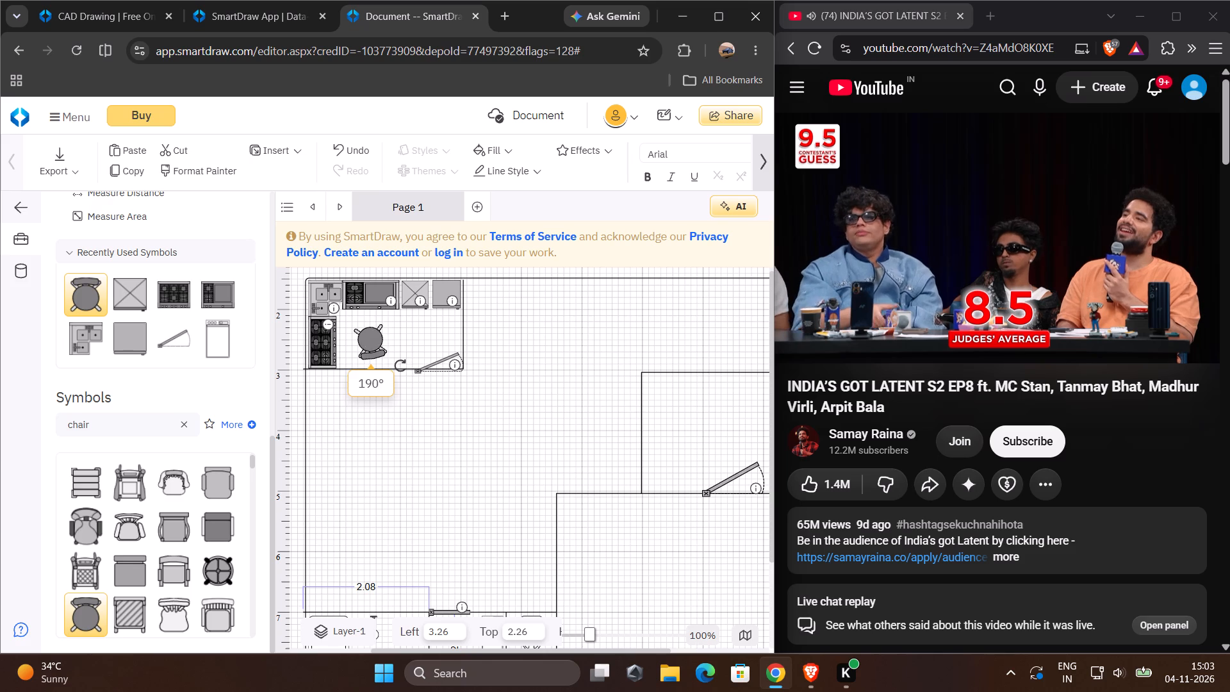
{"action": "left_click_drag", "start_coordinate": [400, 366], "coordinate": [394, 367]}
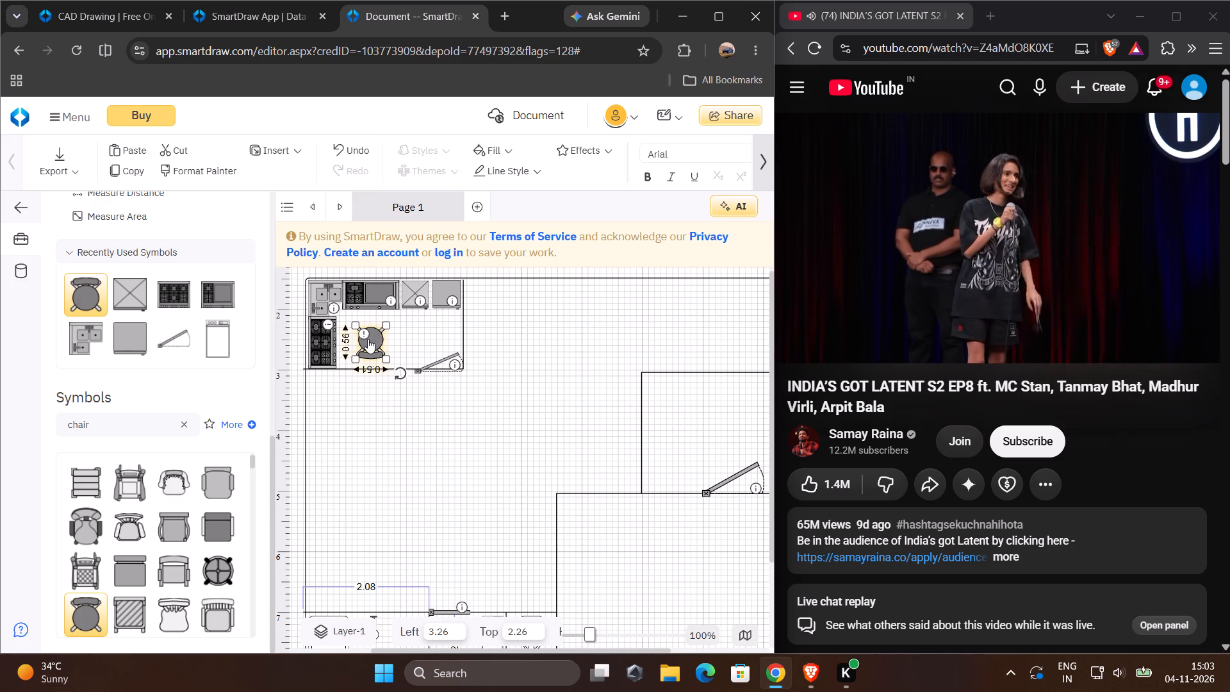
{"action": "left_click_drag", "start_coordinate": [370, 338], "coordinate": [374, 349]}
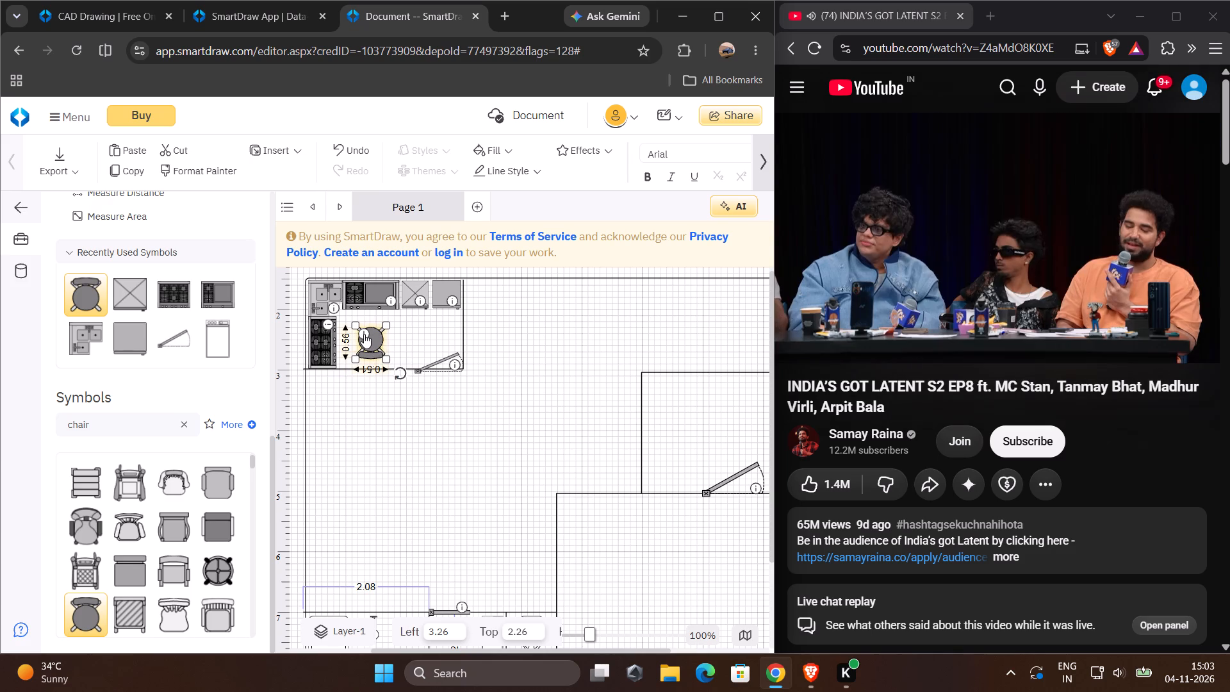
{"action": "left_click_drag", "start_coordinate": [377, 331], "coordinate": [377, 338]}
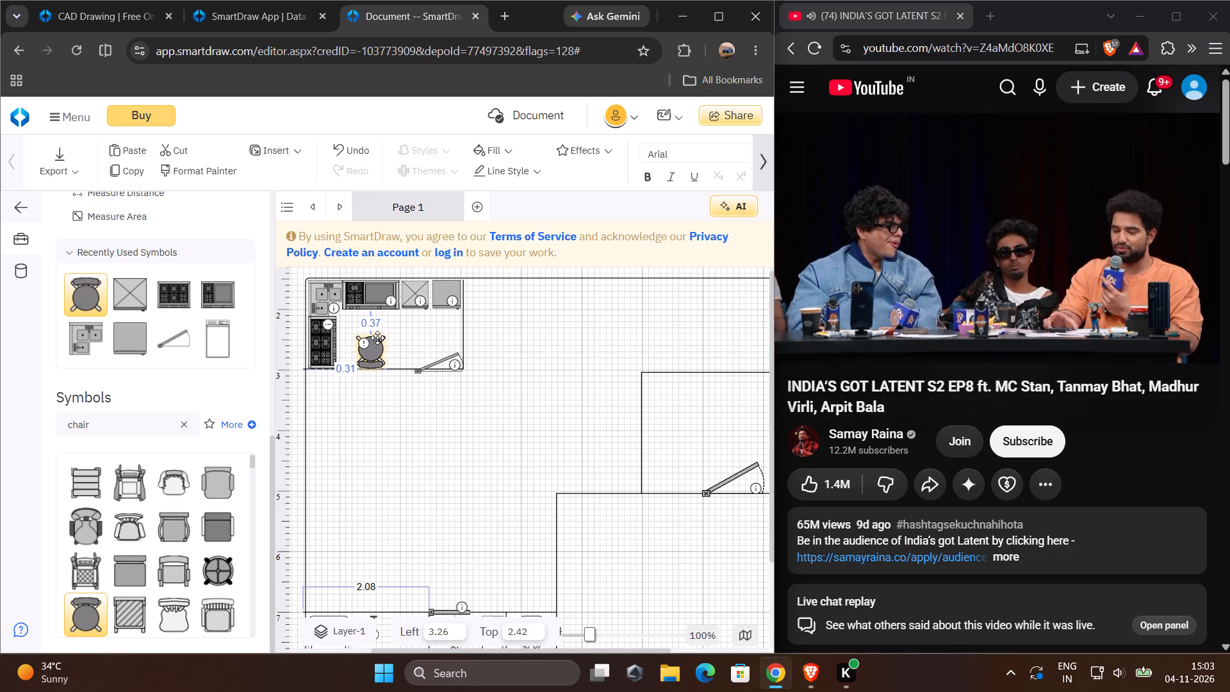
{"action": "left_click_drag", "start_coordinate": [377, 338], "coordinate": [377, 340]}
{"action": "left_click", "coordinate": [410, 332]}
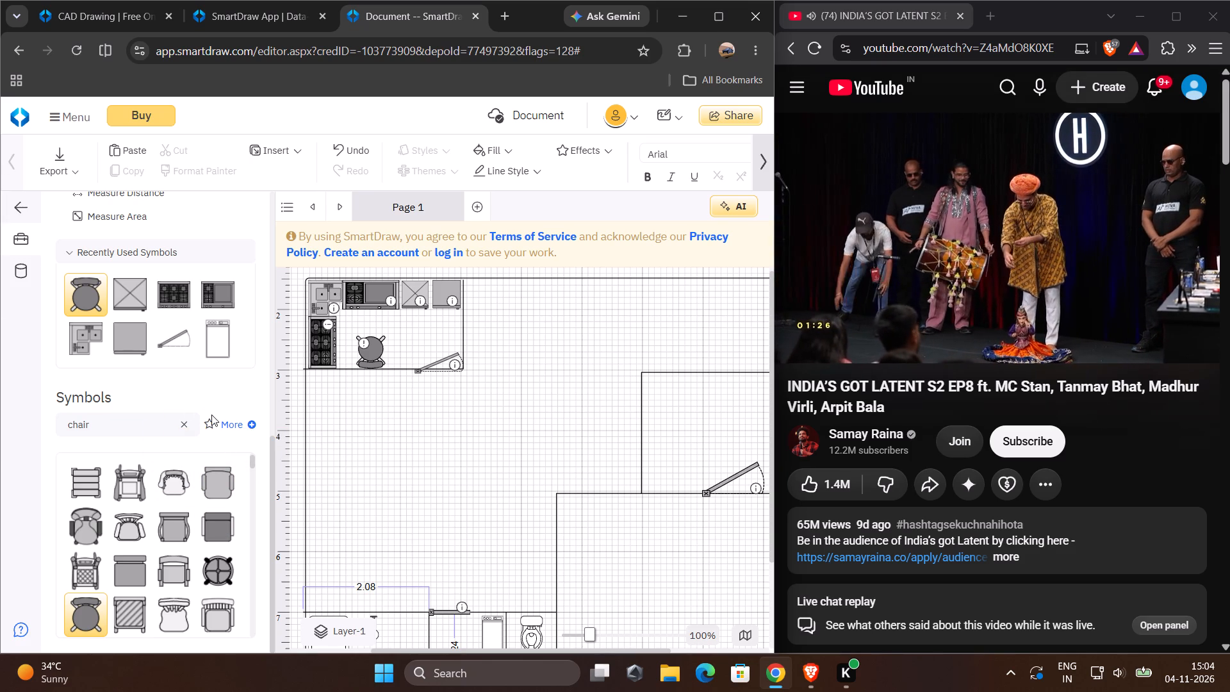
Draw a straight vertical line about 1.00 long downward from the kitchen's bottom wall, beside the hinge end of its gate.
{"action": "scroll", "coordinate": [213, 409], "scroll_direction": "up", "scroll_amount": 9}
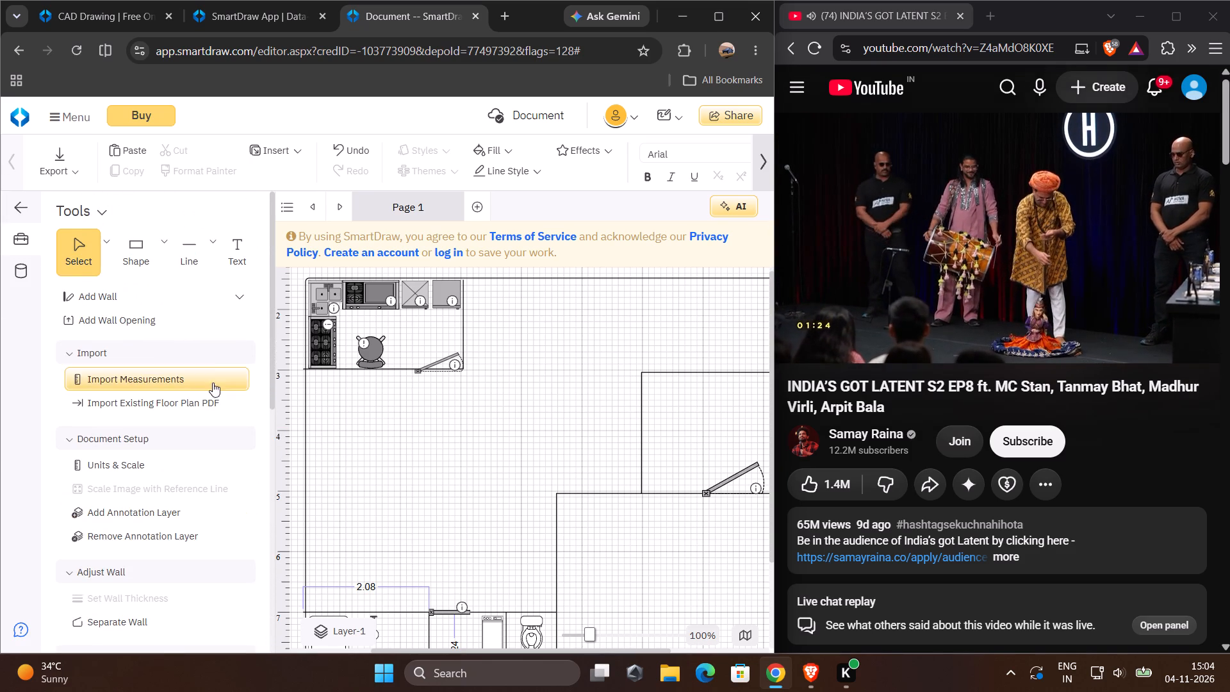
{"action": "scroll", "coordinate": [212, 372], "scroll_direction": "up", "scroll_amount": 3}
{"action": "left_click", "coordinate": [214, 250]}
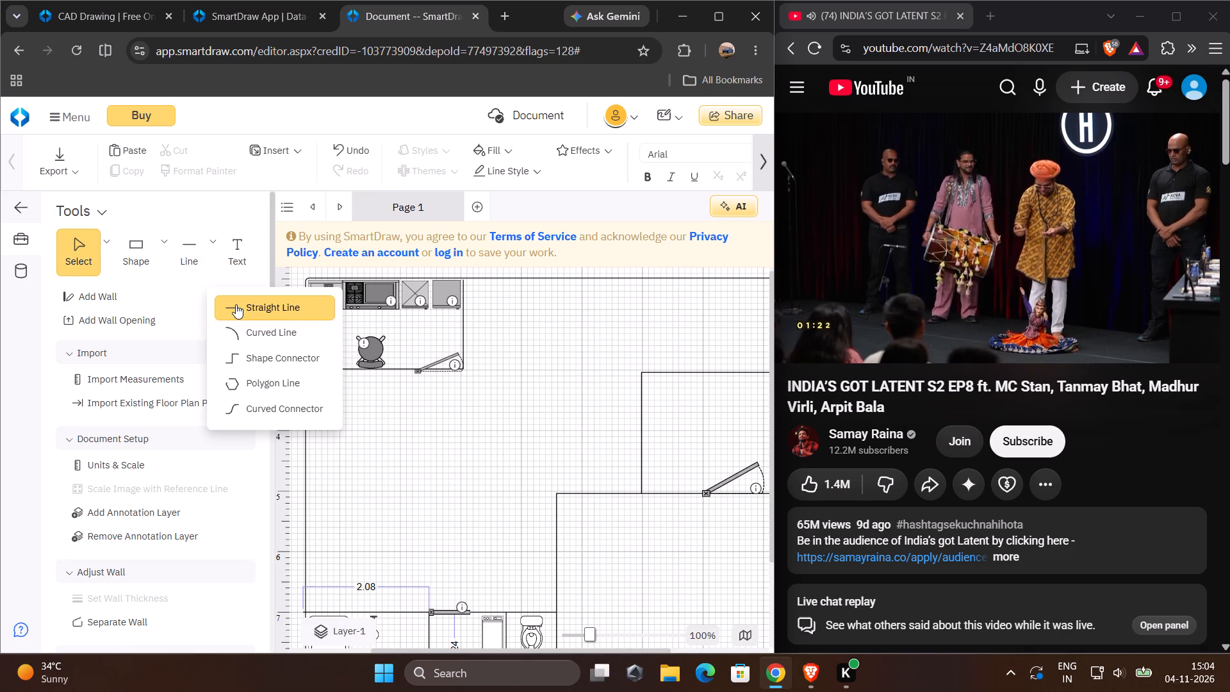
{"action": "left_click", "coordinate": [236, 304]}
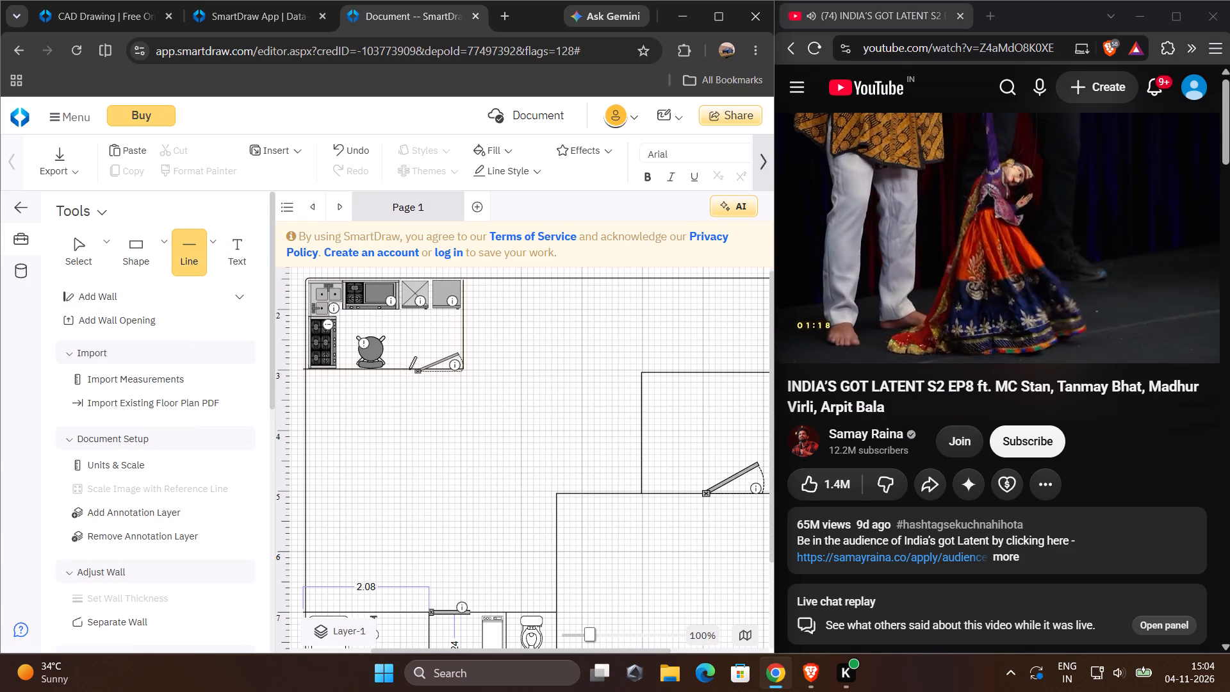
{"action": "left_click", "coordinate": [413, 369]}
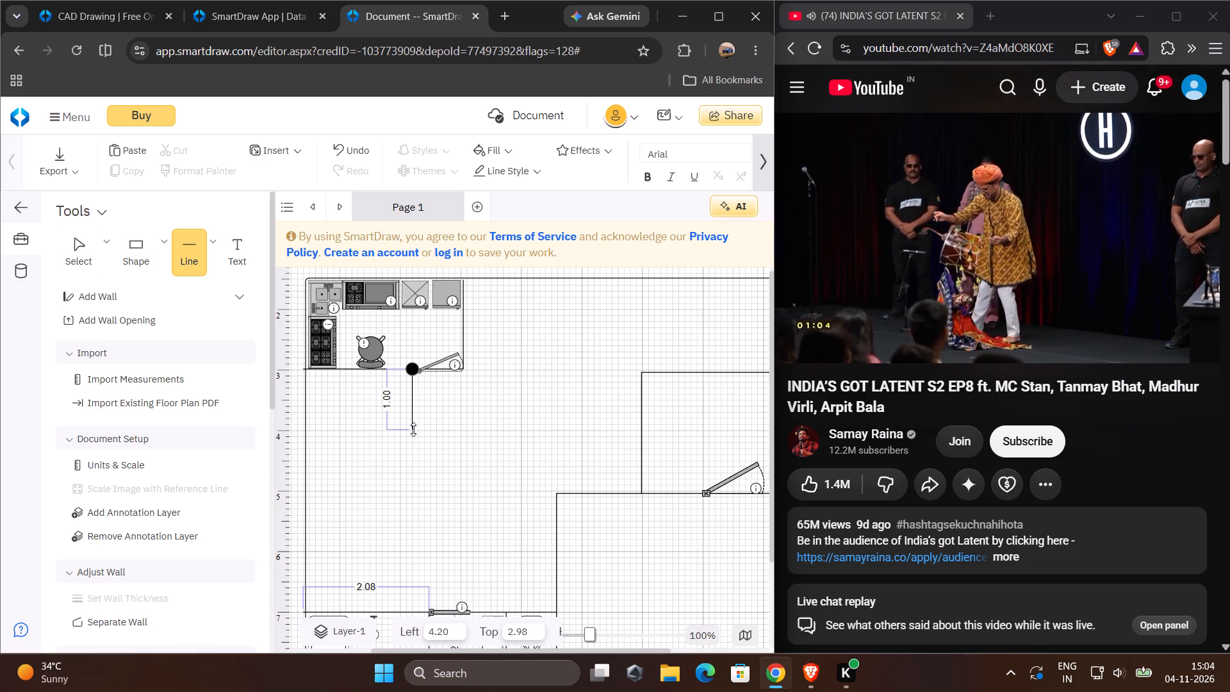
Draw a Shape Connector from the short vertical line's lower end down to just above the bathroom gate, jogging sideways about 0.28.
{"action": "left_click", "coordinate": [215, 251]}
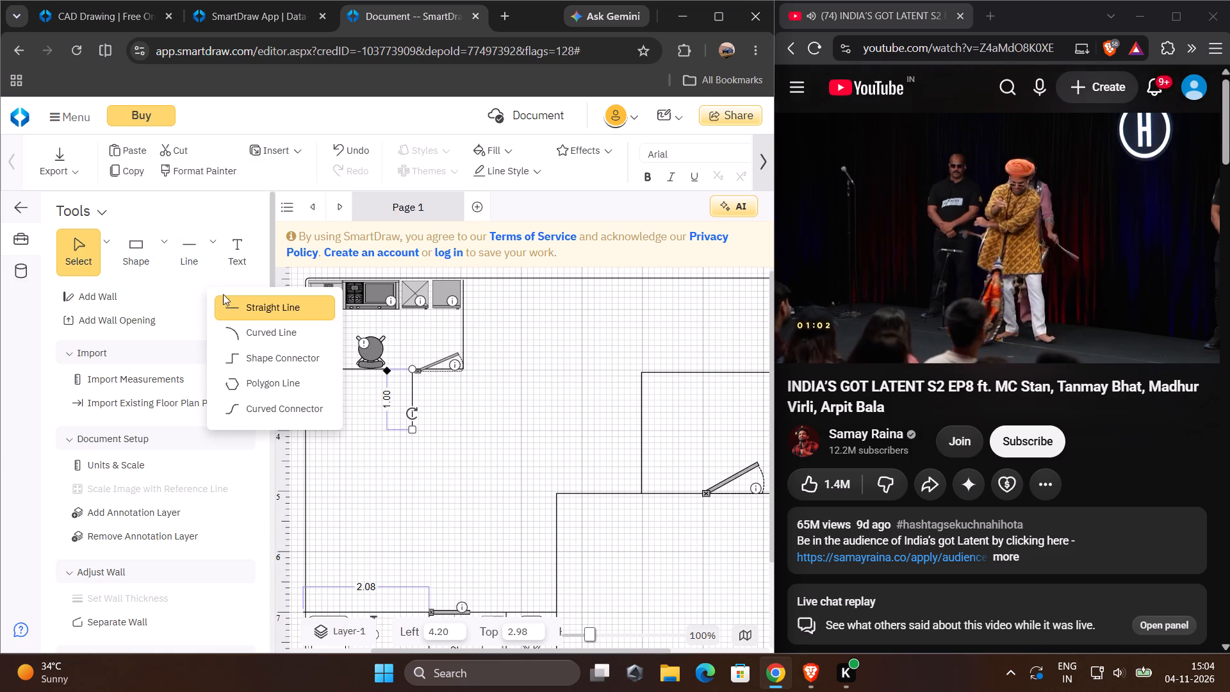
{"action": "left_click", "coordinate": [236, 352]}
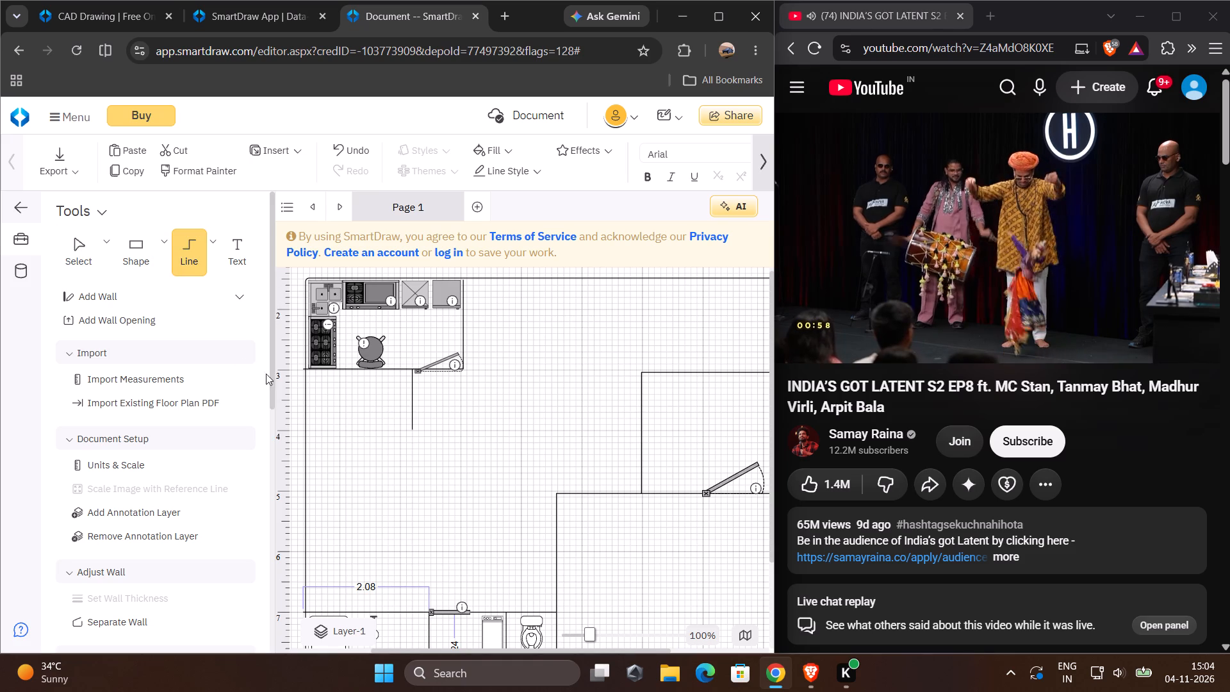
{"action": "left_click_drag", "start_coordinate": [412, 431], "coordinate": [430, 456]}
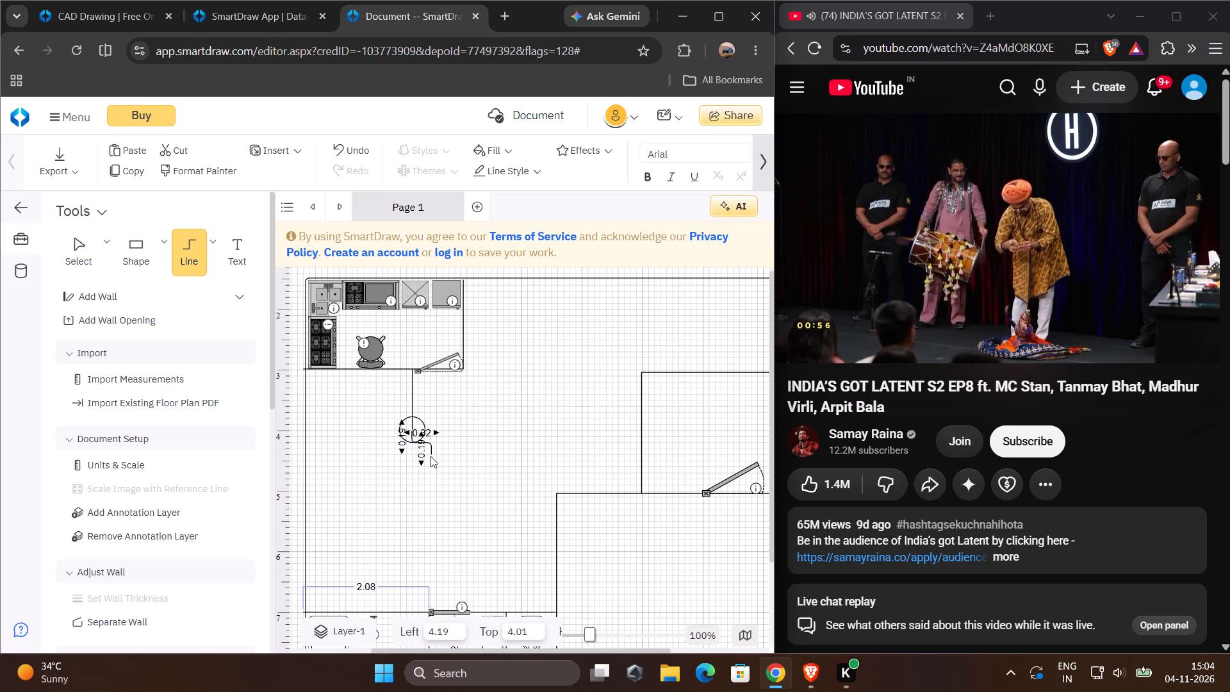
{"action": "left_click_drag", "start_coordinate": [430, 456], "coordinate": [431, 456]}
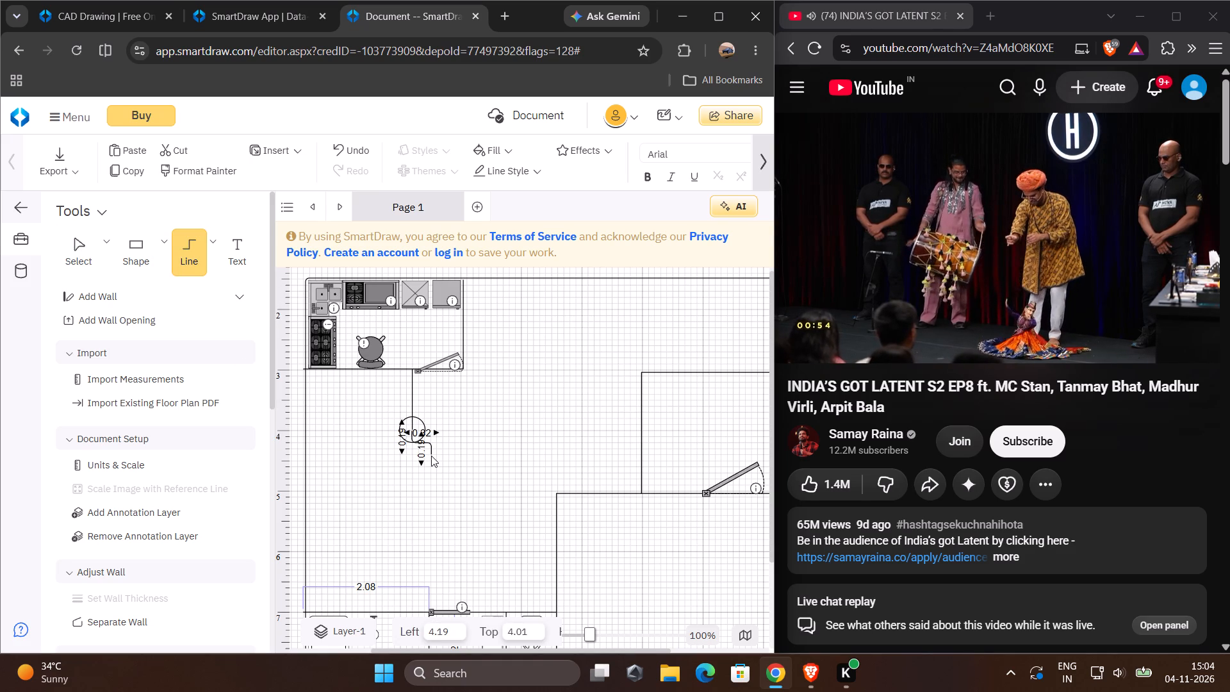
{"action": "left_click_drag", "start_coordinate": [431, 456], "coordinate": [431, 484]}
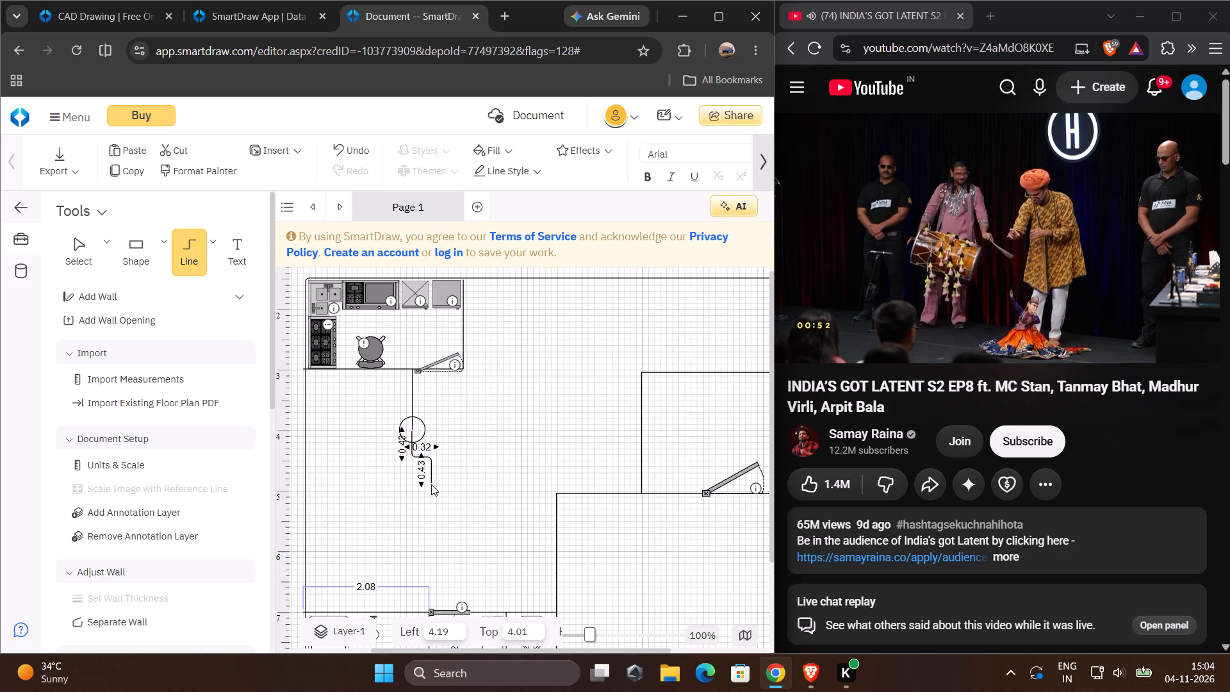
{"action": "left_click_drag", "start_coordinate": [431, 484], "coordinate": [432, 588]}
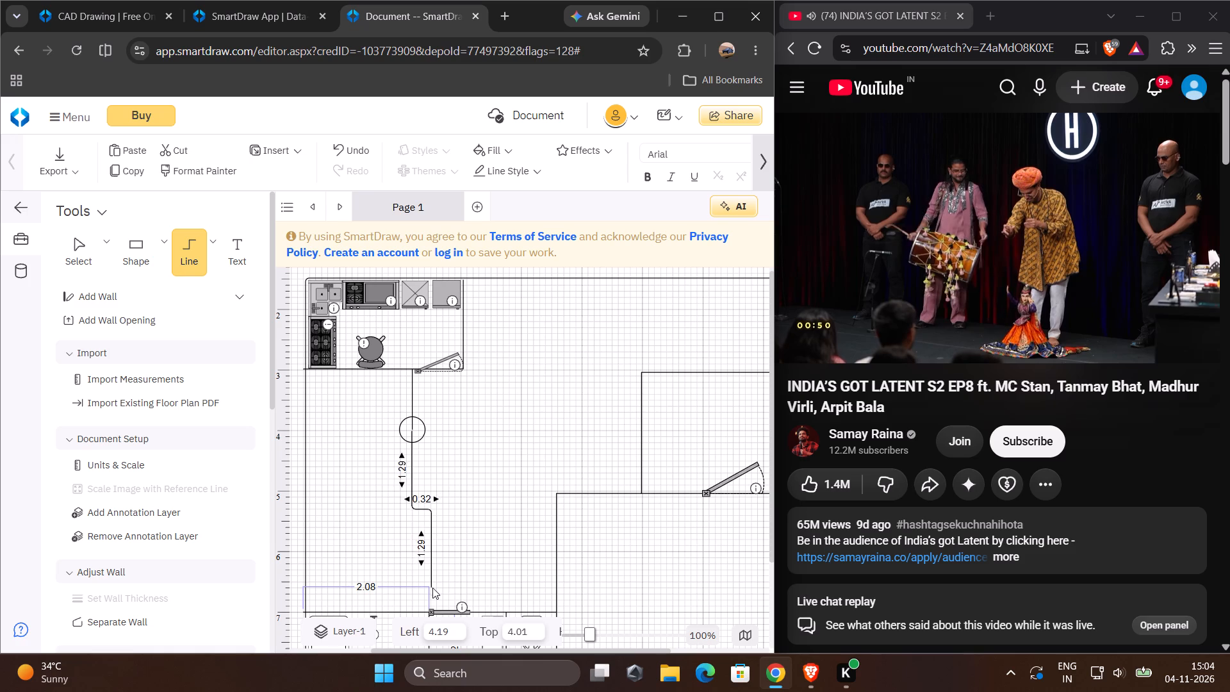
{"action": "left_click_drag", "start_coordinate": [432, 588], "coordinate": [431, 611]}
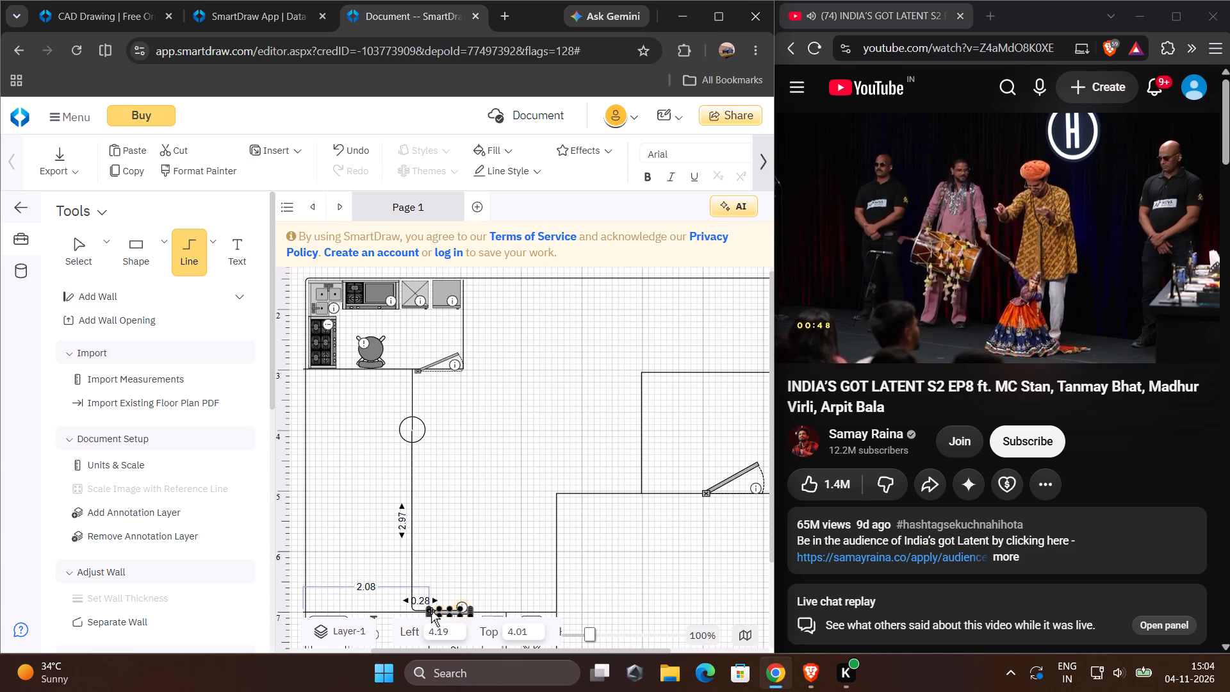
{"action": "left_click_drag", "start_coordinate": [431, 611], "coordinate": [428, 594]}
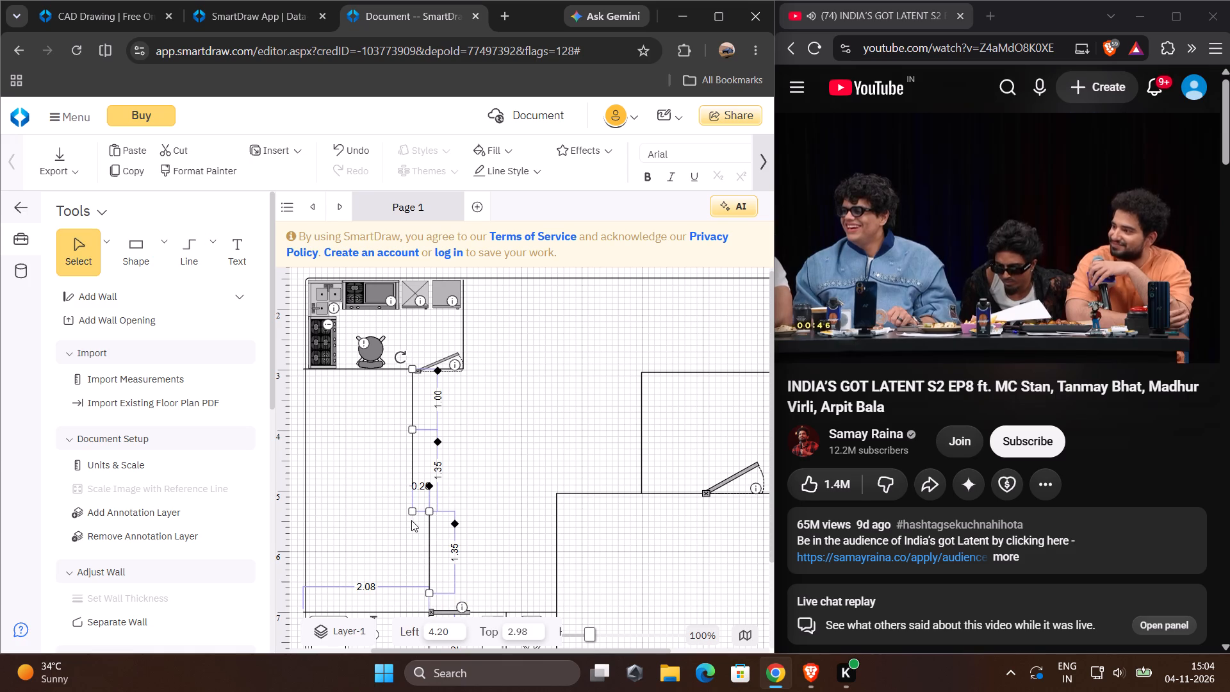
Move both corners of the connector's jog up to the end of the 1.00 segment, forming a square step about 0.28 wide.
{"action": "left_click_drag", "start_coordinate": [411, 512], "coordinate": [415, 454]}
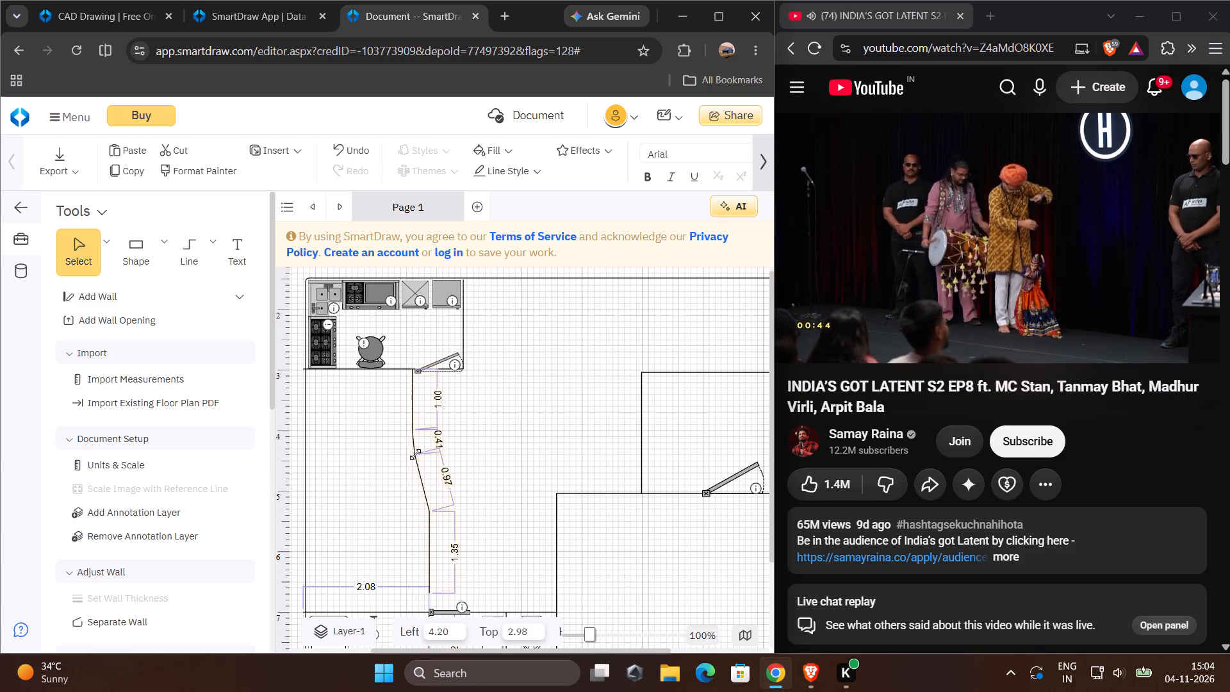
{"action": "left_click_drag", "start_coordinate": [415, 454], "coordinate": [412, 438]}
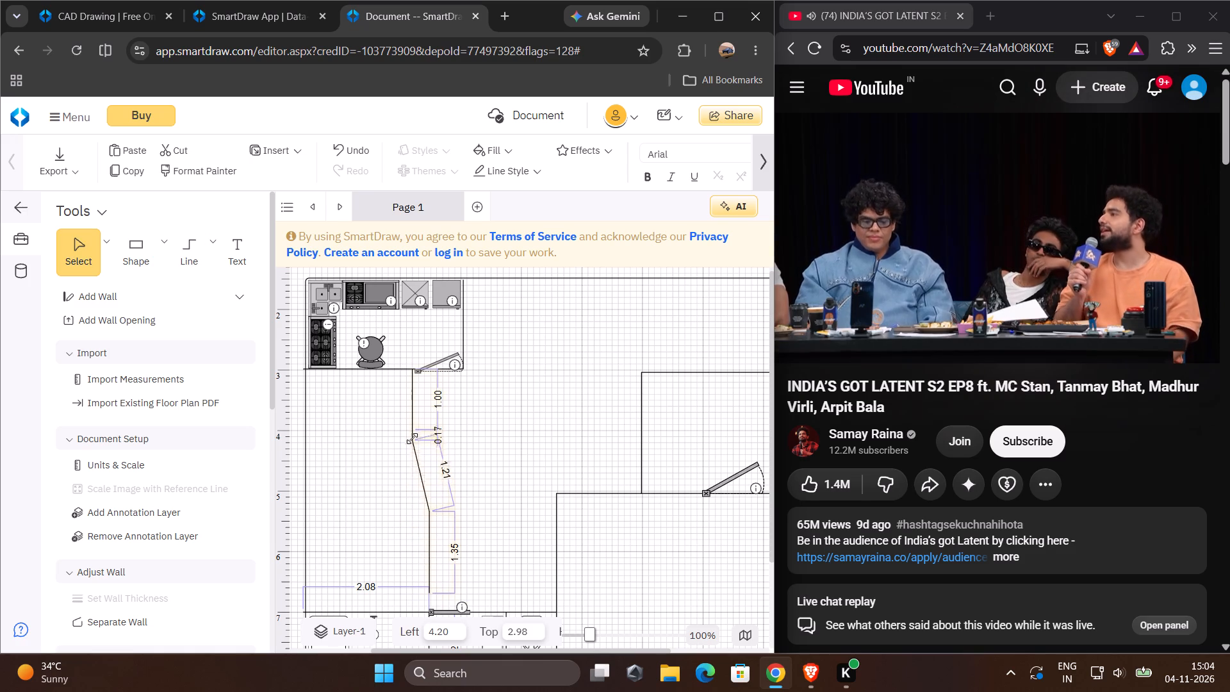
{"action": "left_click_drag", "start_coordinate": [412, 438], "coordinate": [411, 429]}
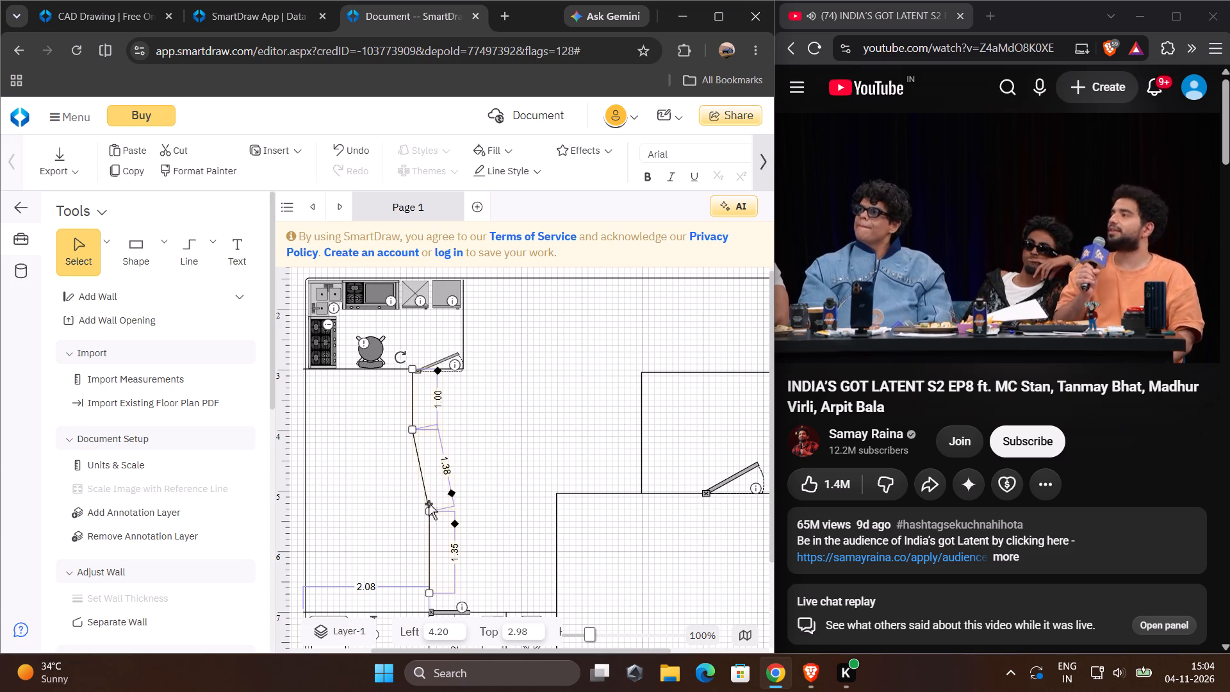
{"action": "left_click_drag", "start_coordinate": [429, 512], "coordinate": [425, 436]}
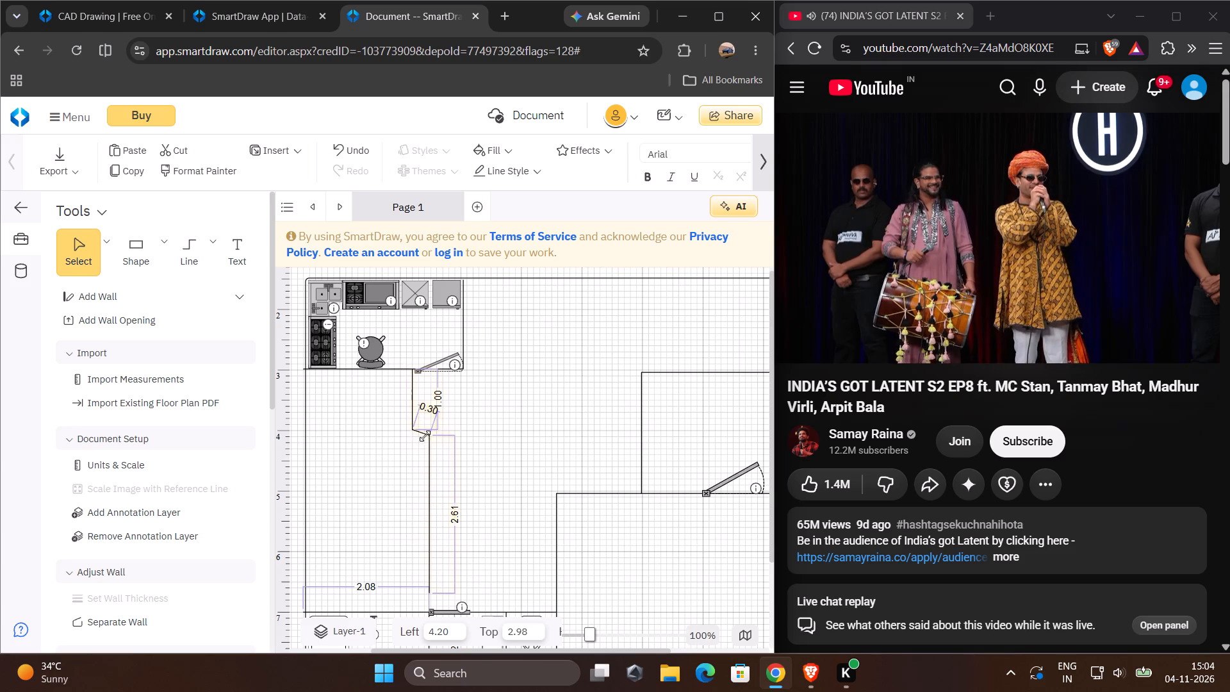
{"action": "left_click_drag", "start_coordinate": [425, 436], "coordinate": [424, 430]}
{"action": "left_click", "coordinate": [394, 481]}
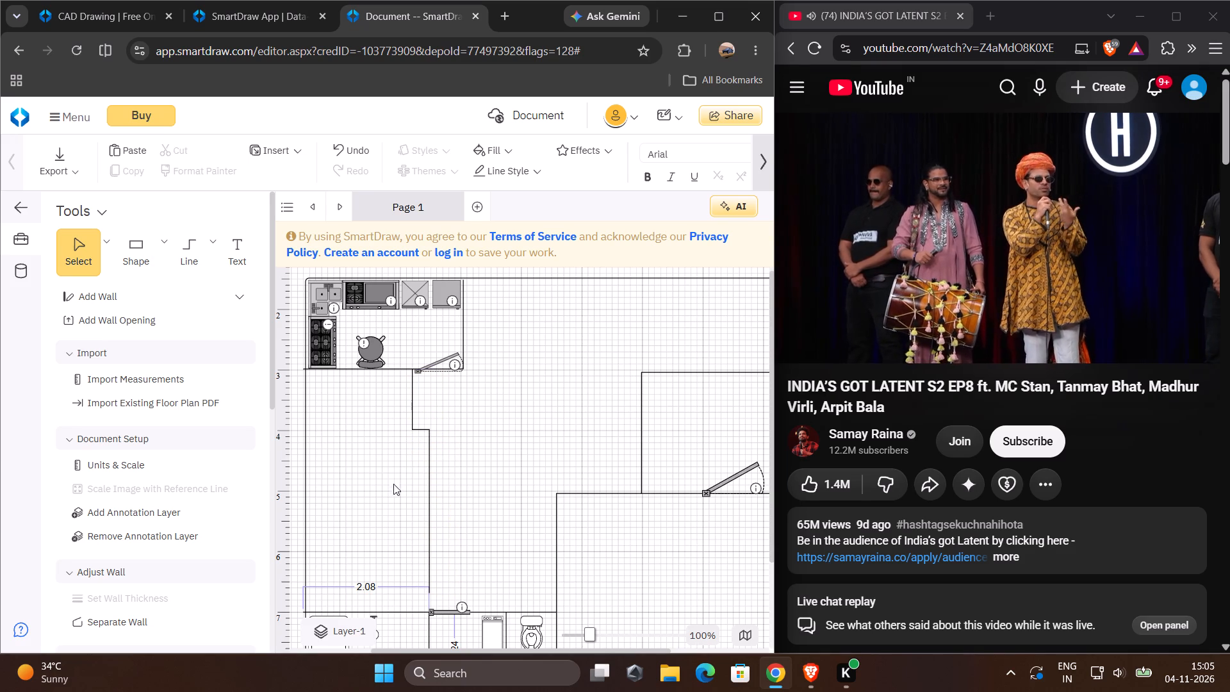
Extend the stepped wall line's lower end down to meet the bathroom's top wall at the gate.
{"action": "left_click", "coordinate": [426, 581]}
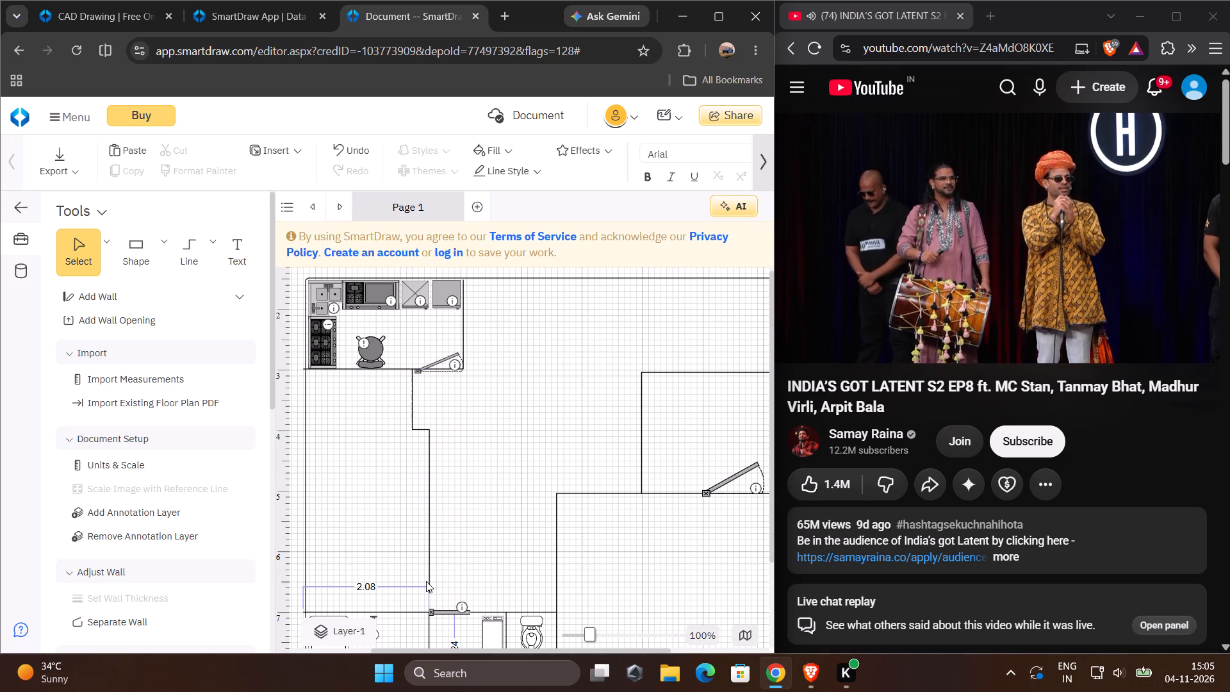
{"action": "left_click", "coordinate": [430, 591]}
{"action": "left_click_drag", "start_coordinate": [429, 595], "coordinate": [429, 600]}
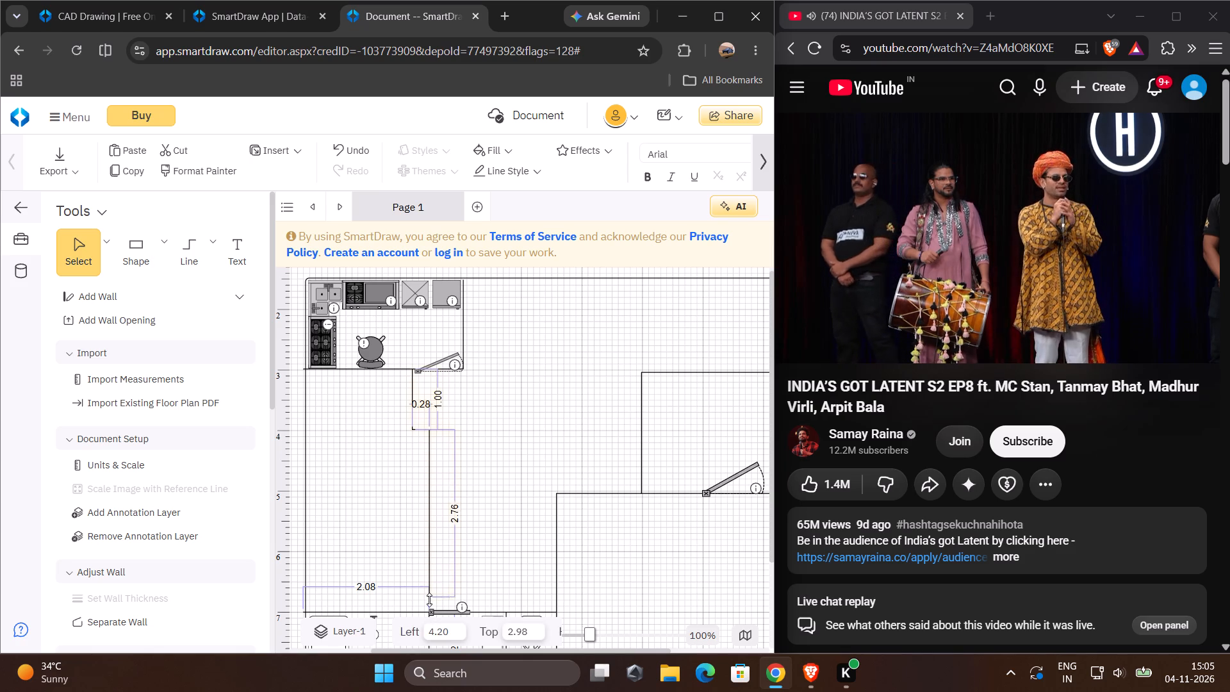
{"action": "left_click_drag", "start_coordinate": [429, 600], "coordinate": [430, 610]}
{"action": "left_click", "coordinate": [398, 515]}
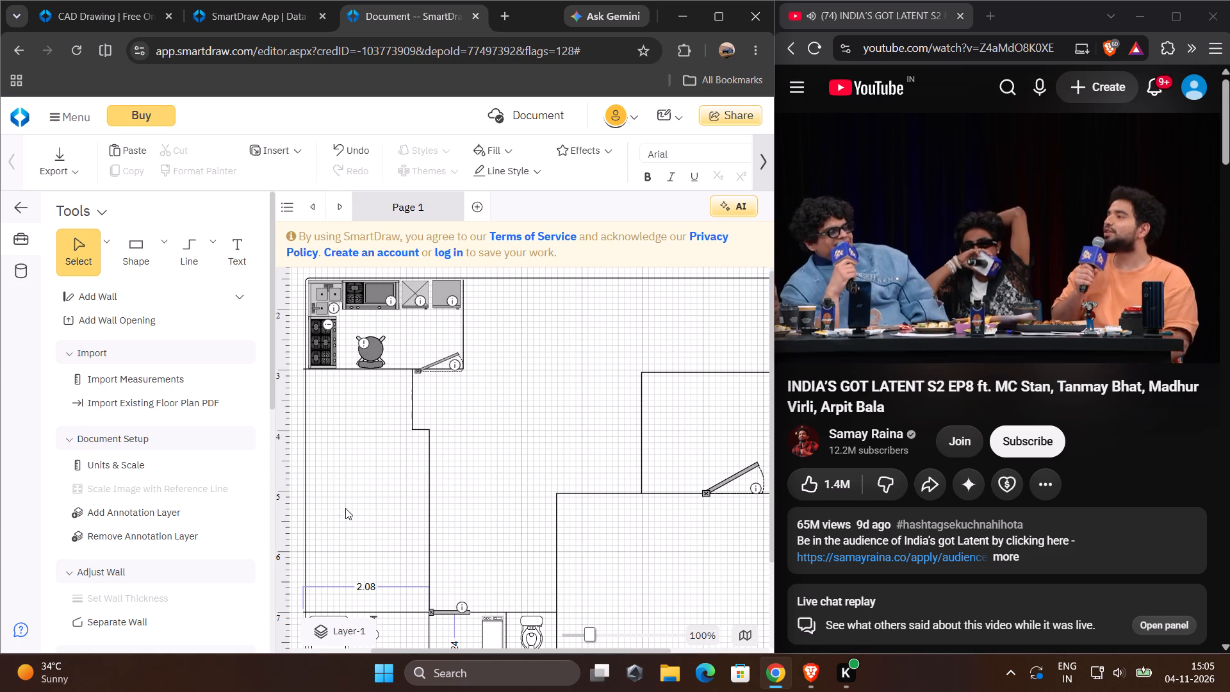
Draw a straight line about 2.08 long from the outer left wall across to the new stepped wall, dividing the room below the kitchen.
{"action": "scroll", "coordinate": [346, 504], "scroll_direction": "down", "scroll_amount": 1}
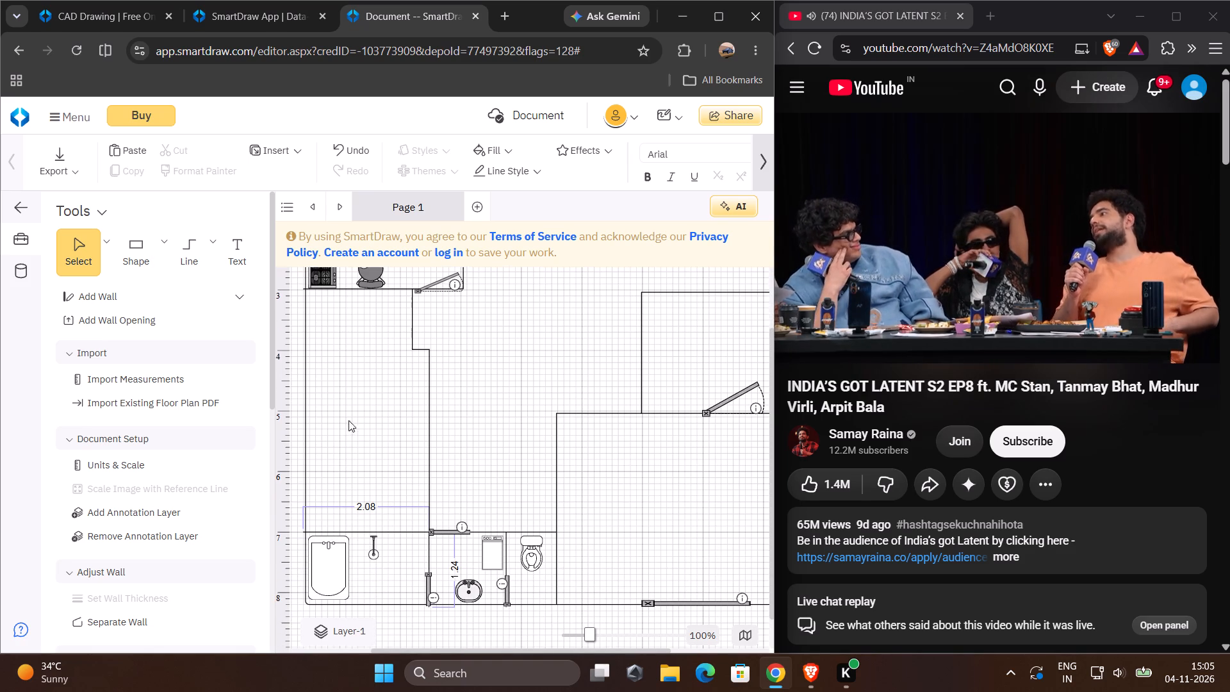
{"action": "scroll", "coordinate": [183, 336], "scroll_direction": "up", "scroll_amount": 2}
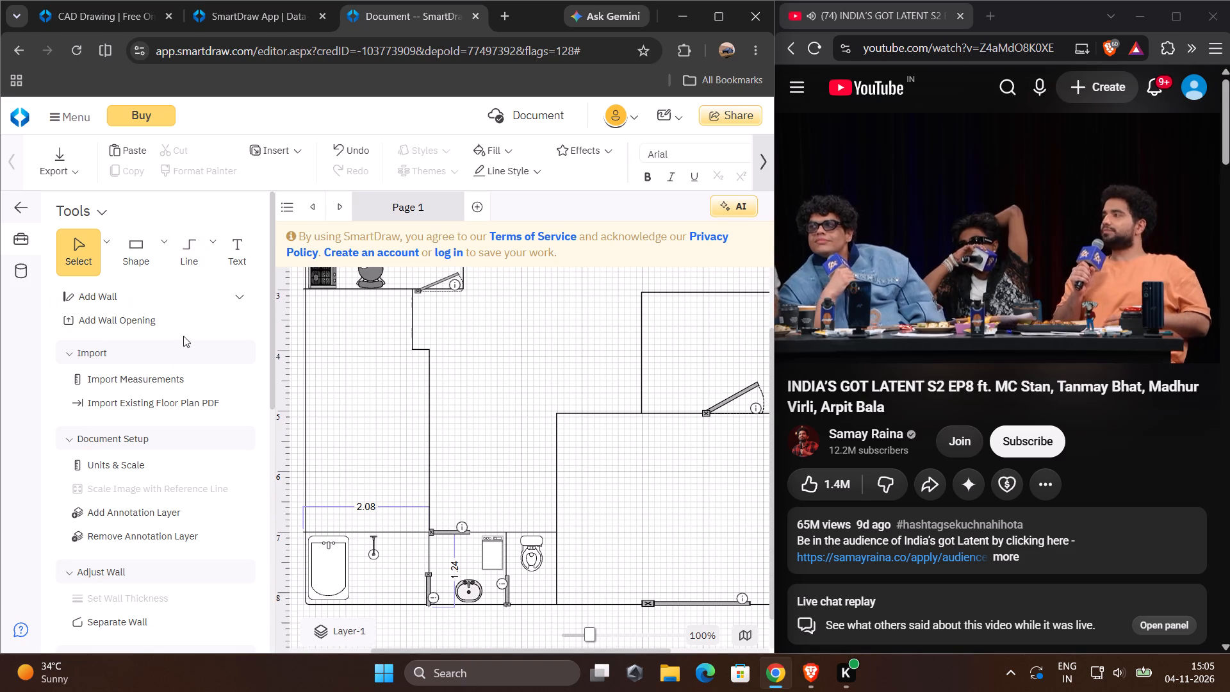
{"action": "left_click", "coordinate": [212, 249]}
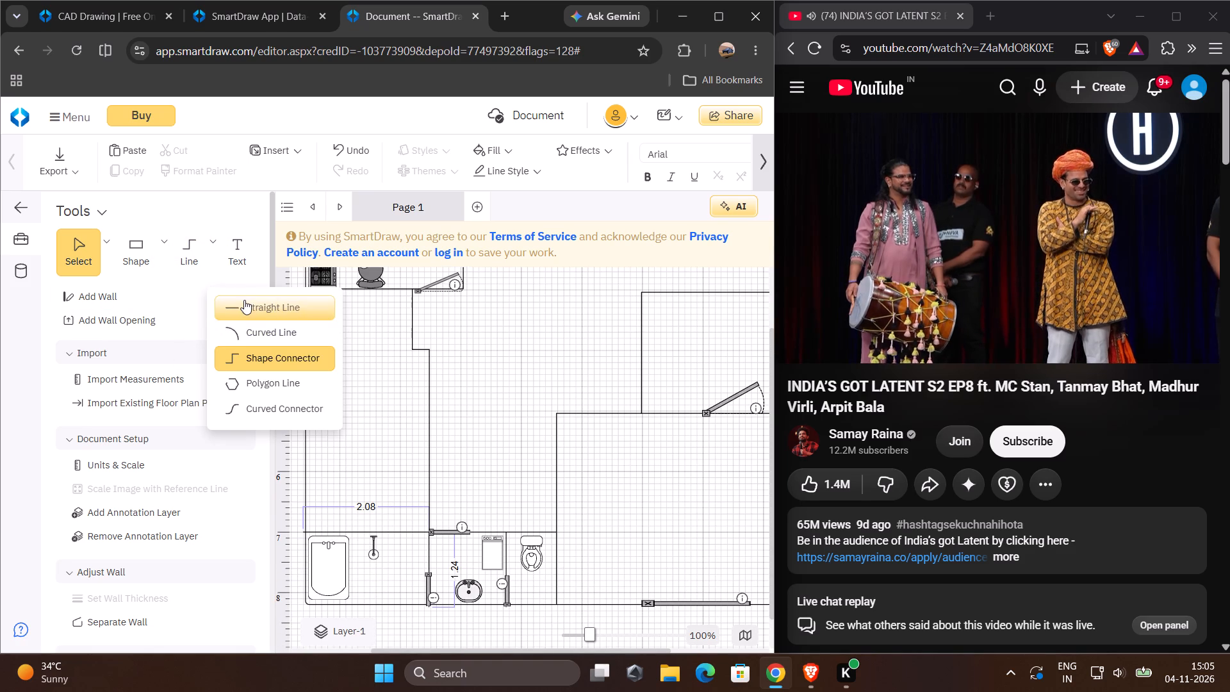
{"action": "left_click", "coordinate": [244, 305]}
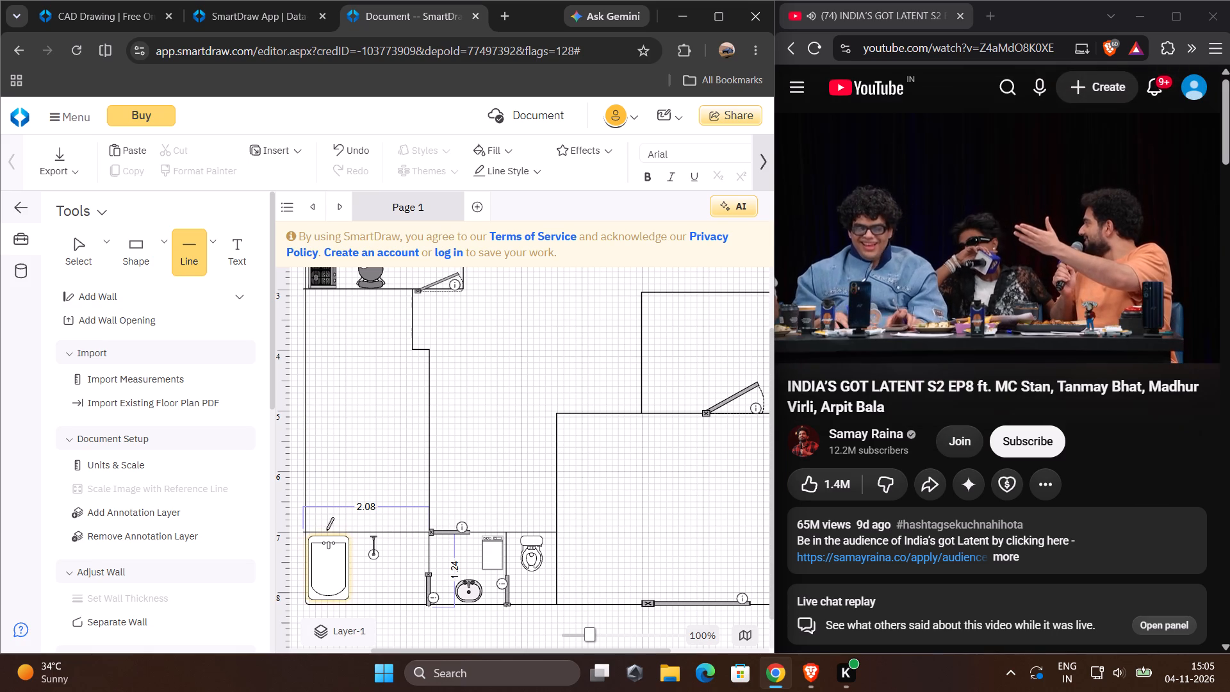
{"action": "left_click", "coordinate": [306, 420]}
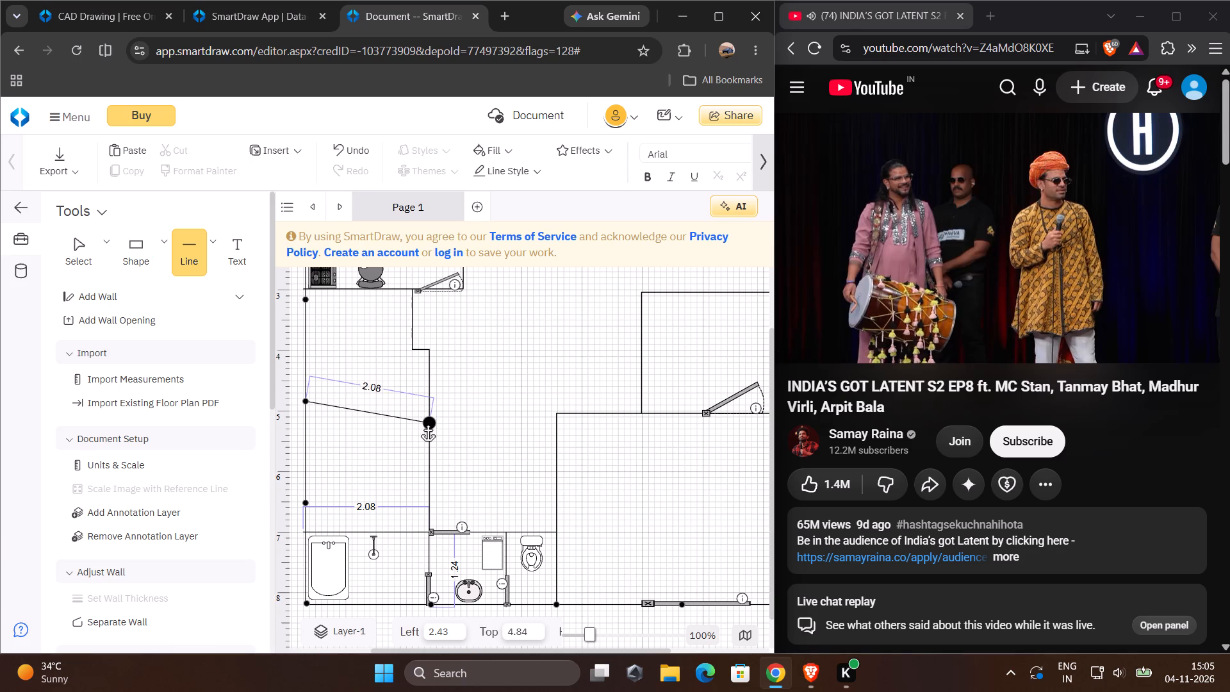
{"action": "left_click", "coordinate": [427, 422]}
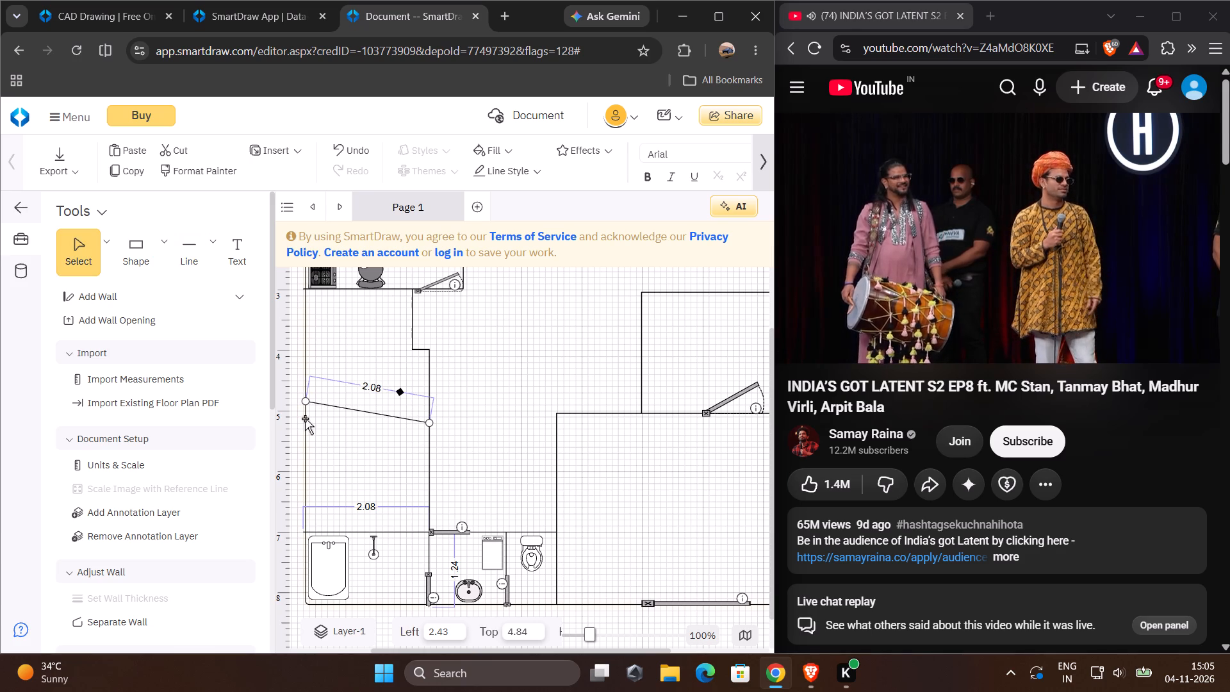
Level the dividing line below the kitchen by moving its end on the outer wall down in line with its other end.
{"action": "left_click_drag", "start_coordinate": [305, 402], "coordinate": [306, 418]}
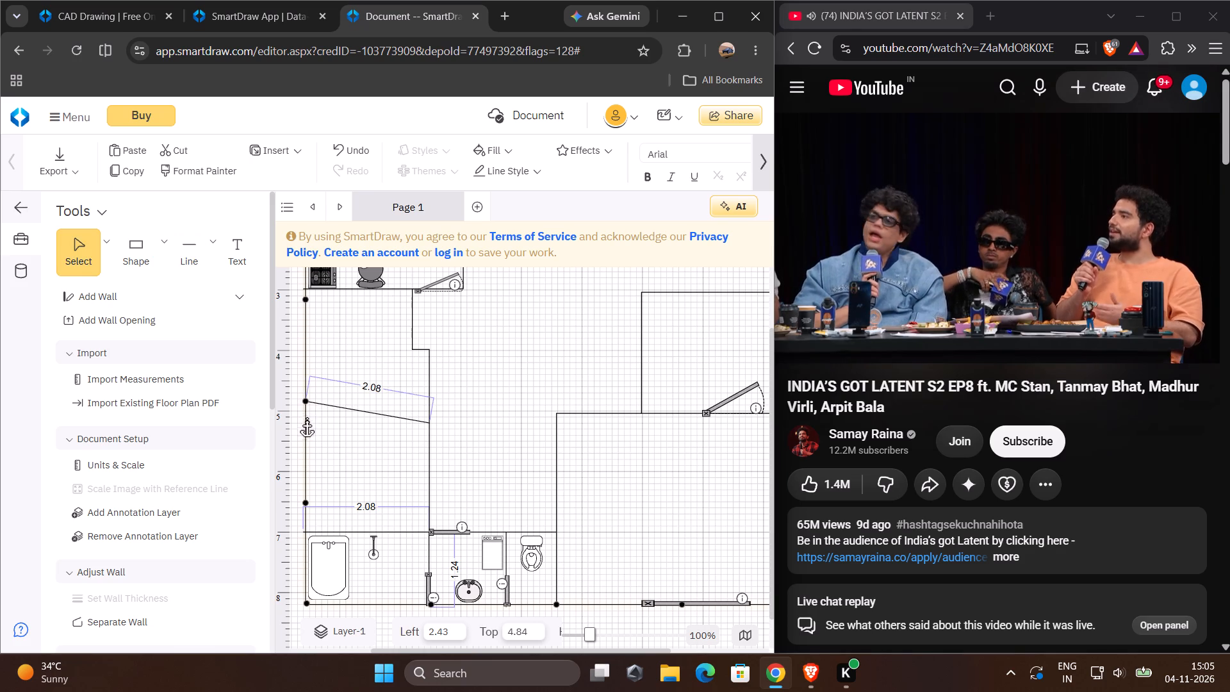
{"action": "left_click_drag", "start_coordinate": [306, 418], "coordinate": [307, 422]}
{"action": "left_click", "coordinate": [306, 402]}
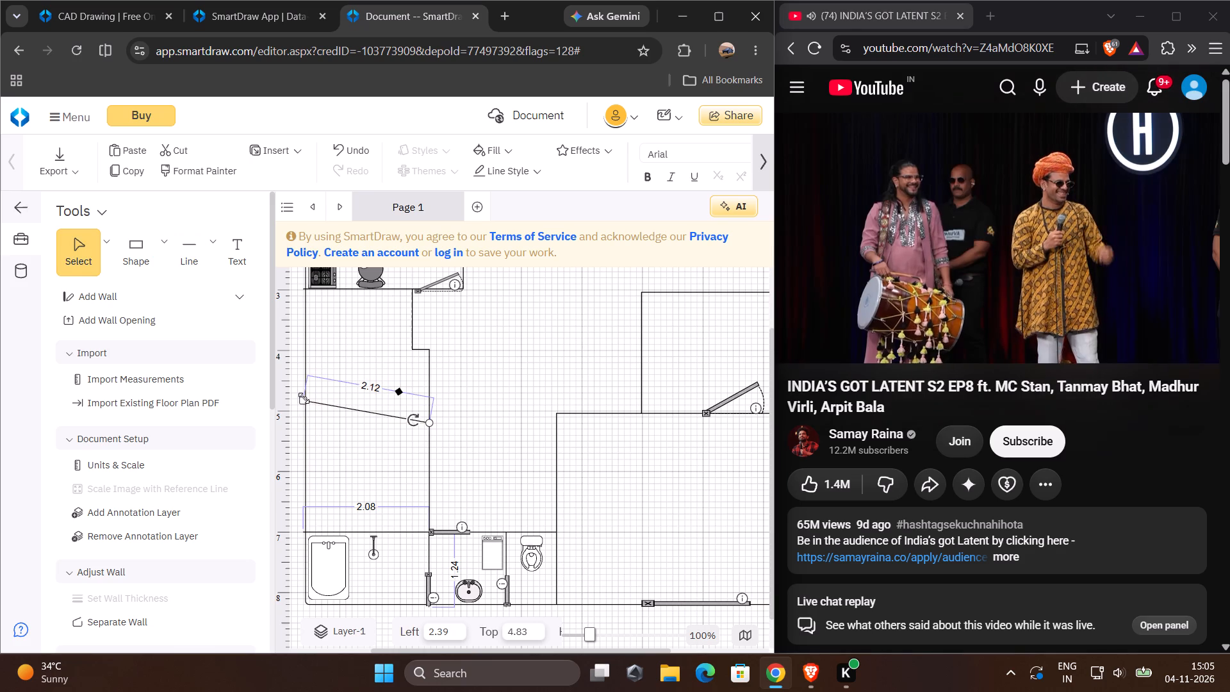
{"action": "left_click_drag", "start_coordinate": [304, 400], "coordinate": [302, 424]}
{"action": "left_click", "coordinate": [335, 365]}
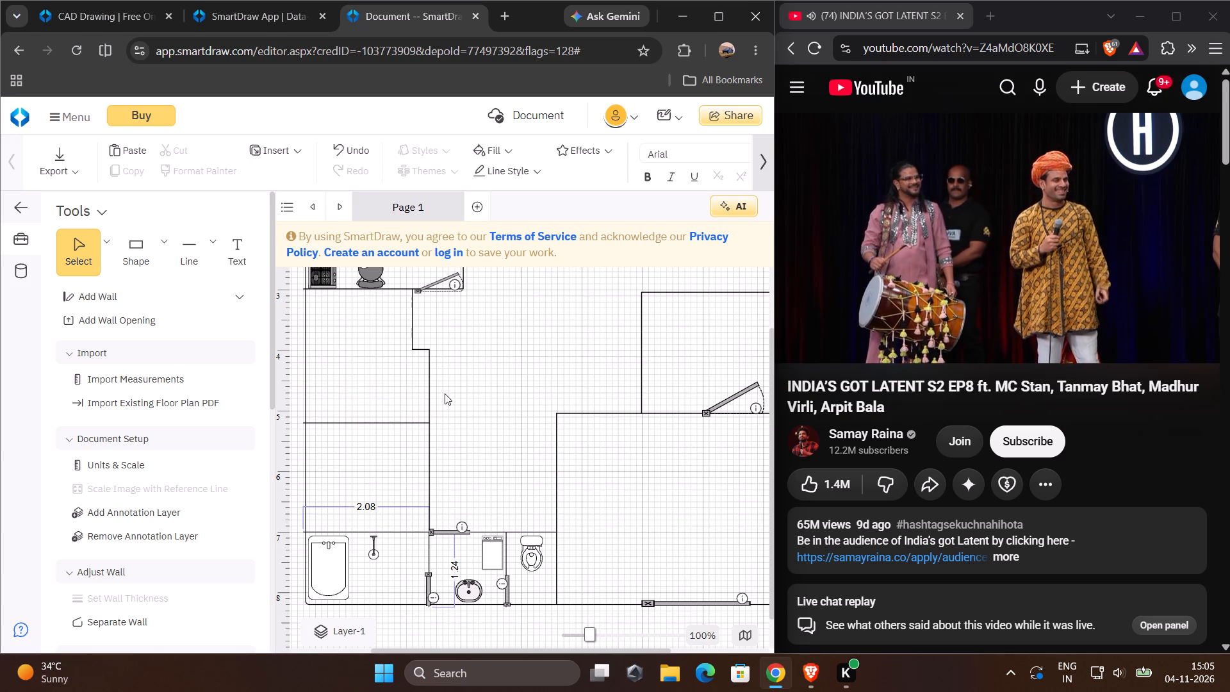
Adjust the stepped wall line at its outer corner and align its upper end with the kitchen's bottom wall beside the gate.
{"action": "left_click", "coordinate": [429, 349]}
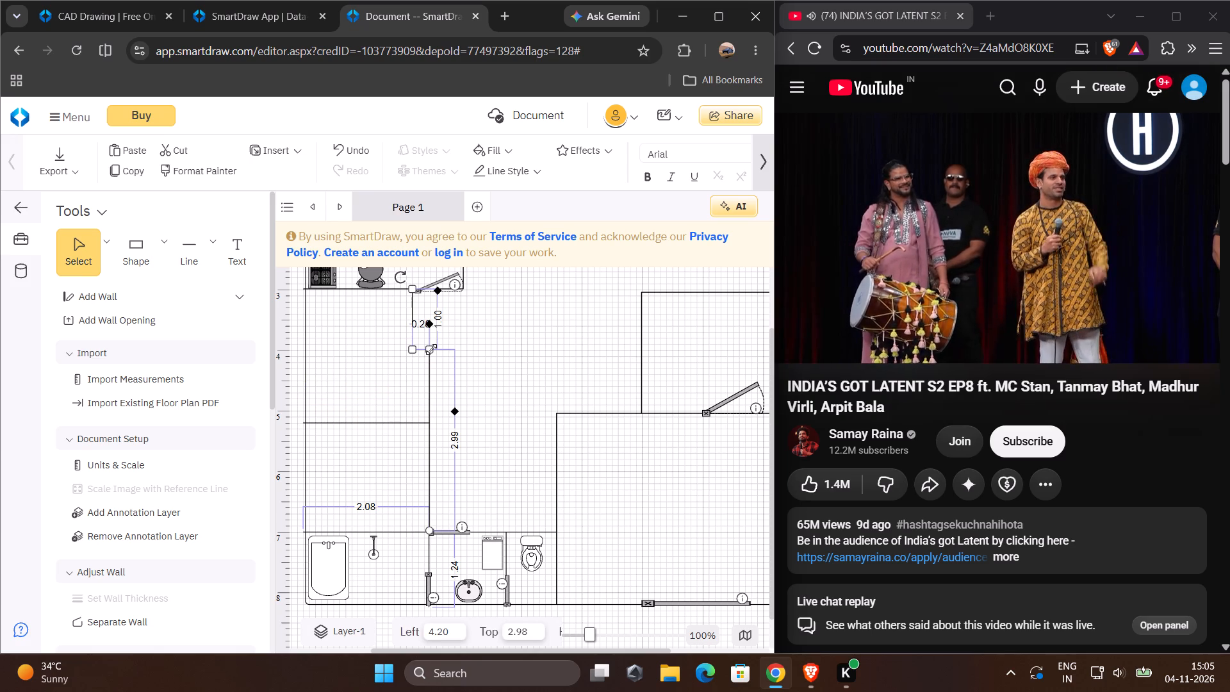
{"action": "left_click", "coordinate": [485, 358]}
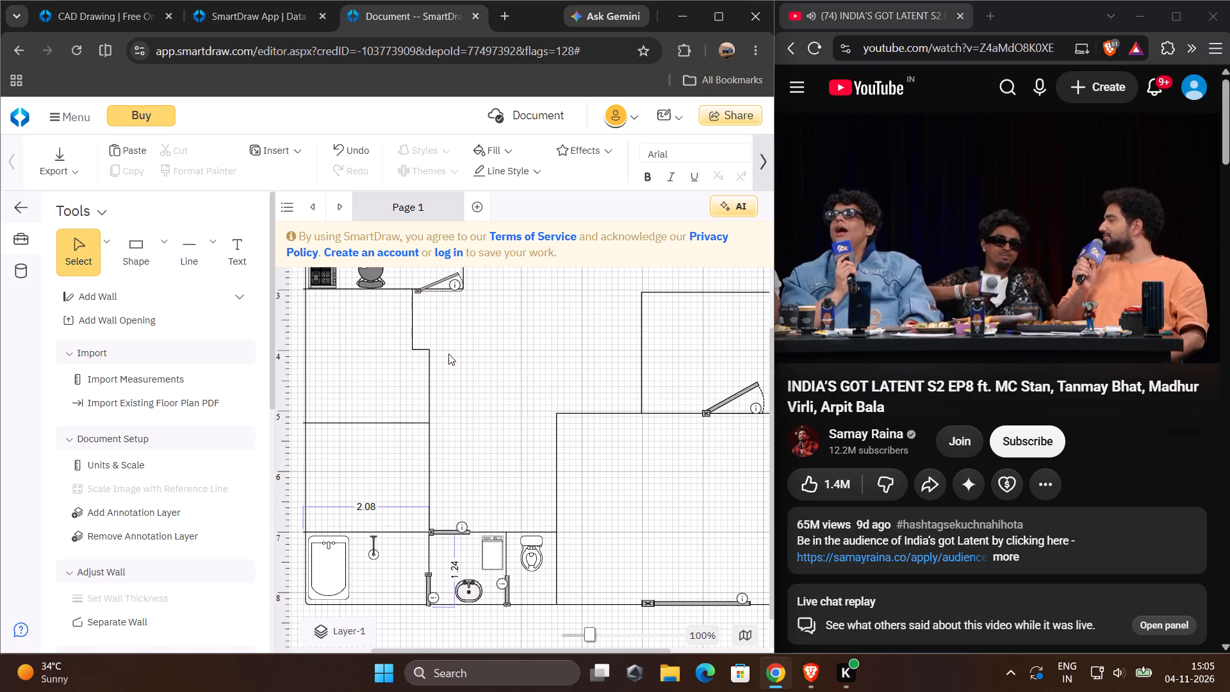
{"action": "left_click", "coordinate": [429, 348]}
{"action": "left_click_drag", "start_coordinate": [430, 349], "coordinate": [433, 349]}
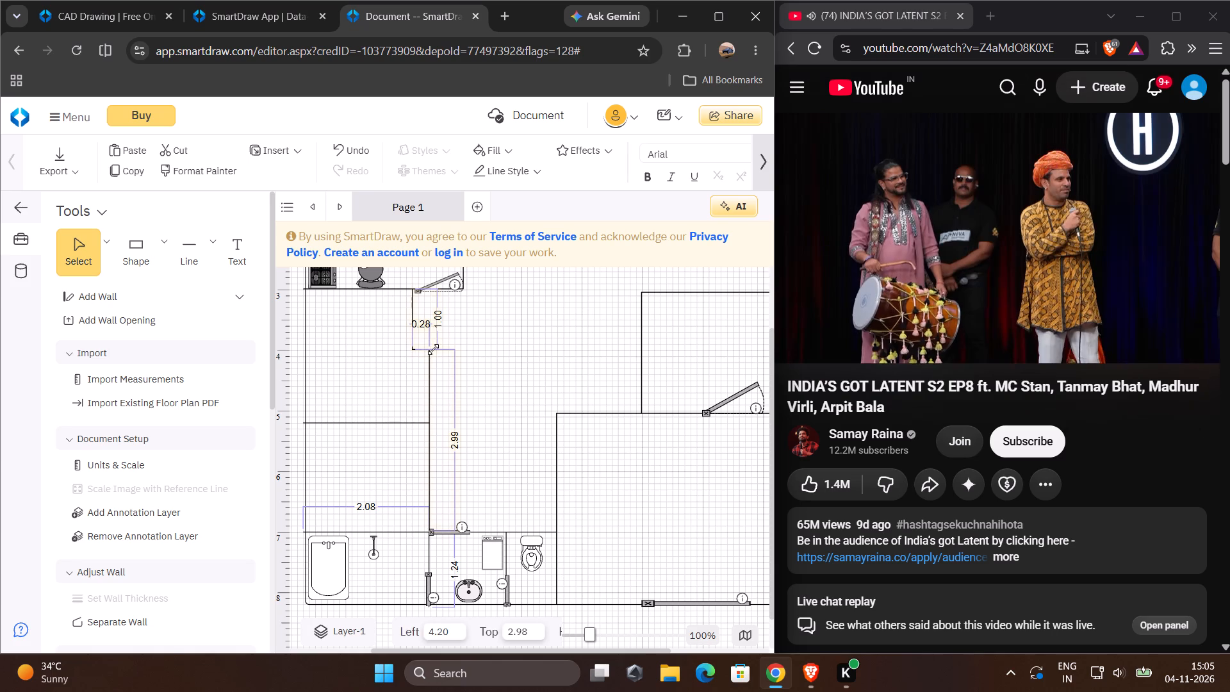
{"action": "left_click_drag", "start_coordinate": [433, 349], "coordinate": [436, 351]}
{"action": "left_click", "coordinate": [491, 349]}
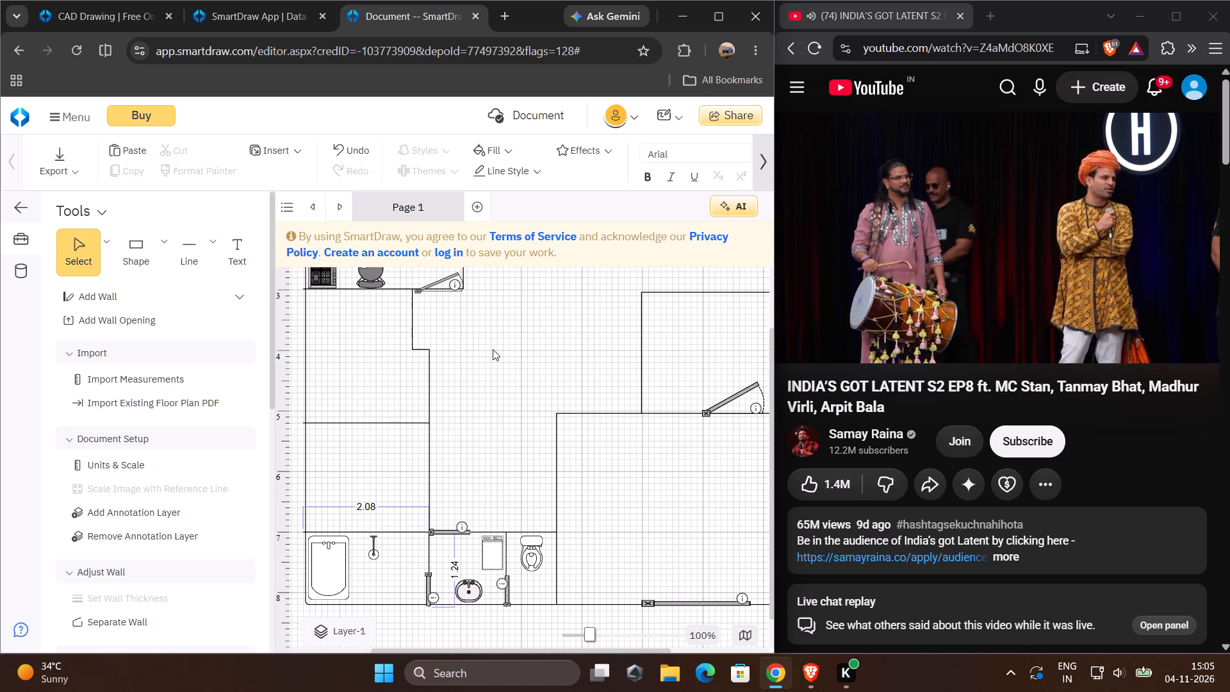
{"action": "left_click", "coordinate": [412, 299]}
{"action": "left_click", "coordinate": [412, 290]}
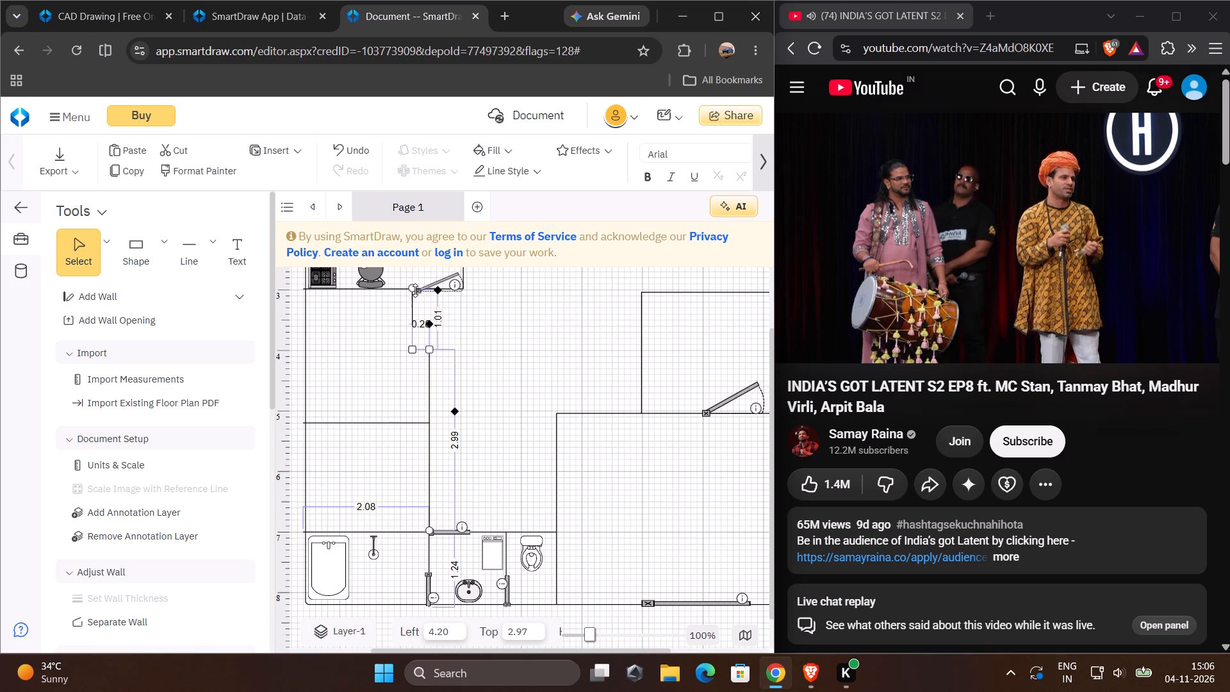
{"action": "left_click", "coordinate": [383, 310]}
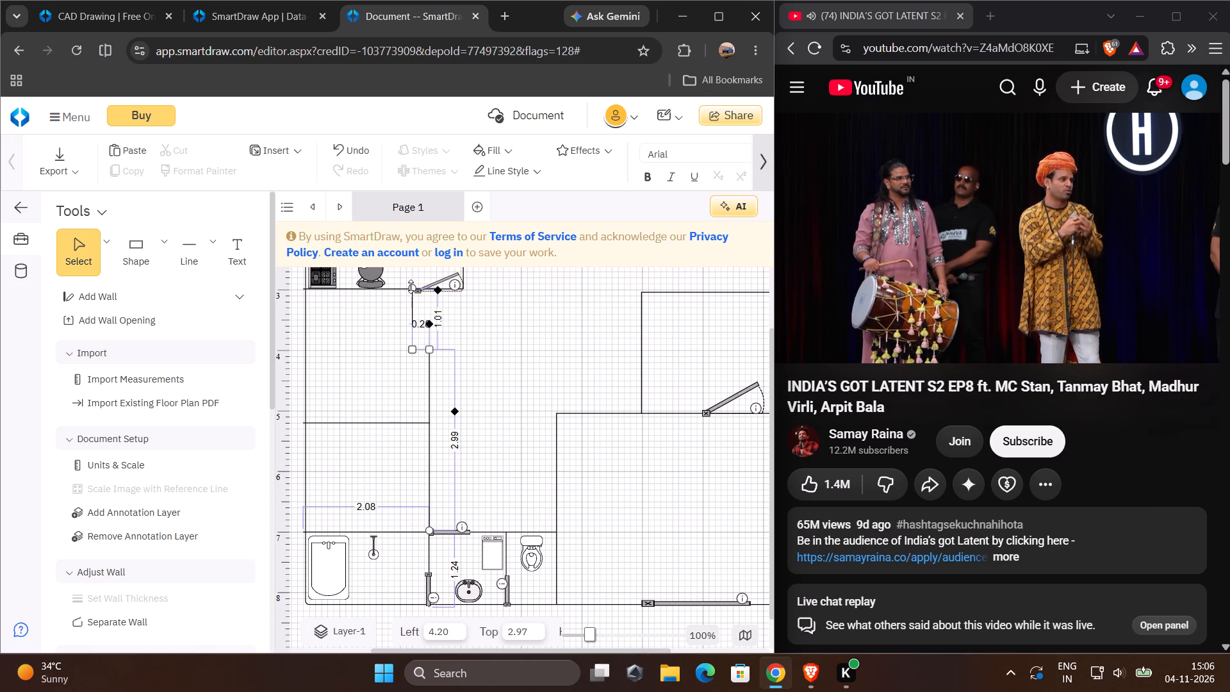
{"action": "left_click_drag", "start_coordinate": [411, 286], "coordinate": [419, 289]}
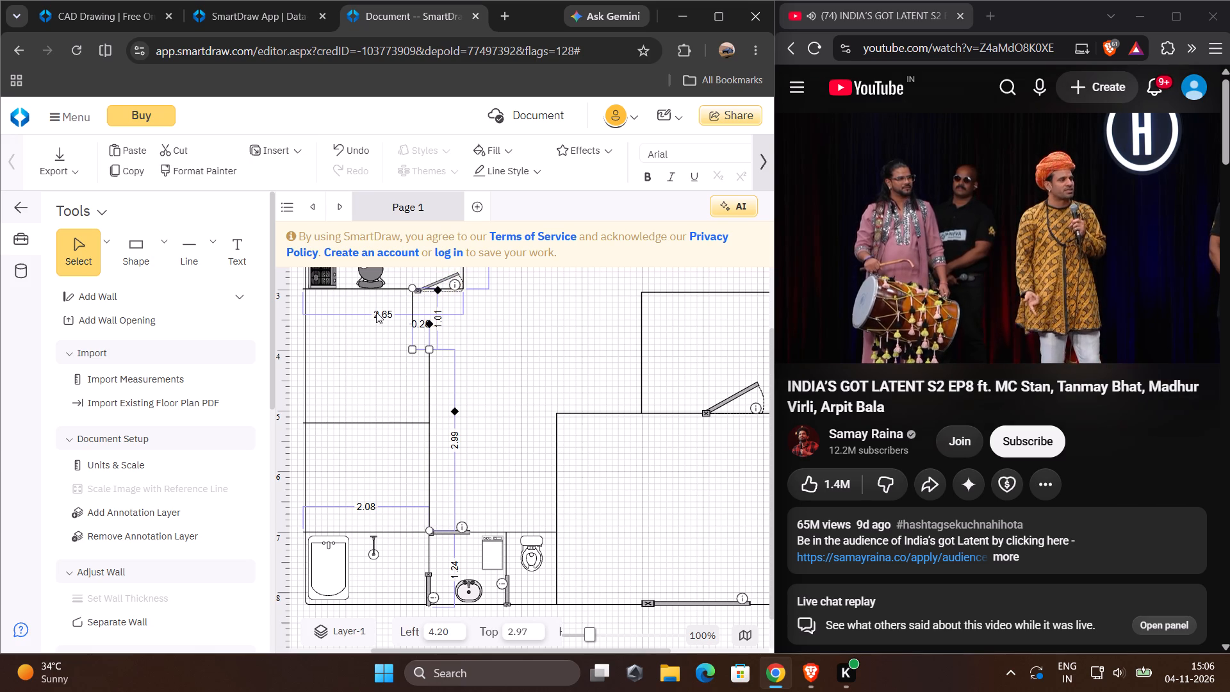
{"action": "left_click", "coordinate": [366, 338]}
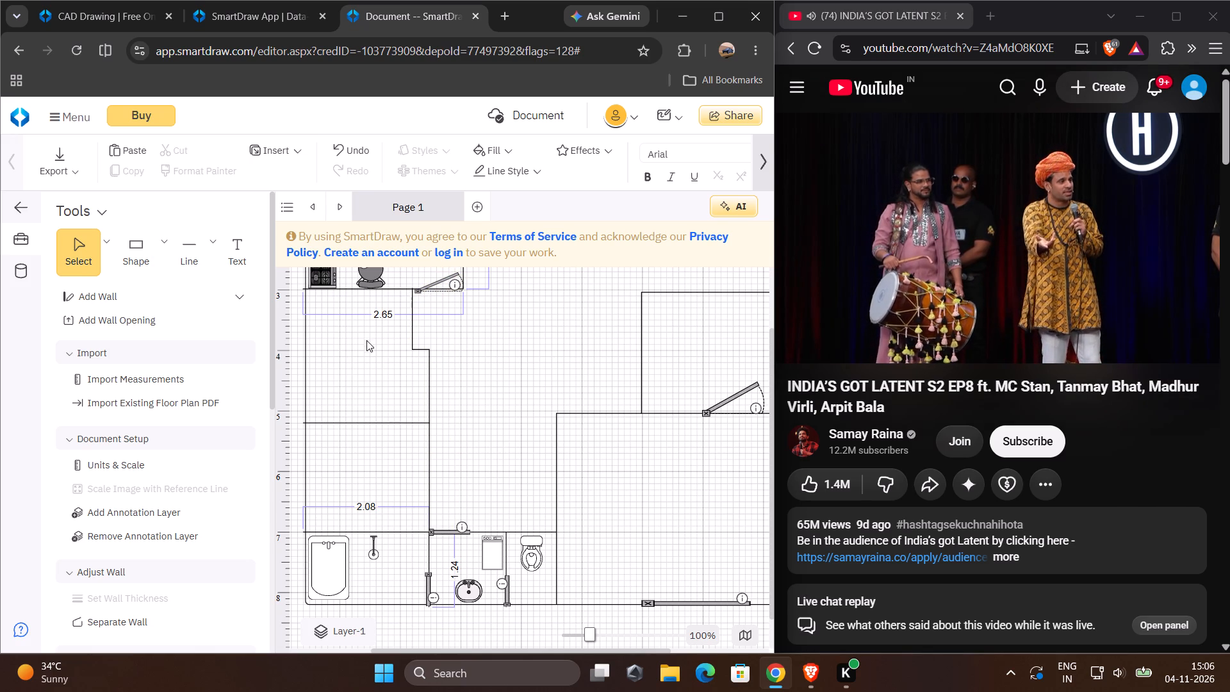
Replace the chair search in the symbol library with a search for door.
{"action": "scroll", "coordinate": [225, 429], "scroll_direction": "up", "scroll_amount": 3}
{"action": "scroll", "coordinate": [208, 438], "scroll_direction": "down", "scroll_amount": 2}
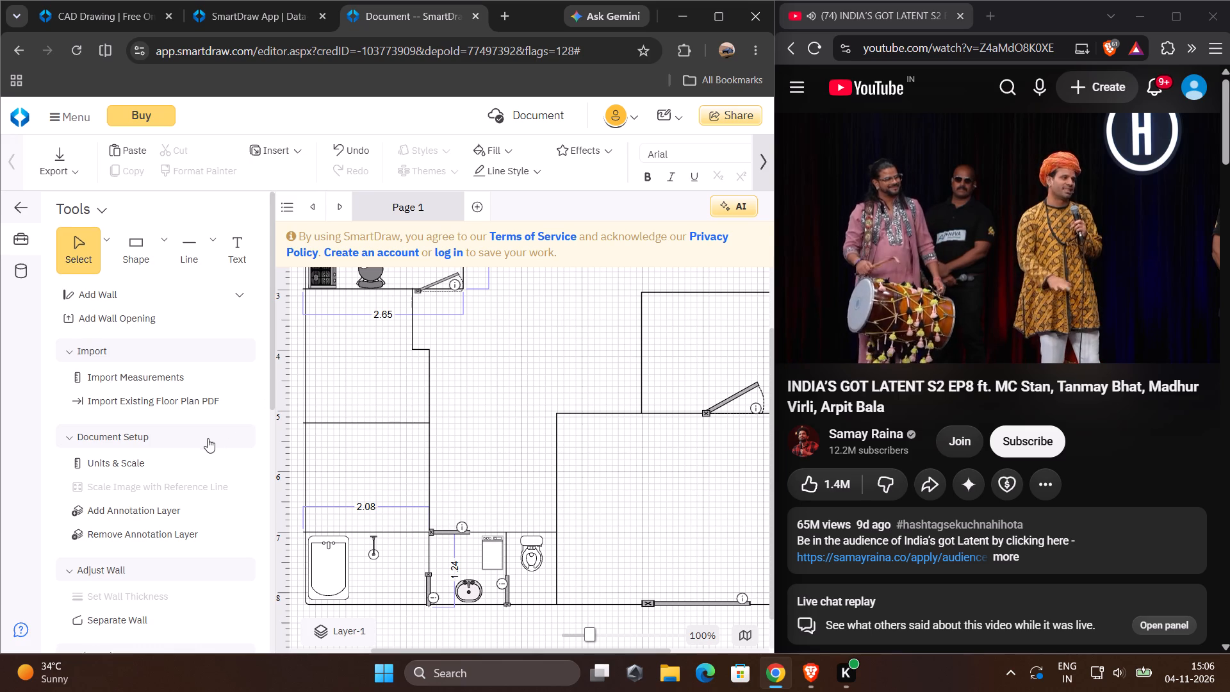
{"action": "scroll", "coordinate": [208, 438], "scroll_direction": "down", "scroll_amount": 7}
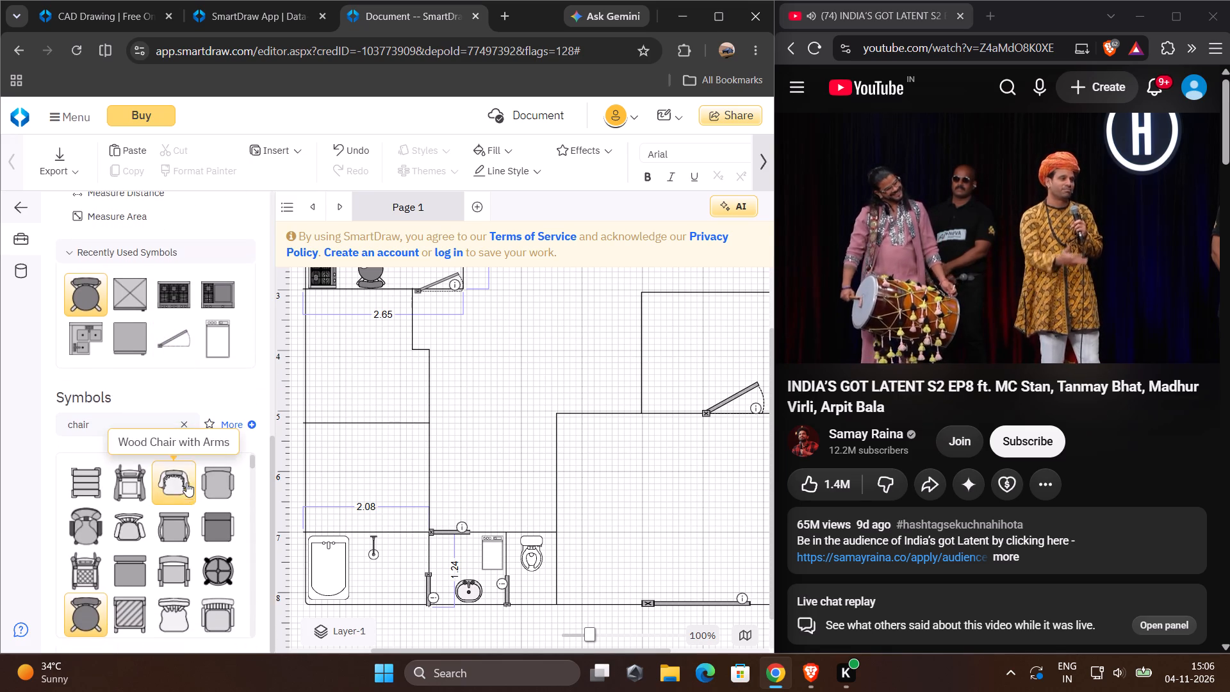
{"action": "scroll", "coordinate": [181, 503], "scroll_direction": "up", "scroll_amount": 3}
{"action": "left_click", "coordinate": [190, 423]}
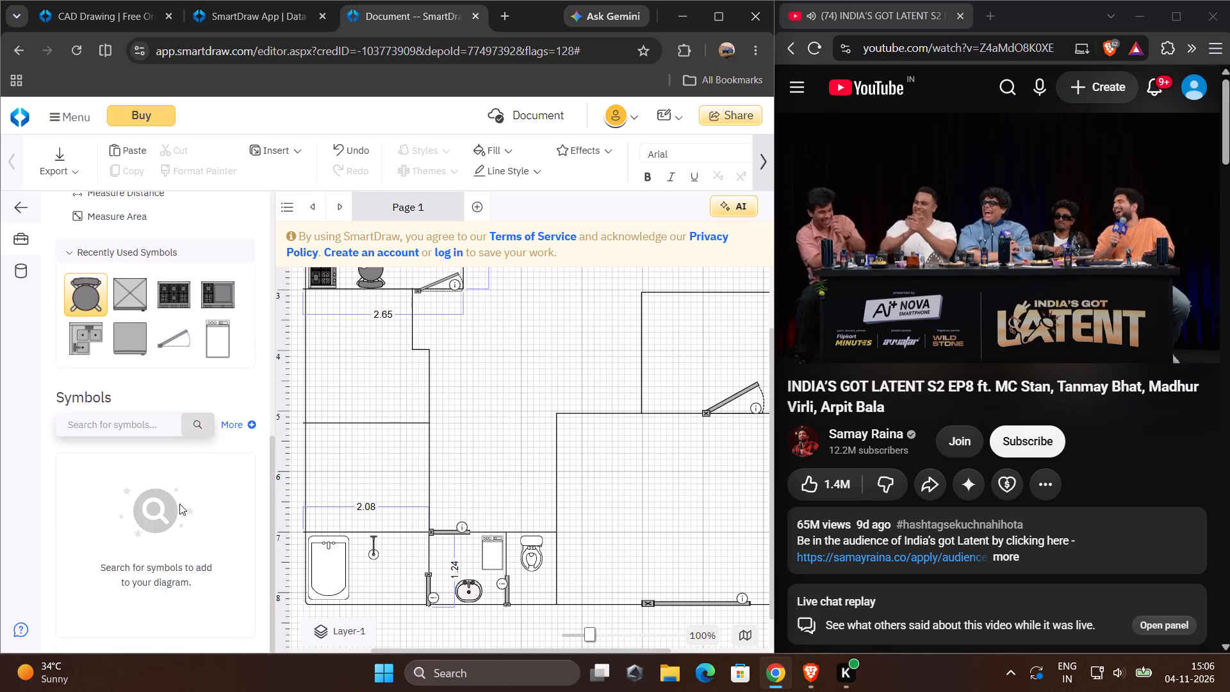
{"action": "scroll", "coordinate": [181, 511], "scroll_direction": "up", "scroll_amount": 3}
{"action": "scroll", "coordinate": [181, 511], "scroll_direction": "down", "scroll_amount": 1}
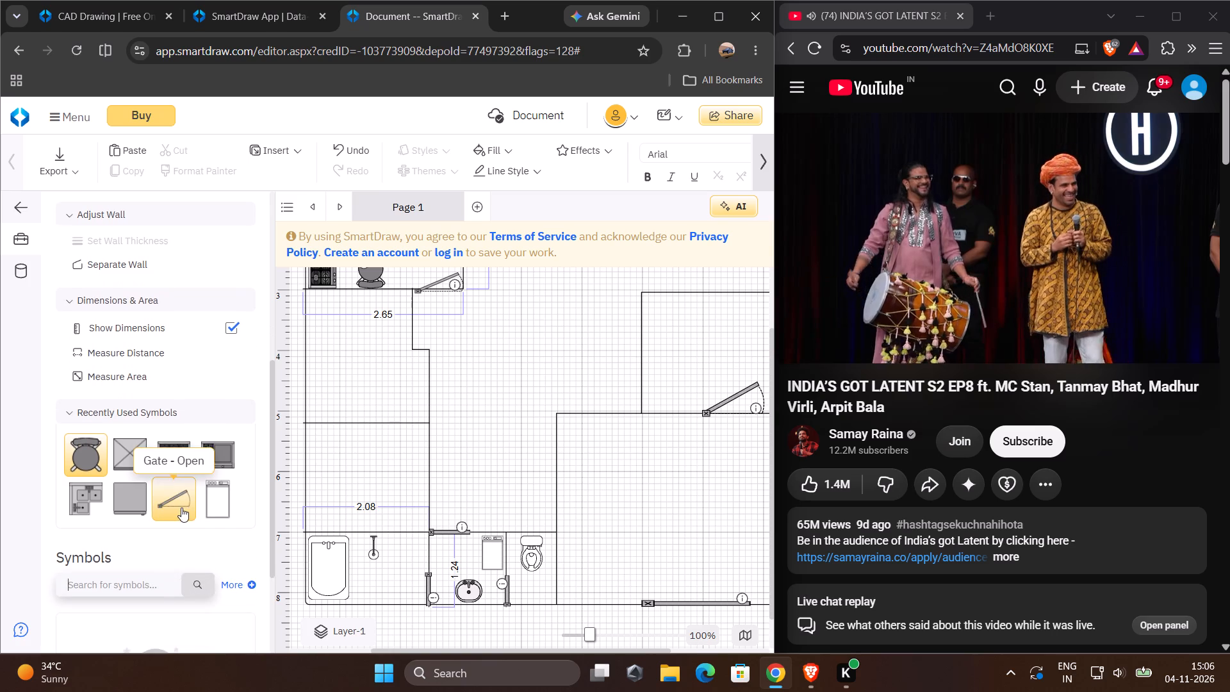
{"action": "scroll", "coordinate": [182, 504], "scroll_direction": "down", "scroll_amount": 4}
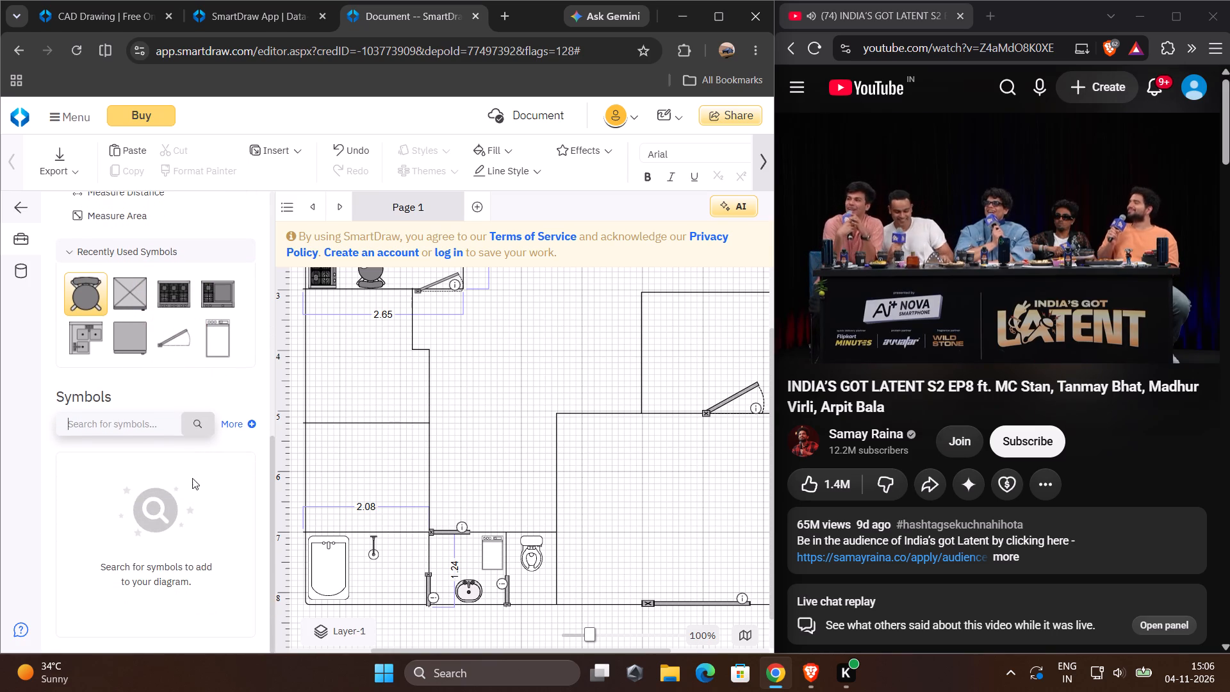
{"action": "left_click", "coordinate": [155, 429]}
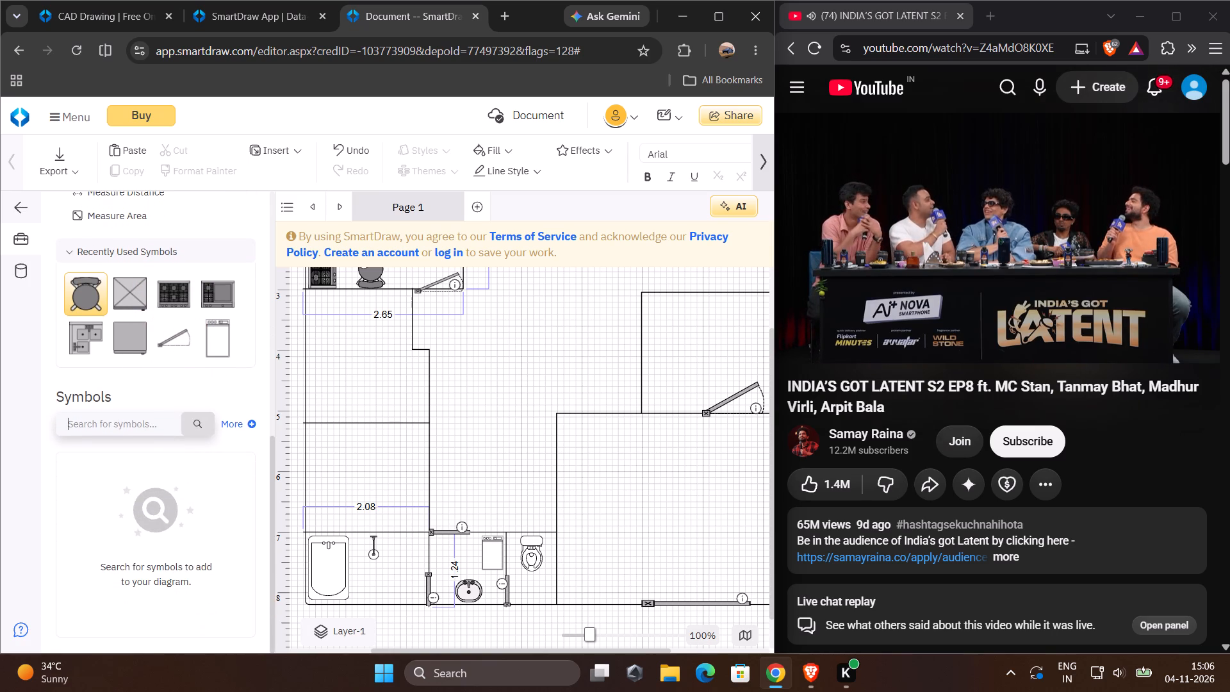
{"action": "type", "text": "dooor"}
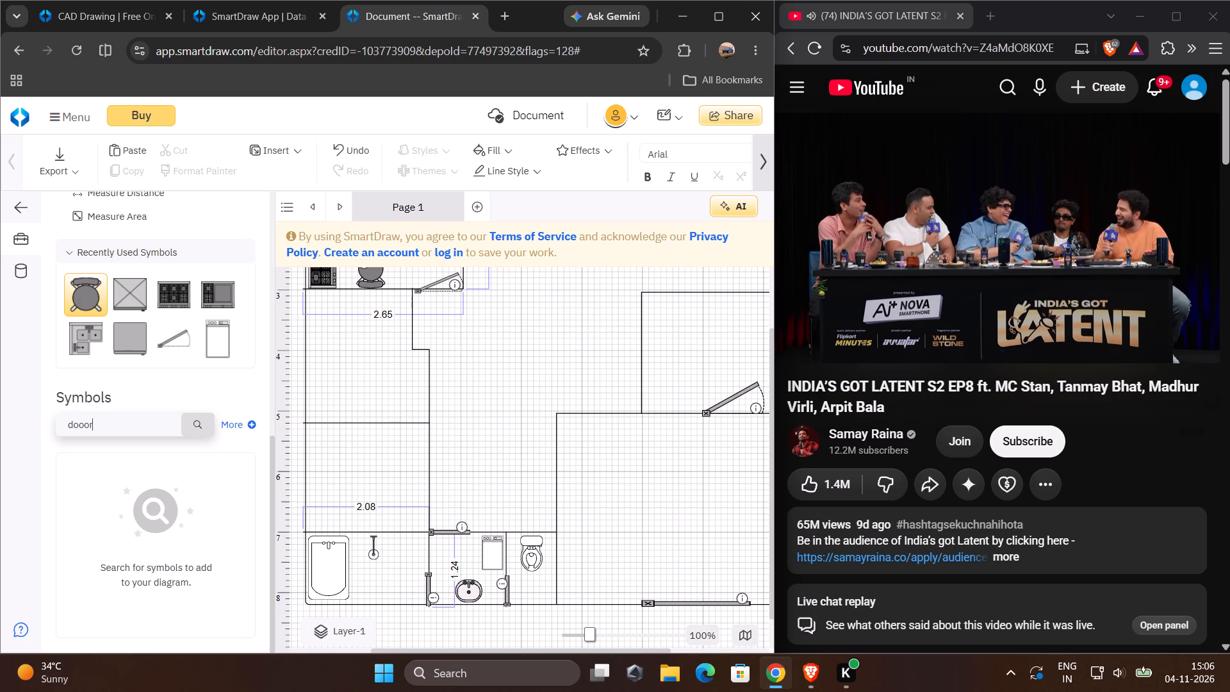
{"action": "key", "text": "BackSpace"}
{"action": "key", "text": "BackSpace"}
{"action": "key", "text": "r"}
{"action": "key", "text": "Return"}
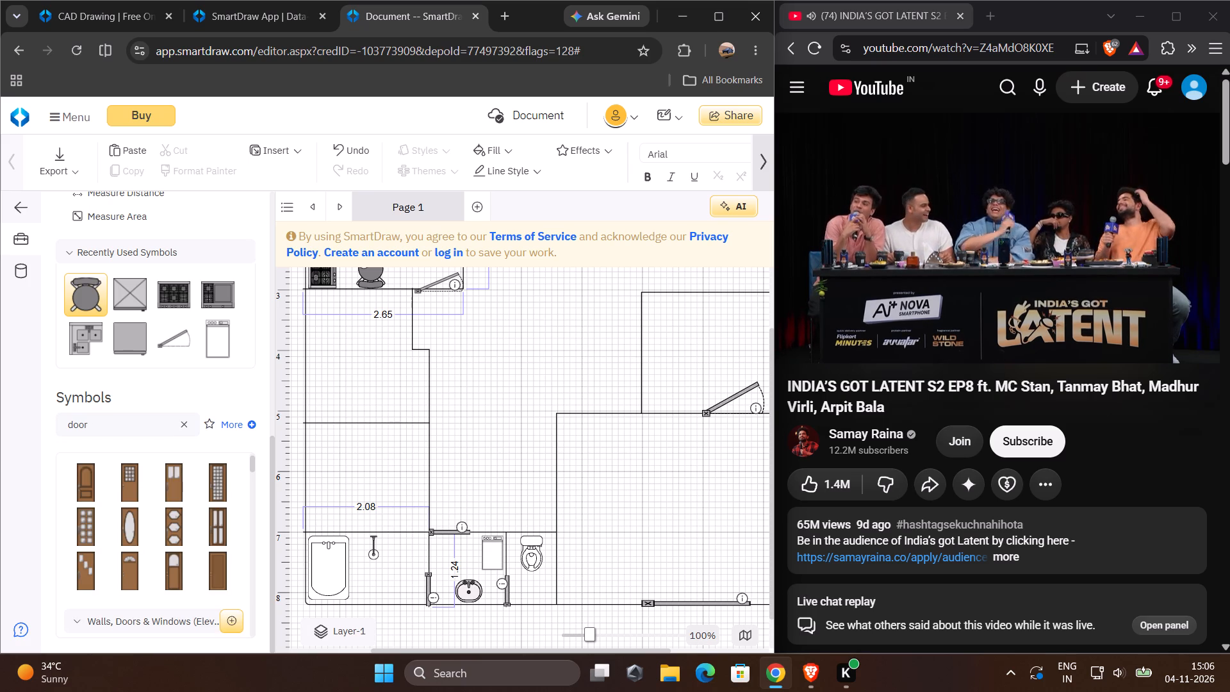
Browse the door symbols across the library categories for one suited to the floor plan.
{"action": "scroll", "coordinate": [154, 520], "scroll_direction": "down", "scroll_amount": 4}
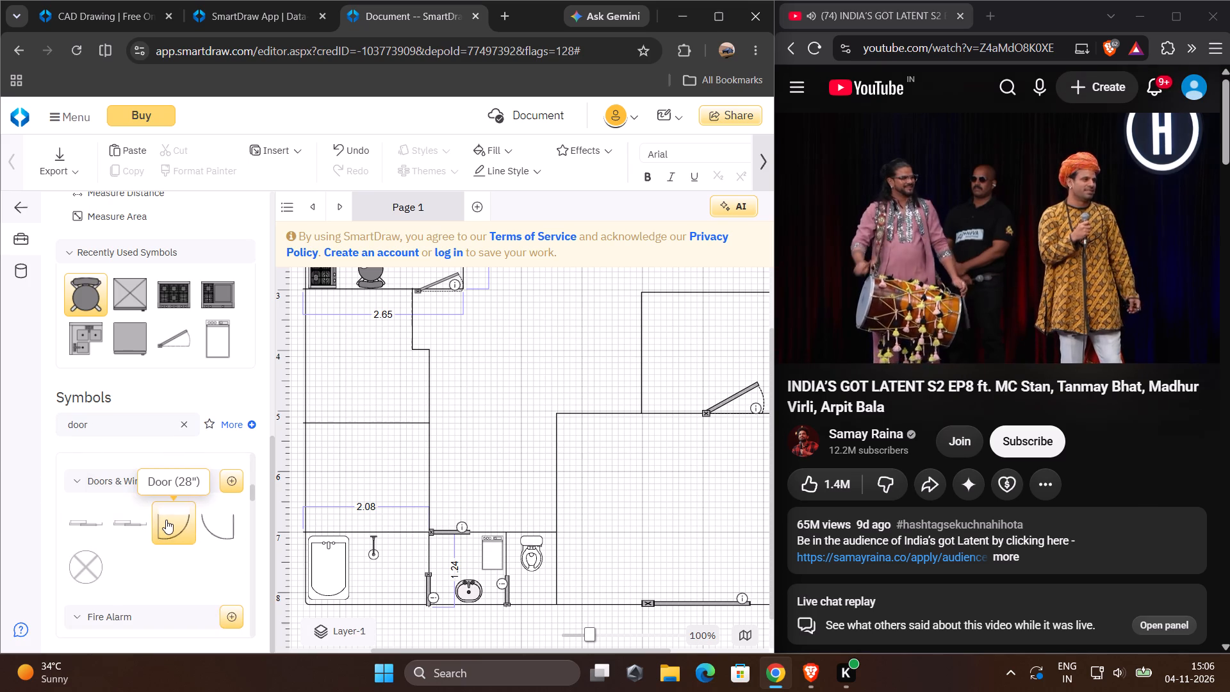
{"action": "scroll", "coordinate": [167, 519], "scroll_direction": "down", "scroll_amount": 8}
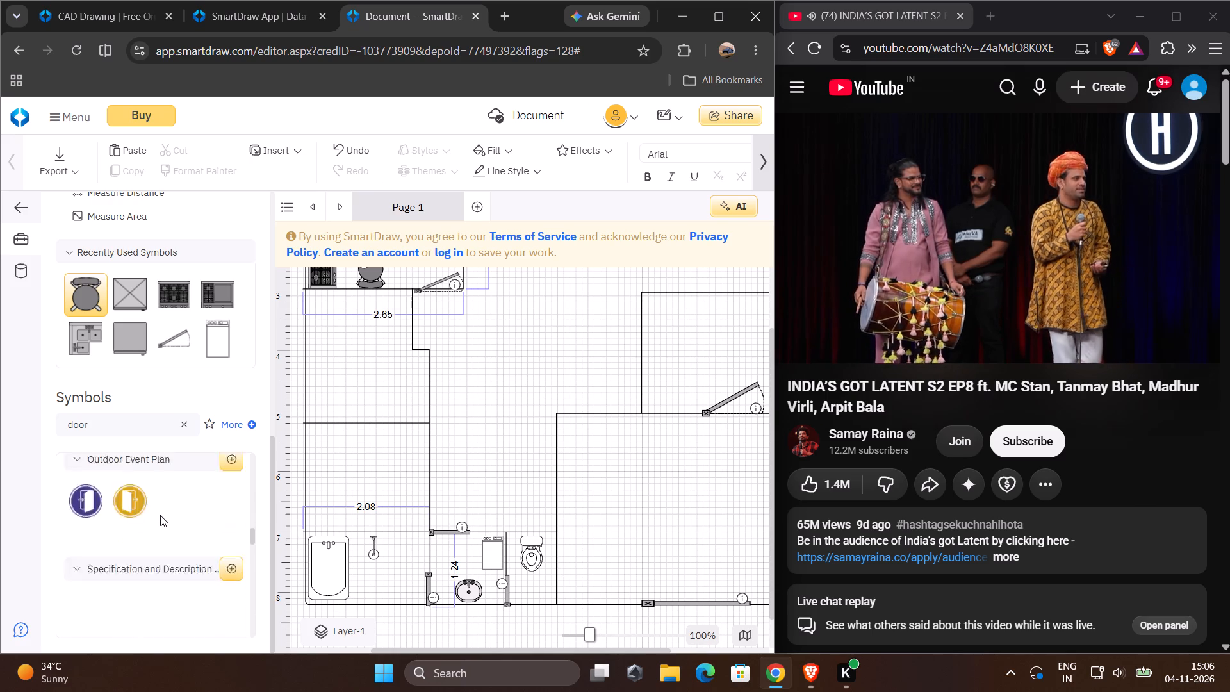
{"action": "scroll", "coordinate": [159, 511], "scroll_direction": "down", "scroll_amount": 5}
{"action": "scroll", "coordinate": [157, 509], "scroll_direction": "up", "scroll_amount": 15}
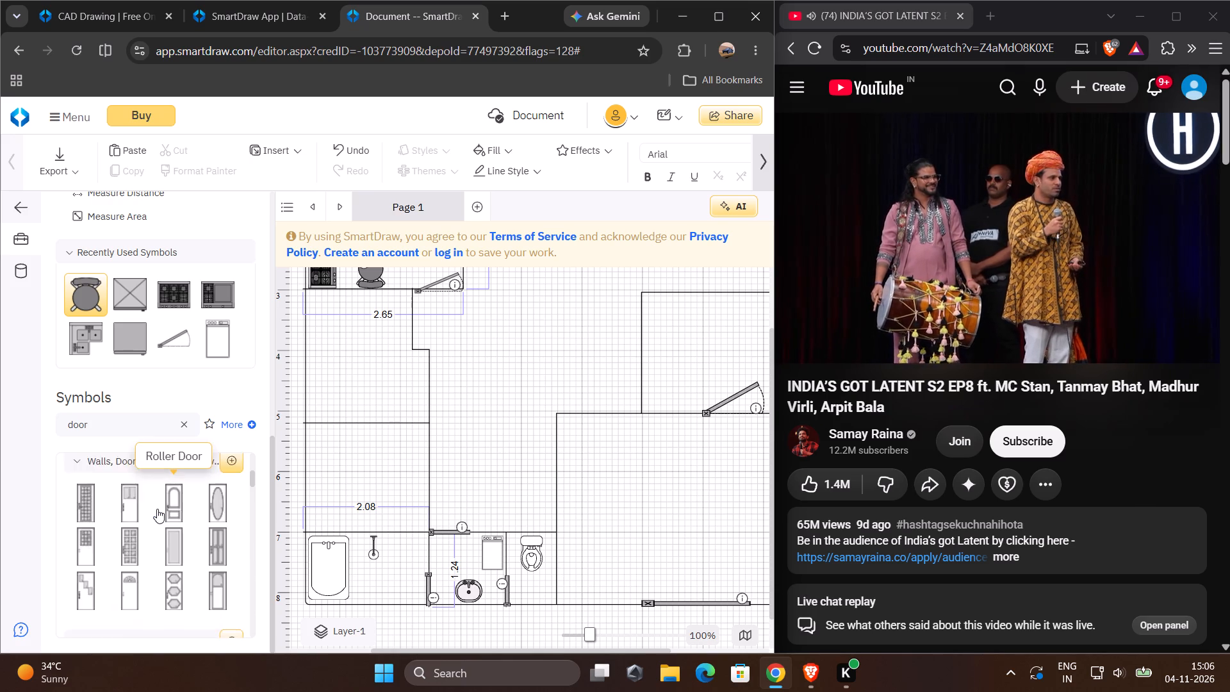
{"action": "scroll", "coordinate": [157, 509], "scroll_direction": "up", "scroll_amount": 10}
{"action": "scroll", "coordinate": [157, 509], "scroll_direction": "down", "scroll_amount": 19}
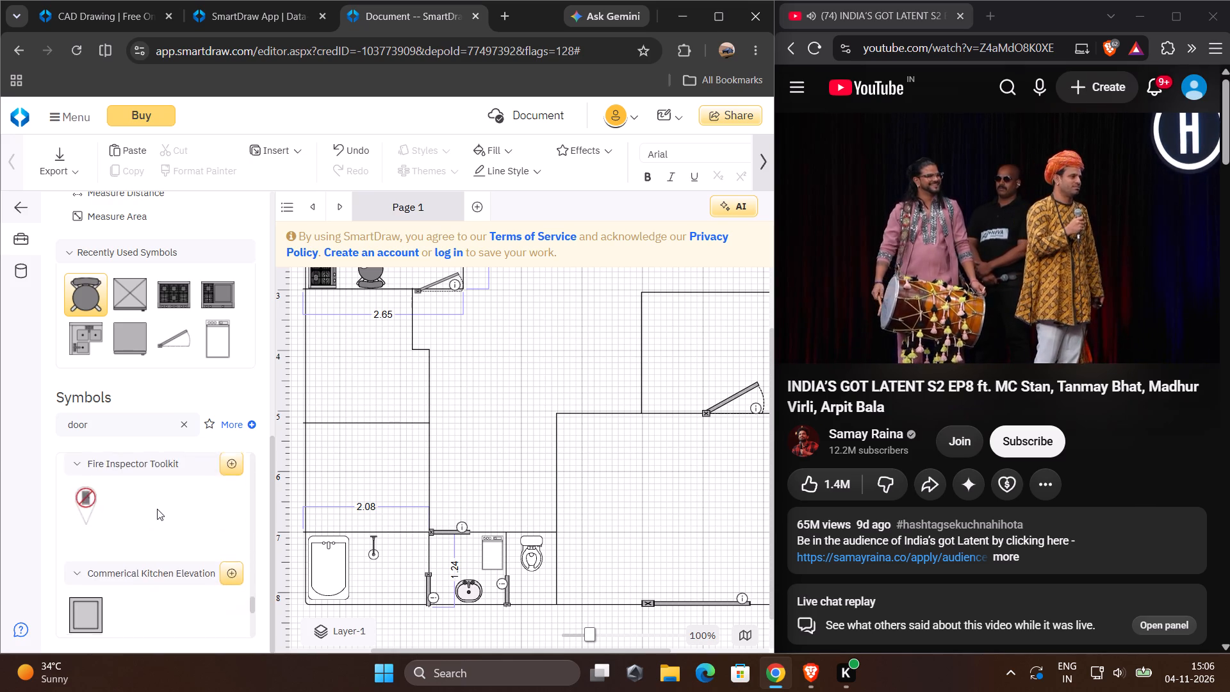
{"action": "scroll", "coordinate": [157, 509], "scroll_direction": "down", "scroll_amount": 12}
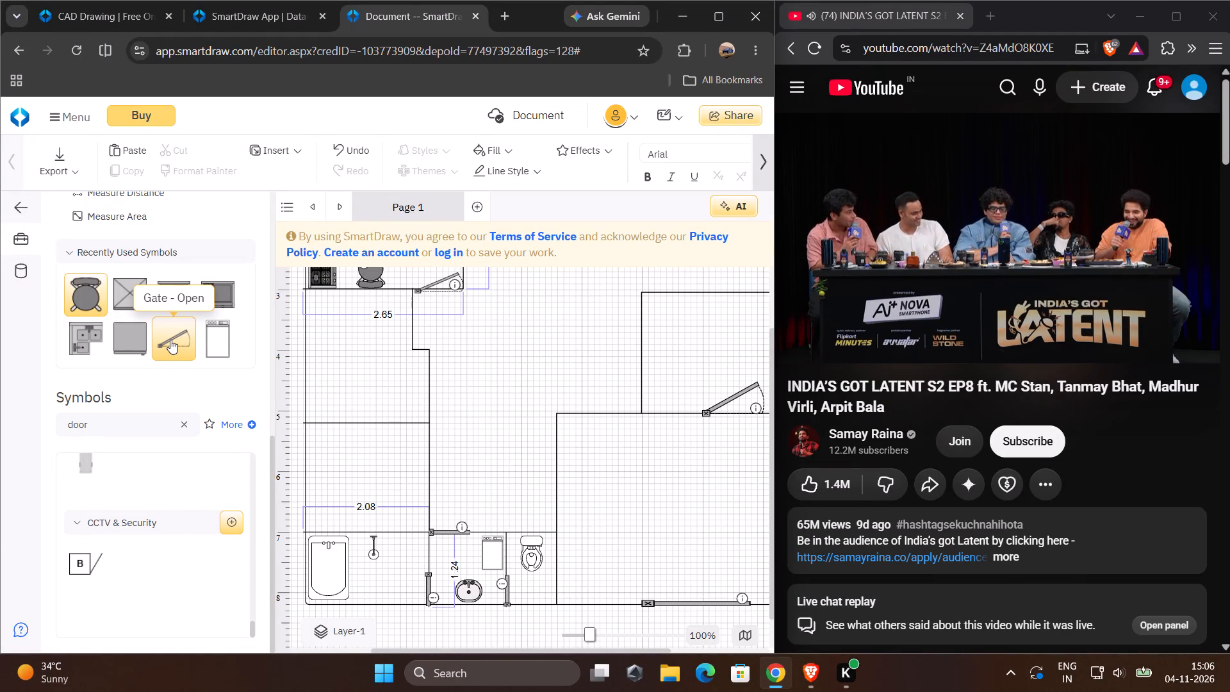
Place a Gate - Open symbol with its hinge where the dividing wall meets the stepped wall.
{"action": "left_click_drag", "start_coordinate": [170, 340], "coordinate": [410, 386]}
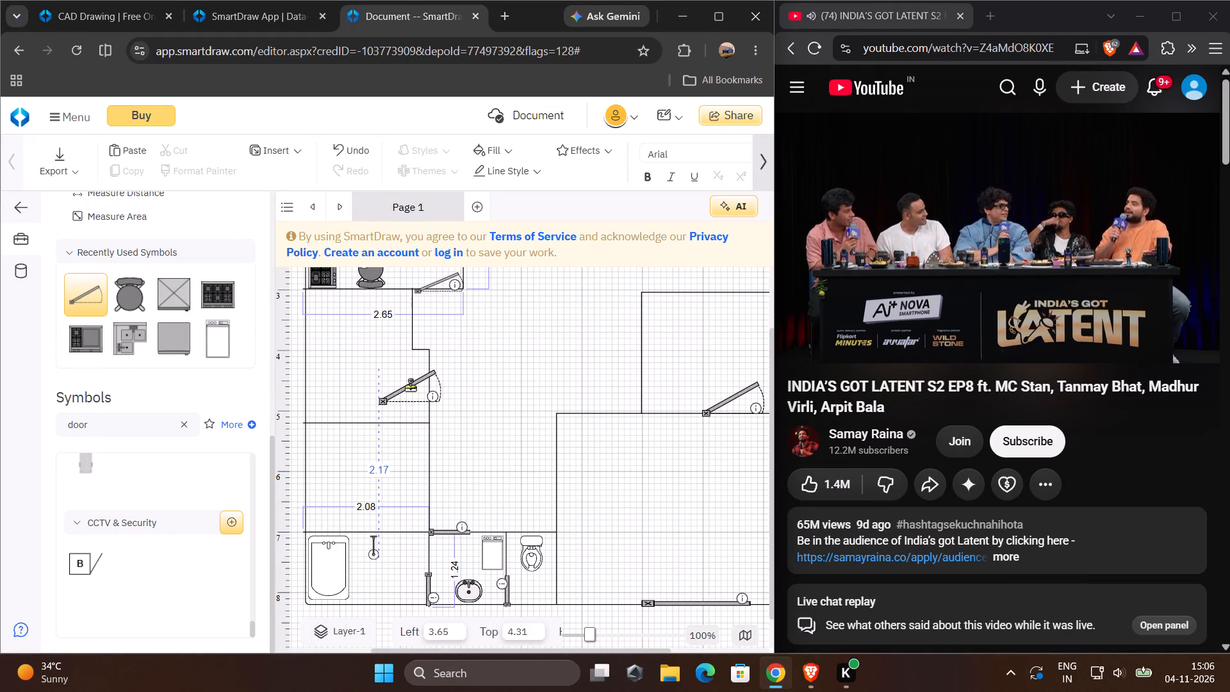
{"action": "left_click_drag", "start_coordinate": [410, 386], "coordinate": [459, 406]}
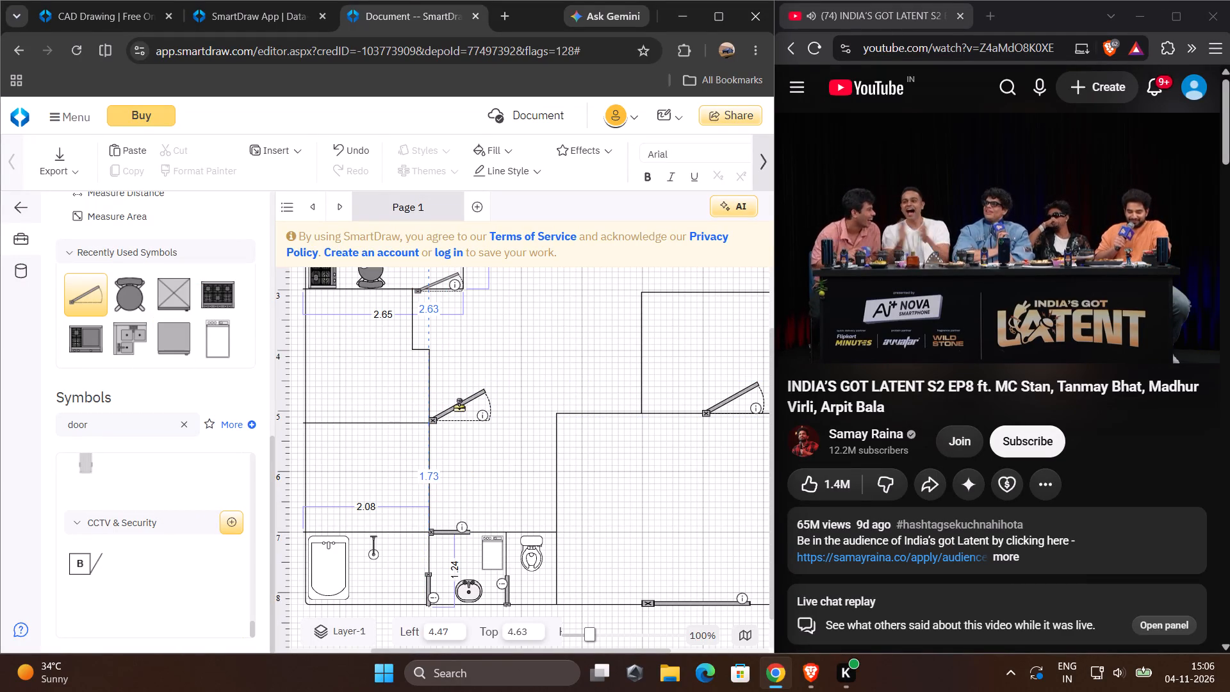
{"action": "left_click_drag", "start_coordinate": [459, 406], "coordinate": [456, 408]}
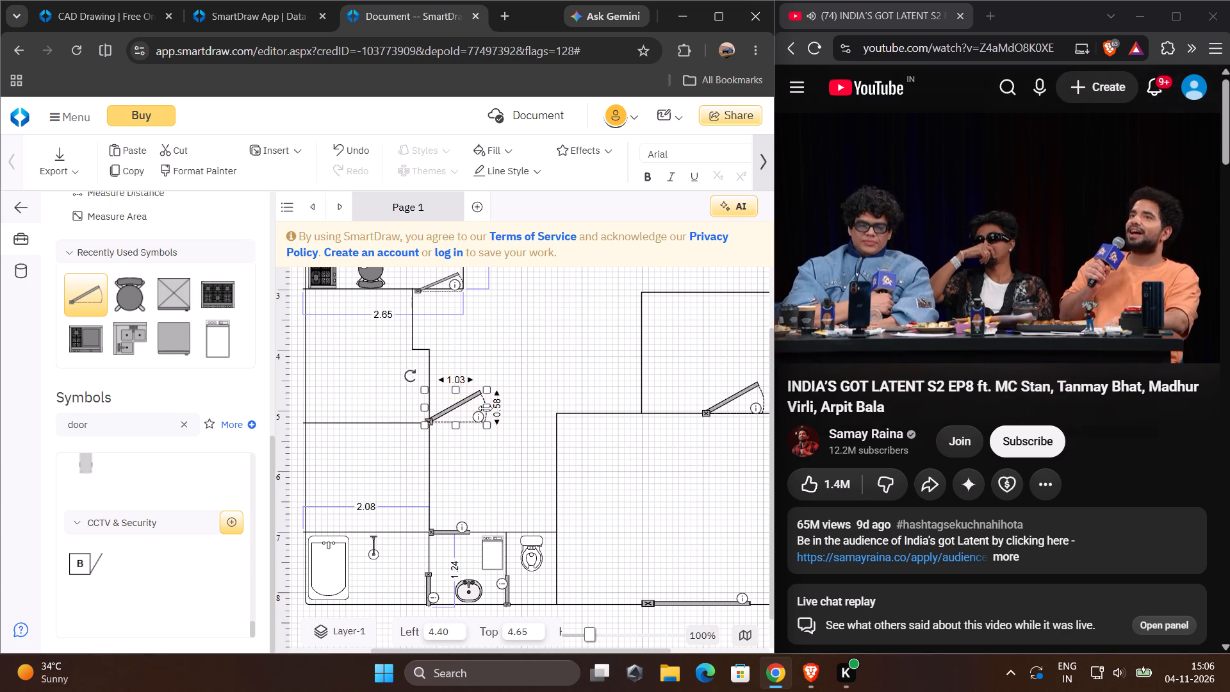
Rotate the new gate until its leaf hangs vertically with the hinge at the upper end.
{"action": "left_click_drag", "start_coordinate": [413, 381], "coordinate": [400, 381]}
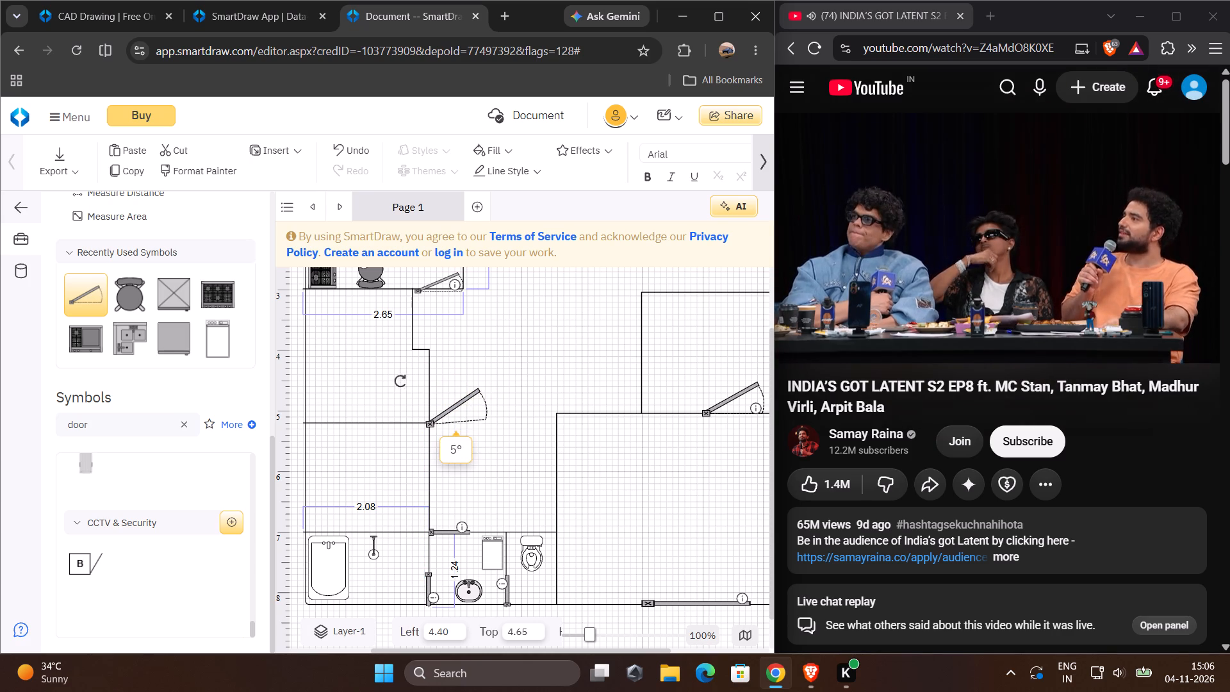
{"action": "left_click_drag", "start_coordinate": [400, 381], "coordinate": [420, 427]}
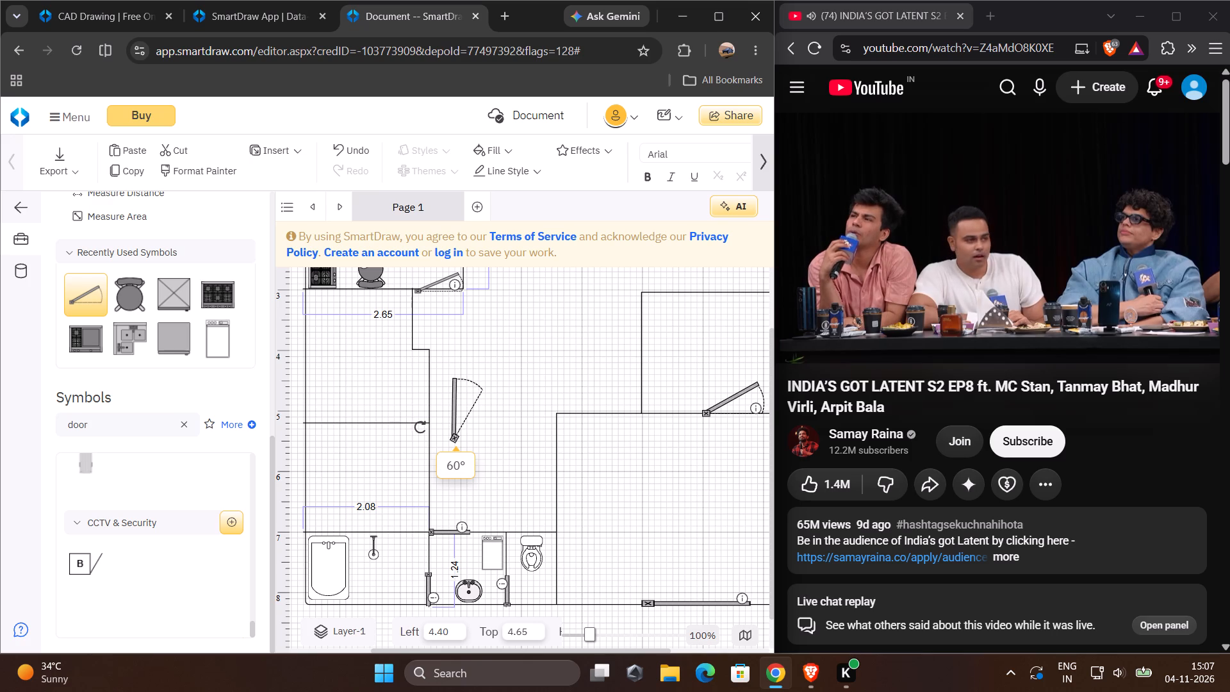
{"action": "left_click_drag", "start_coordinate": [420, 427], "coordinate": [514, 370]}
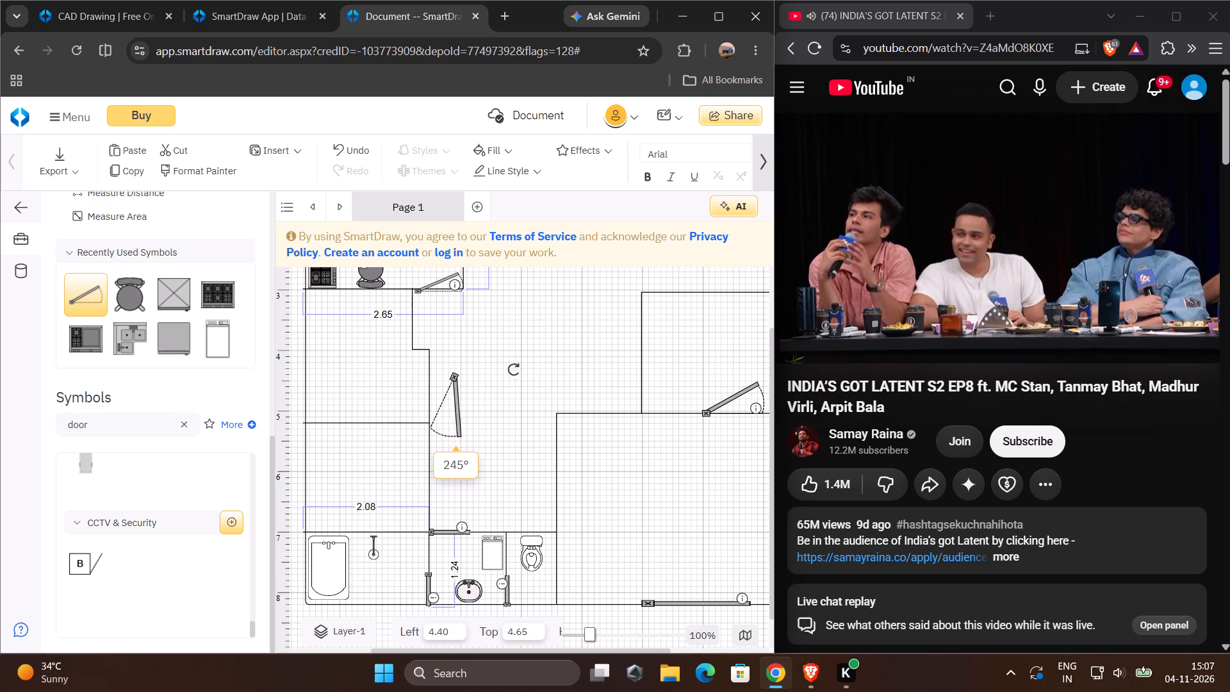
{"action": "left_click_drag", "start_coordinate": [514, 370], "coordinate": [516, 377]}
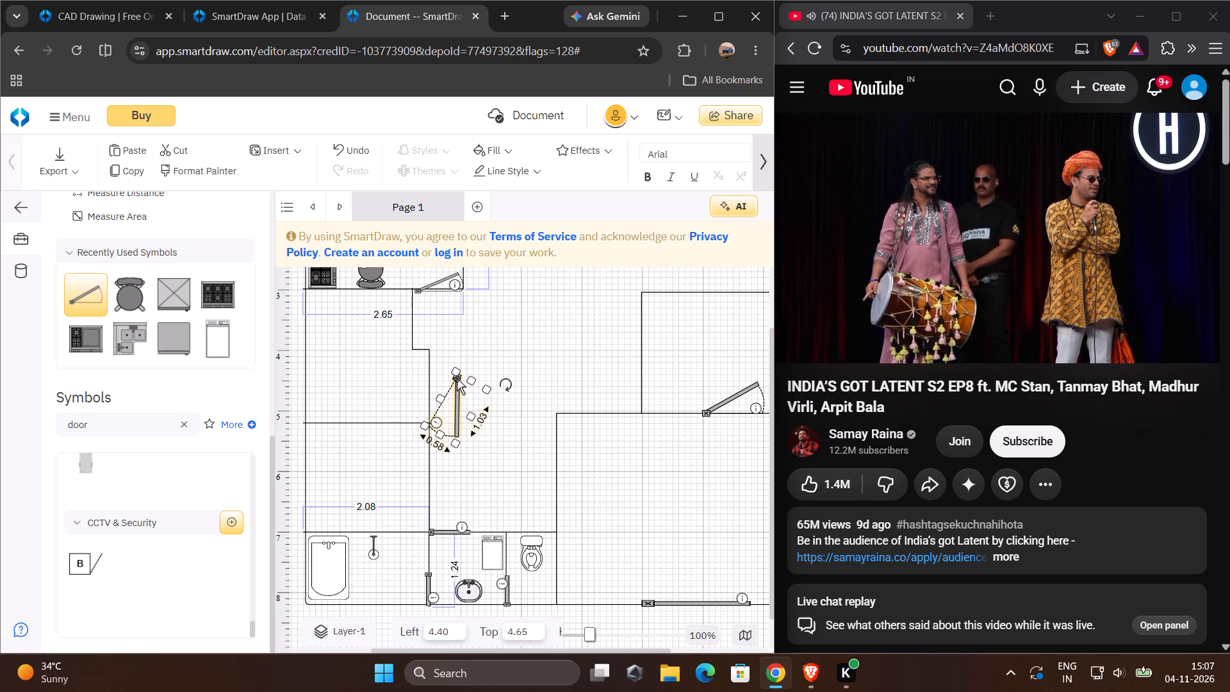
Move the gate onto the stepped wall just above the dividing wall and shrink it to about 0.63 by 0.35.
{"action": "left_click_drag", "start_coordinate": [457, 379], "coordinate": [430, 368]}
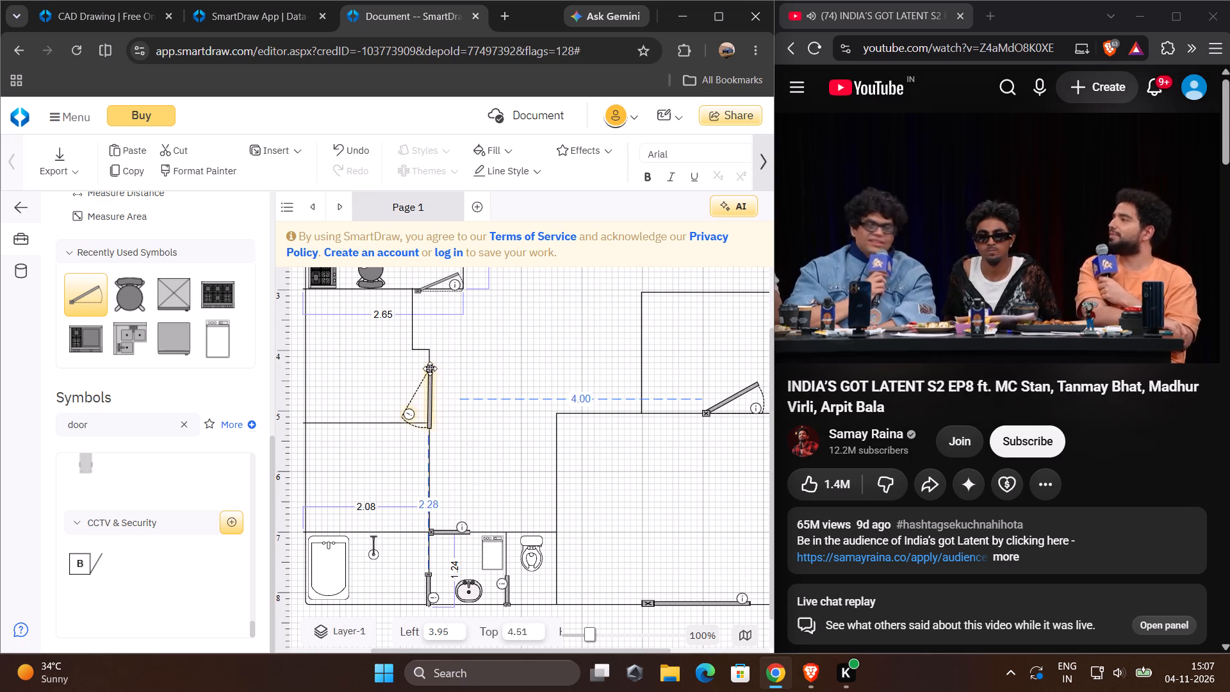
{"action": "left_click_drag", "start_coordinate": [430, 368], "coordinate": [430, 365]}
{"action": "left_click_drag", "start_coordinate": [429, 357], "coordinate": [430, 381]}
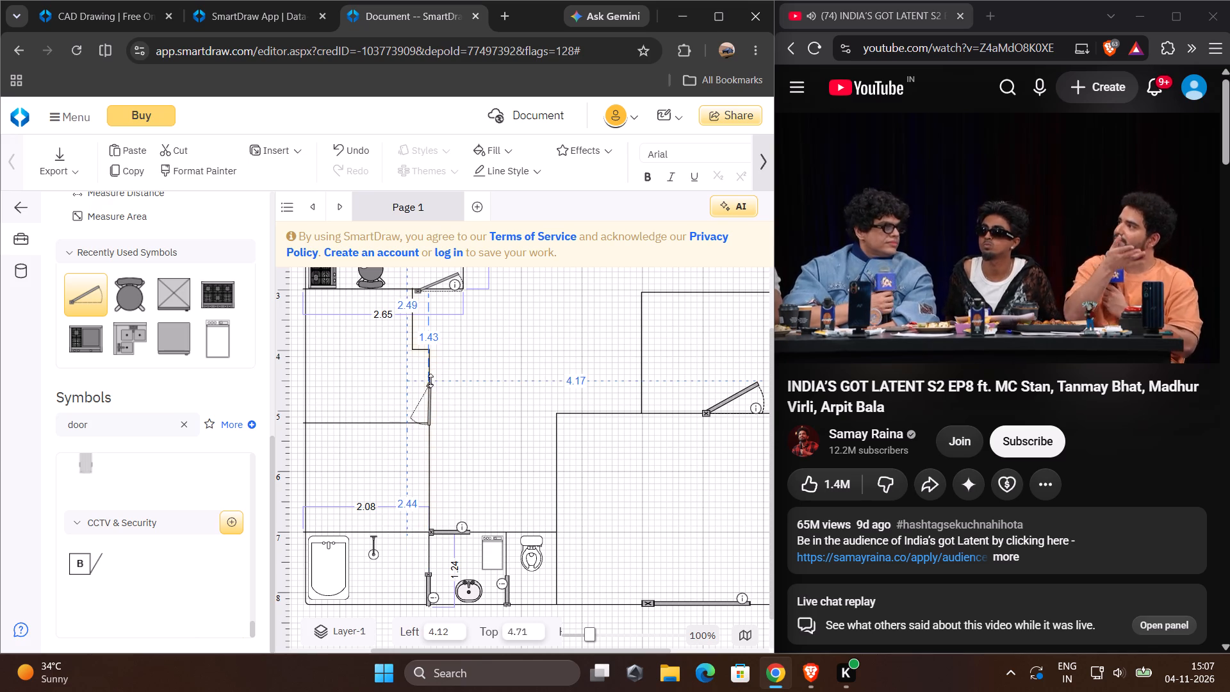
{"action": "left_click_drag", "start_coordinate": [430, 381], "coordinate": [429, 384]}
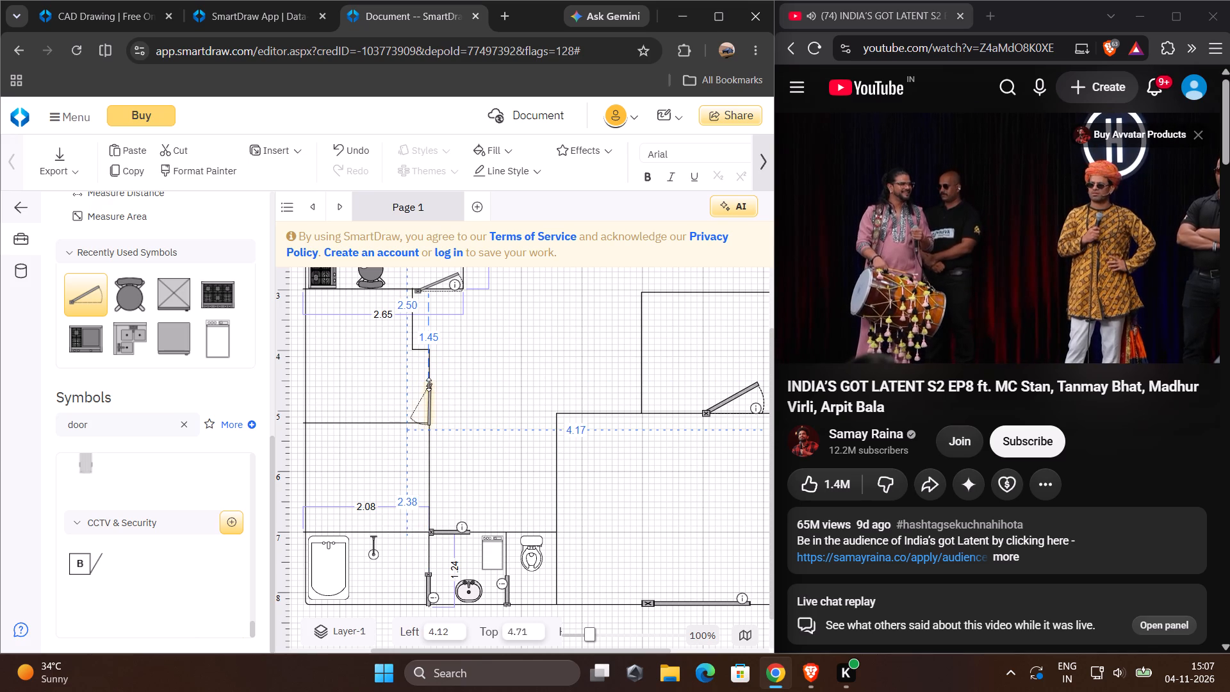
{"action": "left_click_drag", "start_coordinate": [429, 384], "coordinate": [429, 386]}
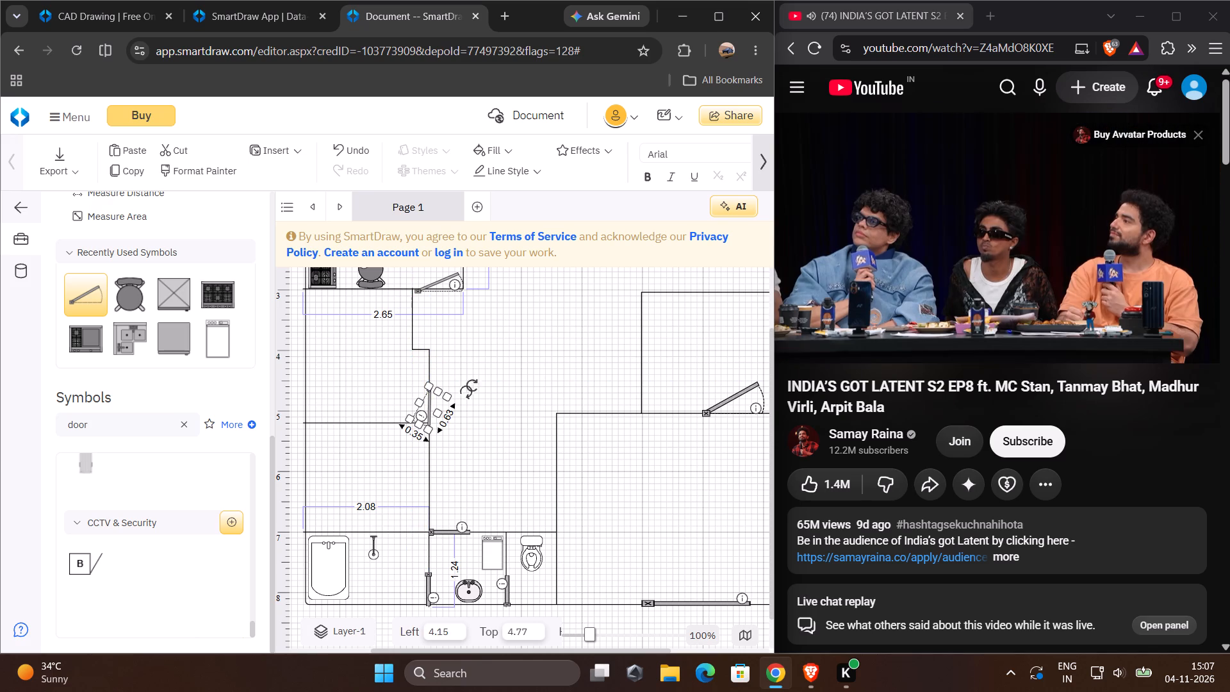
Shorten the gate on the stepped wall just above the dividing wall slightly from its upper end.
{"action": "left_click_drag", "start_coordinate": [428, 386], "coordinate": [429, 397]}
{"action": "left_click", "coordinate": [483, 372]}
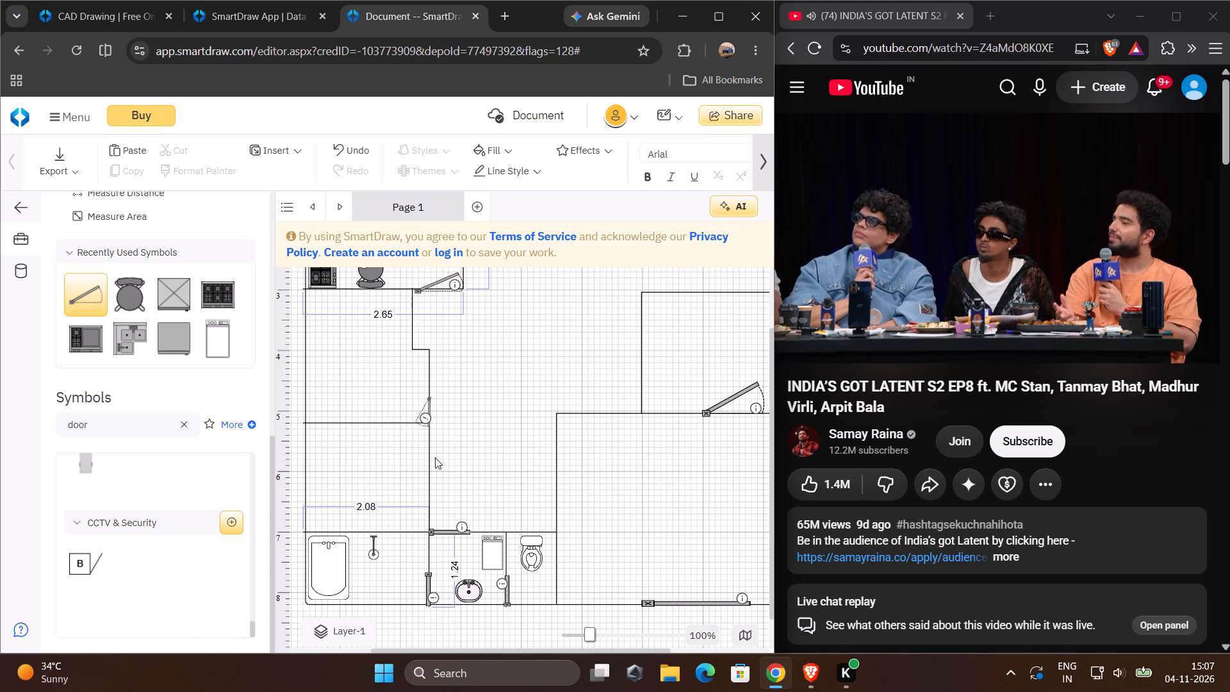
Place another Gate - Open symbol where the dividing wall meets the stepped wall and rotate it until its leaf hangs vertically, hinge uppermost.
{"action": "left_click_drag", "start_coordinate": [73, 299], "coordinate": [79, 301]}
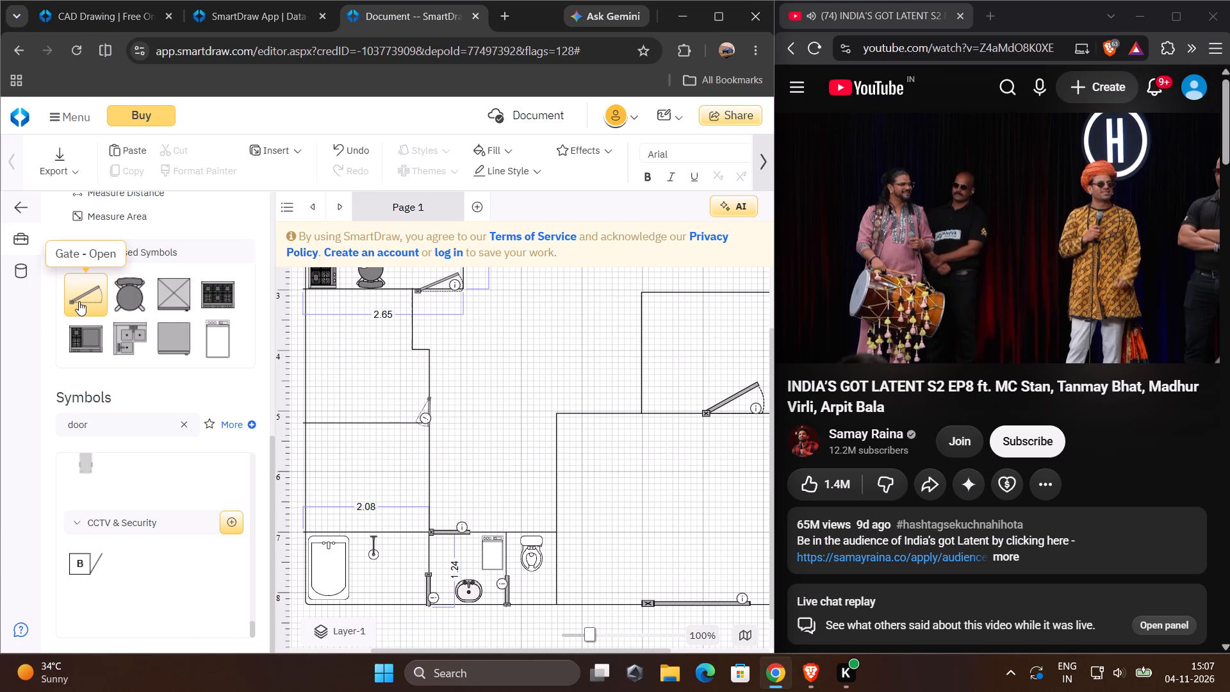
{"action": "left_click_drag", "start_coordinate": [79, 301], "coordinate": [454, 421]}
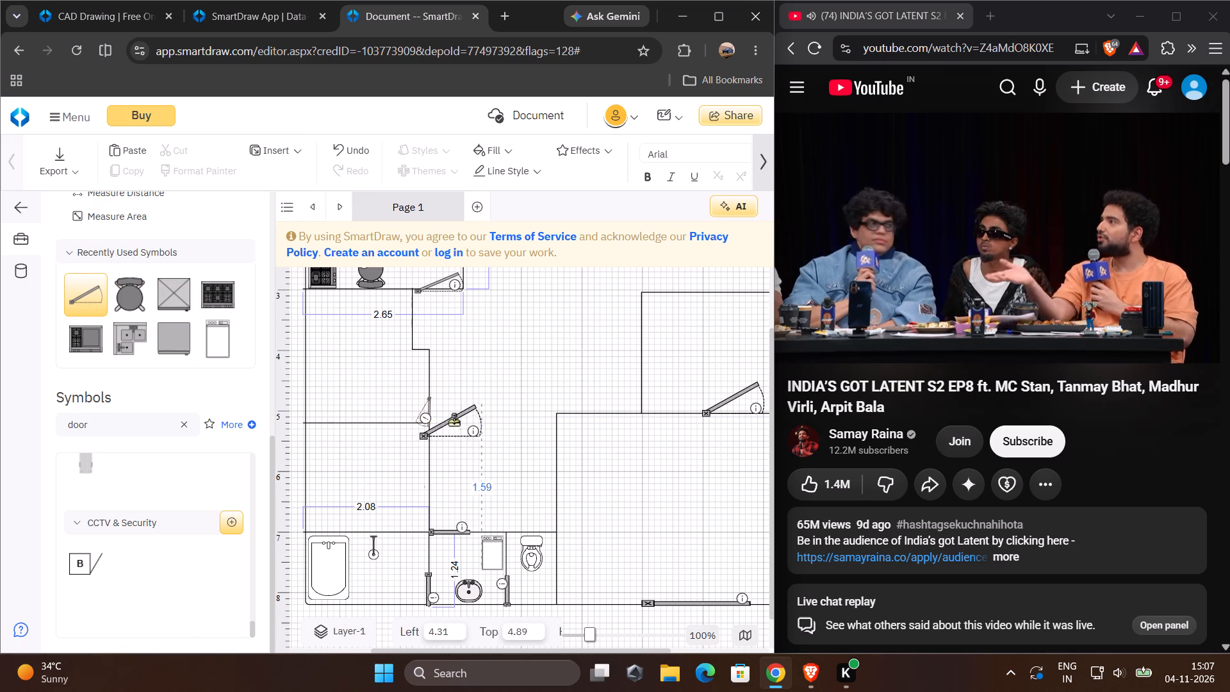
{"action": "left_click_drag", "start_coordinate": [454, 421], "coordinate": [458, 419]}
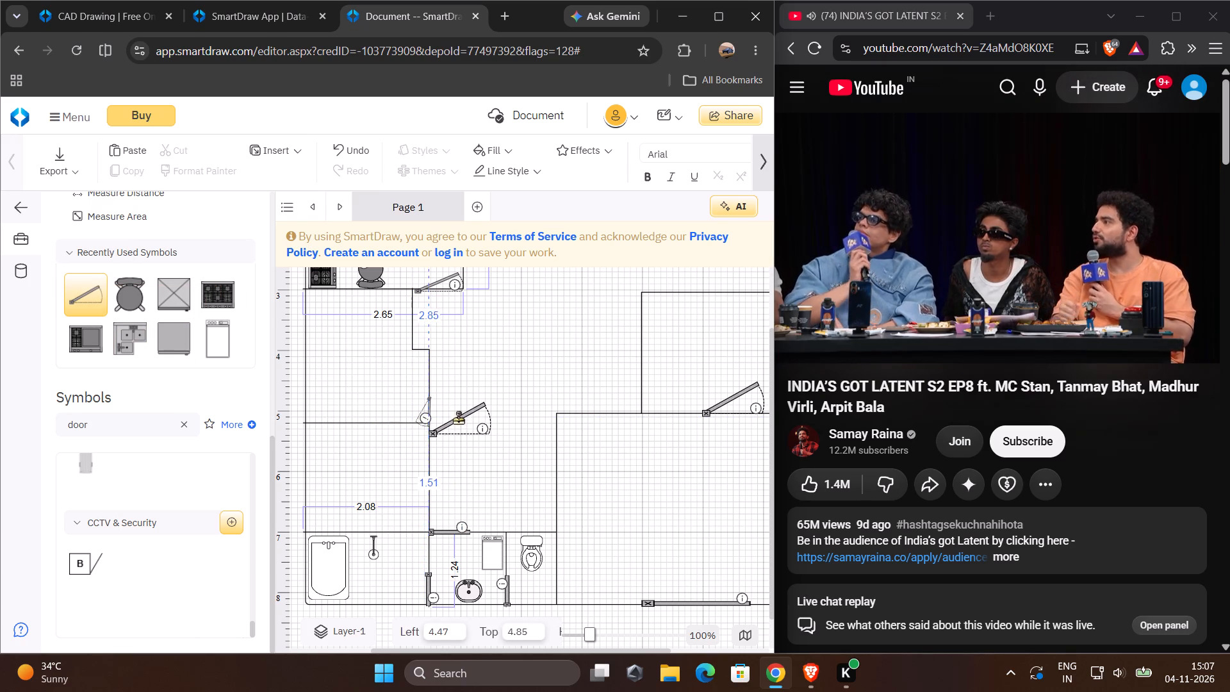
{"action": "left_click_drag", "start_coordinate": [458, 419], "coordinate": [457, 412]}
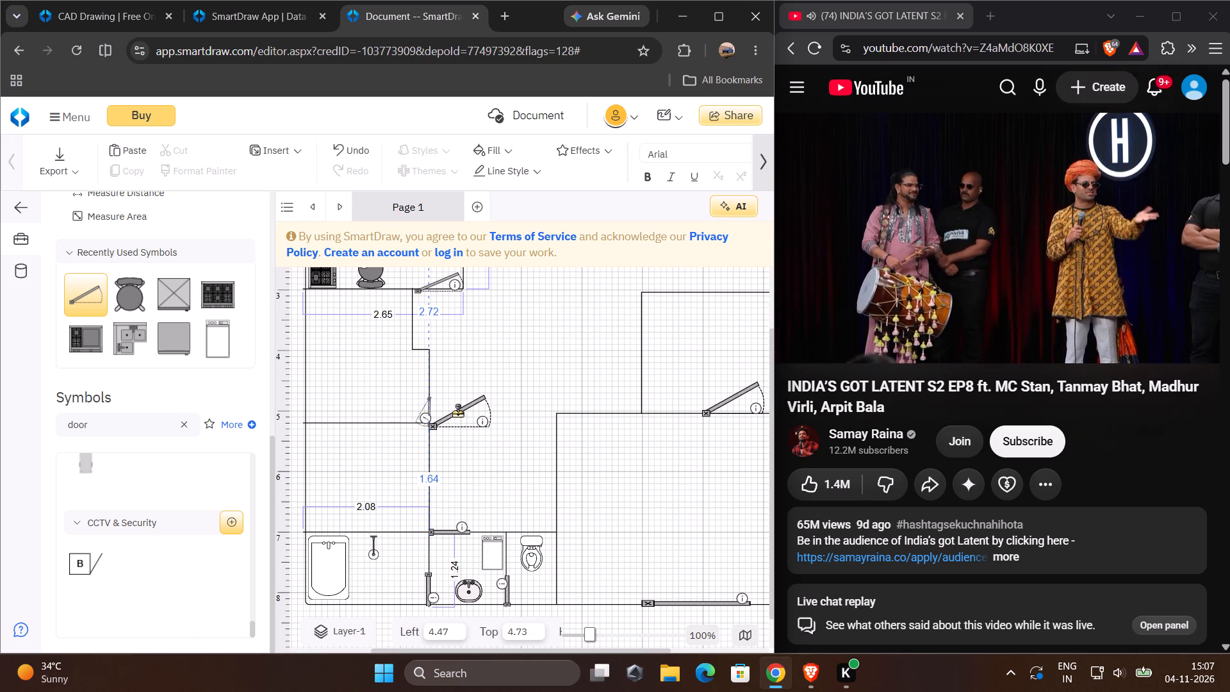
{"action": "left_click_drag", "start_coordinate": [457, 412], "coordinate": [456, 411]}
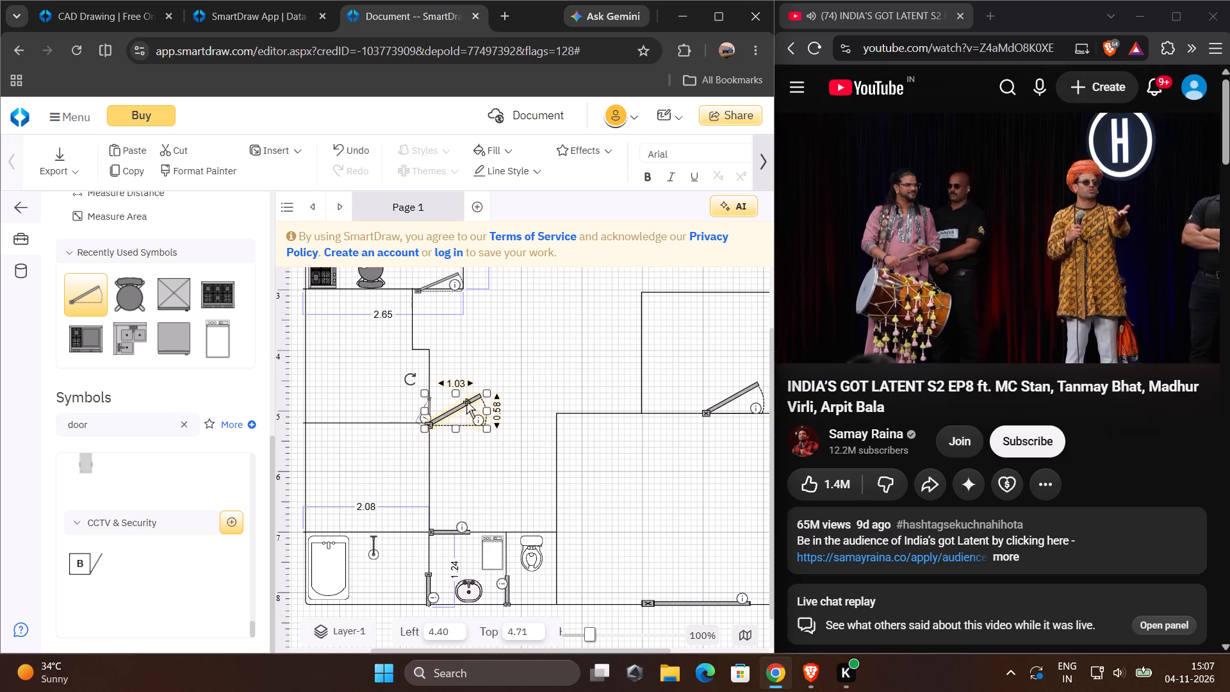
{"action": "left_click_drag", "start_coordinate": [411, 377], "coordinate": [457, 410]}
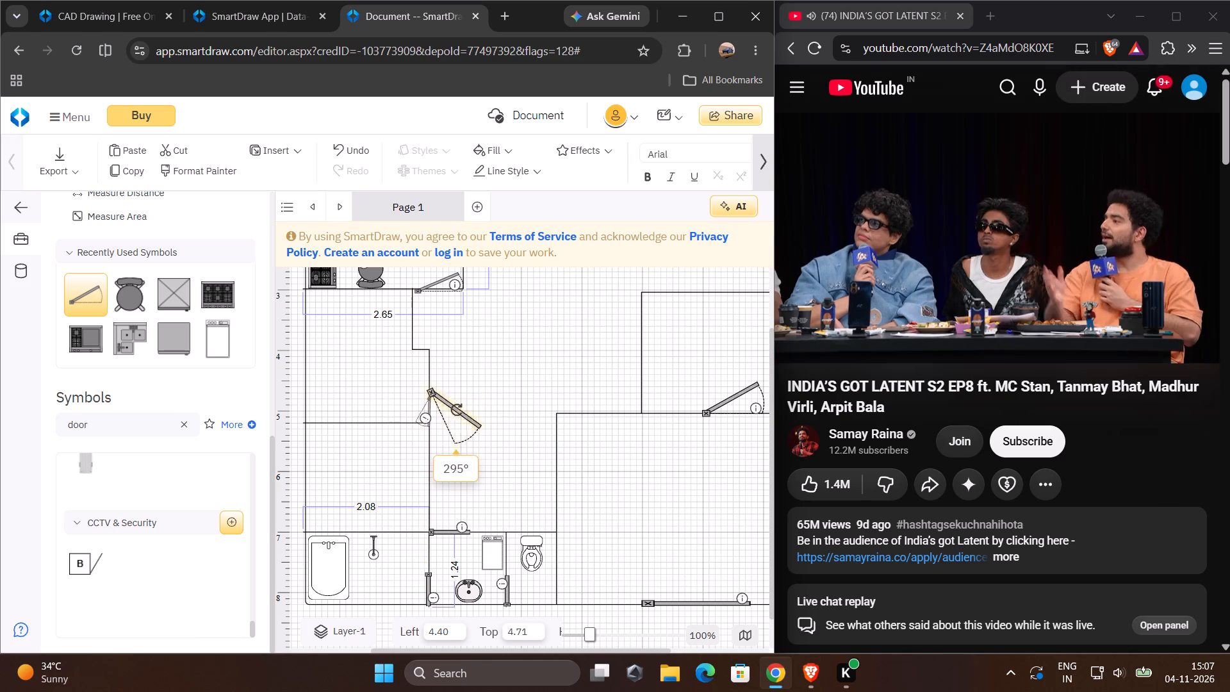
{"action": "left_click_drag", "start_coordinate": [457, 410], "coordinate": [488, 393]}
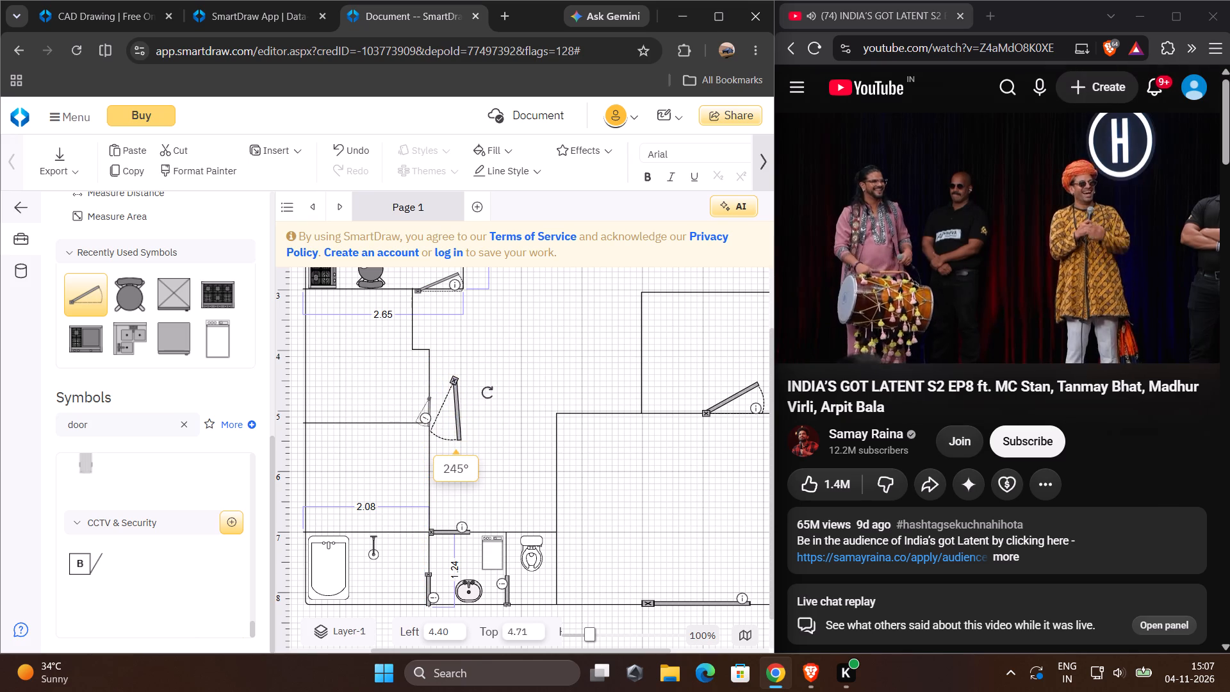
{"action": "left_click_drag", "start_coordinate": [488, 393], "coordinate": [505, 390]}
Move the new gate onto the stepped wall just below the dividing wall and shrink it to match the gate above.
{"action": "left_click_drag", "start_coordinate": [457, 381], "coordinate": [440, 413]}
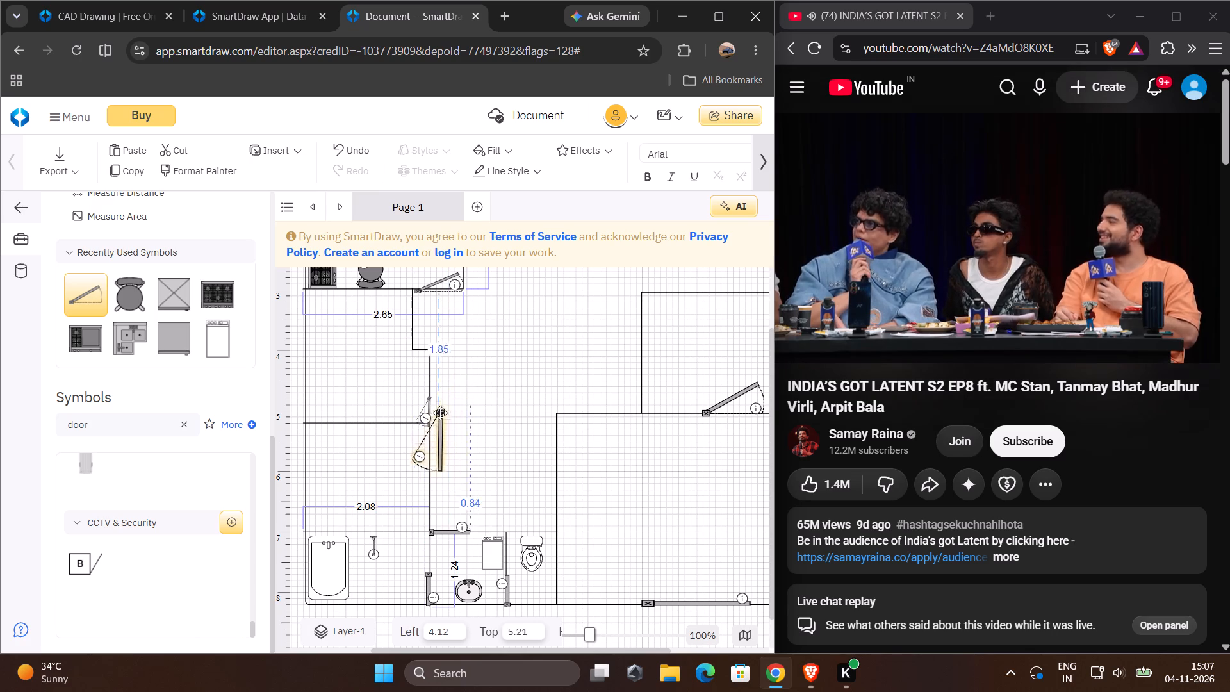
{"action": "left_click_drag", "start_coordinate": [440, 413], "coordinate": [431, 428]}
{"action": "left_click_drag", "start_coordinate": [430, 497], "coordinate": [427, 469]}
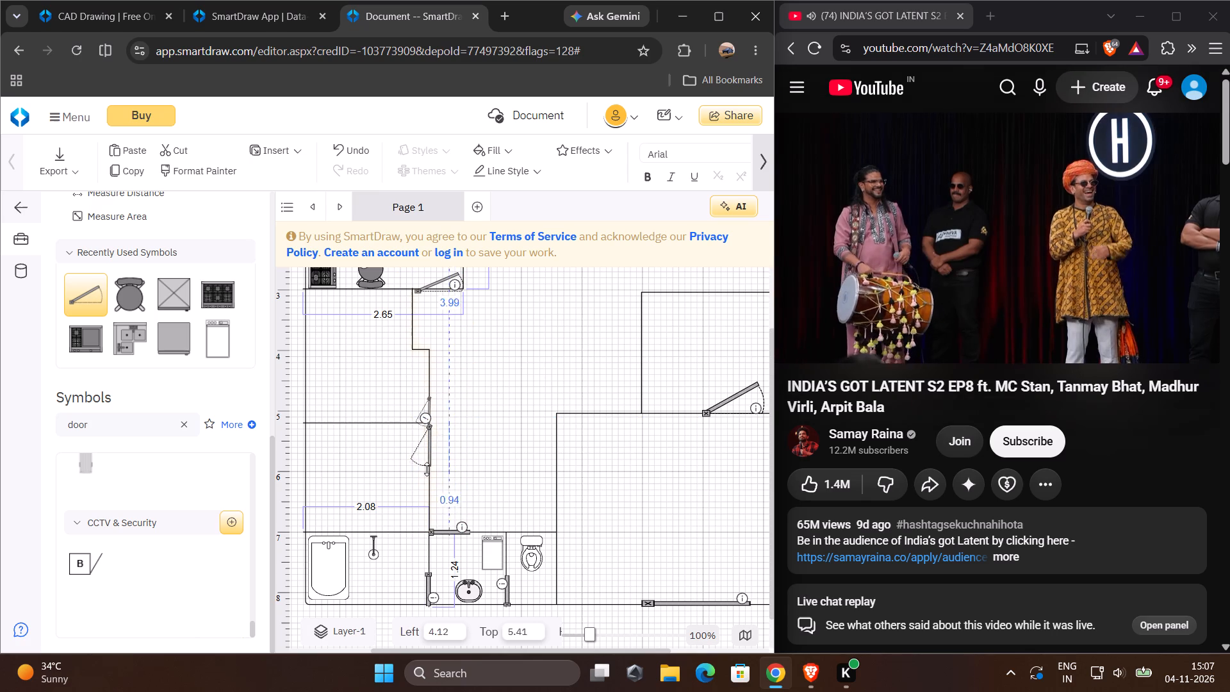
{"action": "left_click_drag", "start_coordinate": [427, 469], "coordinate": [427, 457]}
{"action": "left_click", "coordinate": [486, 444]}
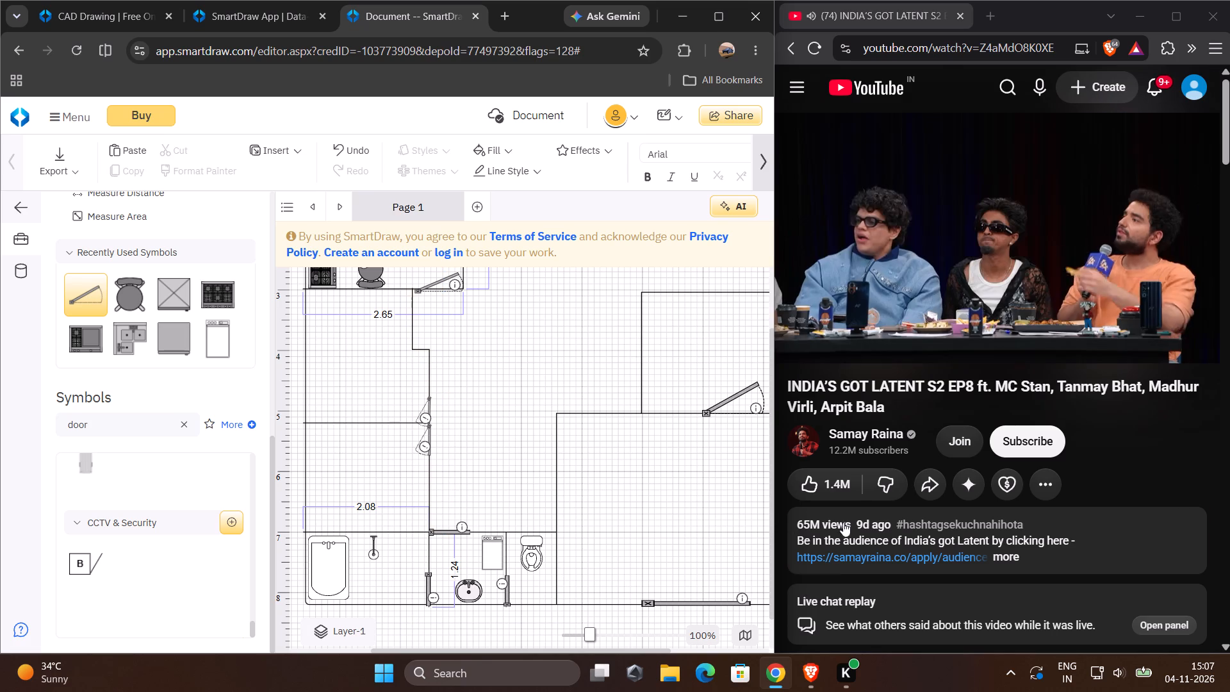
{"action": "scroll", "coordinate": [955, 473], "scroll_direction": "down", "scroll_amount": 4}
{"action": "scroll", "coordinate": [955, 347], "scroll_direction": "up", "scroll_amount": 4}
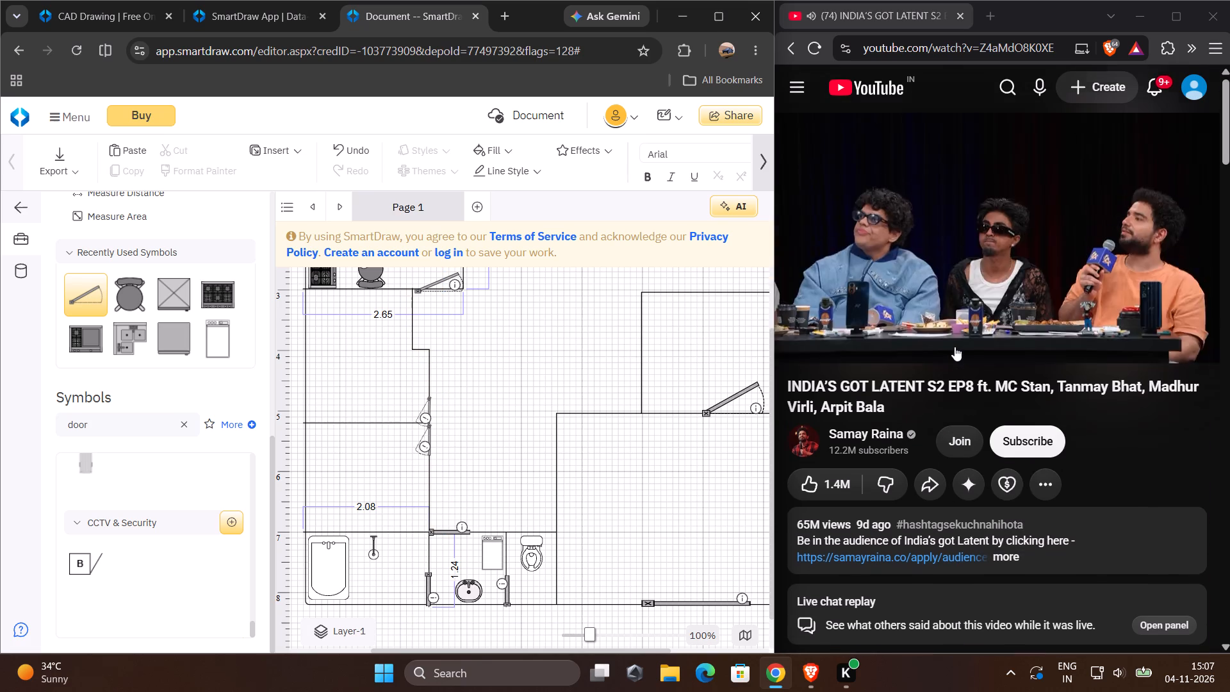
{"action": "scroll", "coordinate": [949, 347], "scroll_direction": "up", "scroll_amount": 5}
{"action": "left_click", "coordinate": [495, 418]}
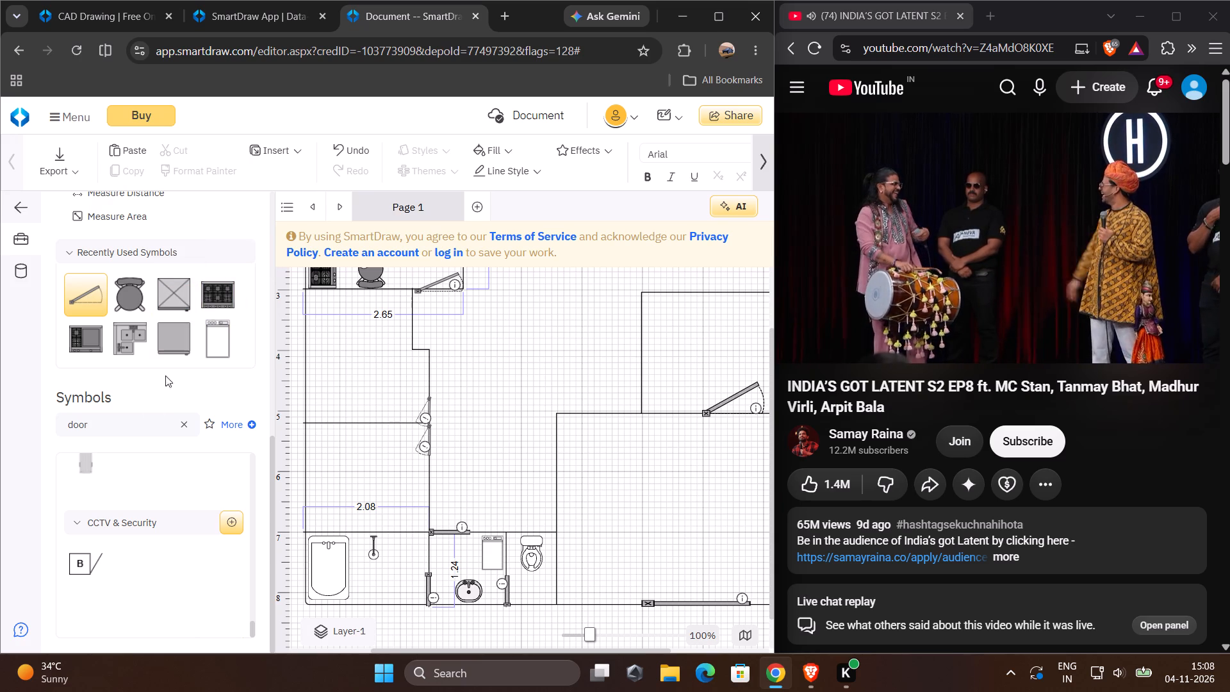
Search the symbols for "bed" and place a California King Bed in the room below the kitchen, headboard against its upper wall.
{"action": "left_click", "coordinate": [192, 425]}
{"action": "type", "text": "de"}
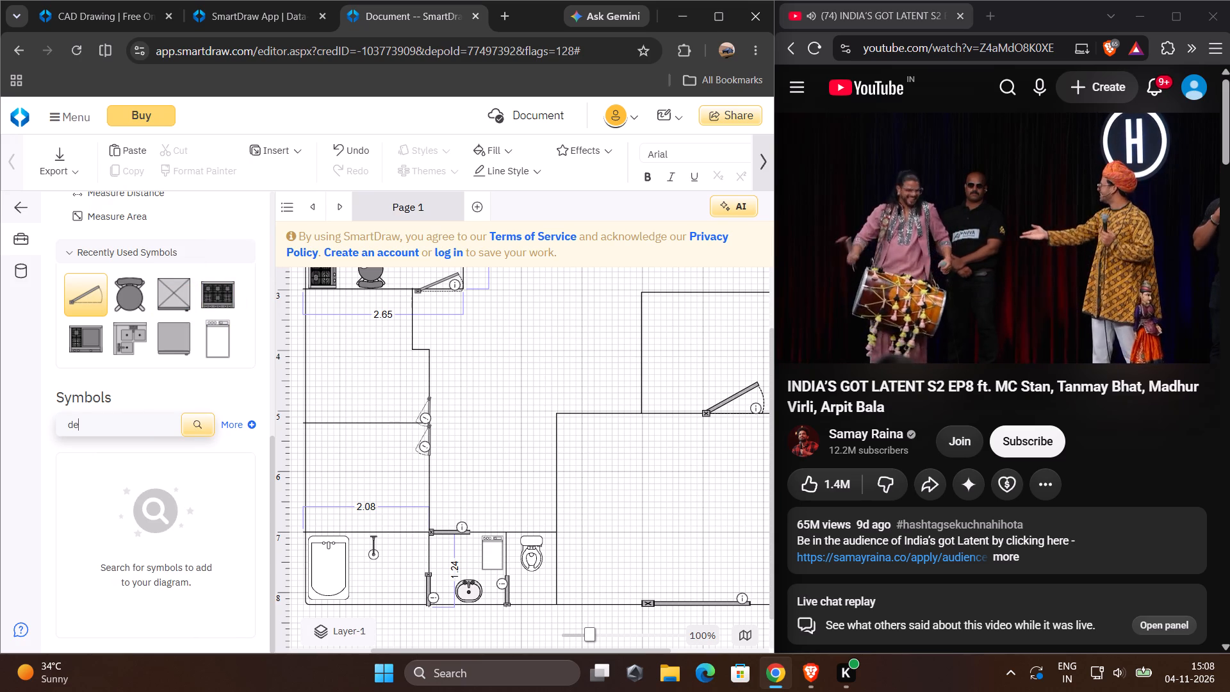
{"action": "key", "text": "BackSpace"}
{"action": "key", "text": "BackSpace"}
{"action": "type", "text": "bed"}
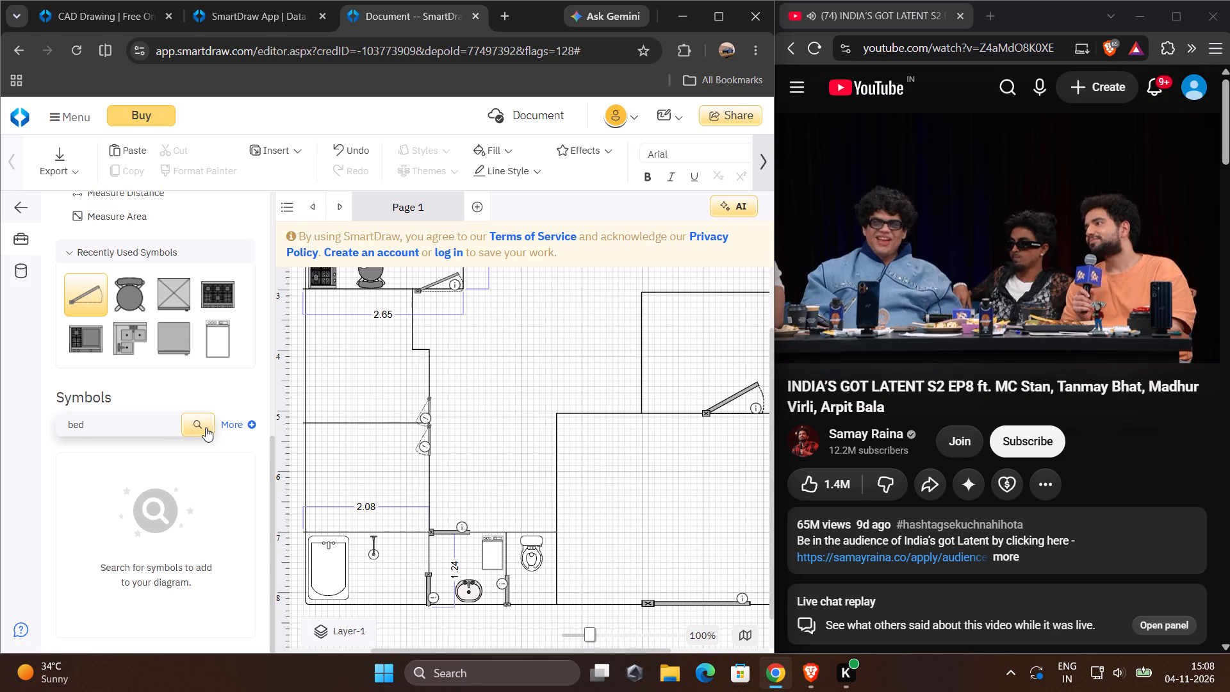
{"action": "left_click", "coordinate": [206, 427]}
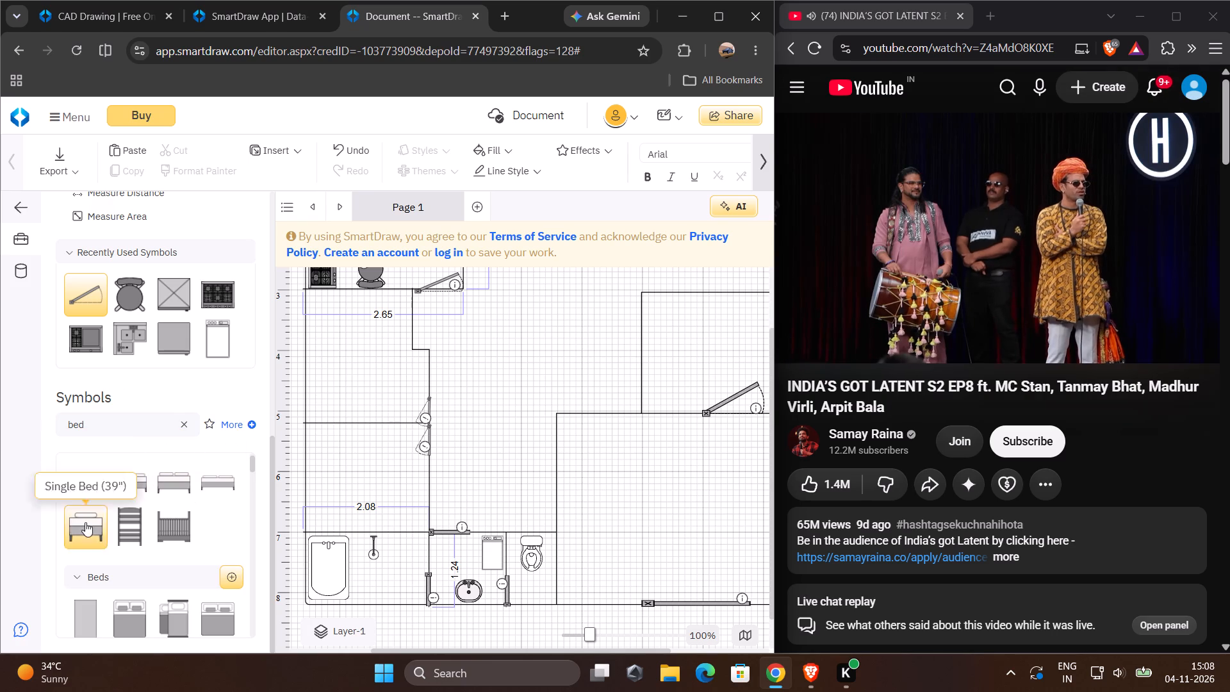
{"action": "scroll", "coordinate": [127, 602], "scroll_direction": "down", "scroll_amount": 1}
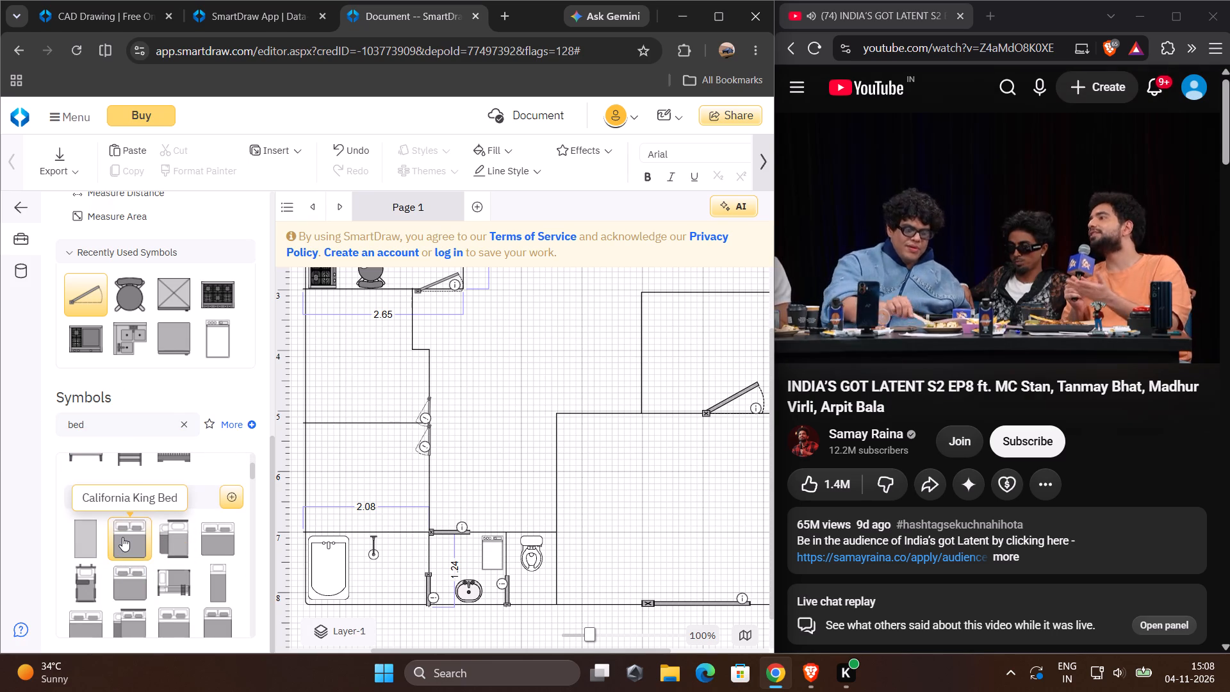
{"action": "left_click_drag", "start_coordinate": [122, 537], "coordinate": [294, 370]}
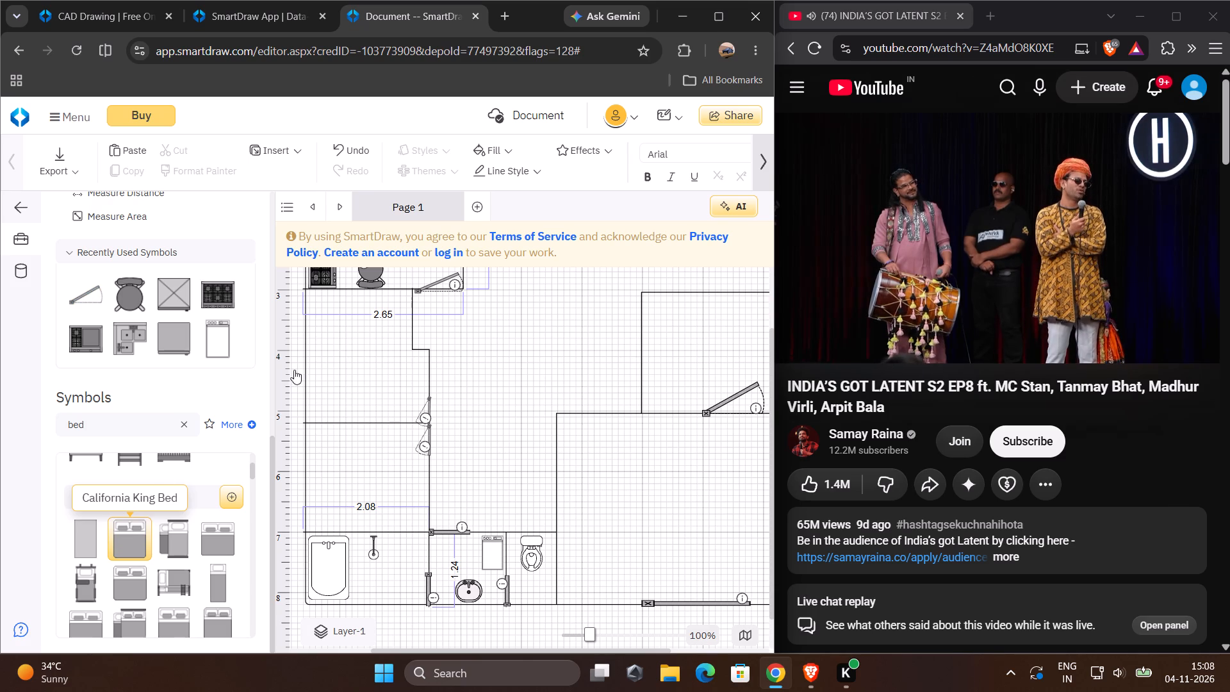
{"action": "left_click_drag", "start_coordinate": [294, 370], "coordinate": [349, 337]}
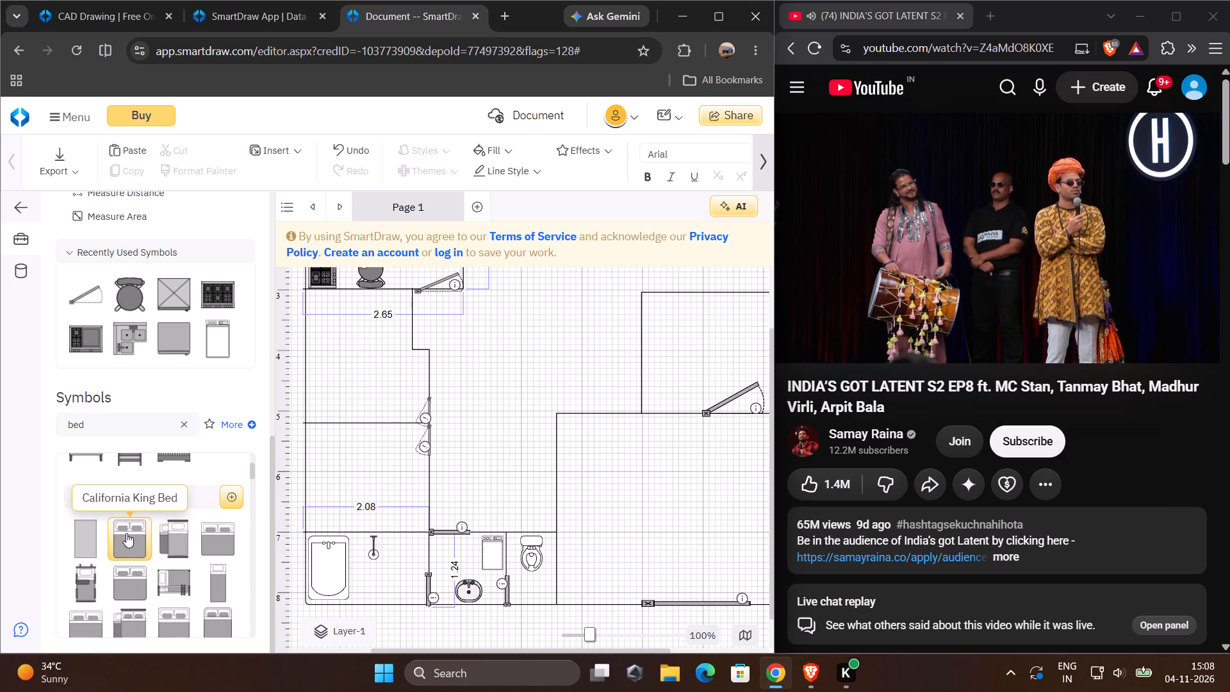
{"action": "left_click_drag", "start_coordinate": [136, 534], "coordinate": [231, 481]}
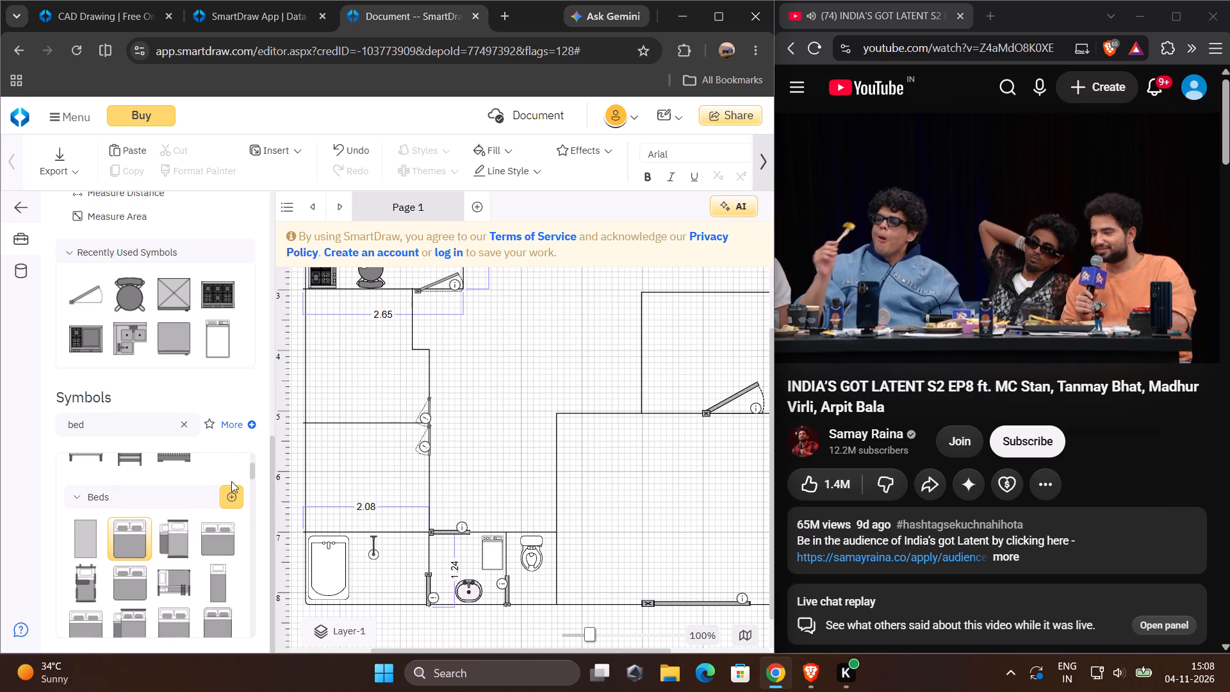
{"action": "left_click_drag", "start_coordinate": [231, 481], "coordinate": [363, 353]}
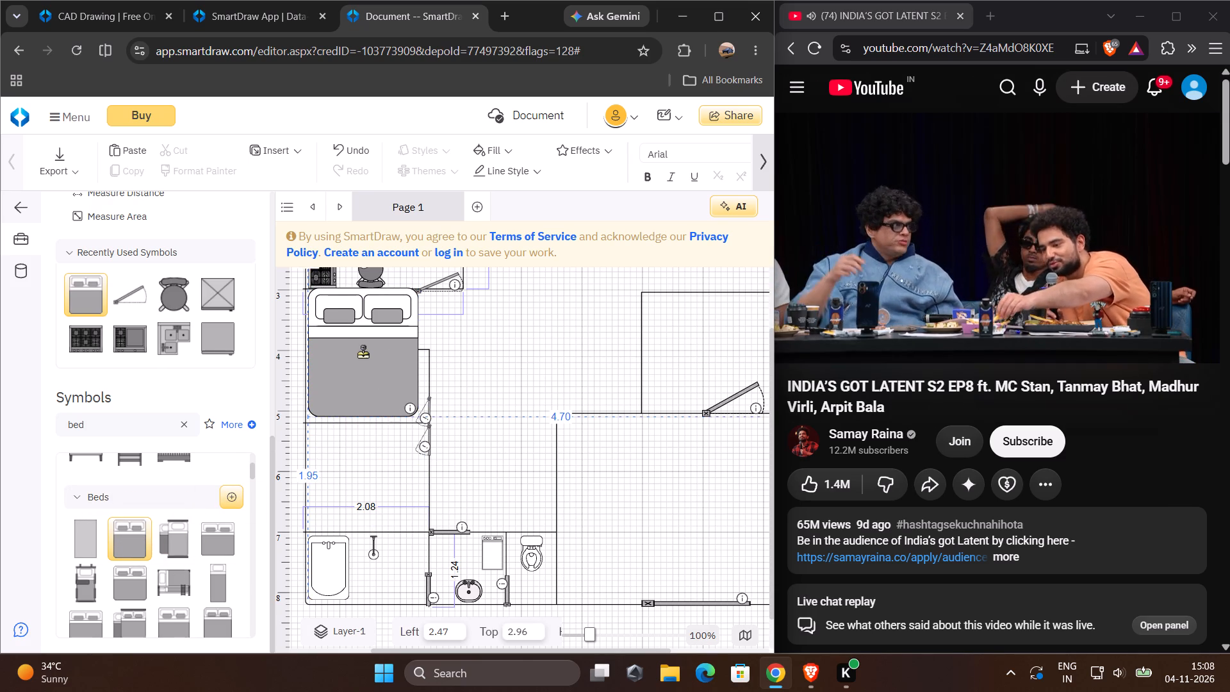
{"action": "left_click_drag", "start_coordinate": [363, 353], "coordinate": [371, 351]}
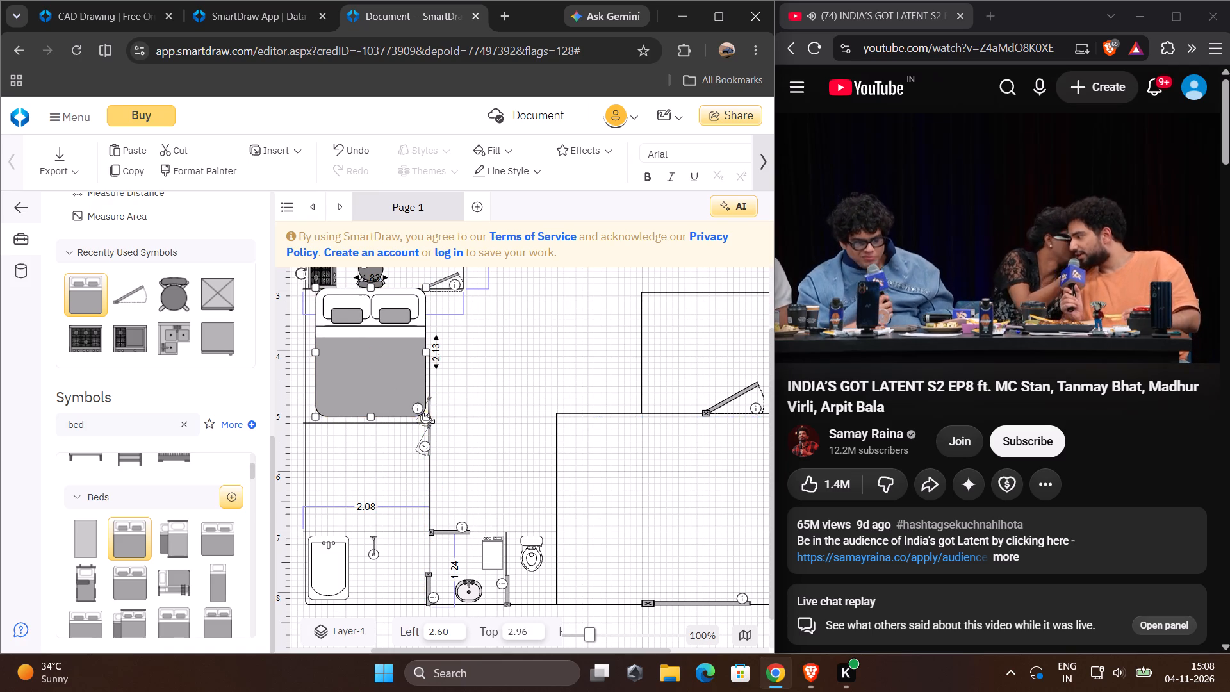
Shrink the California King Bed to about 1.42 by 1.16 so it fits inside the room.
{"action": "left_click_drag", "start_coordinate": [427, 416], "coordinate": [388, 368]}
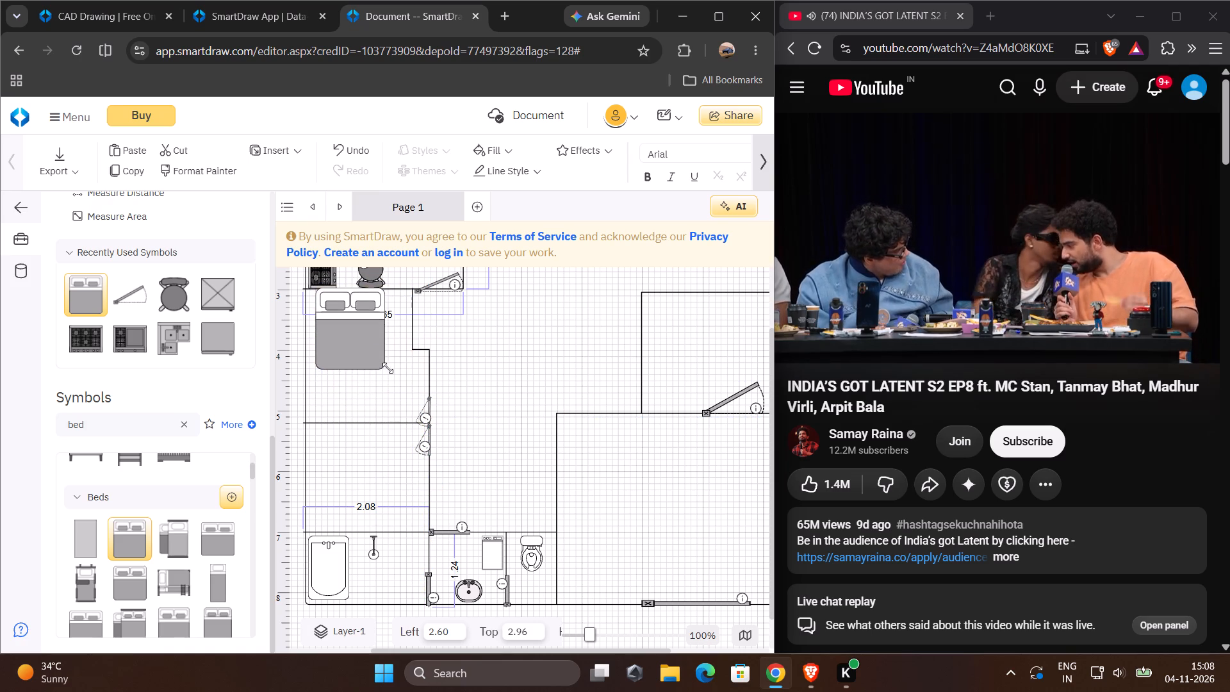
{"action": "left_click_drag", "start_coordinate": [388, 368], "coordinate": [389, 362]}
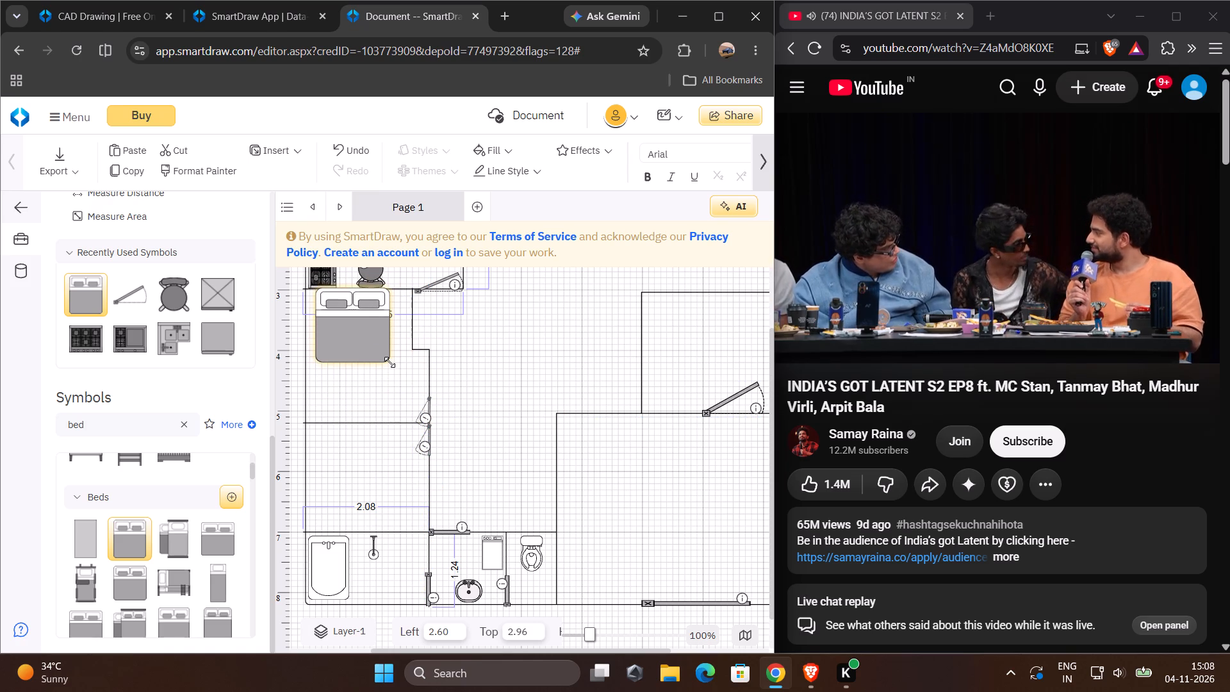
{"action": "left_click_drag", "start_coordinate": [389, 362], "coordinate": [388, 363]}
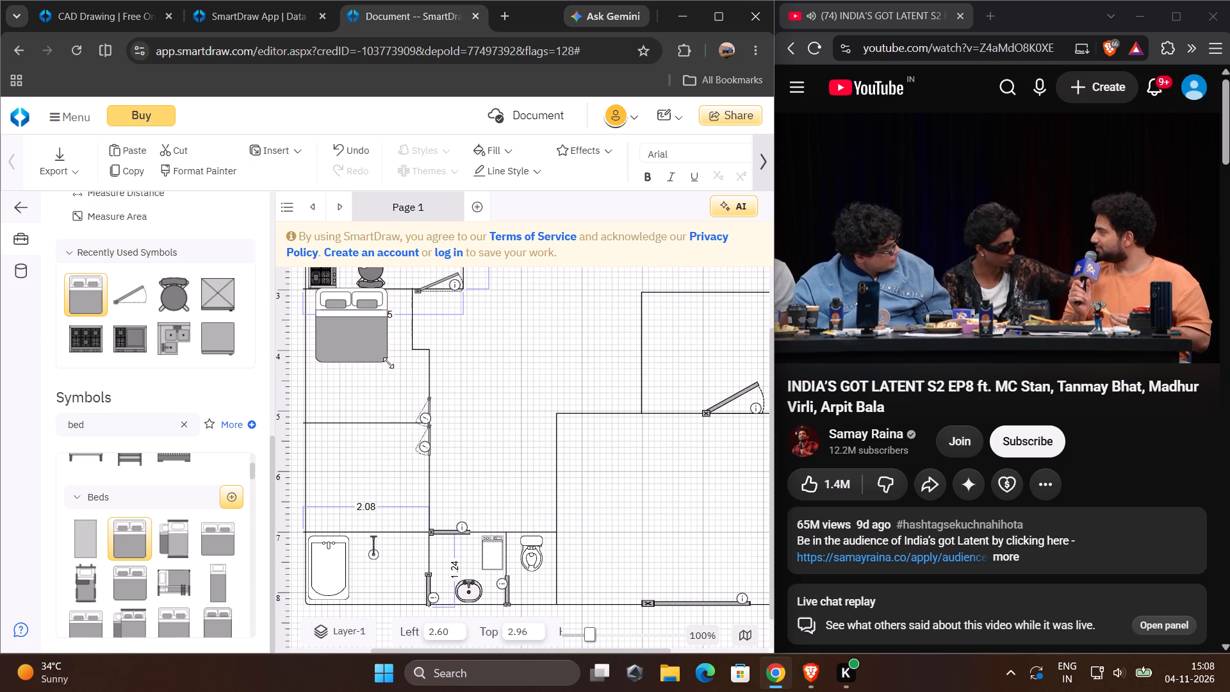
{"action": "left_click_drag", "start_coordinate": [388, 363], "coordinate": [411, 363]}
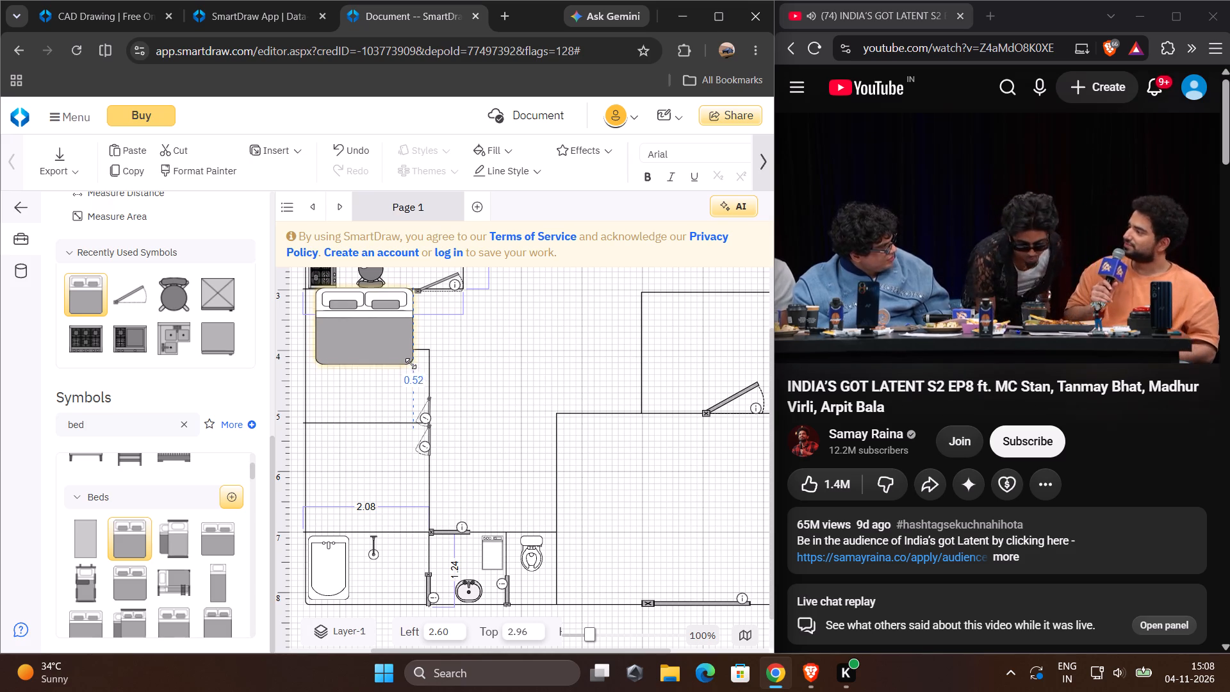
{"action": "left_click_drag", "start_coordinate": [411, 363], "coordinate": [406, 358]}
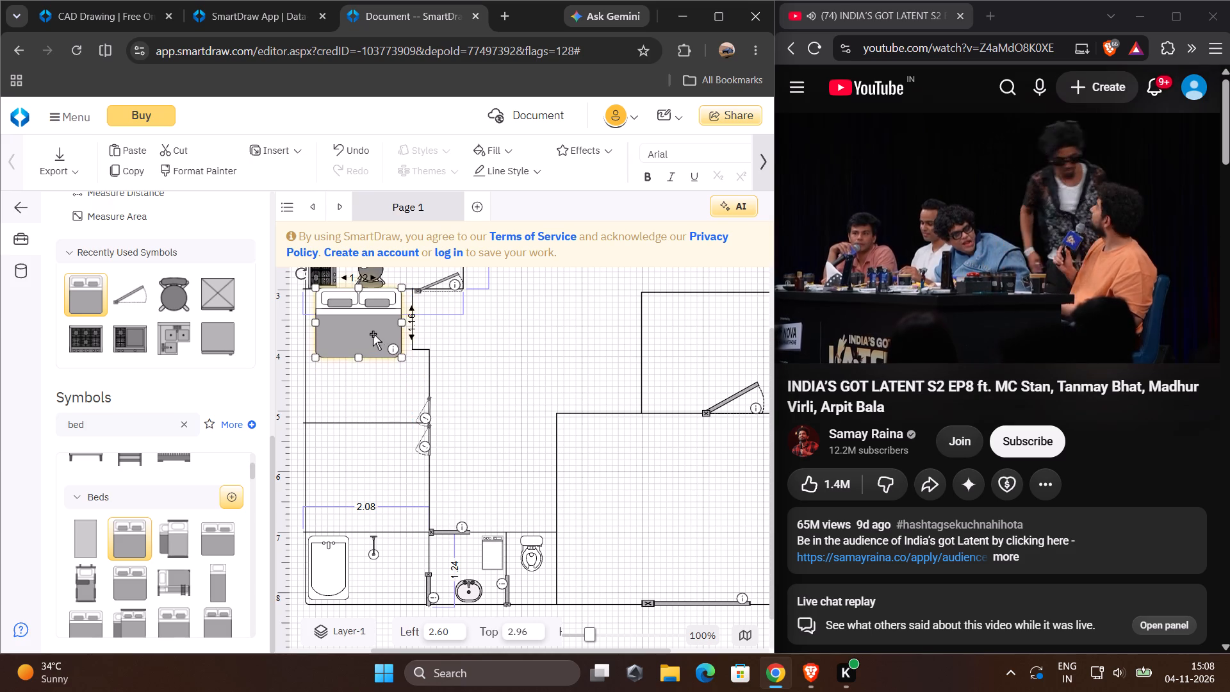
Move the bed into the room's upper corner against the outer wall, at about Left 2.47, Top 2.98.
{"action": "left_click_drag", "start_coordinate": [370, 330], "coordinate": [363, 334]}
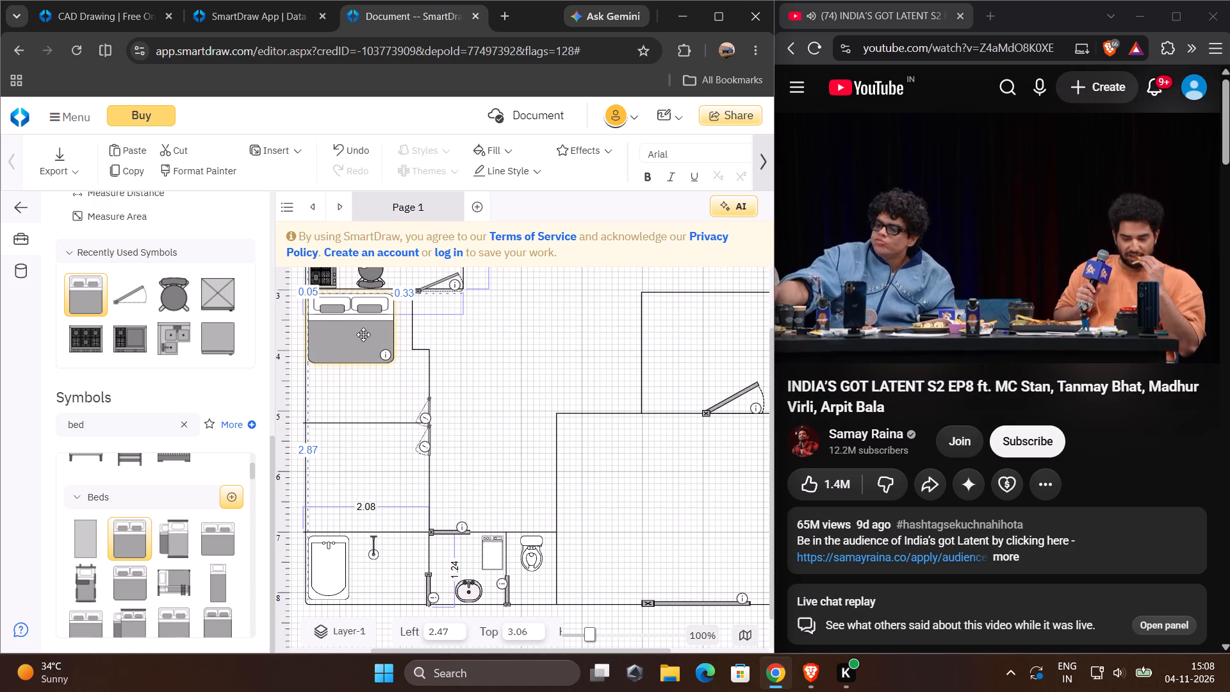
{"action": "left_click_drag", "start_coordinate": [363, 334], "coordinate": [361, 331]}
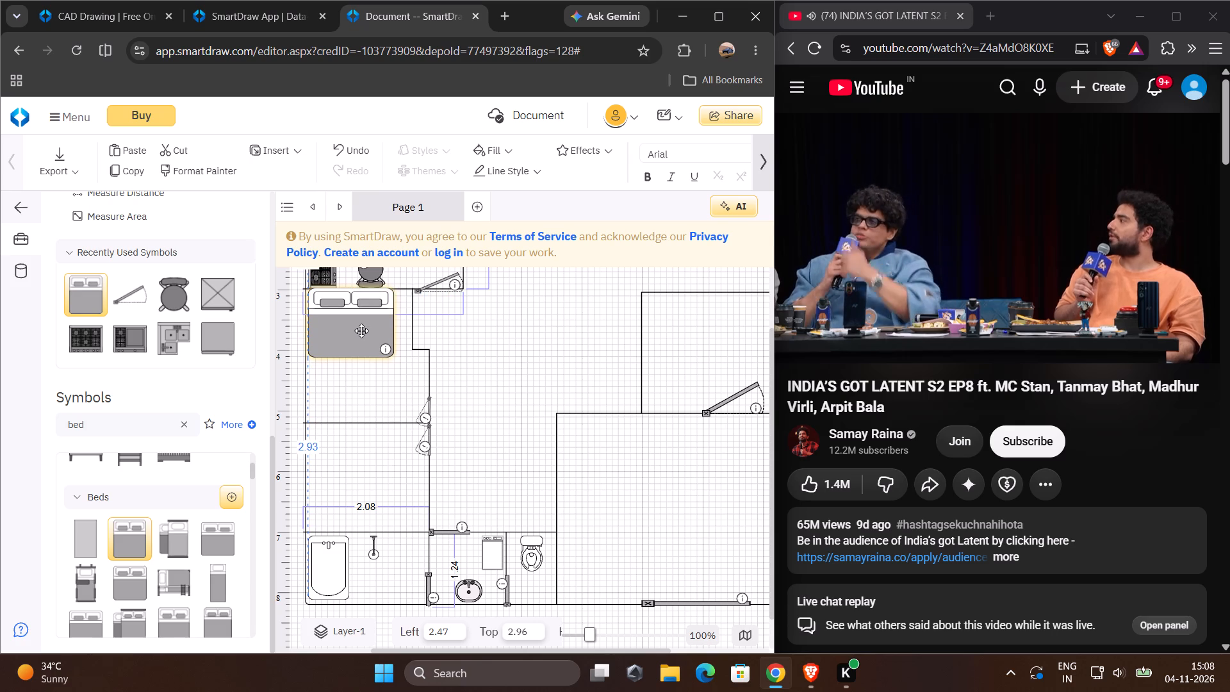
{"action": "left_click_drag", "start_coordinate": [361, 331], "coordinate": [361, 331]}
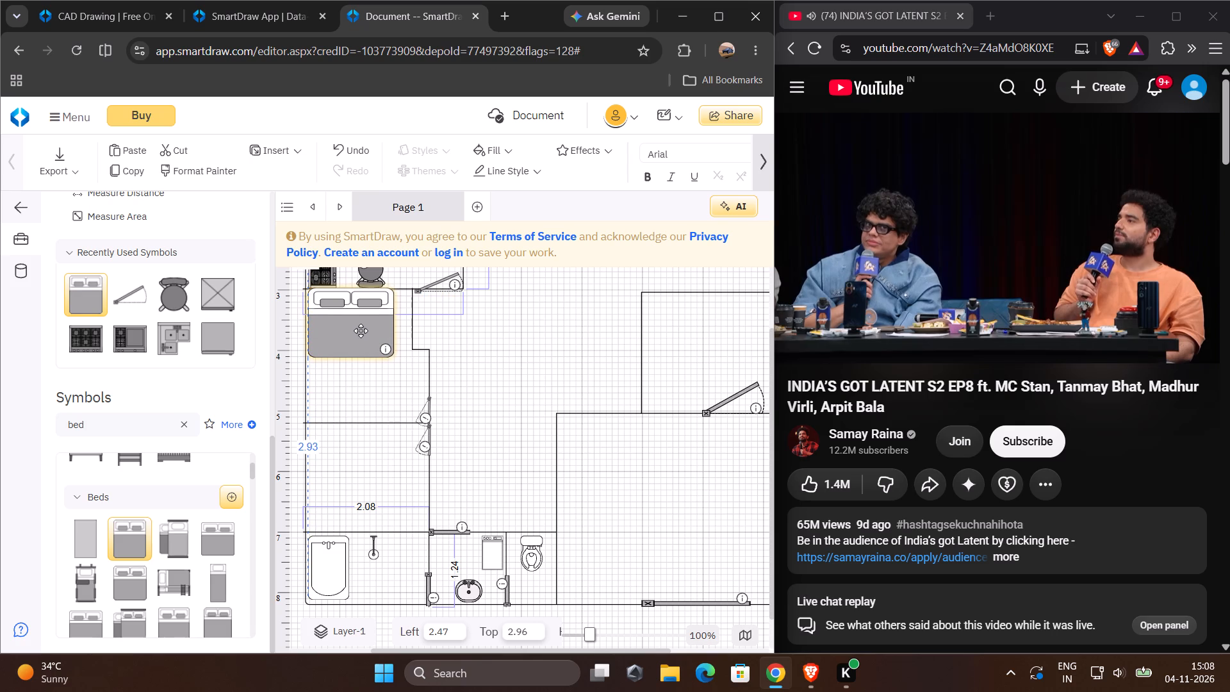
{"action": "left_click_drag", "start_coordinate": [361, 331], "coordinate": [359, 331]}
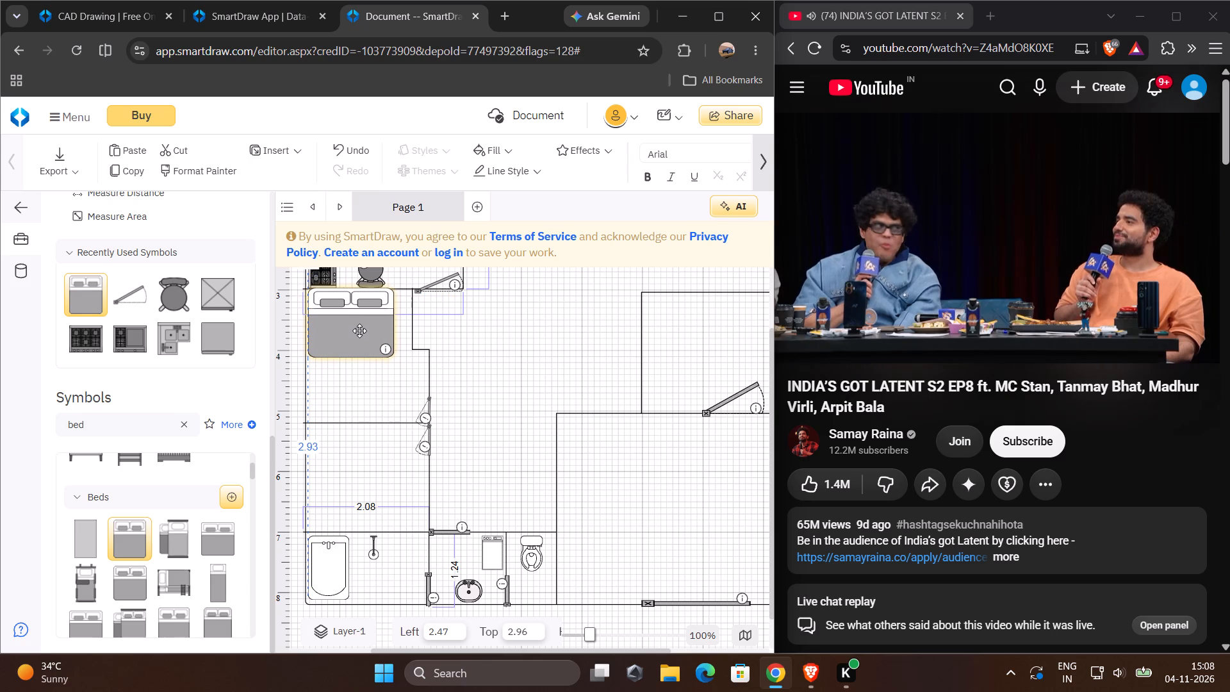
{"action": "left_click_drag", "start_coordinate": [359, 331], "coordinate": [360, 331]}
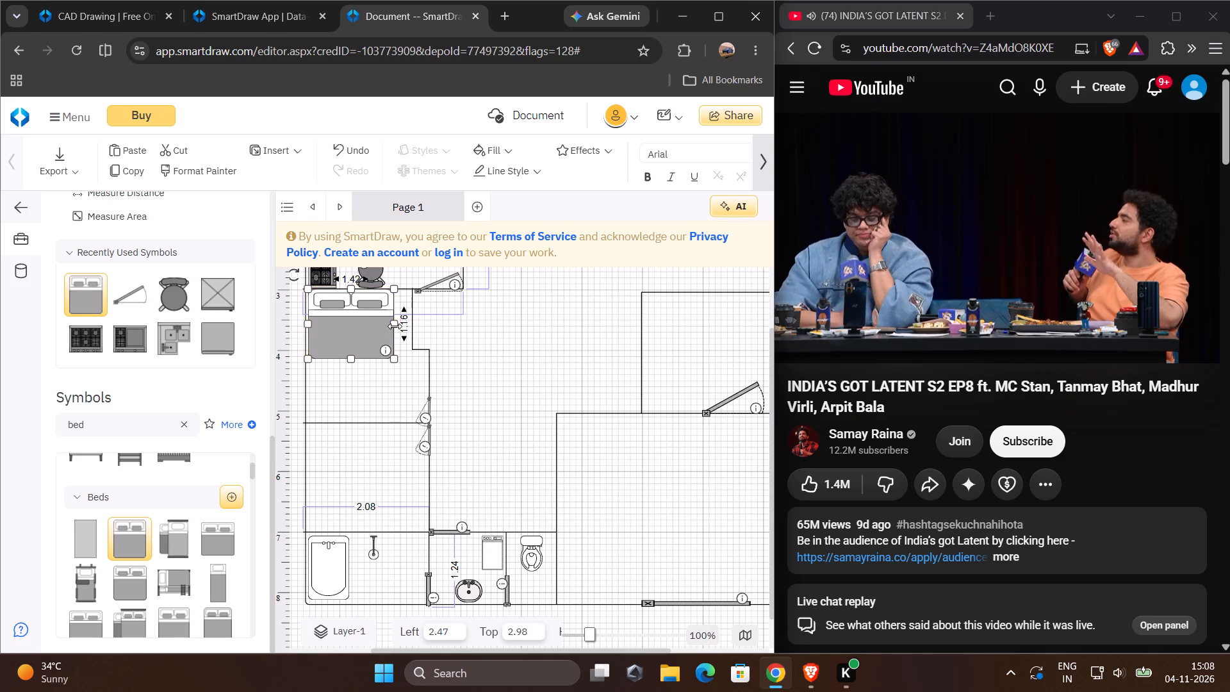
Narrow the bed from its side facing the stepped wall, keeping it against the outer wall.
{"action": "left_click_drag", "start_coordinate": [395, 326], "coordinate": [410, 326]}
{"action": "right_click", "coordinate": [407, 326]}
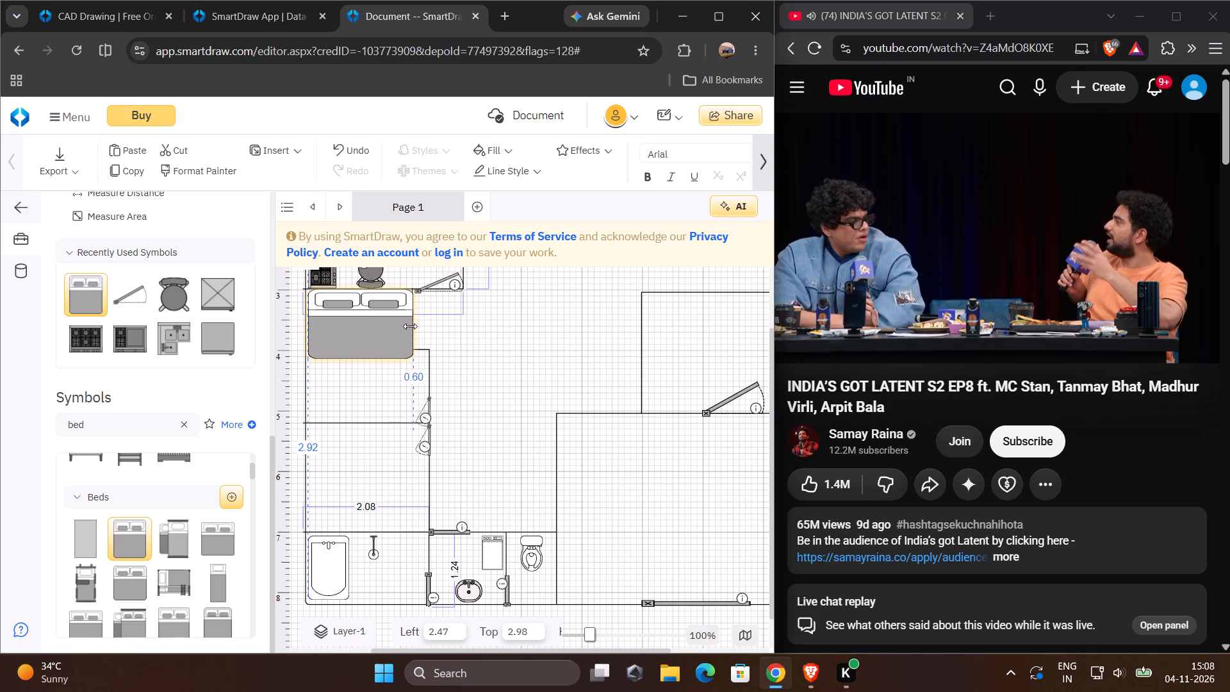
{"action": "left_click_drag", "start_coordinate": [410, 326], "coordinate": [388, 329]}
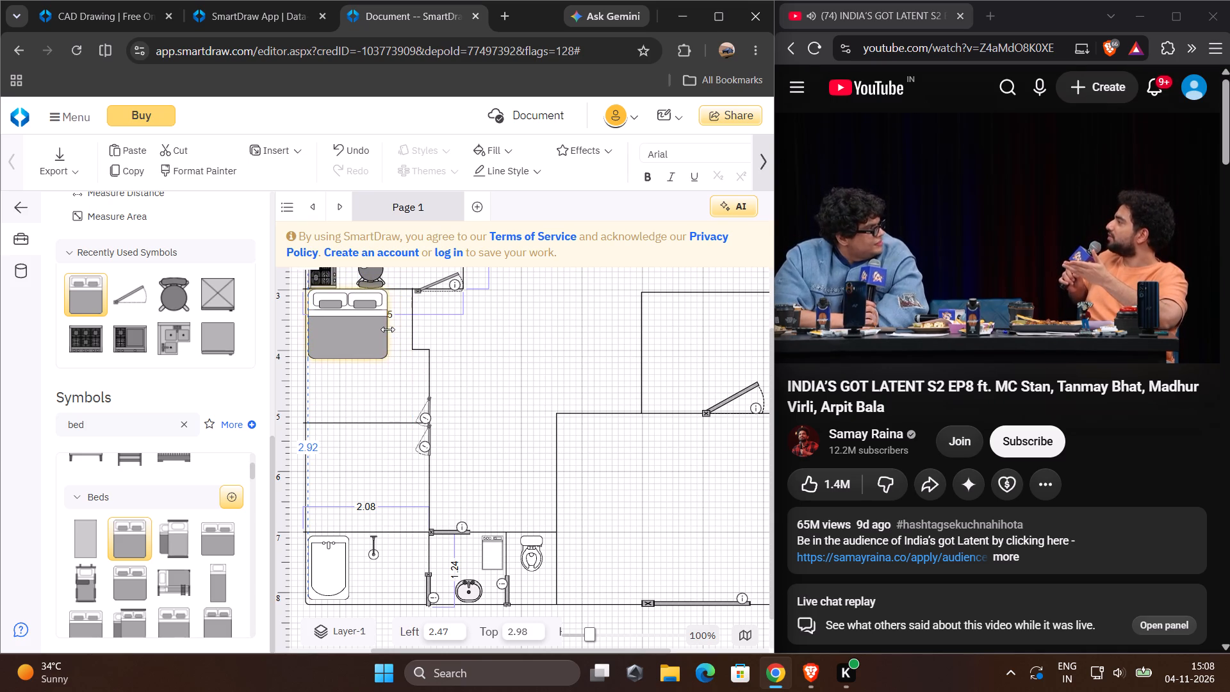
{"action": "left_click_drag", "start_coordinate": [388, 329], "coordinate": [384, 330]}
{"action": "left_click", "coordinate": [405, 384]}
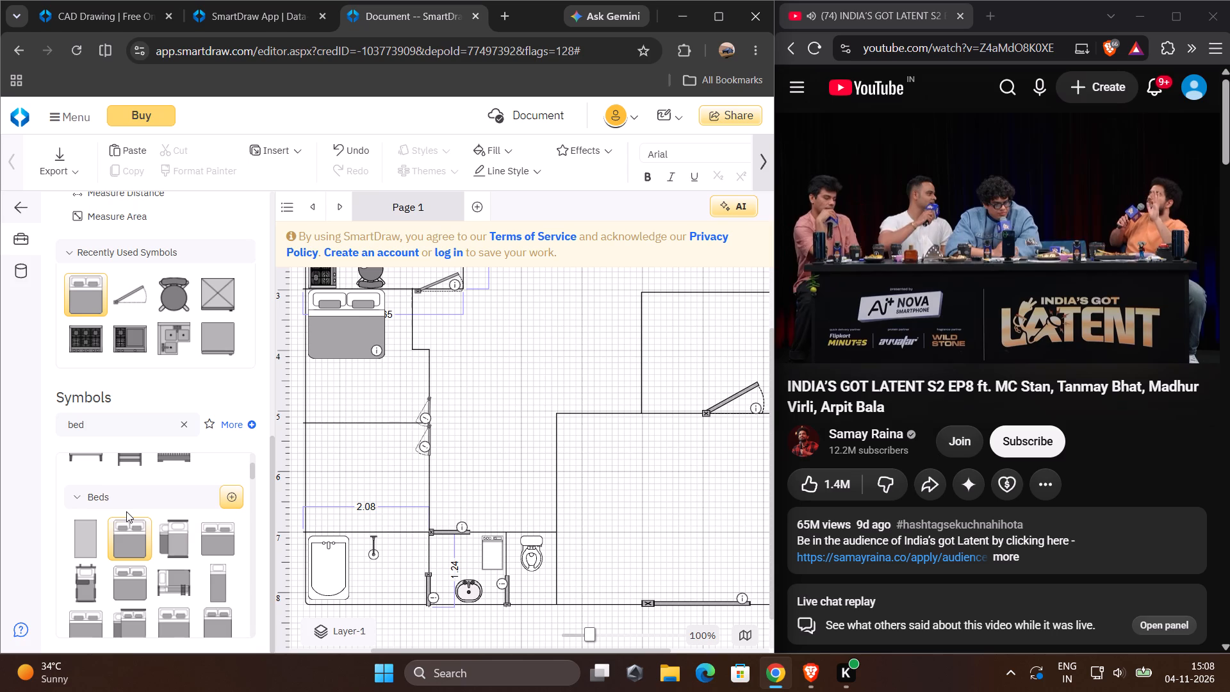
Search the symbols for "side table" and place a Desk - Side beside the bed below the kitchen, against the upper wall.
{"action": "scroll", "coordinate": [90, 536], "scroll_direction": "down", "scroll_amount": 2}
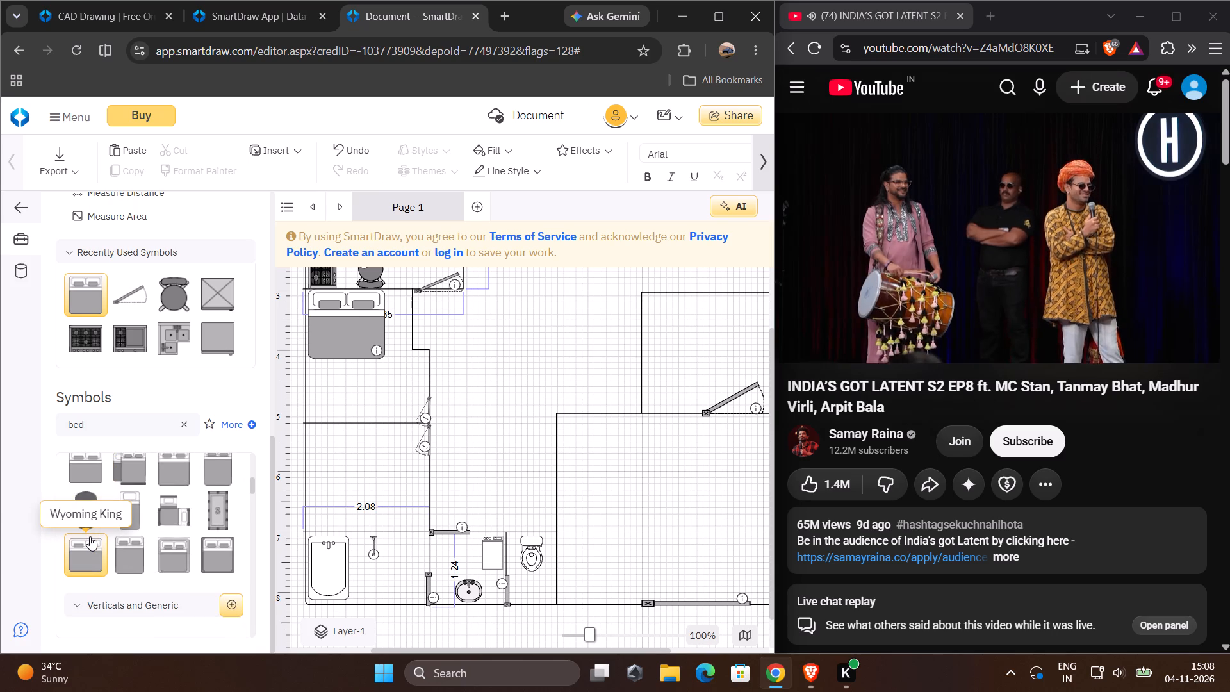
{"action": "scroll", "coordinate": [118, 537], "scroll_direction": "down", "scroll_amount": 2}
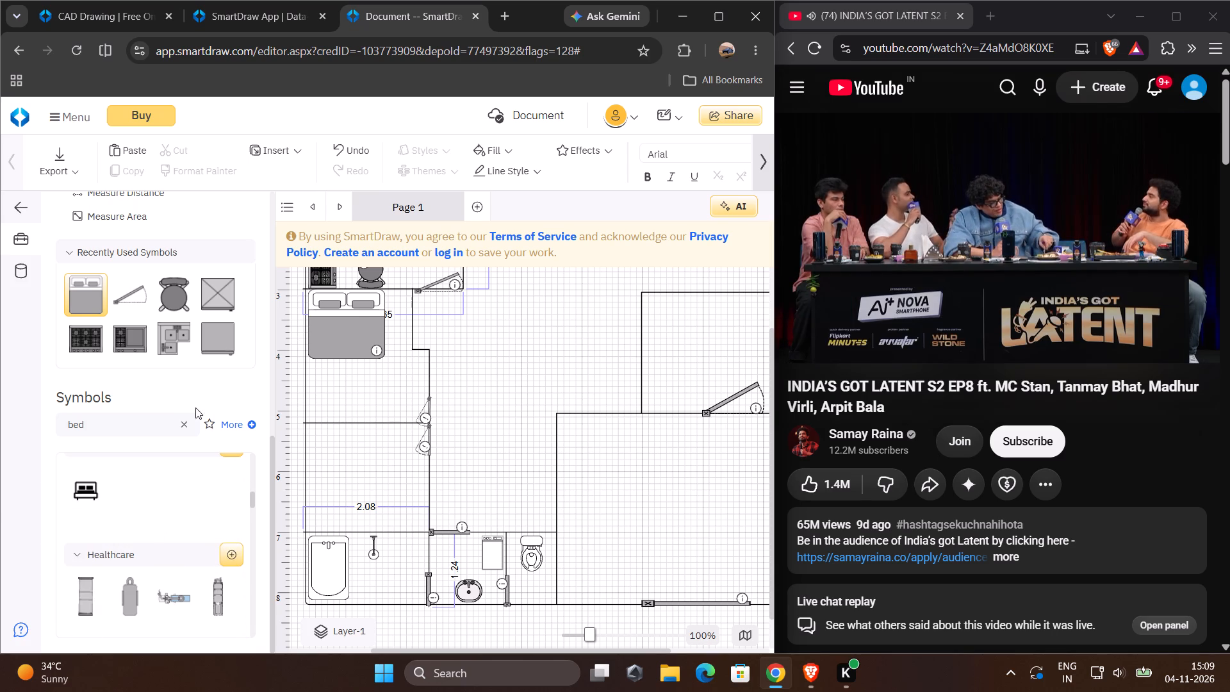
{"action": "left_click", "coordinate": [184, 427]}
{"action": "type", "text": "side tb"}
{"action": "key", "text": "BackSpace"}
{"action": "type", "text": "able"}
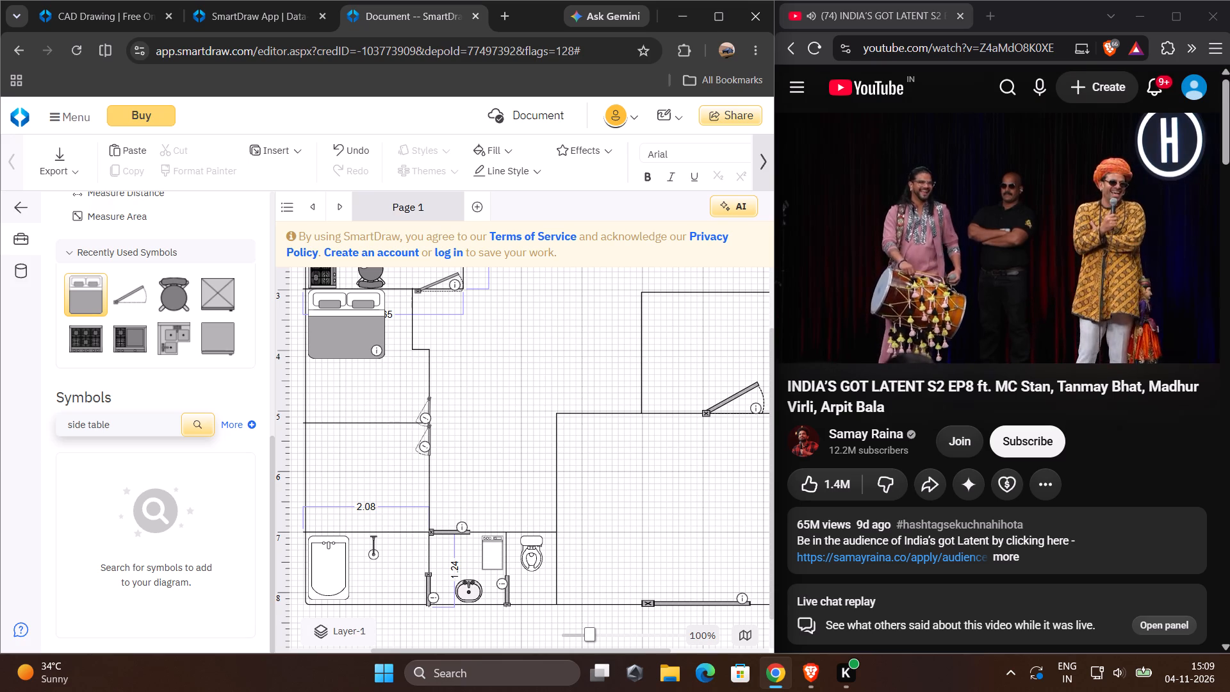
{"action": "key", "text": "Return"}
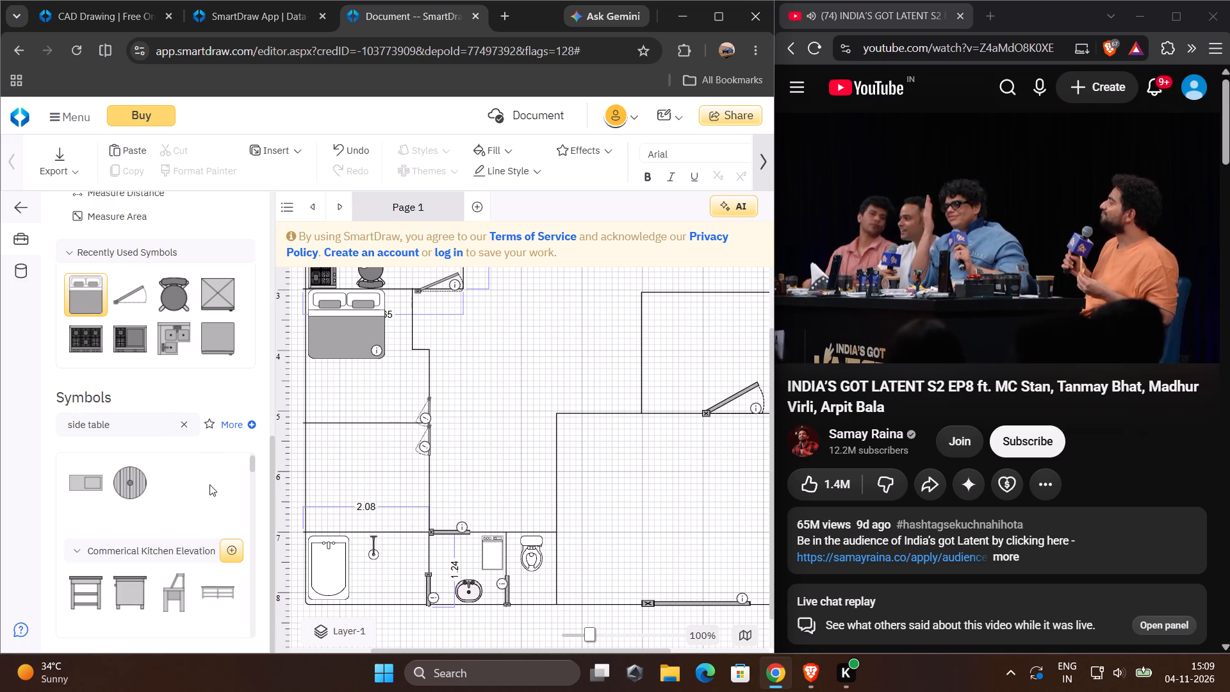
{"action": "scroll", "coordinate": [159, 540], "scroll_direction": "down", "scroll_amount": 3}
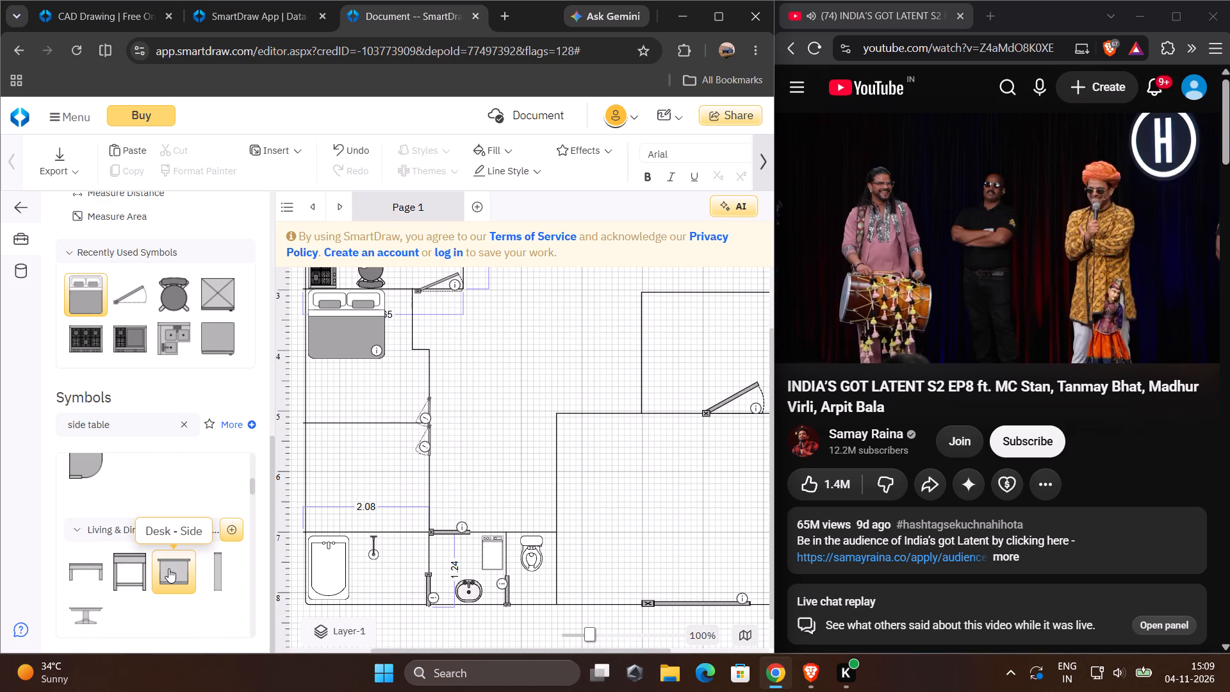
{"action": "left_click_drag", "start_coordinate": [168, 568], "coordinate": [409, 308]}
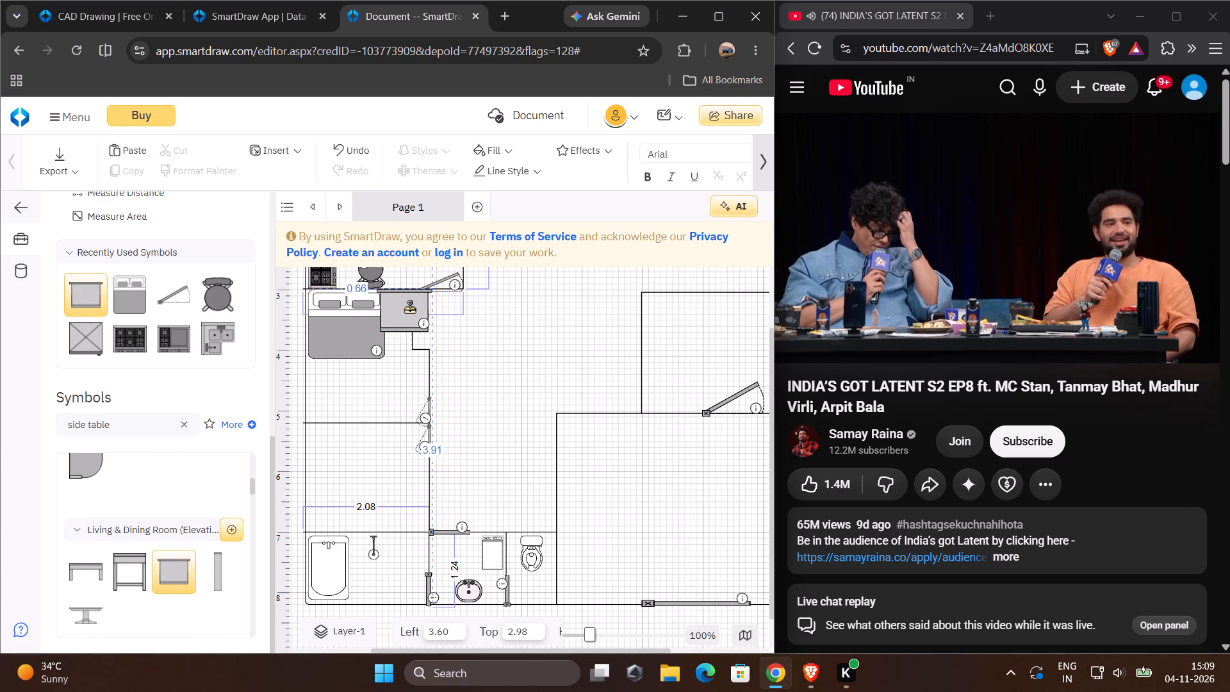
{"action": "left_click_drag", "start_coordinate": [409, 308], "coordinate": [409, 313]}
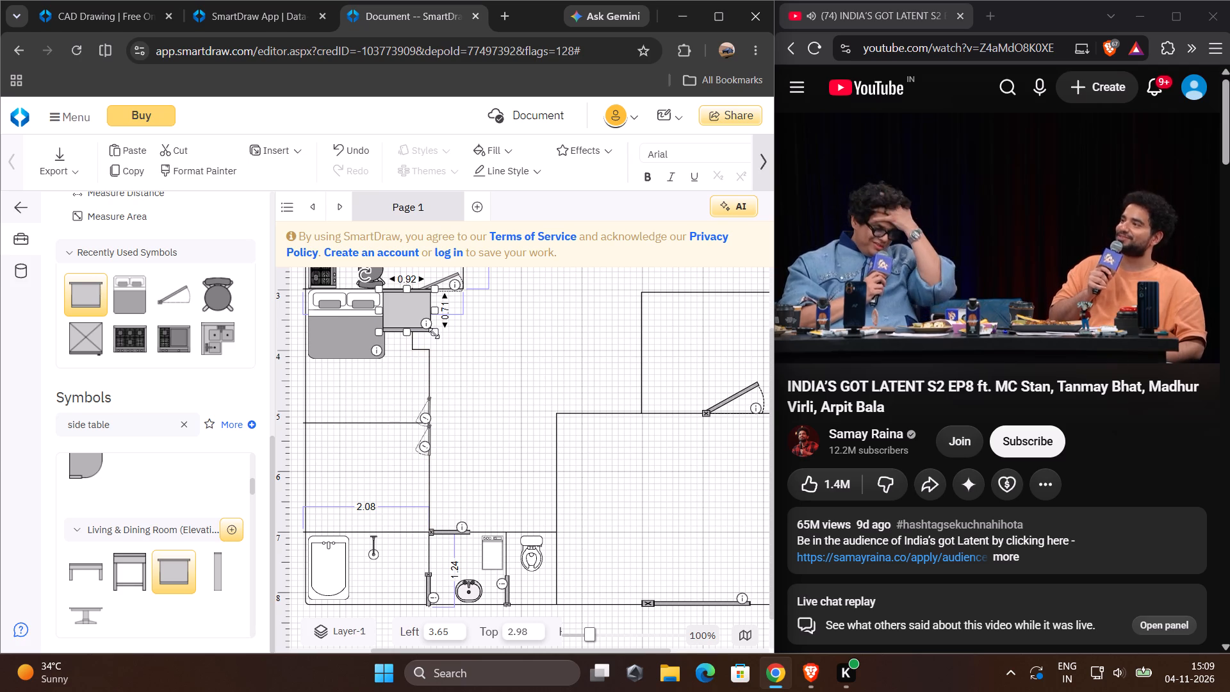
Shrink the Desk - Side to about 0.47 by 0.28 and fit it between the bed and stepped wall, at about Left 3.74, Top 2.98.
{"action": "left_click_drag", "start_coordinate": [434, 333], "coordinate": [411, 317]}
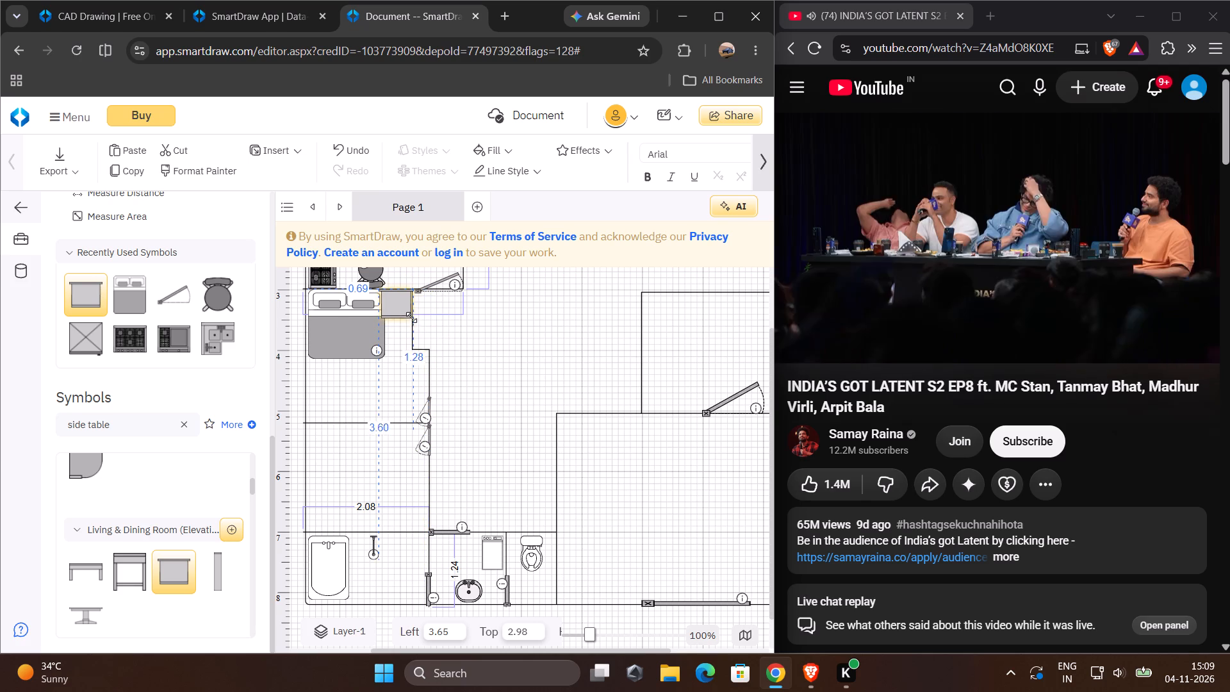
{"action": "left_click_drag", "start_coordinate": [411, 317], "coordinate": [407, 306]}
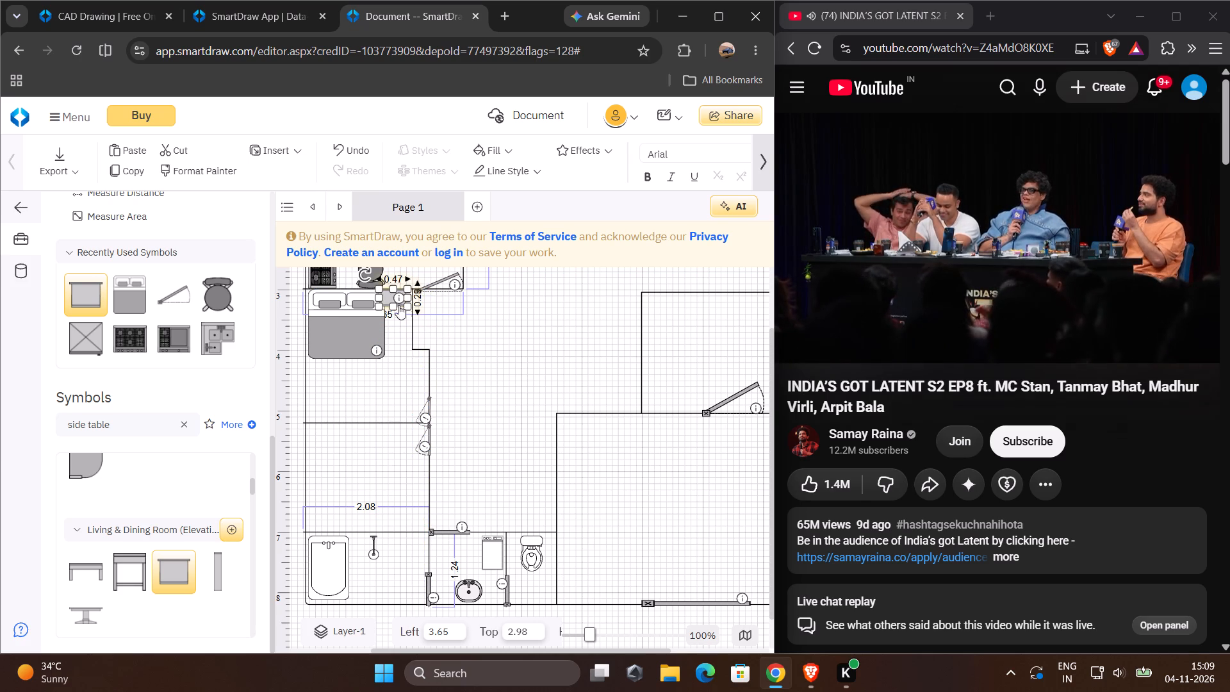
{"action": "left_click", "coordinate": [389, 296]}
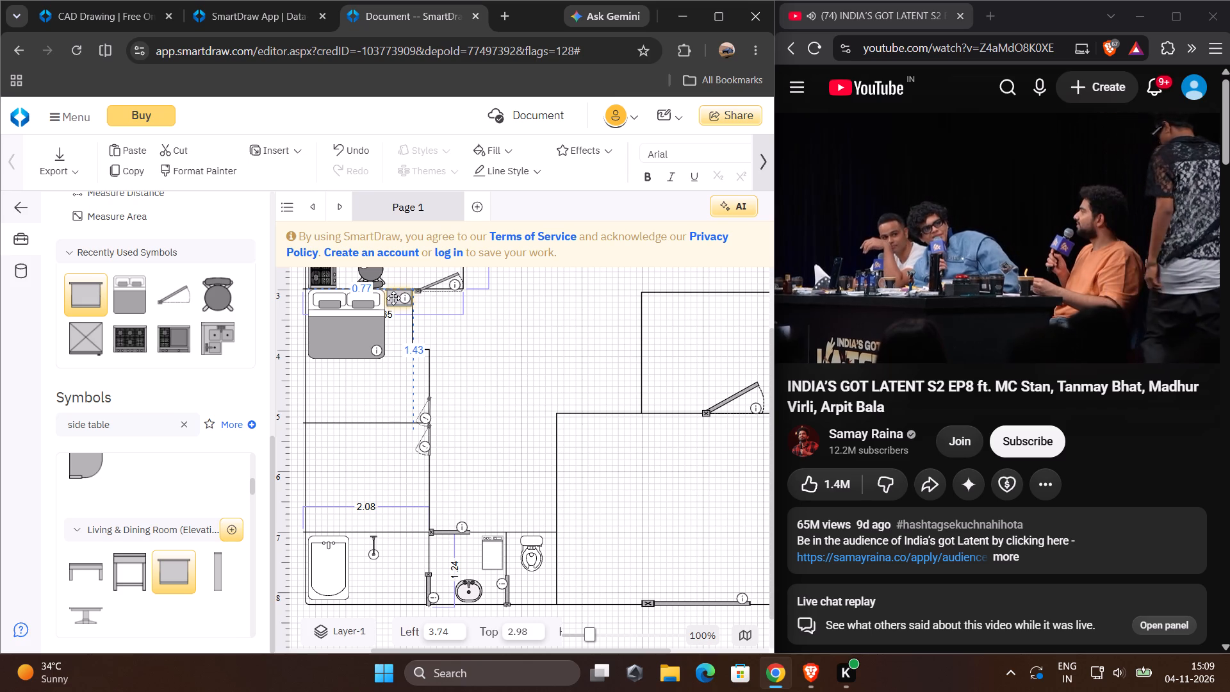
{"action": "left_click", "coordinate": [480, 356]}
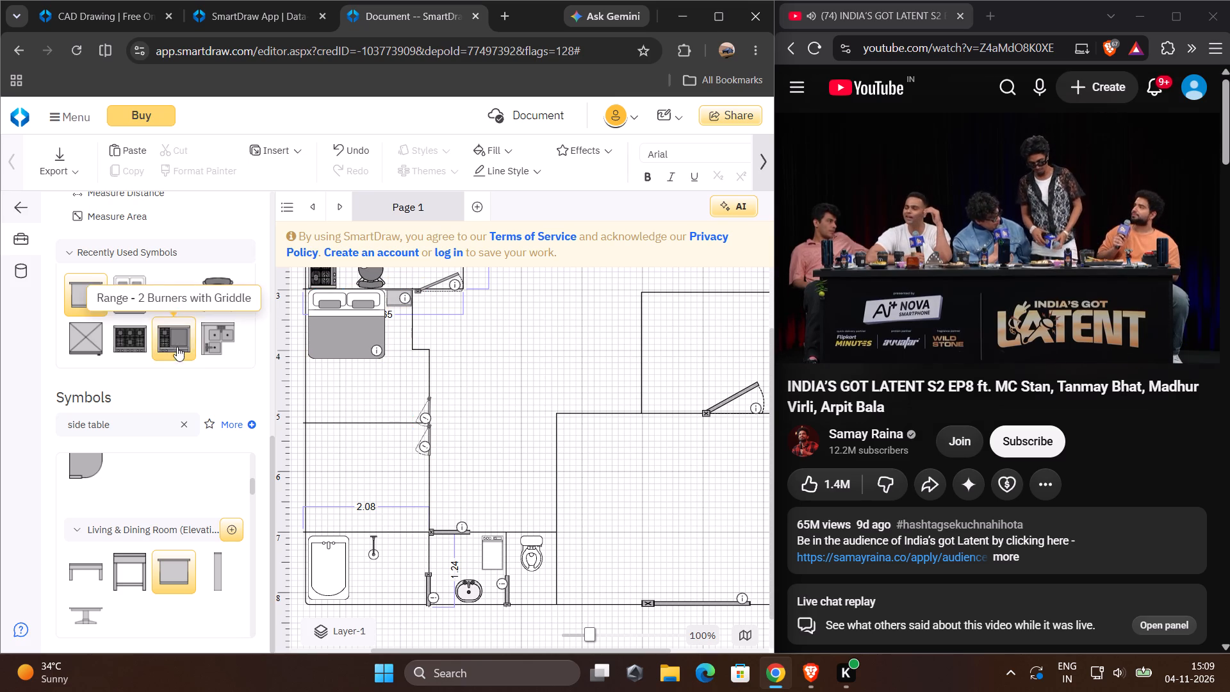
Place a second California King Bed rotated 180° in the room above the bathtub, headboard towards the lower wall.
{"action": "scroll", "coordinate": [151, 405], "scroll_direction": "up", "scroll_amount": 1}
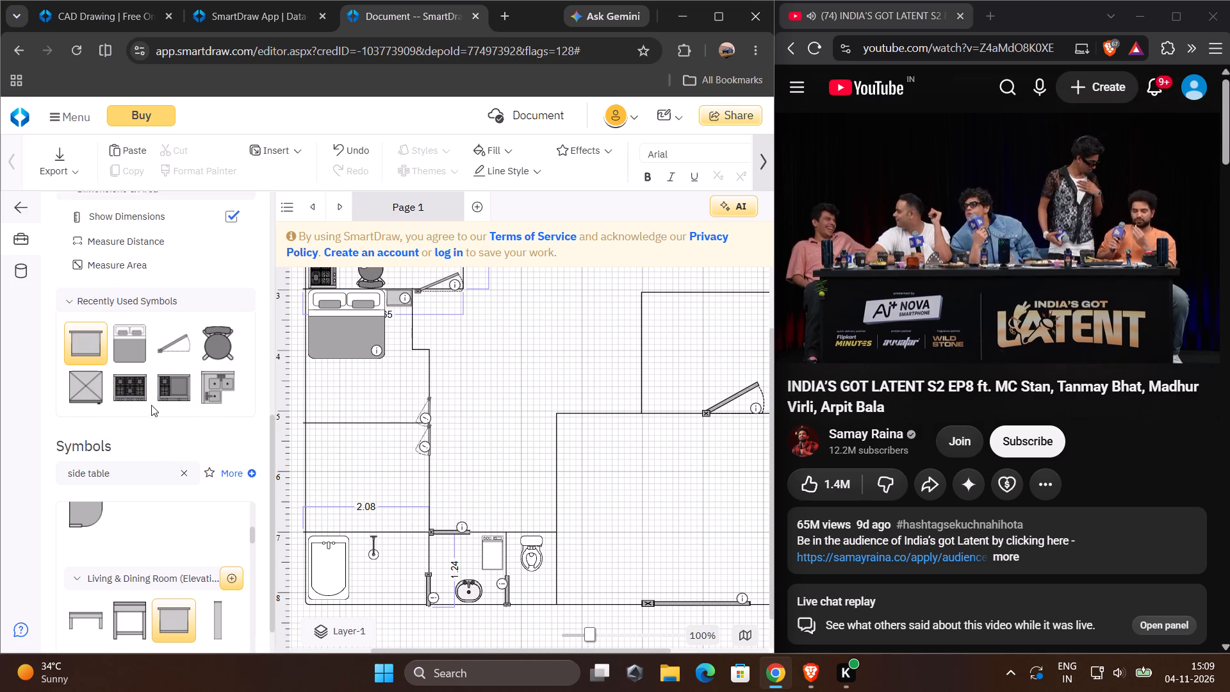
{"action": "left_click_drag", "start_coordinate": [126, 372], "coordinate": [332, 491]}
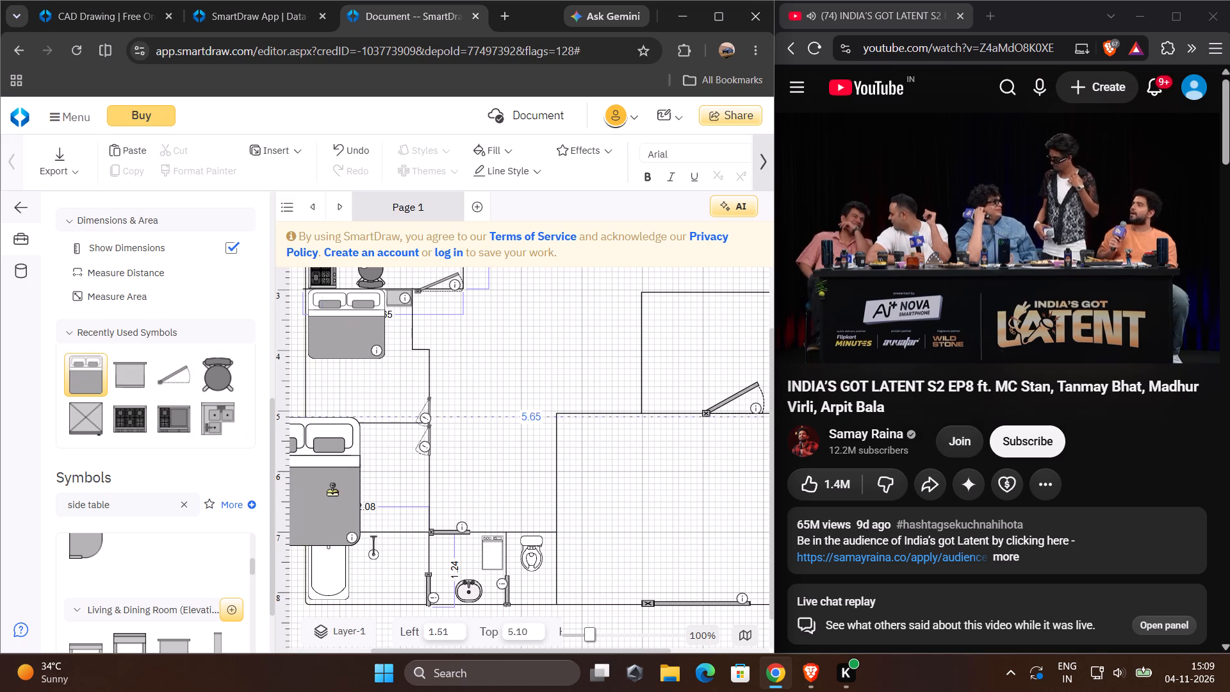
{"action": "left_click_drag", "start_coordinate": [332, 491], "coordinate": [354, 490]}
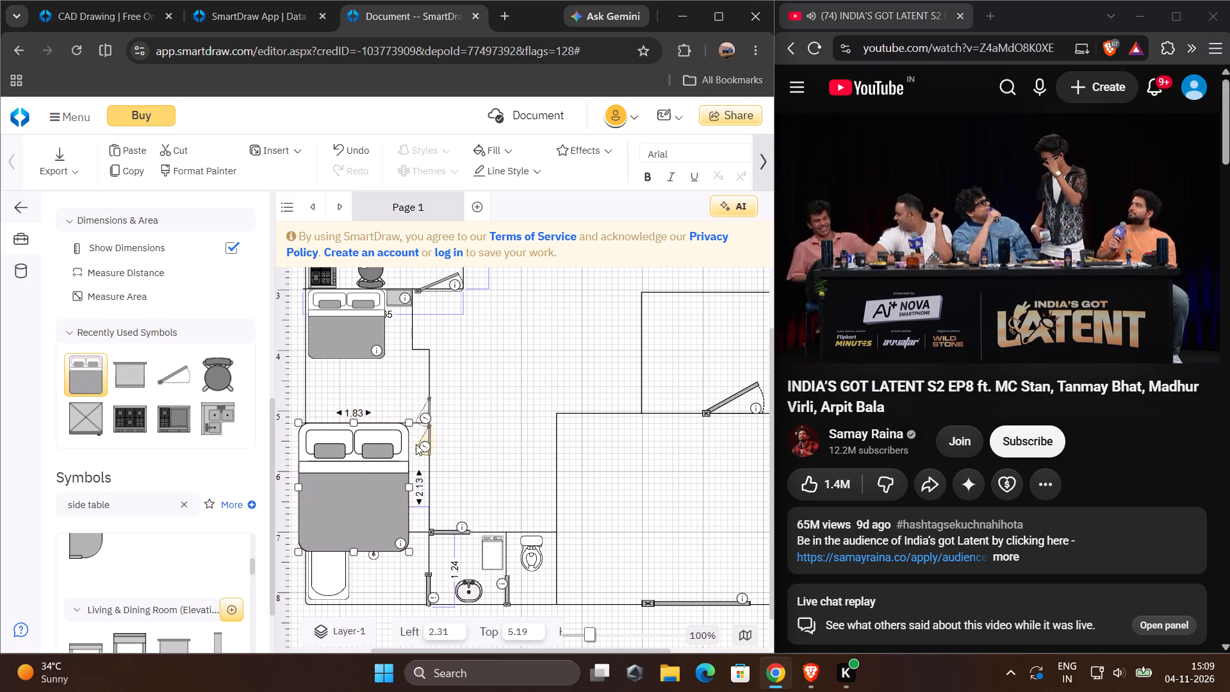
{"action": "left_click_drag", "start_coordinate": [344, 469], "coordinate": [551, 417]}
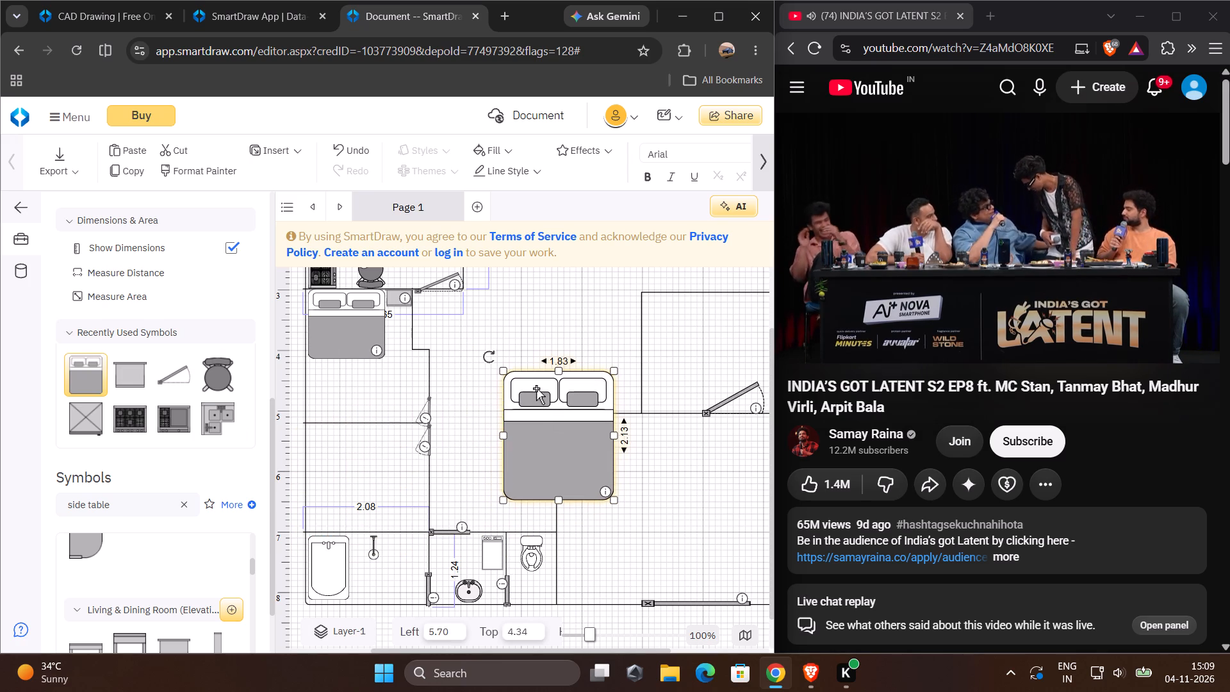
{"action": "left_click_drag", "start_coordinate": [488, 361], "coordinate": [665, 453]}
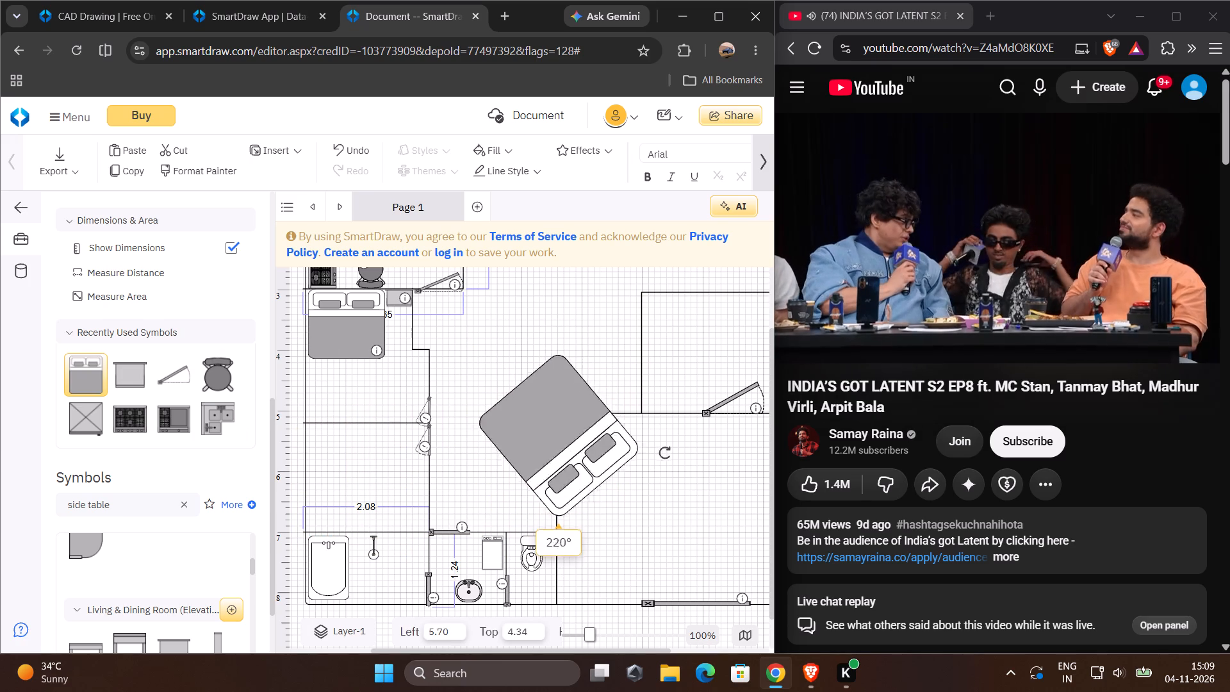
{"action": "left_click_drag", "start_coordinate": [665, 453], "coordinate": [618, 498]}
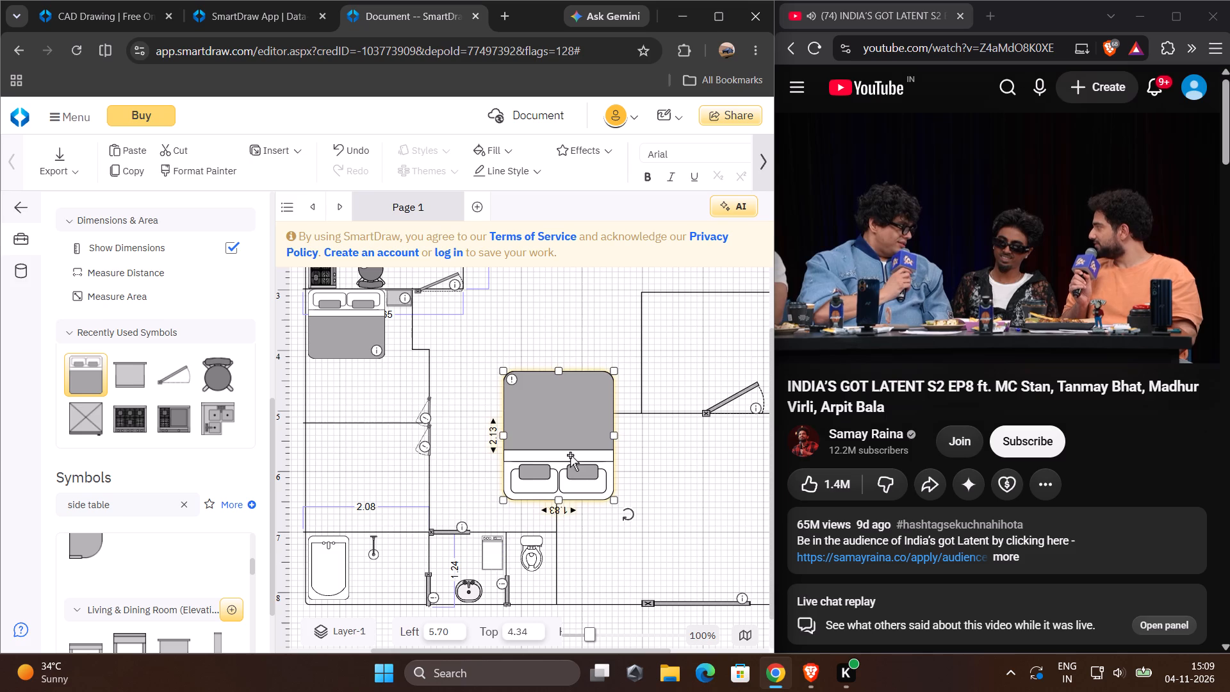
{"action": "left_click_drag", "start_coordinate": [570, 455], "coordinate": [381, 487]}
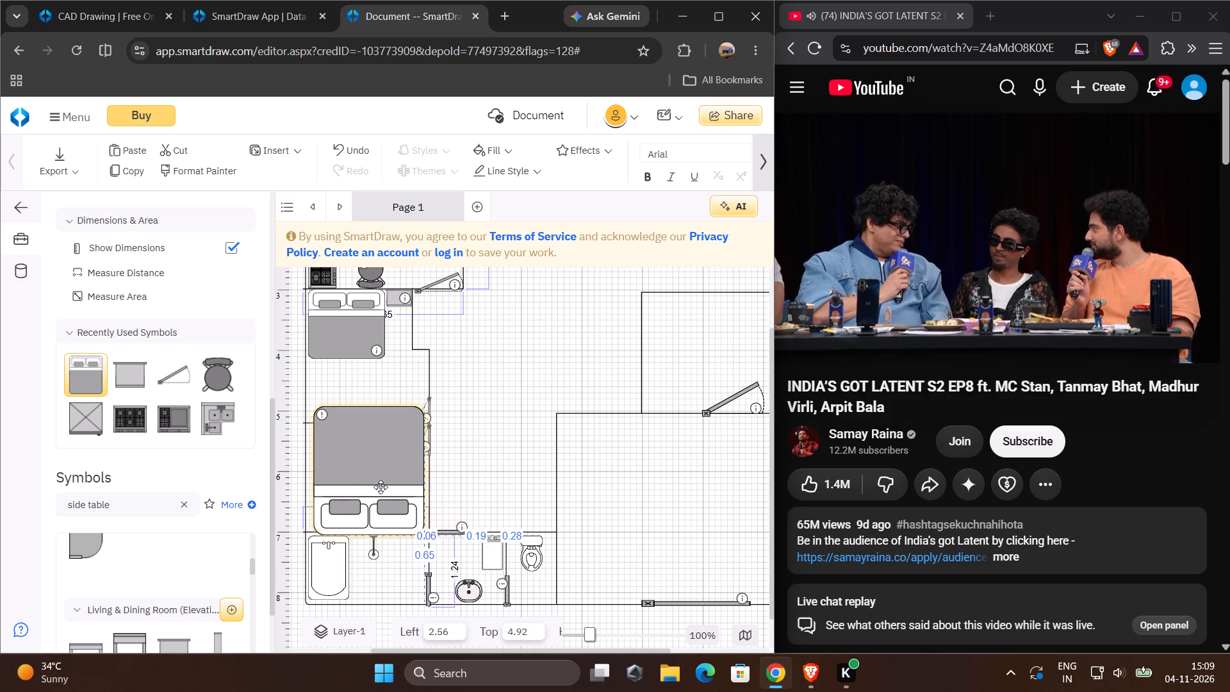
{"action": "left_click_drag", "start_coordinate": [381, 487], "coordinate": [379, 485]}
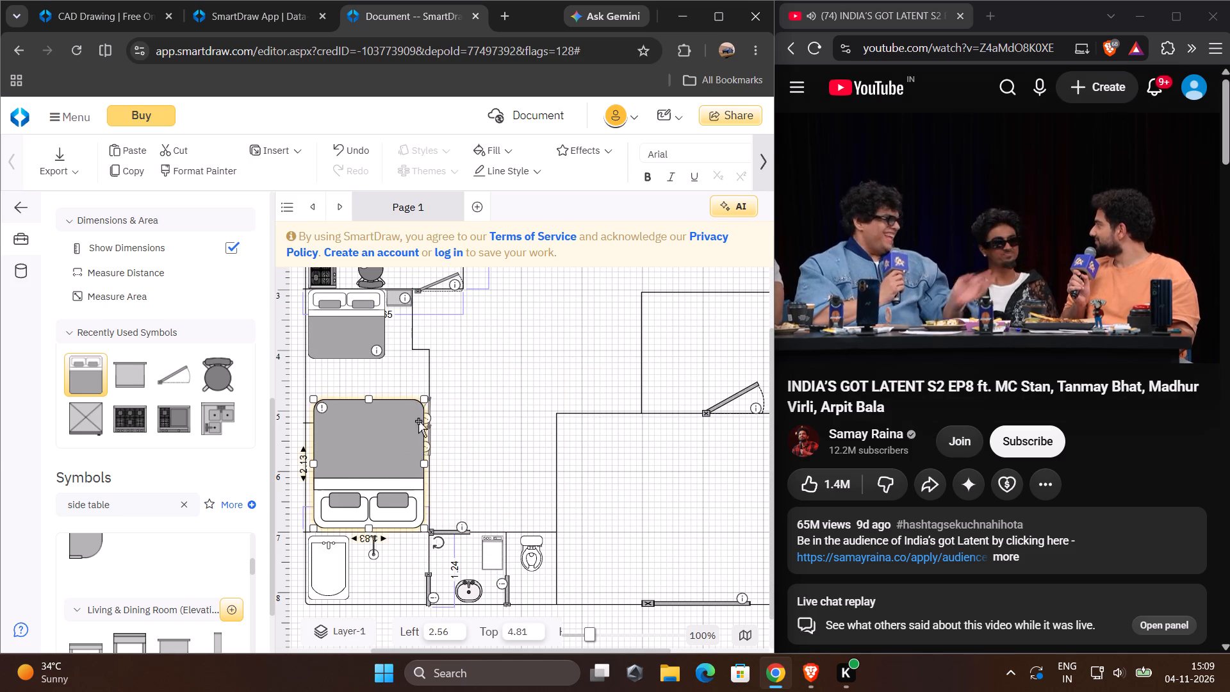
Shrink the second bed to about 0.92 by 0.91 and position it against the lower wall, at about Left 2.96, Top 6.03.
{"action": "left_click_drag", "start_coordinate": [427, 402], "coordinate": [407, 440]}
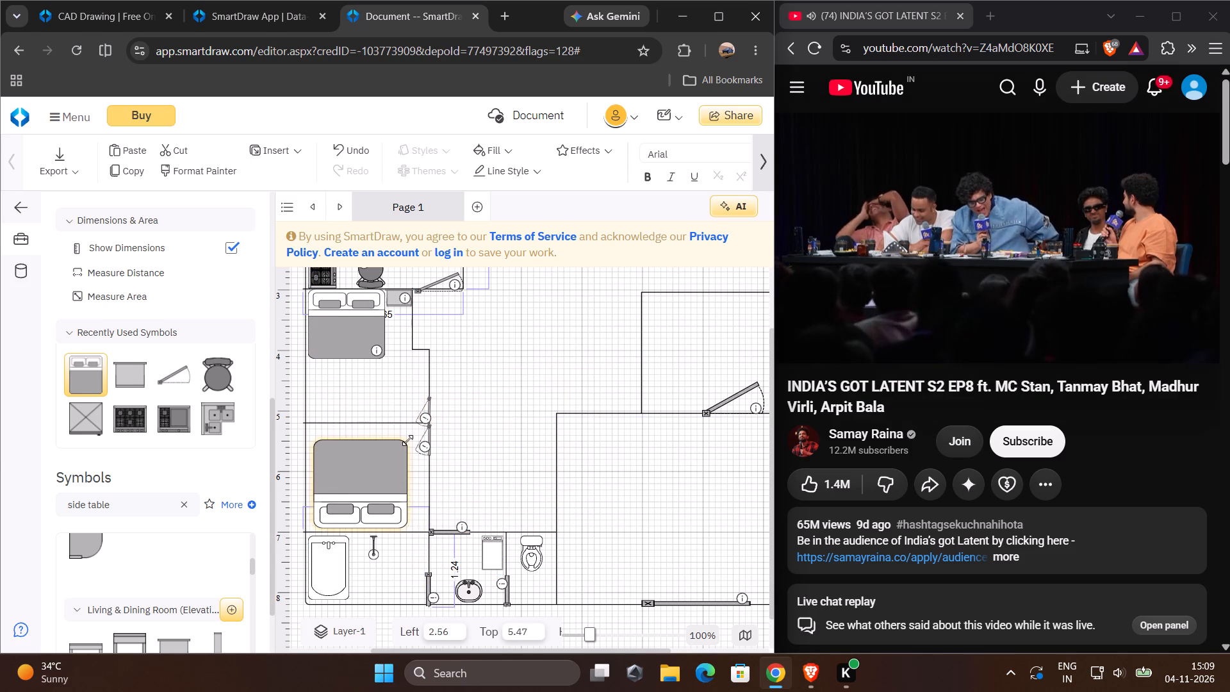
{"action": "left_click_drag", "start_coordinate": [407, 440], "coordinate": [384, 456]}
{"action": "left_click_drag", "start_coordinate": [354, 490], "coordinate": [366, 495]}
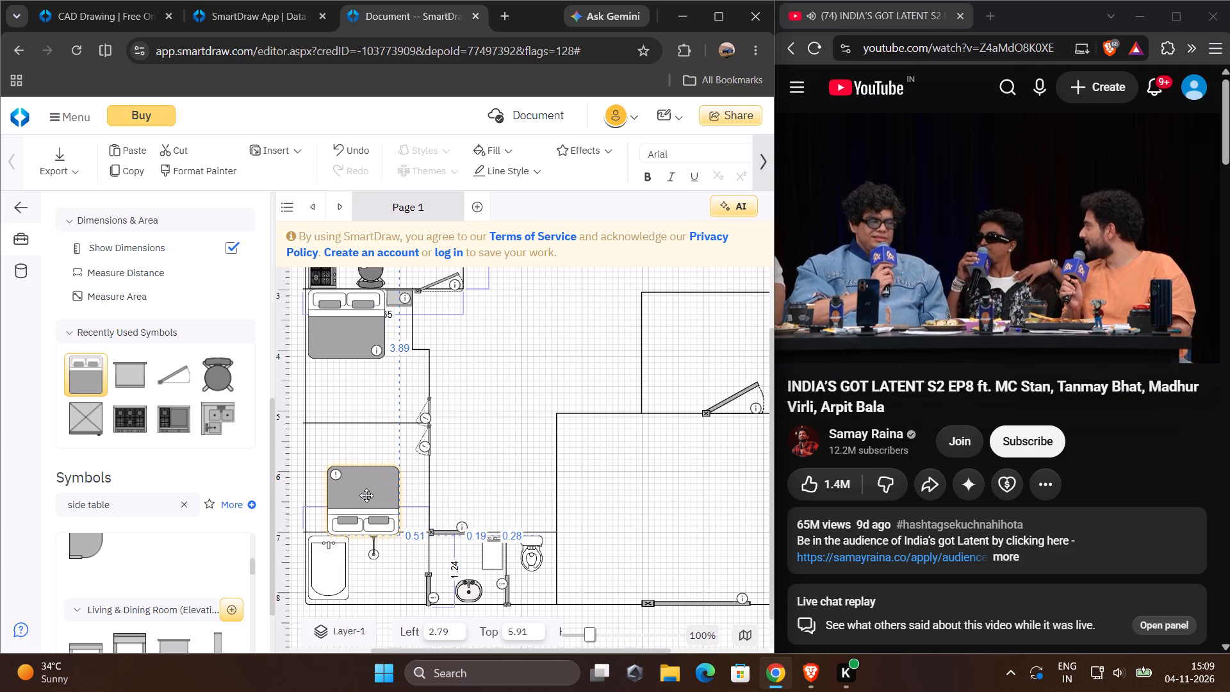
{"action": "left_click_drag", "start_coordinate": [366, 495], "coordinate": [372, 491]}
{"action": "left_click_drag", "start_coordinate": [365, 459], "coordinate": [364, 470]}
{"action": "left_click_drag", "start_coordinate": [398, 470], "coordinate": [389, 471]}
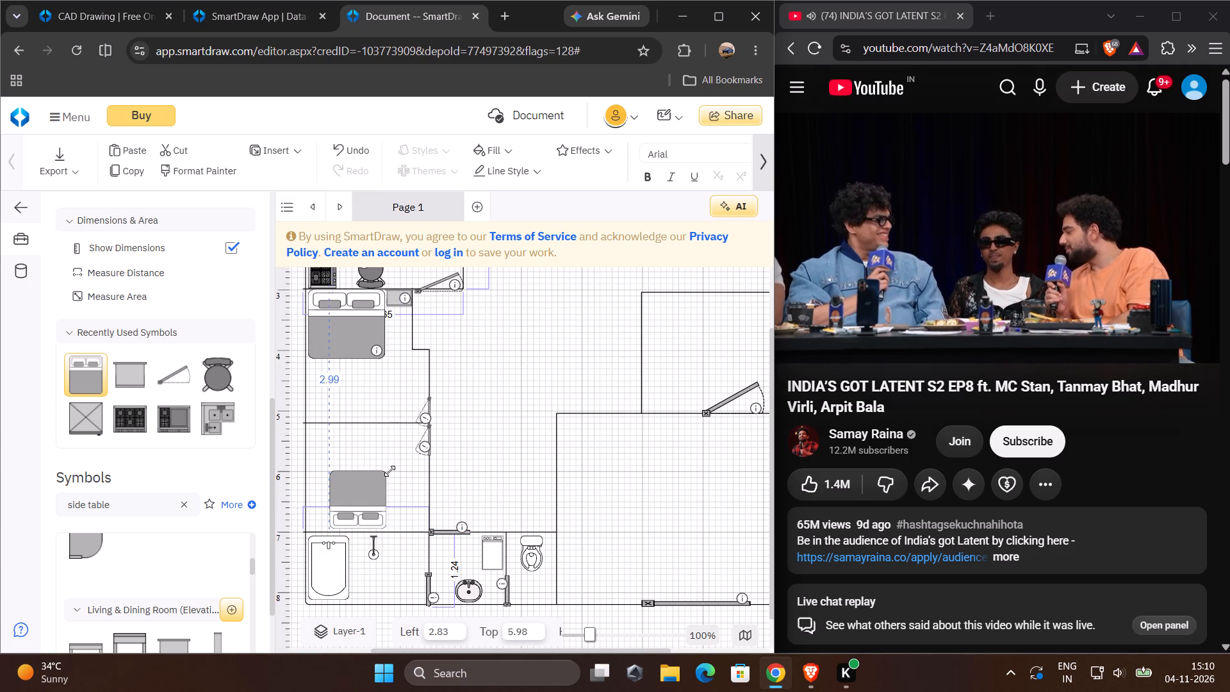
{"action": "left_click_drag", "start_coordinate": [389, 471], "coordinate": [386, 473]}
{"action": "left_click", "coordinate": [365, 491]}
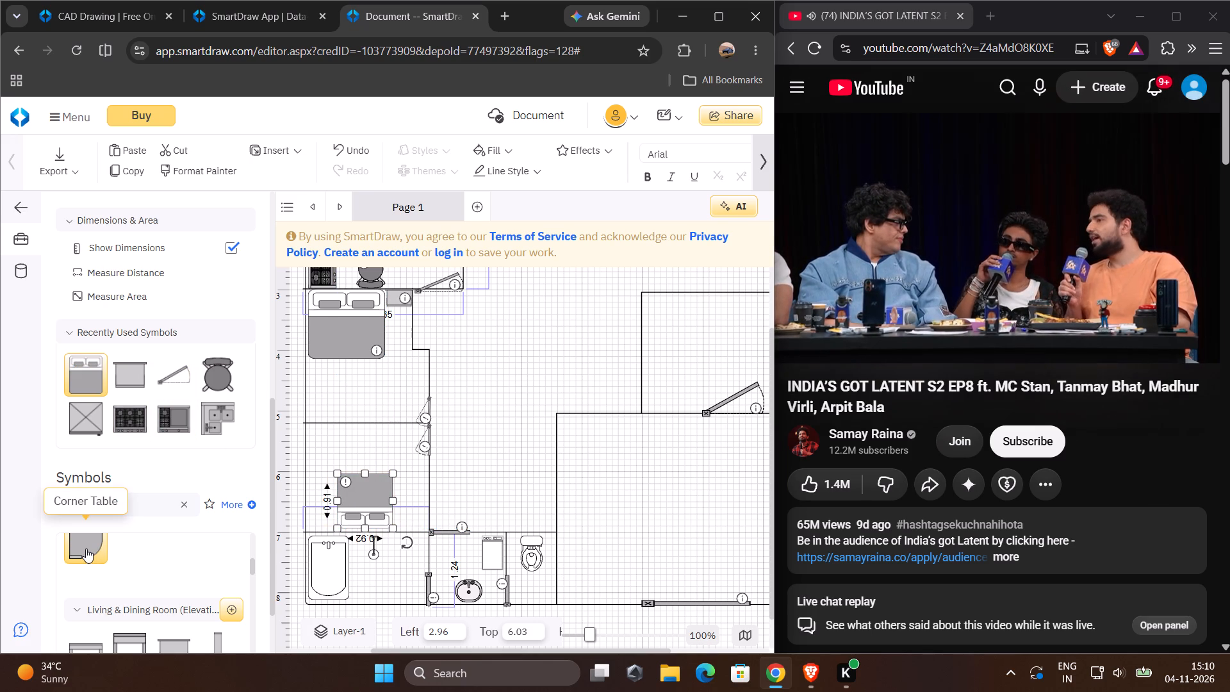
Look through the side table search results for a table symbol to put beside the second bed.
{"action": "scroll", "coordinate": [110, 554], "scroll_direction": "down", "scroll_amount": 6}
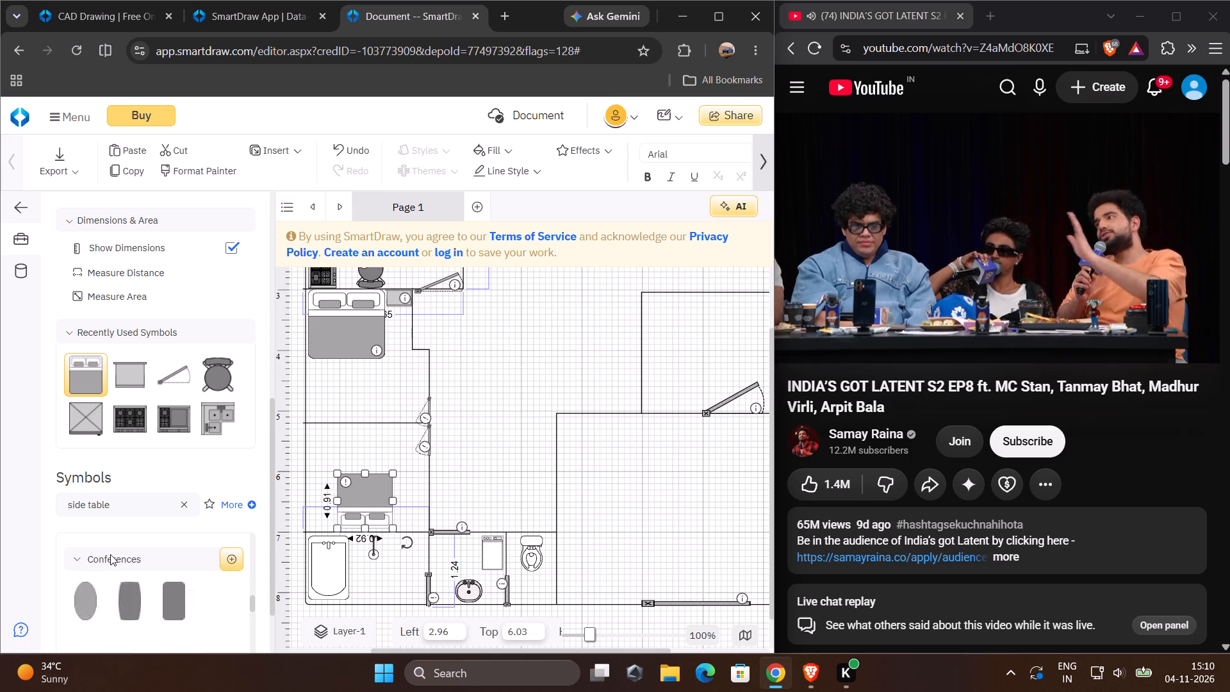
{"action": "scroll", "coordinate": [110, 554], "scroll_direction": "down", "scroll_amount": 1}
{"action": "scroll", "coordinate": [218, 546], "scroll_direction": "down", "scroll_amount": 1}
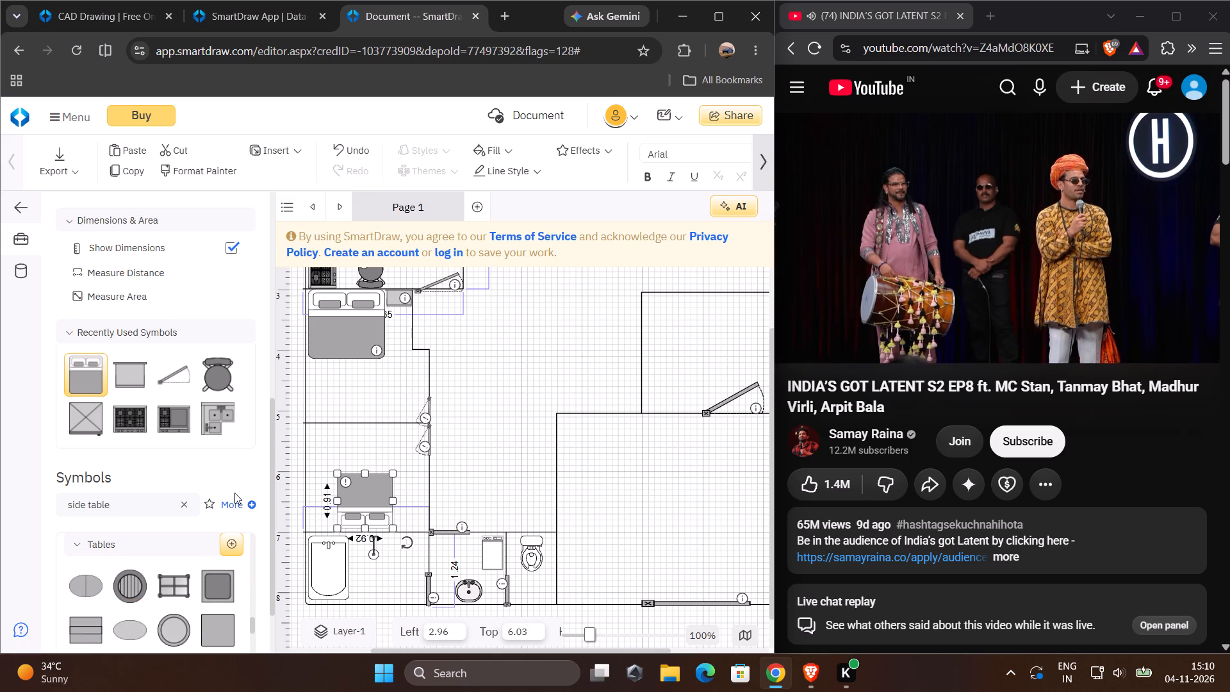
{"action": "scroll", "coordinate": [233, 465], "scroll_direction": "down", "scroll_amount": 2}
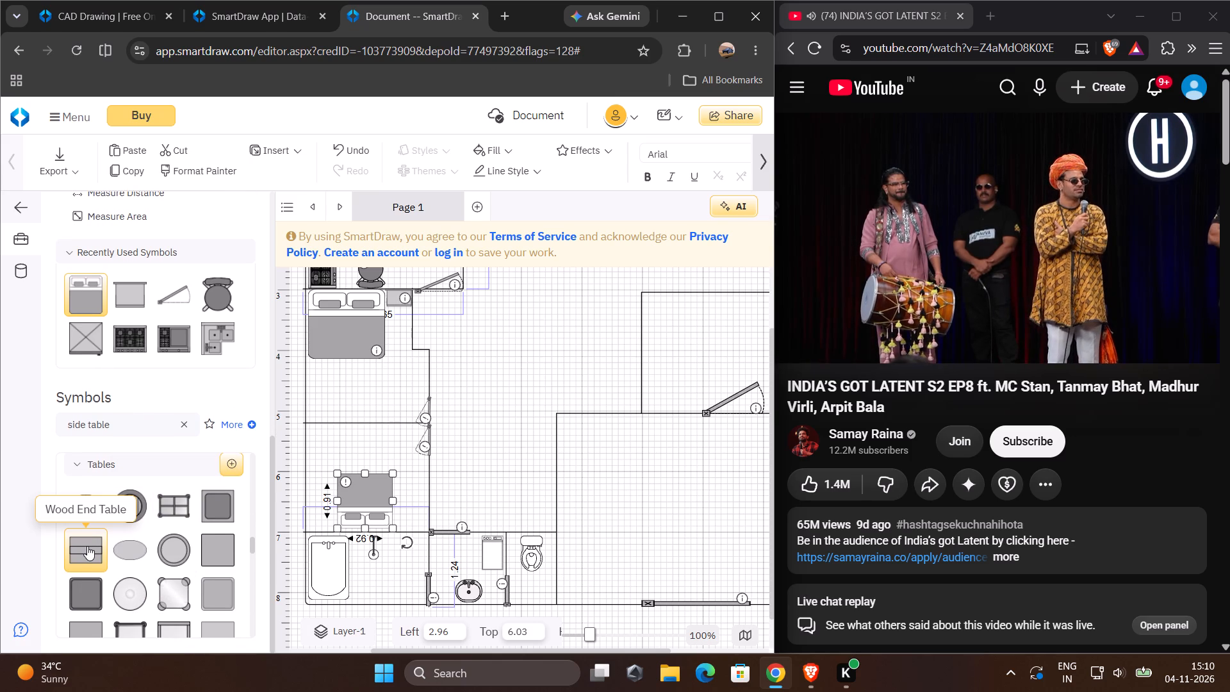
{"action": "scroll", "coordinate": [87, 546], "scroll_direction": "down", "scroll_amount": 1}
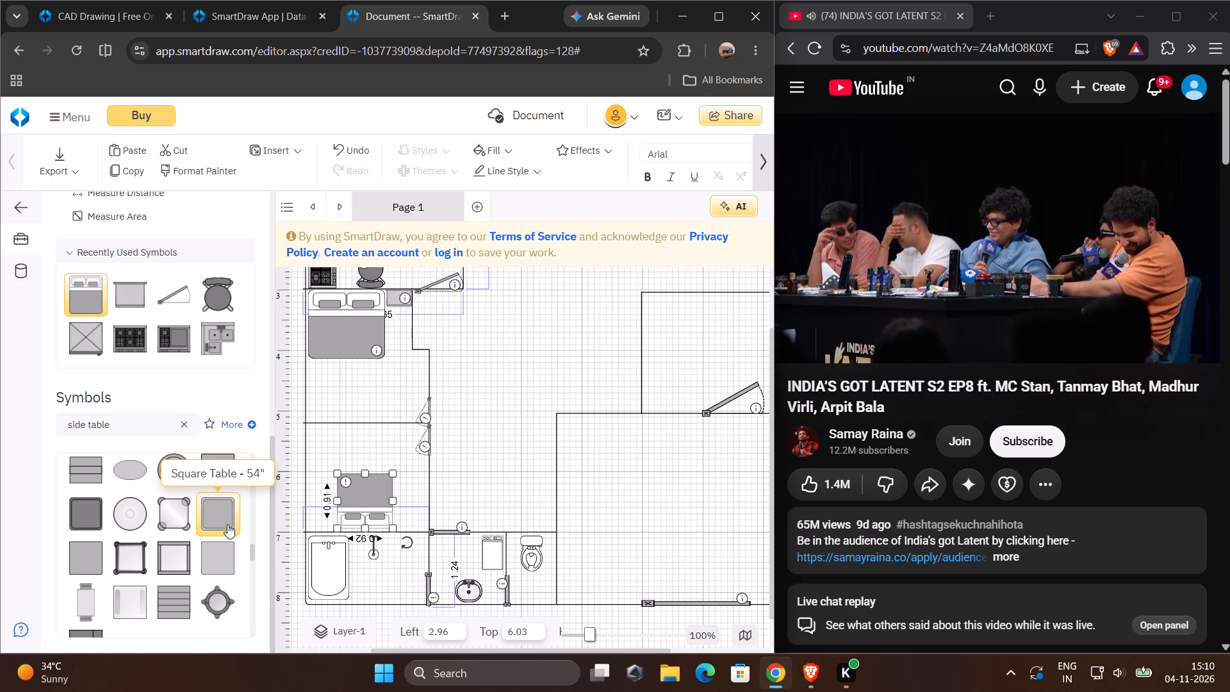
{"action": "scroll", "coordinate": [196, 601], "scroll_direction": "down", "scroll_amount": 2}
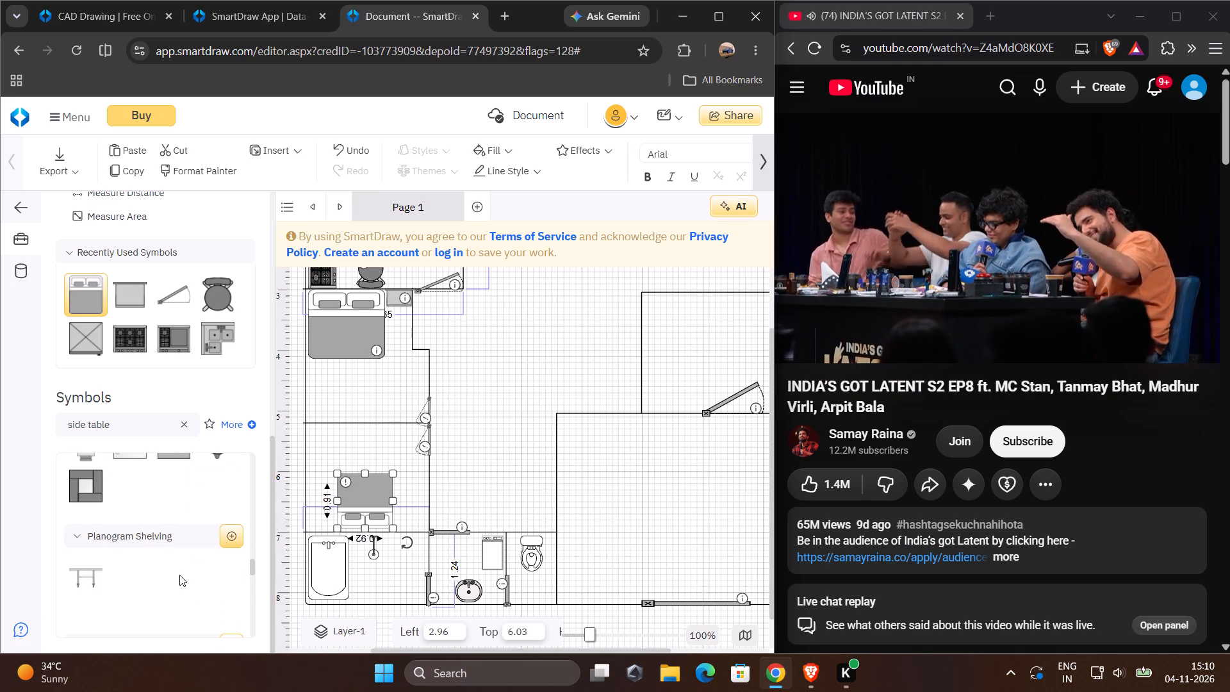
{"action": "scroll", "coordinate": [179, 575], "scroll_direction": "up", "scroll_amount": 4}
Place another Desk - Side in the open area outside the second bedroom and rotate it 180°.
{"action": "left_click_drag", "start_coordinate": [126, 291], "coordinate": [350, 429]}
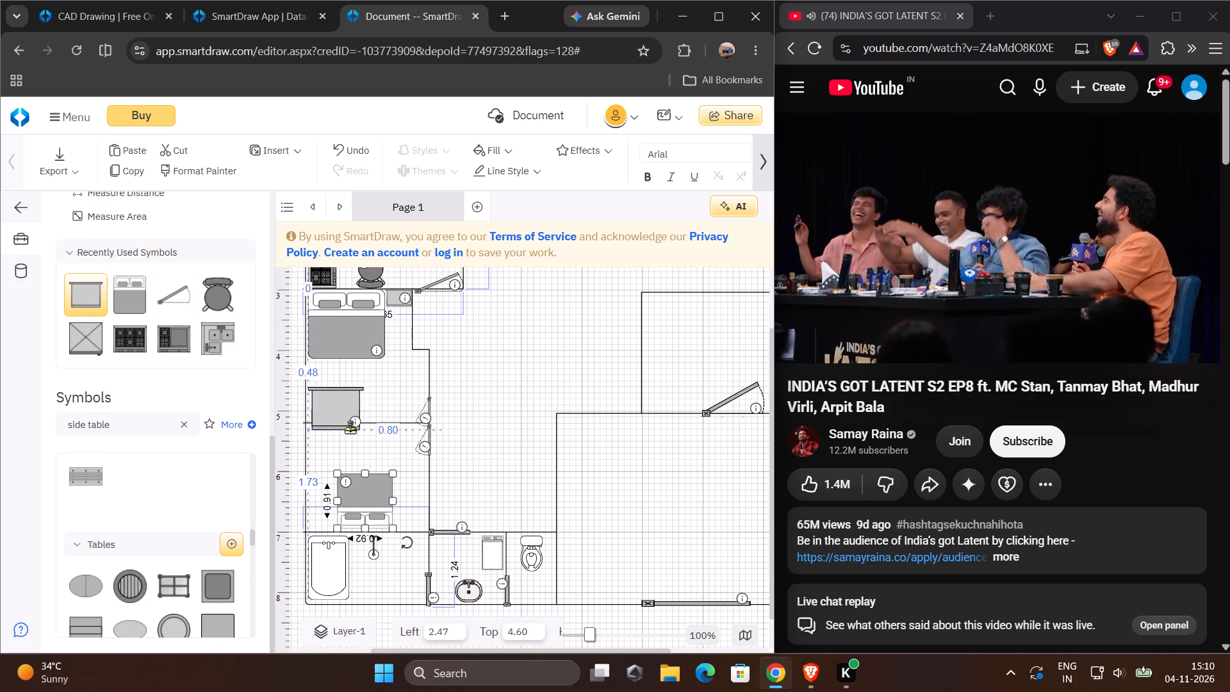
{"action": "left_click_drag", "start_coordinate": [350, 429], "coordinate": [483, 461]}
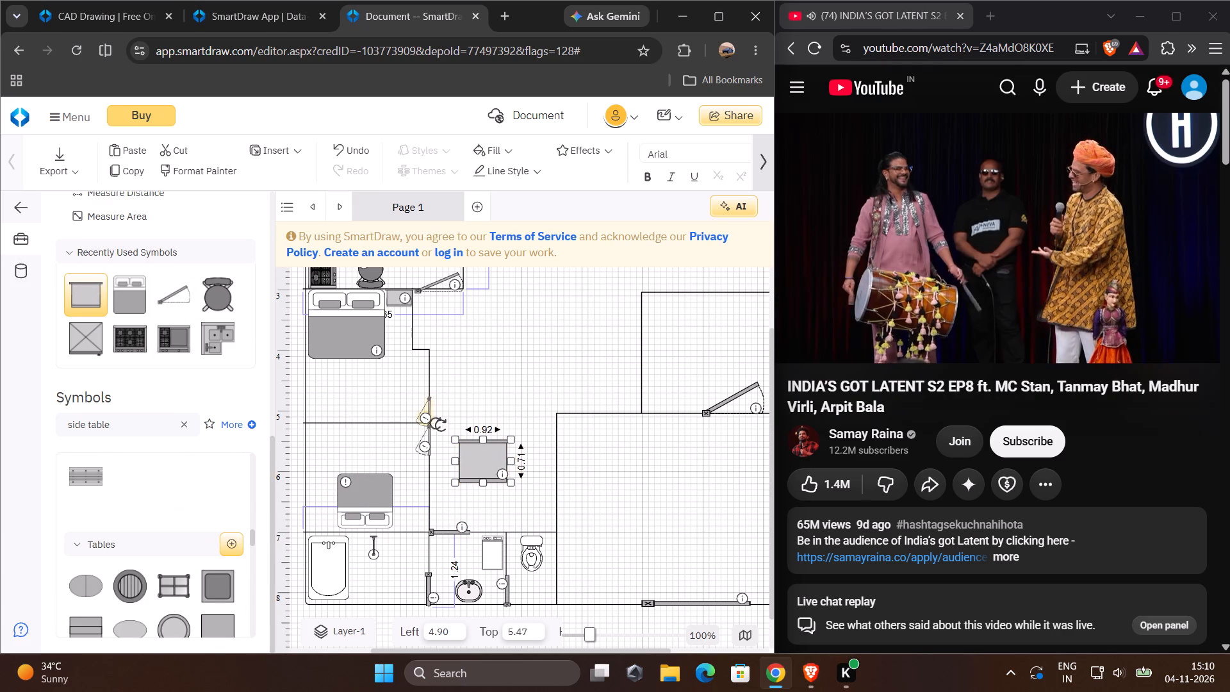
{"action": "left_click_drag", "start_coordinate": [439, 427], "coordinate": [539, 502]}
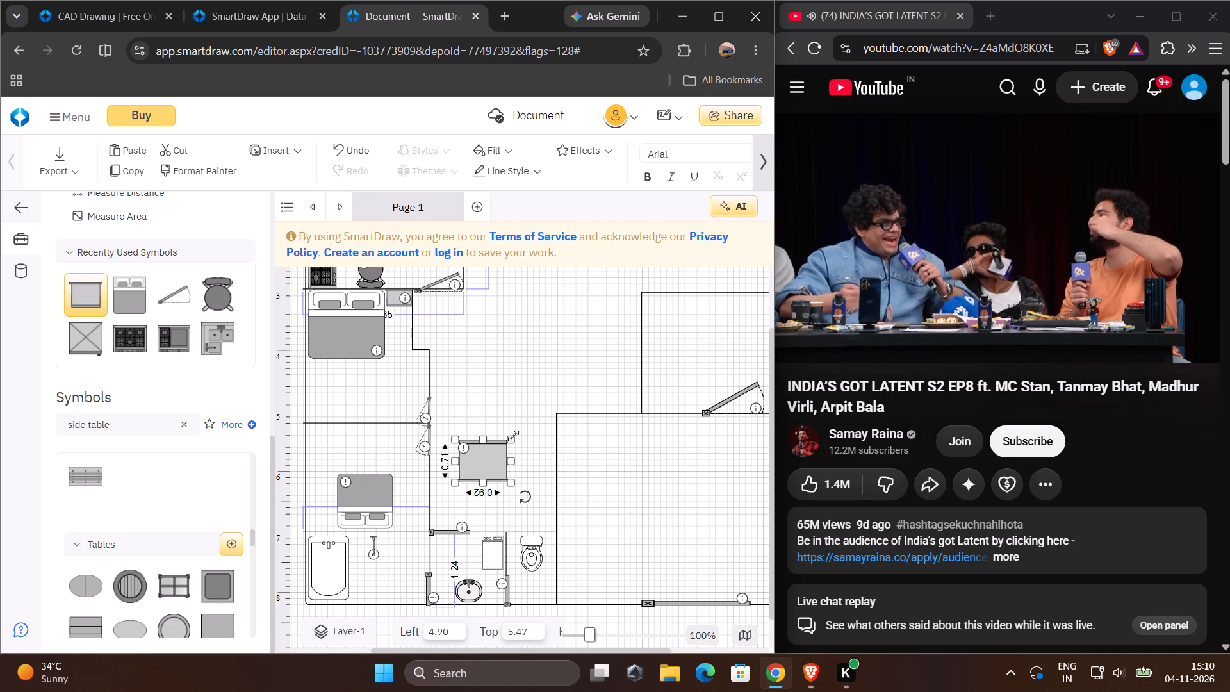
Shrink the rotated desk to about 0.57 by 0.51 and move it beside the second bed, at about Left 3.89, Top 6.42.
{"action": "left_click_drag", "start_coordinate": [509, 439], "coordinate": [489, 452]}
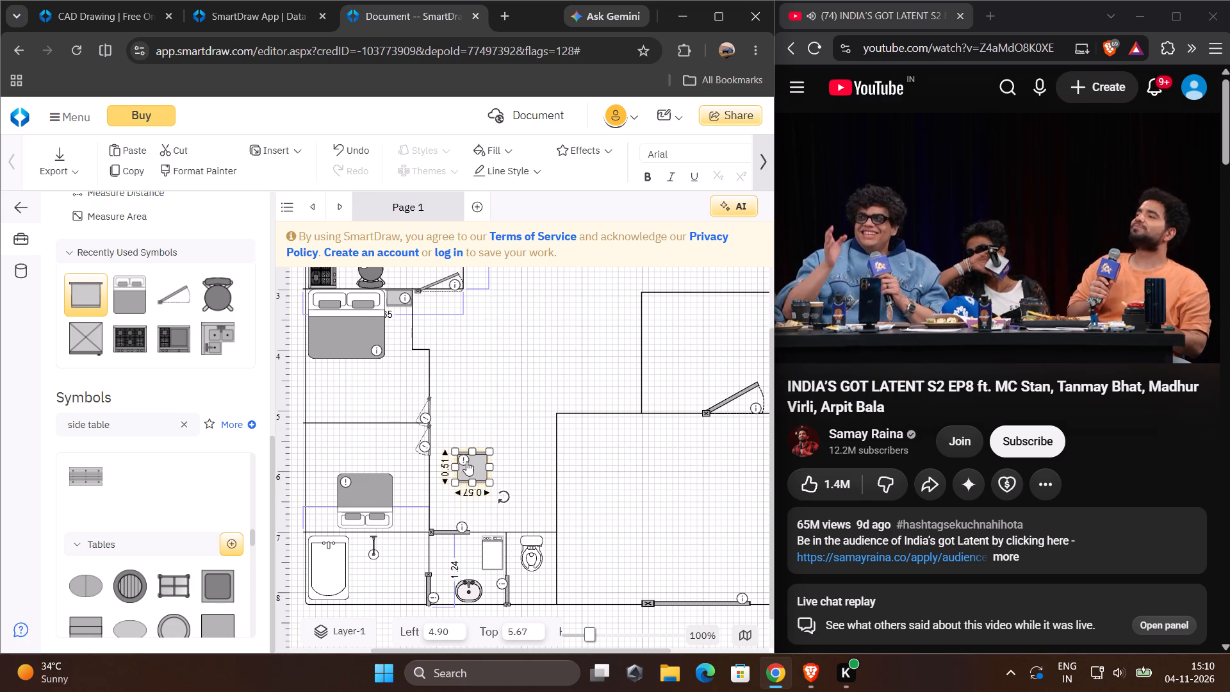
{"action": "left_click_drag", "start_coordinate": [470, 459], "coordinate": [428, 502]}
{"action": "left_click_drag", "start_coordinate": [469, 470], "coordinate": [438, 491]}
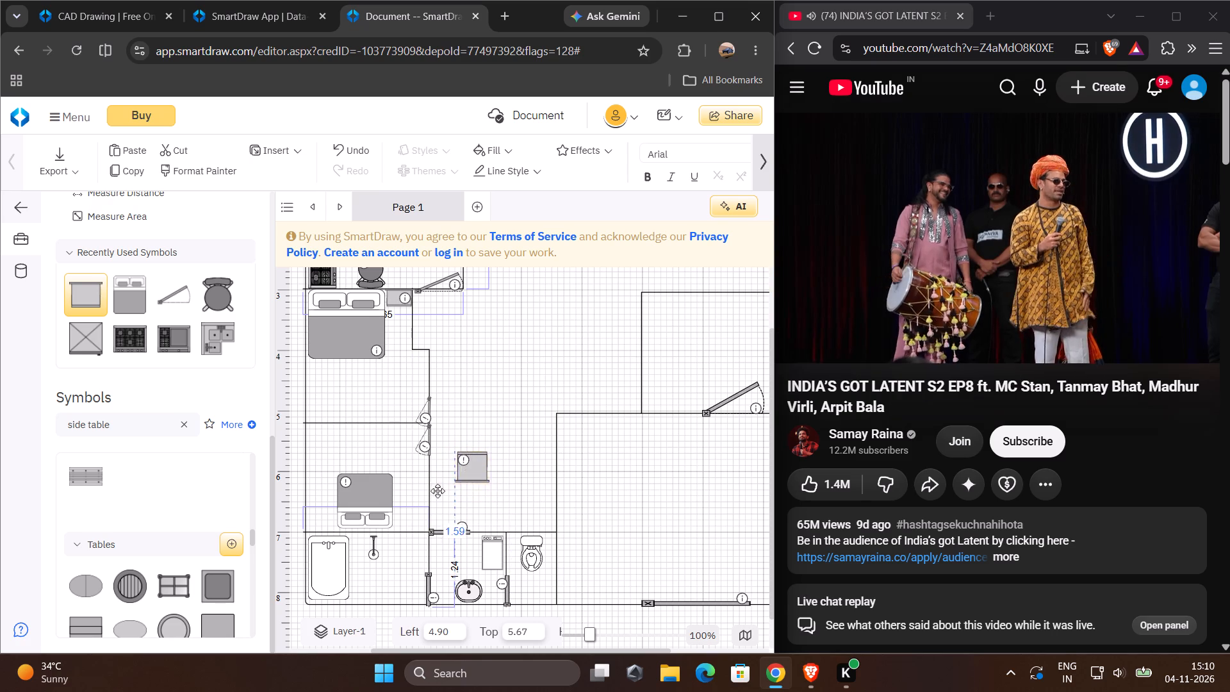
{"action": "left_click_drag", "start_coordinate": [438, 491], "coordinate": [409, 518]}
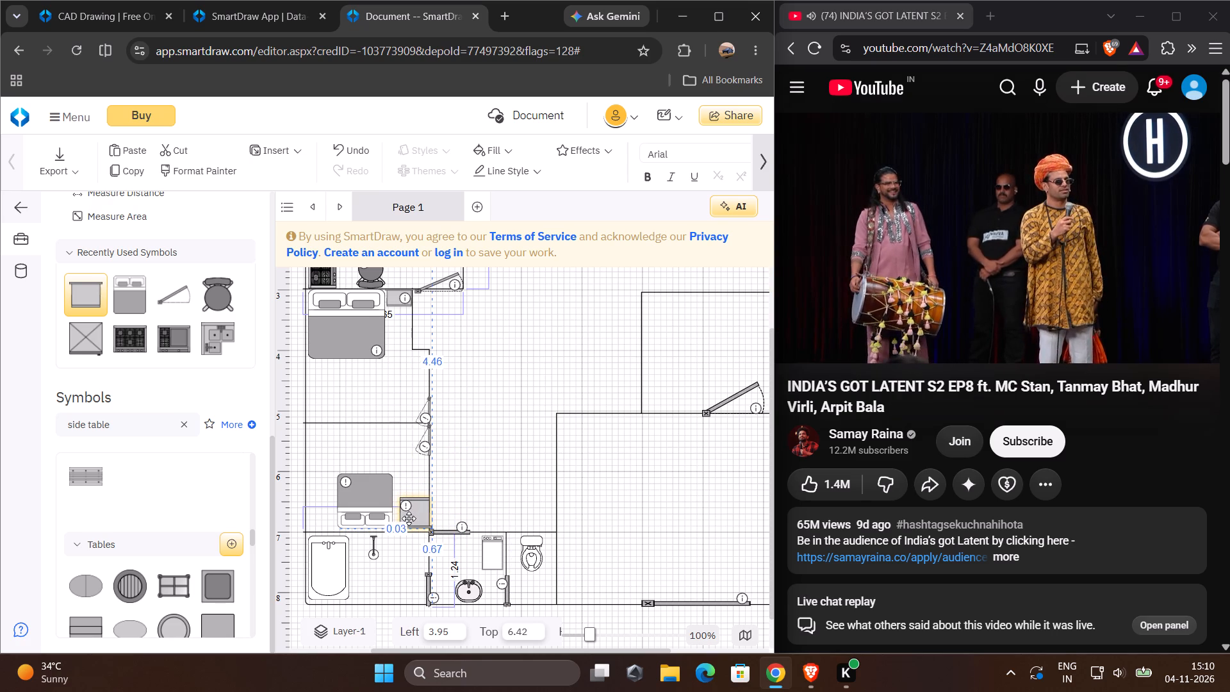
{"action": "left_click_drag", "start_coordinate": [409, 518], "coordinate": [407, 516]}
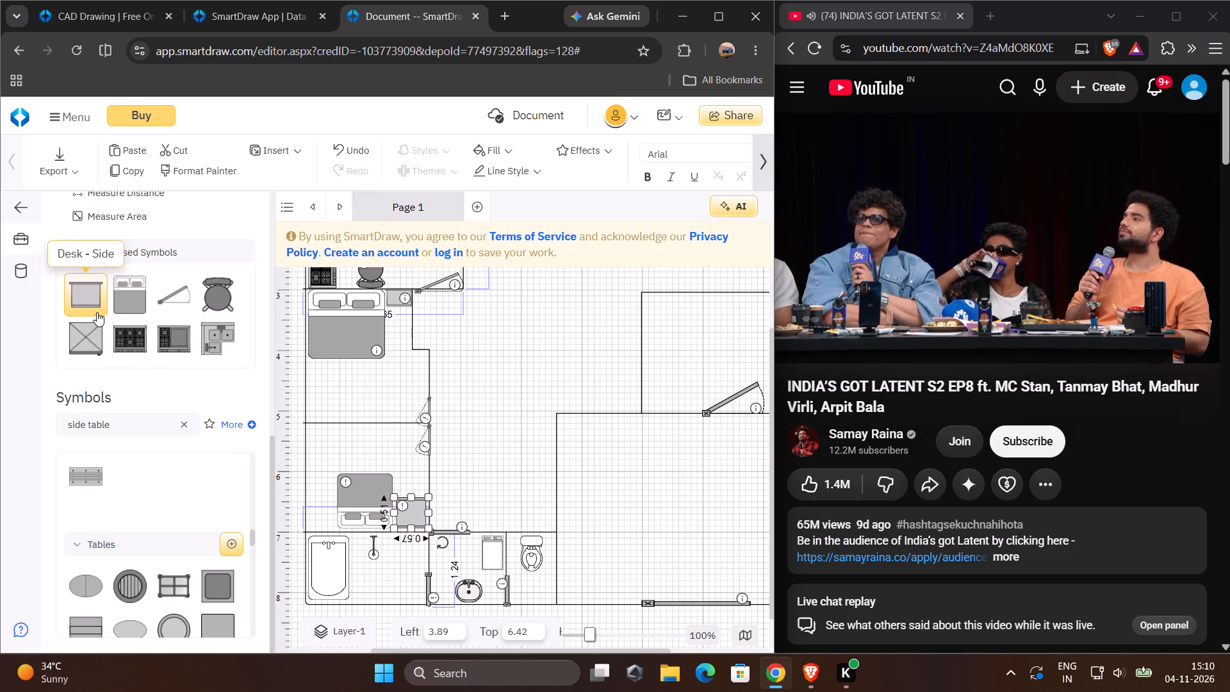
Place another Desk - Side symbol just above the second bed and rotate it 180°.
{"action": "left_click_drag", "start_coordinate": [95, 289], "coordinate": [371, 451]}
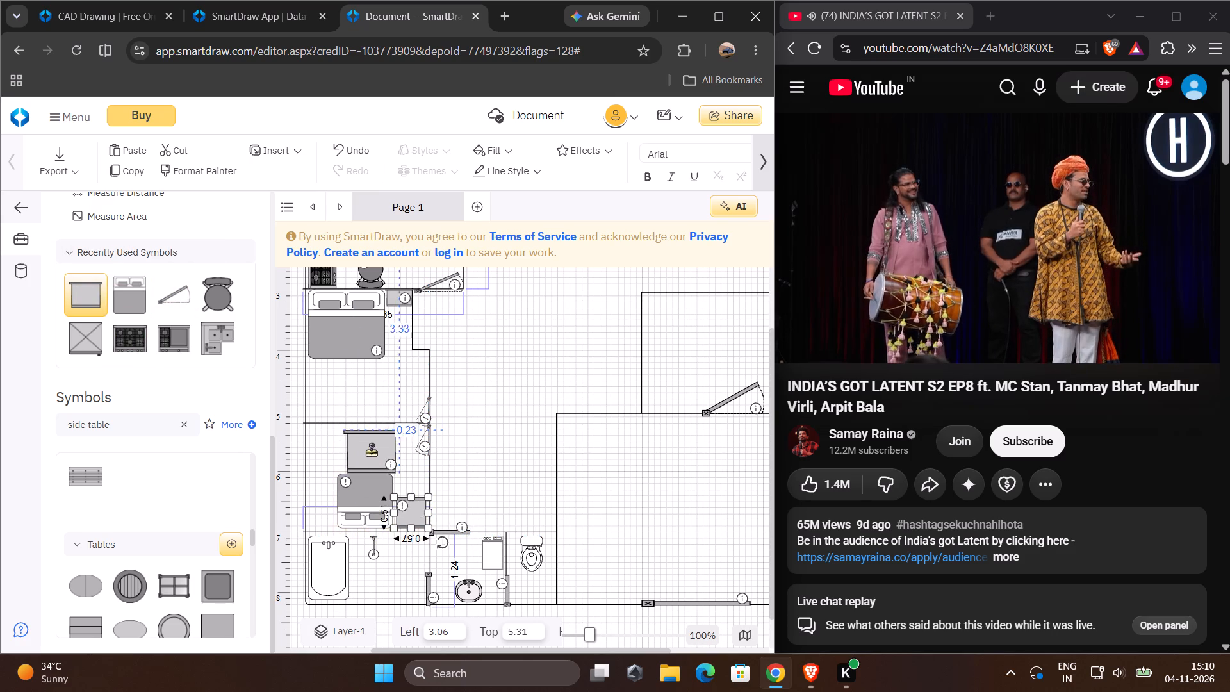
{"action": "left_click_drag", "start_coordinate": [371, 451], "coordinate": [371, 449]}
{"action": "left_click_drag", "start_coordinate": [331, 418], "coordinate": [443, 482]}
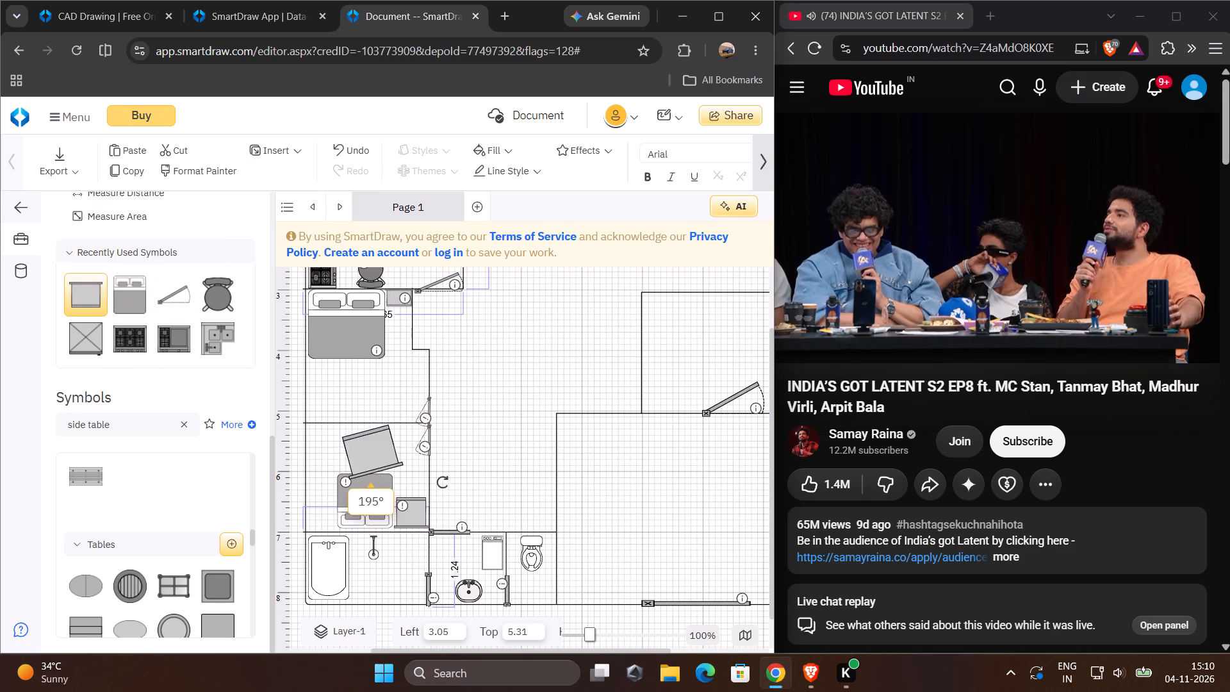
{"action": "left_click_drag", "start_coordinate": [443, 482], "coordinate": [425, 498]}
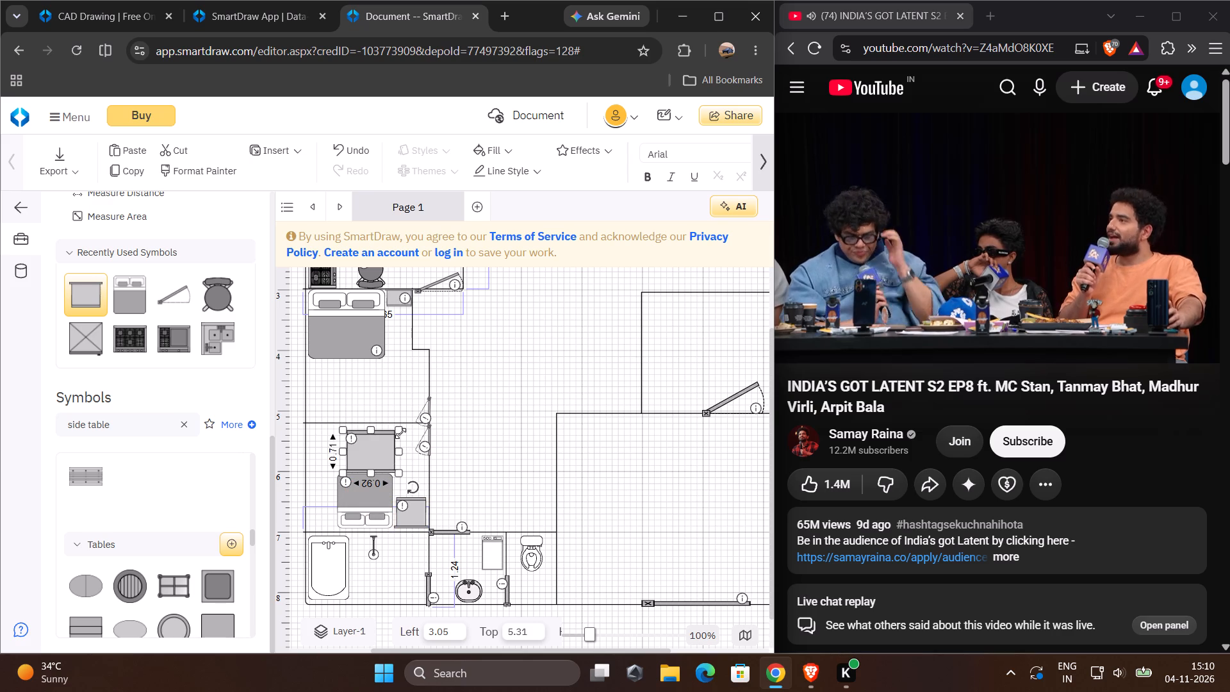
Shrink the new desk to about 0.54 by 0.35 and fit it between the second bed and the outer wall, at about Left 2.41, Top 6.59.
{"action": "left_click_drag", "start_coordinate": [400, 432], "coordinate": [378, 450]}
{"action": "left_click_drag", "start_coordinate": [366, 459], "coordinate": [317, 493]}
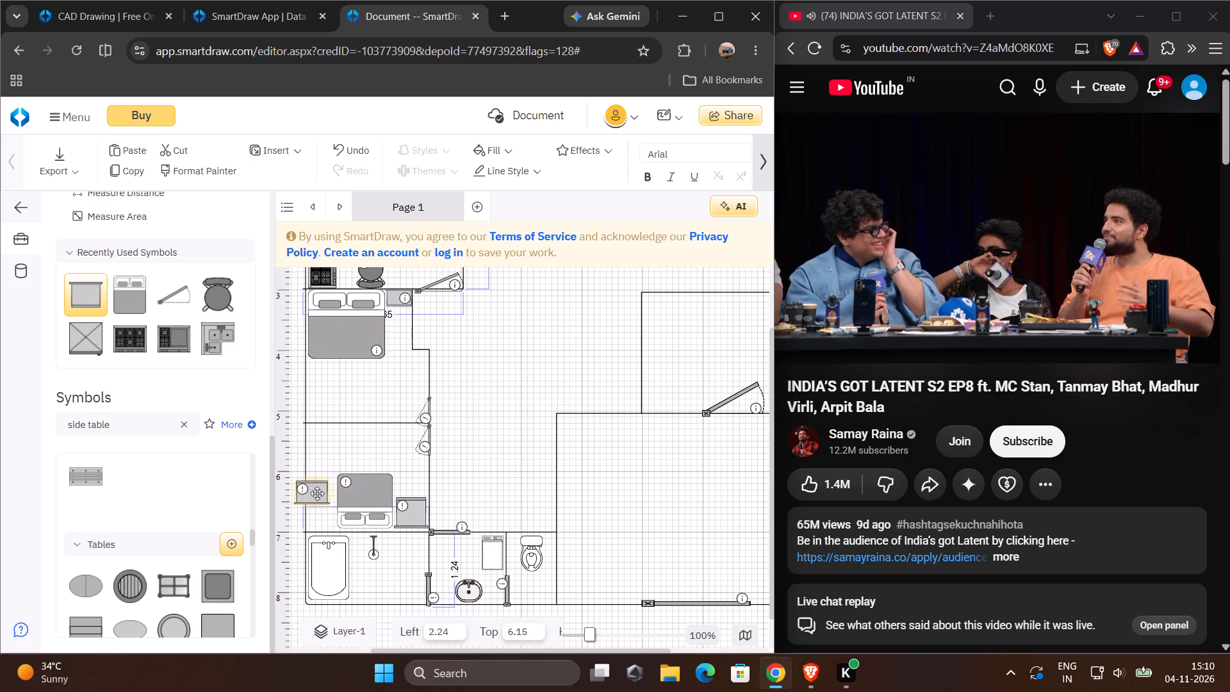
{"action": "left_click_drag", "start_coordinate": [317, 493], "coordinate": [329, 516]}
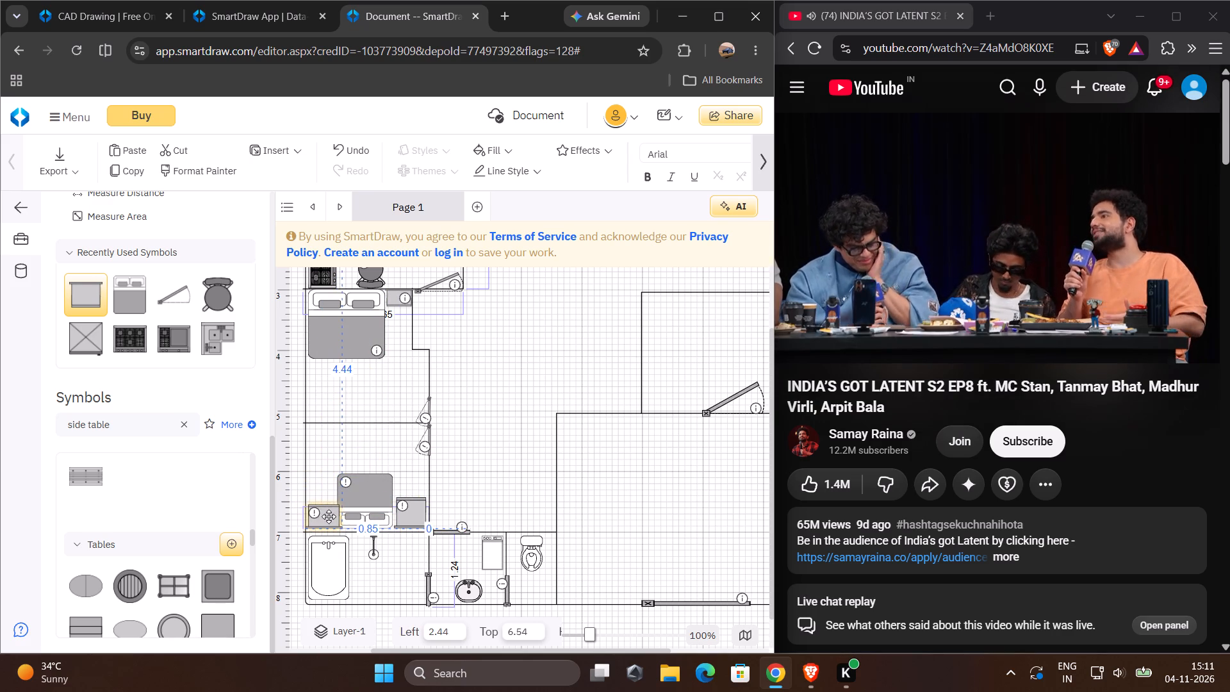
{"action": "left_click_drag", "start_coordinate": [329, 516], "coordinate": [328, 516]}
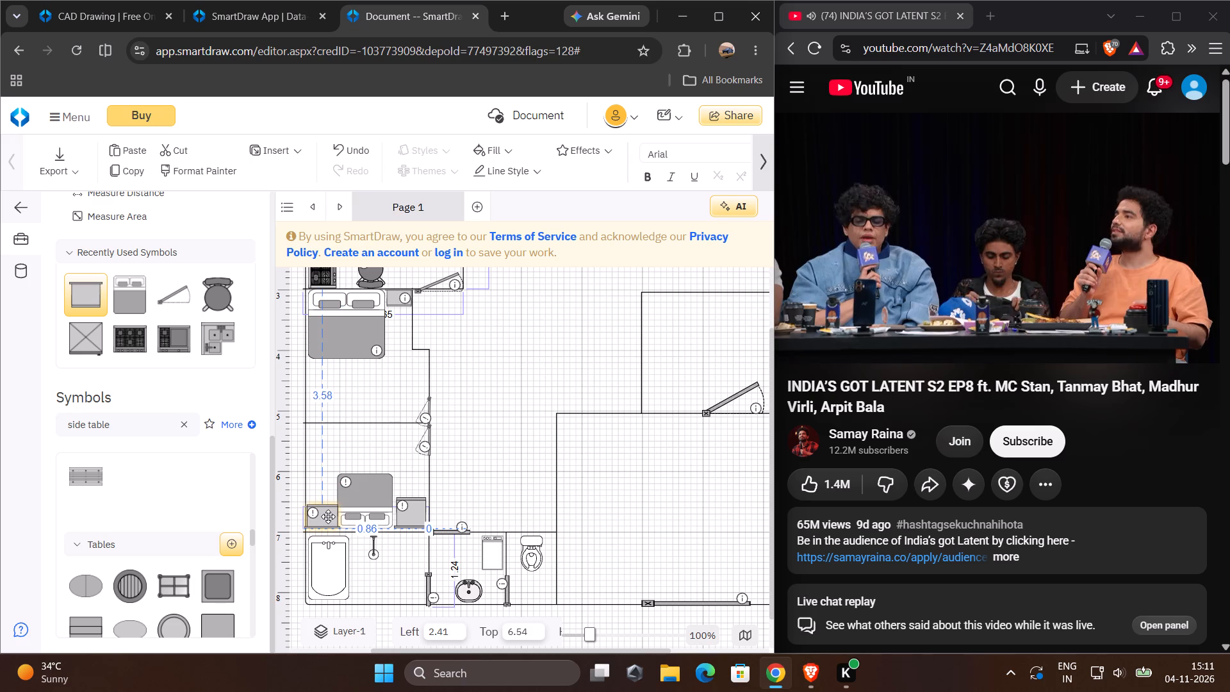
{"action": "left_click_drag", "start_coordinate": [328, 516], "coordinate": [328, 517]}
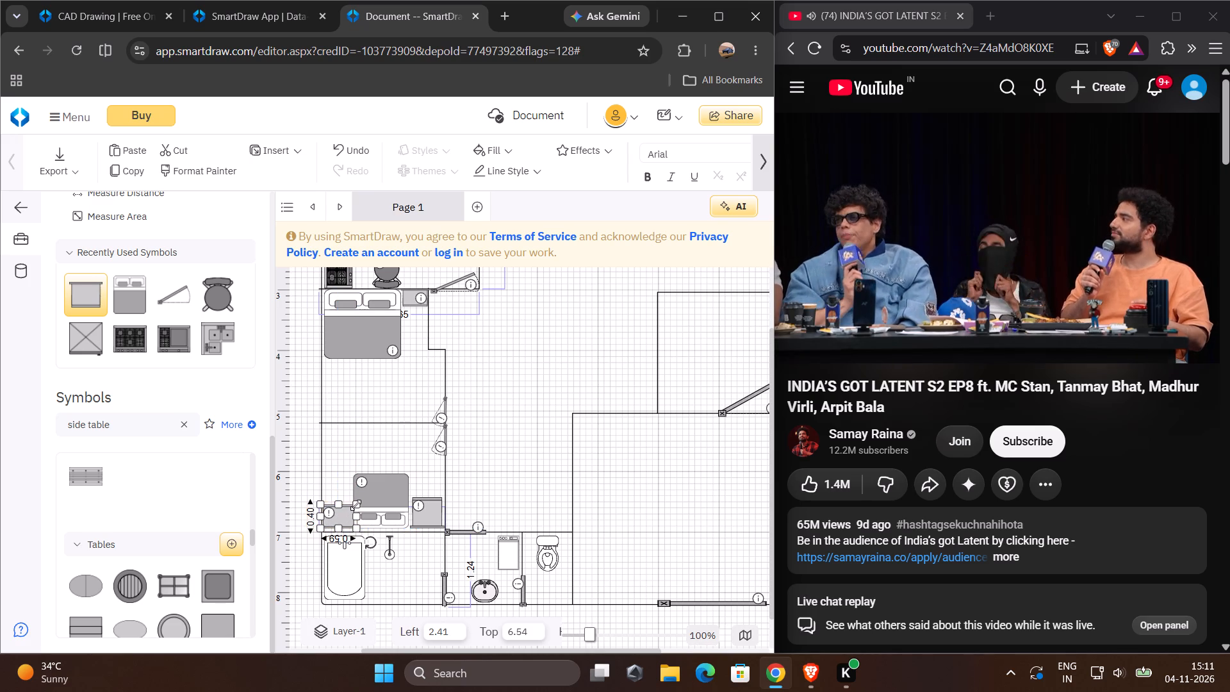
{"action": "left_click", "coordinate": [357, 506]}
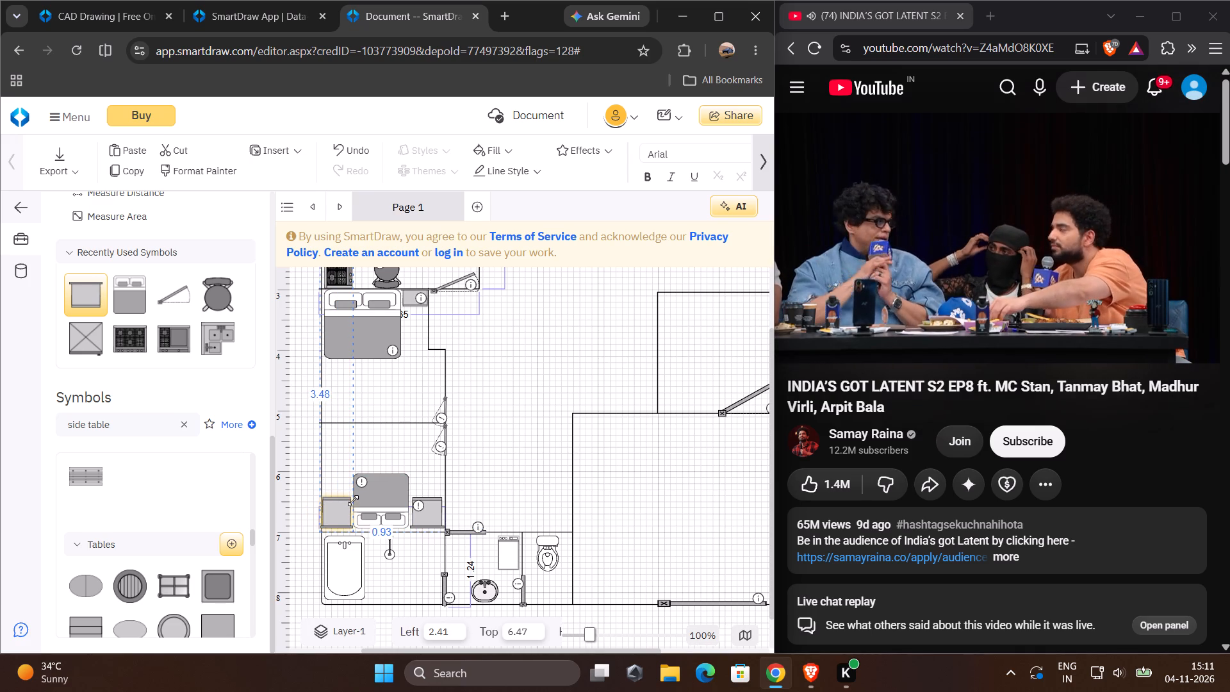
{"action": "left_click_drag", "start_coordinate": [334, 495], "coordinate": [334, 506]}
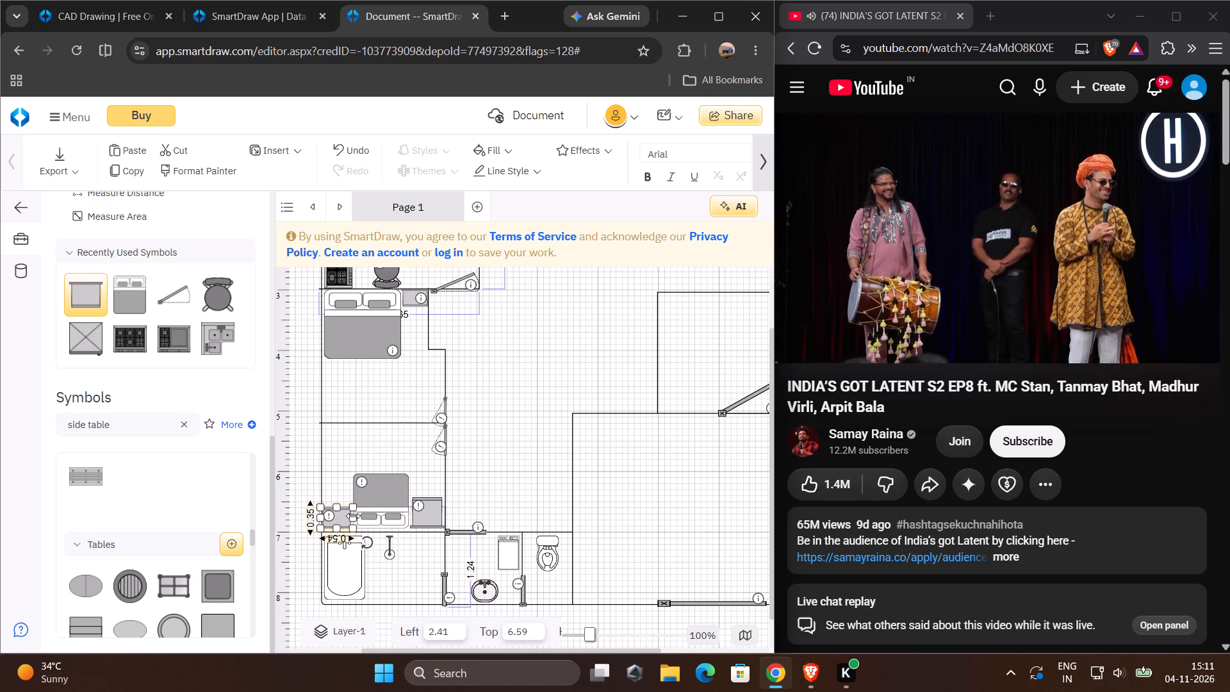
Reduce the height of the desk on the second bed's other side to about 0.35, keeping its lower edge against the wall.
{"action": "left_click", "coordinate": [428, 497]}
{"action": "left_click", "coordinate": [430, 504]}
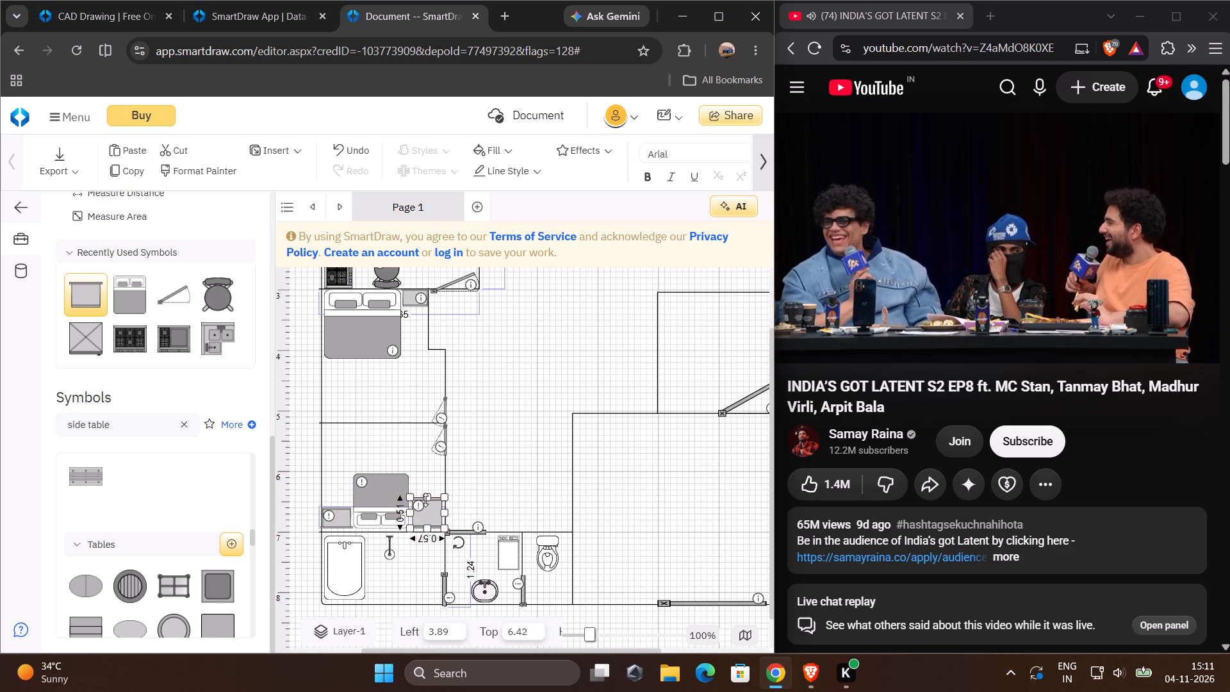
{"action": "left_click_drag", "start_coordinate": [426, 498], "coordinate": [425, 505]}
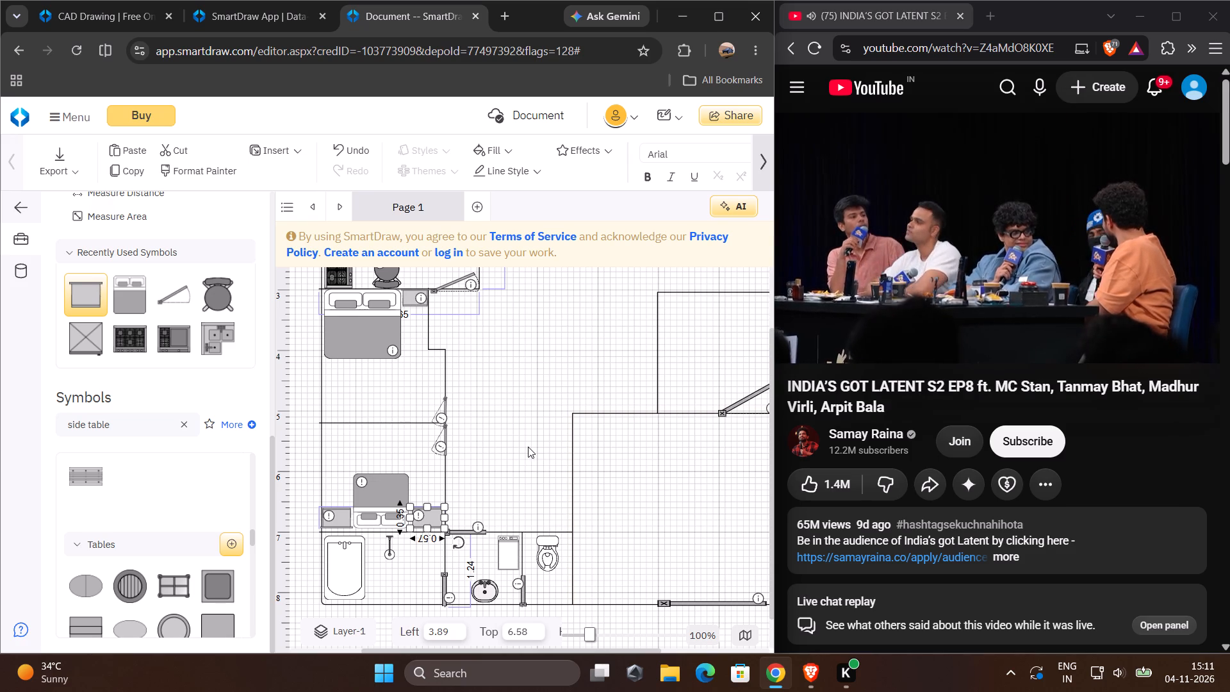
{"action": "left_click", "coordinate": [505, 490]}
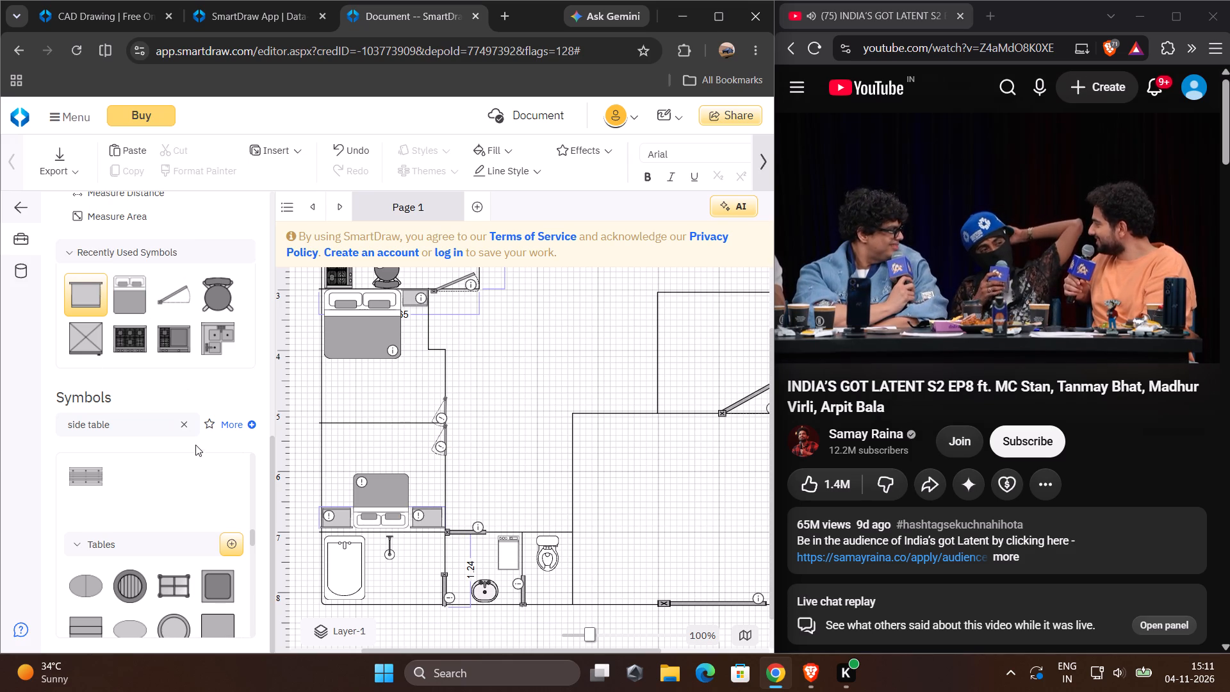
Search the symbol library for "tv" and look through the results for a television symbol suited to the floor plan.
{"action": "left_click", "coordinate": [188, 420]}
{"action": "type", "text": "tv"}
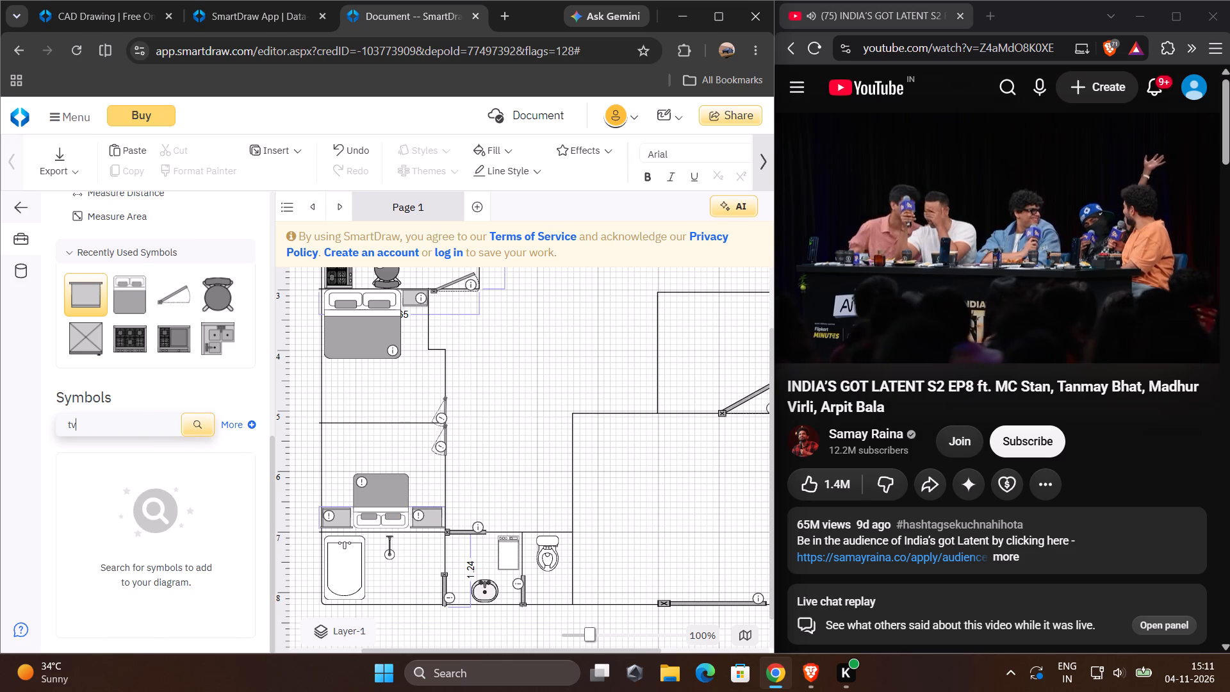
{"action": "key", "text": "Return"}
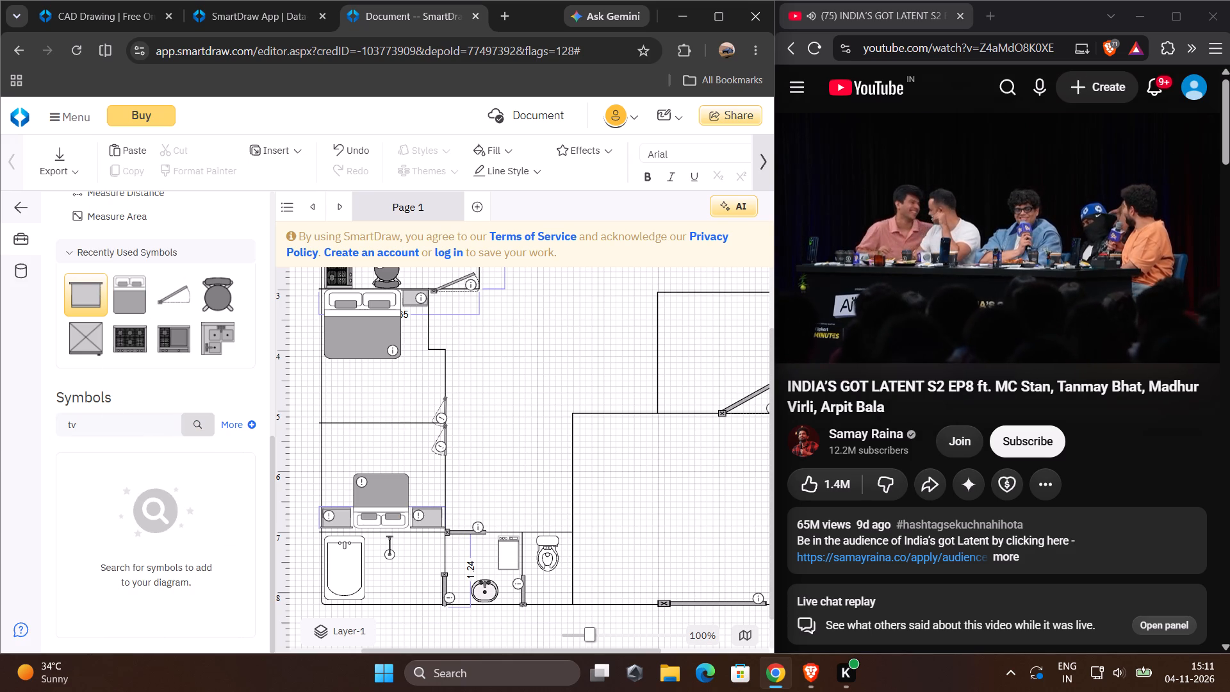
{"action": "left_click", "coordinate": [204, 425]}
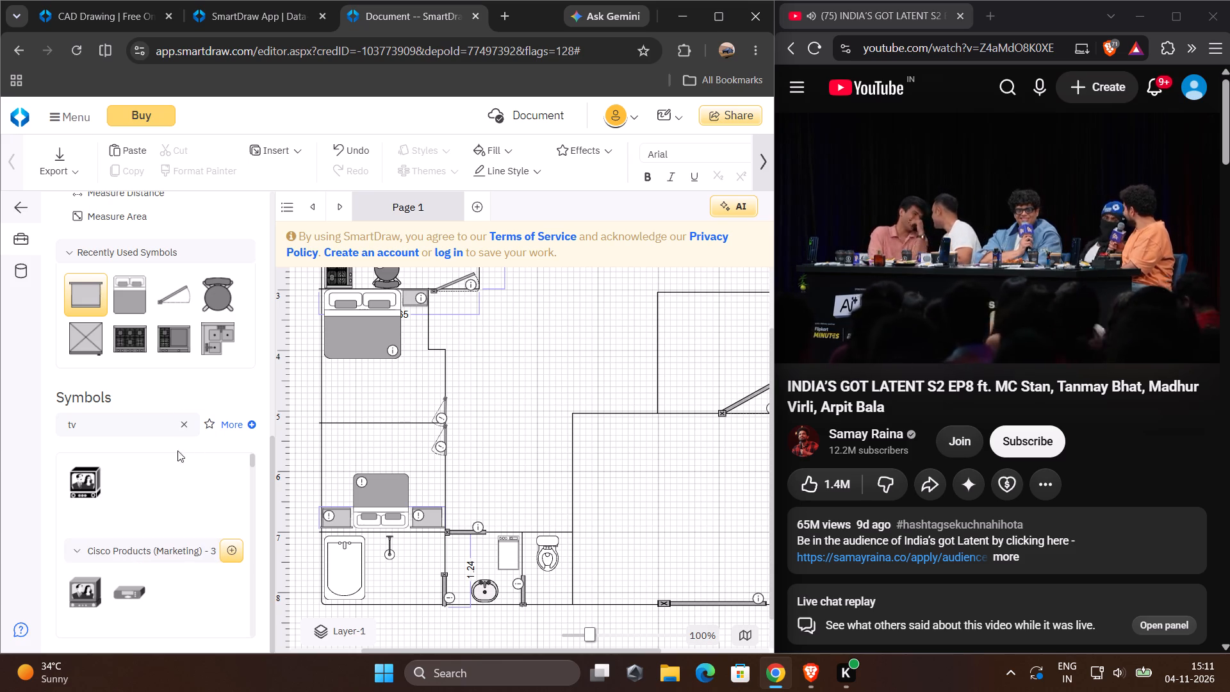
{"action": "scroll", "coordinate": [143, 497], "scroll_direction": "down", "scroll_amount": 3}
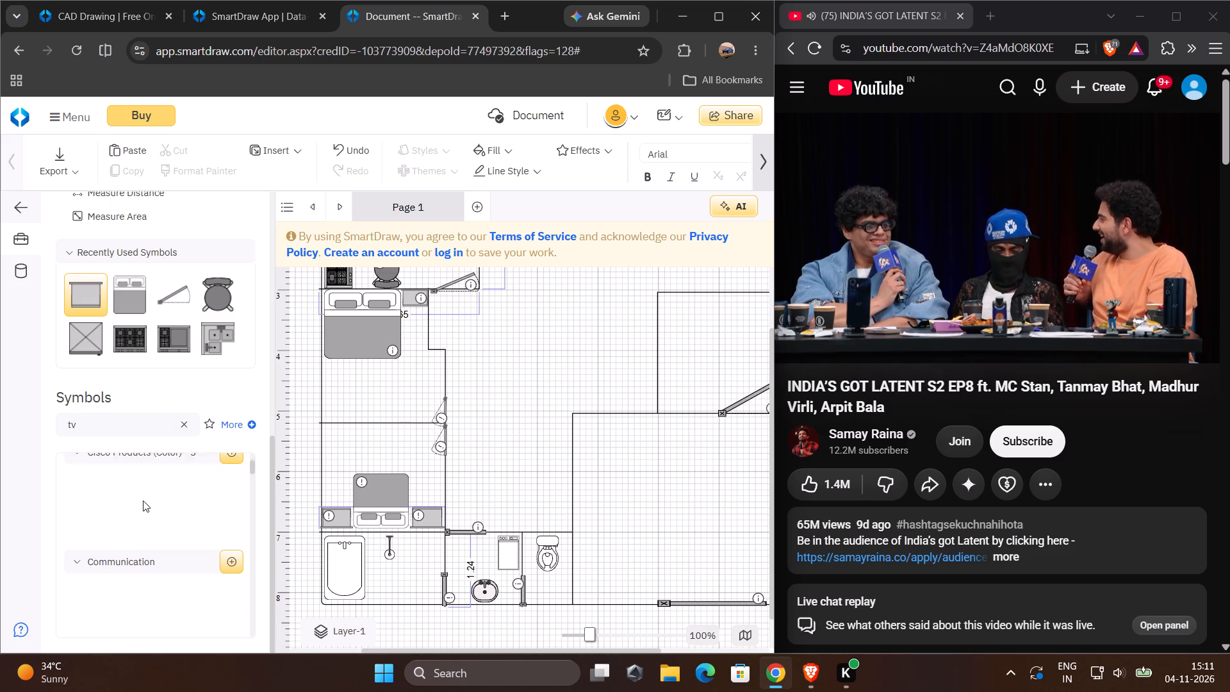
{"action": "scroll", "coordinate": [145, 520], "scroll_direction": "up", "scroll_amount": 2}
{"action": "scroll", "coordinate": [147, 518], "scroll_direction": "down", "scroll_amount": 3}
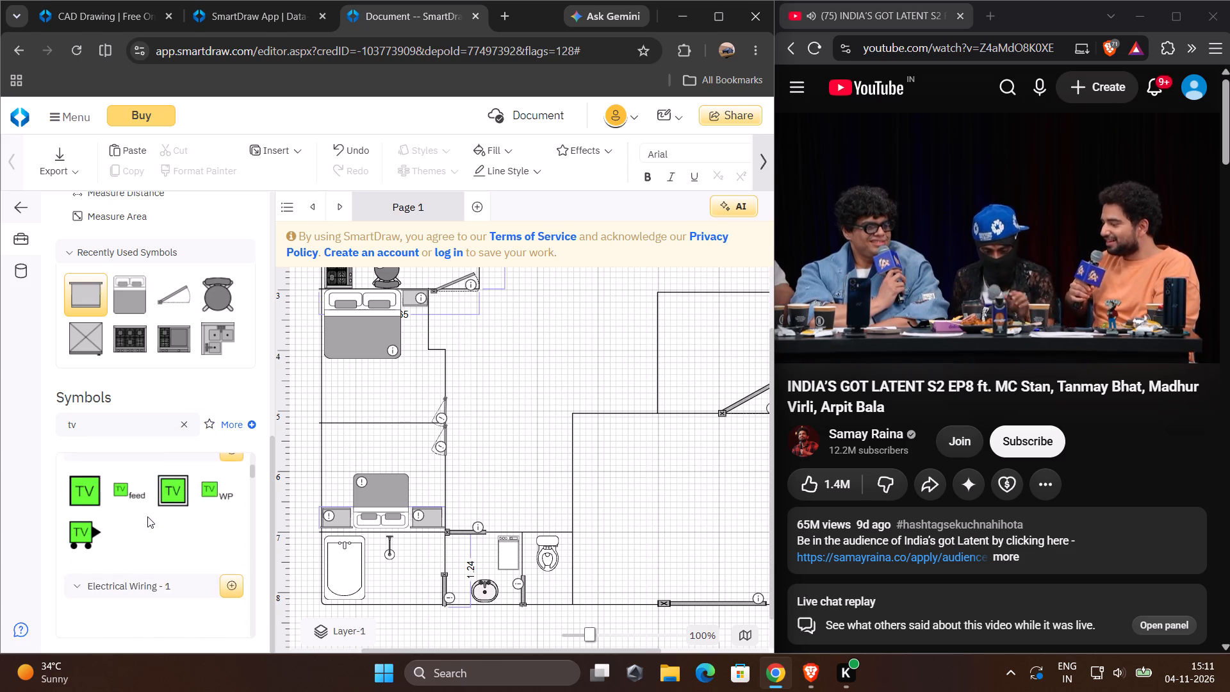
{"action": "scroll", "coordinate": [145, 529], "scroll_direction": "down", "scroll_amount": 5}
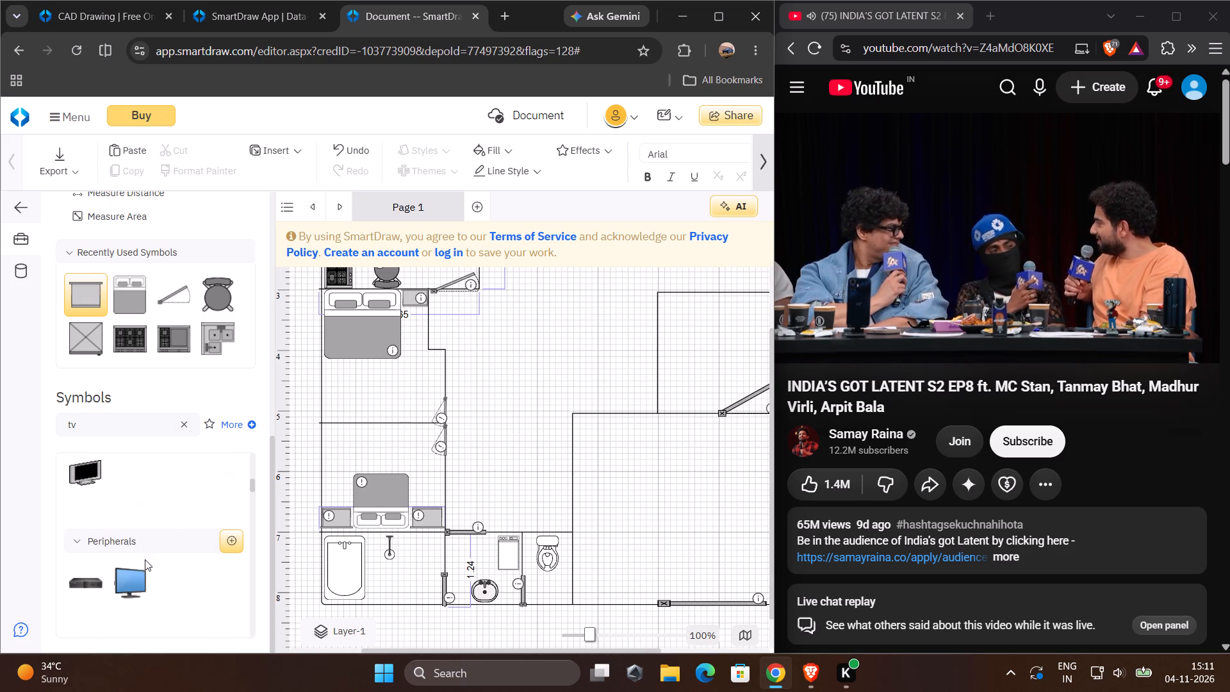
{"action": "scroll", "coordinate": [143, 566], "scroll_direction": "down", "scroll_amount": 1}
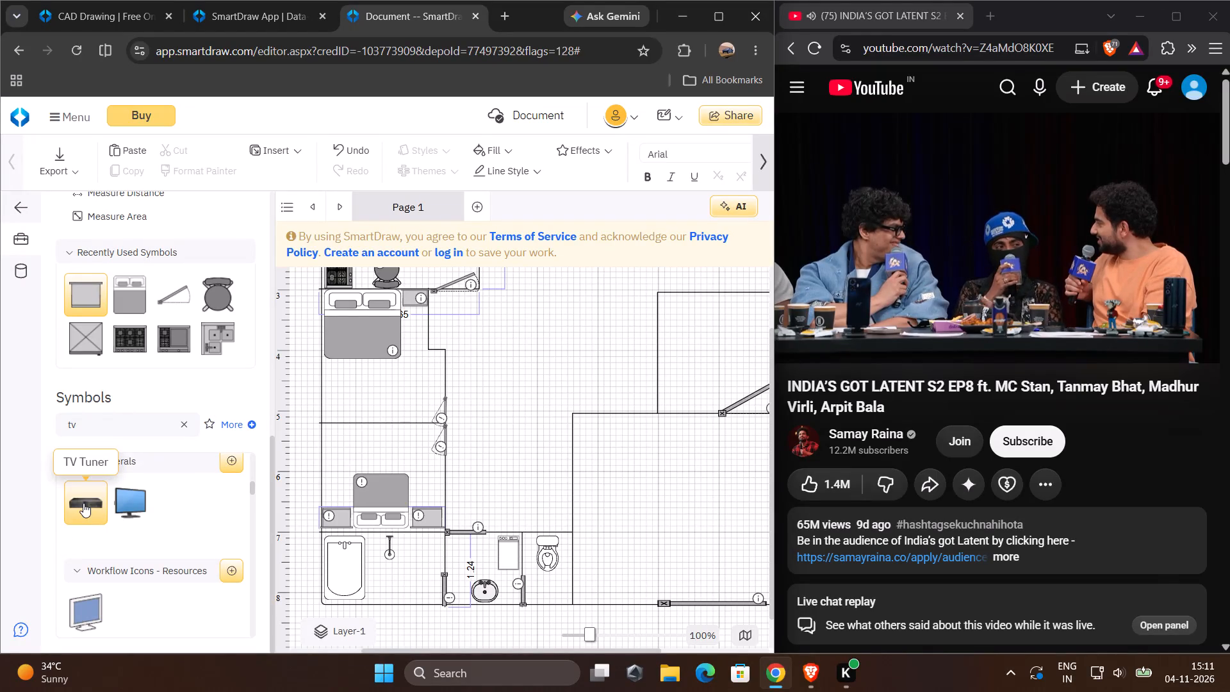
{"action": "scroll", "coordinate": [142, 609], "scroll_direction": "down", "scroll_amount": 3}
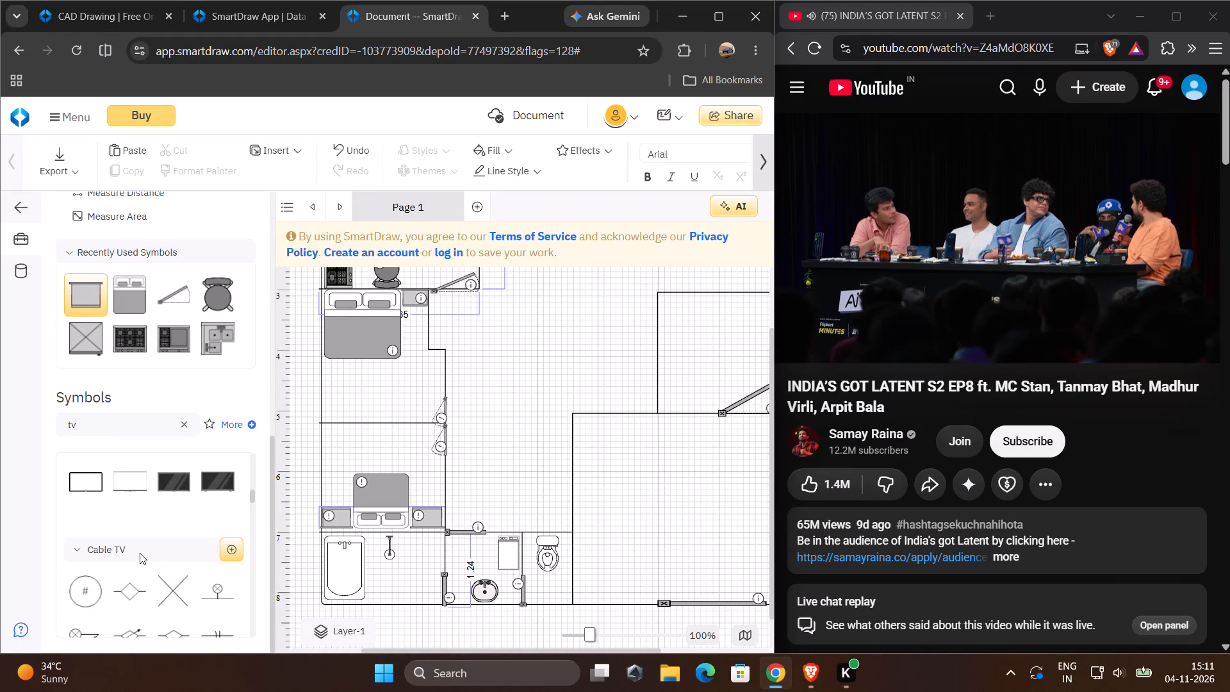
{"action": "scroll", "coordinate": [140, 553], "scroll_direction": "down", "scroll_amount": 5}
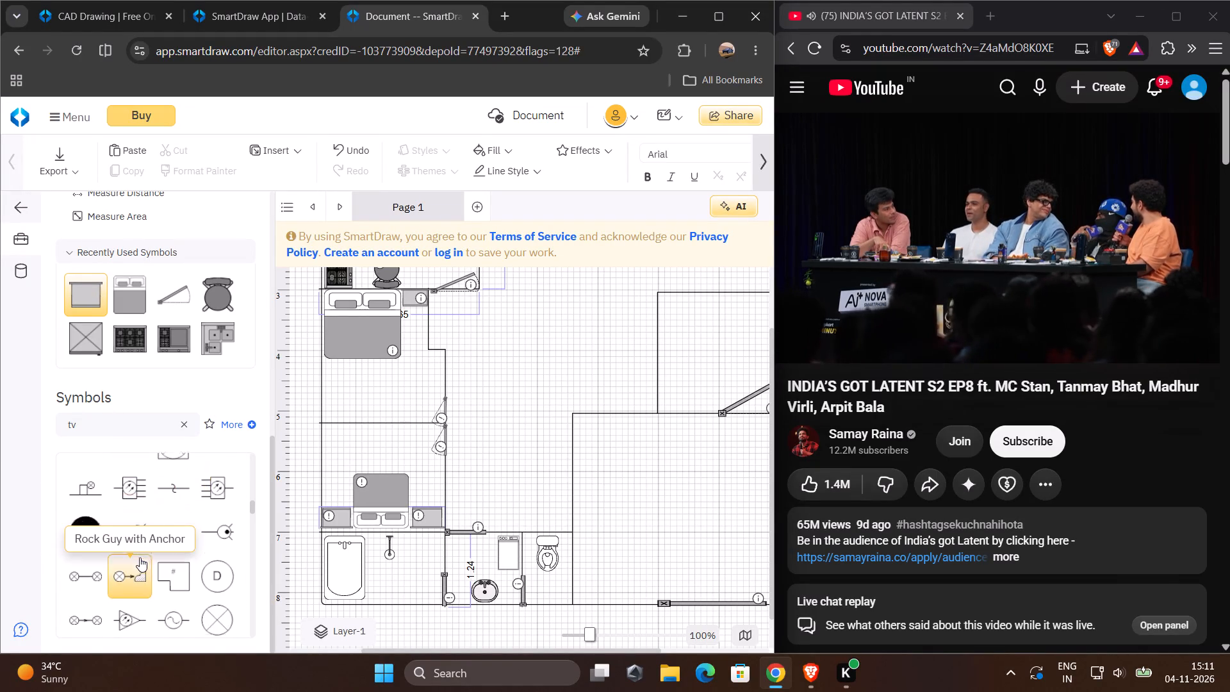
{"action": "scroll", "coordinate": [140, 557], "scroll_direction": "down", "scroll_amount": 7}
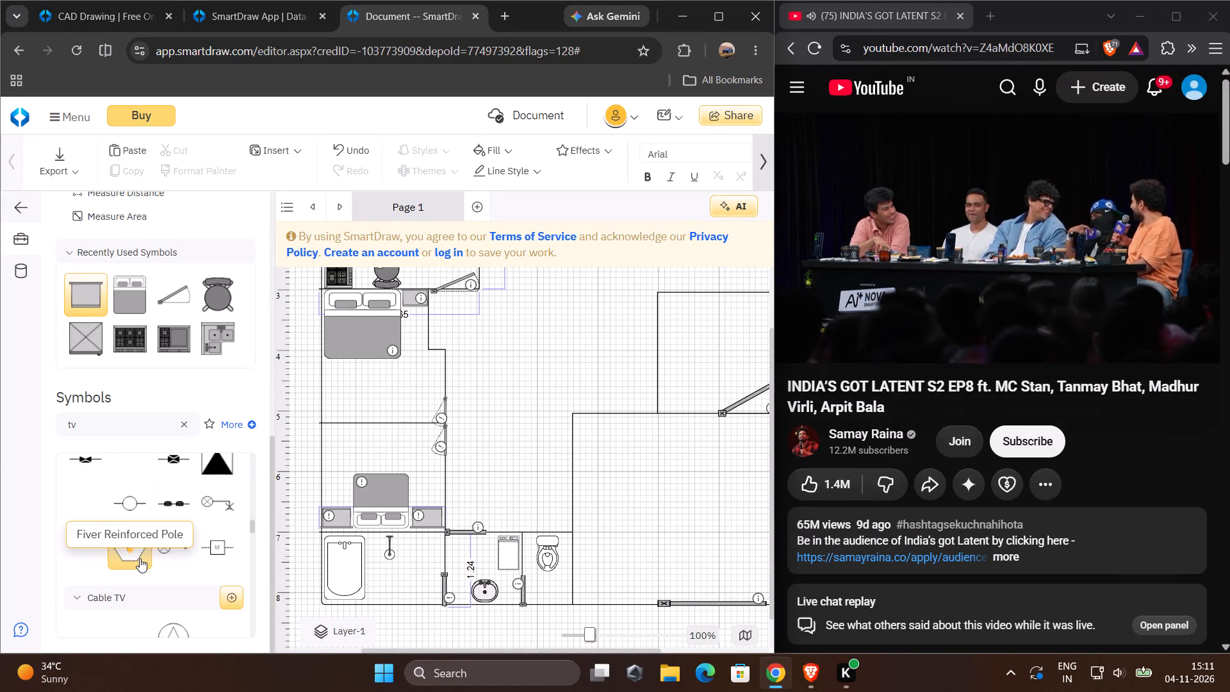
Place a Flatscreen Television (TV) - Mounted symbol against the wall between the two bedrooms, on the second bed's side.
{"action": "scroll", "coordinate": [140, 558], "scroll_direction": "down", "scroll_amount": 6}
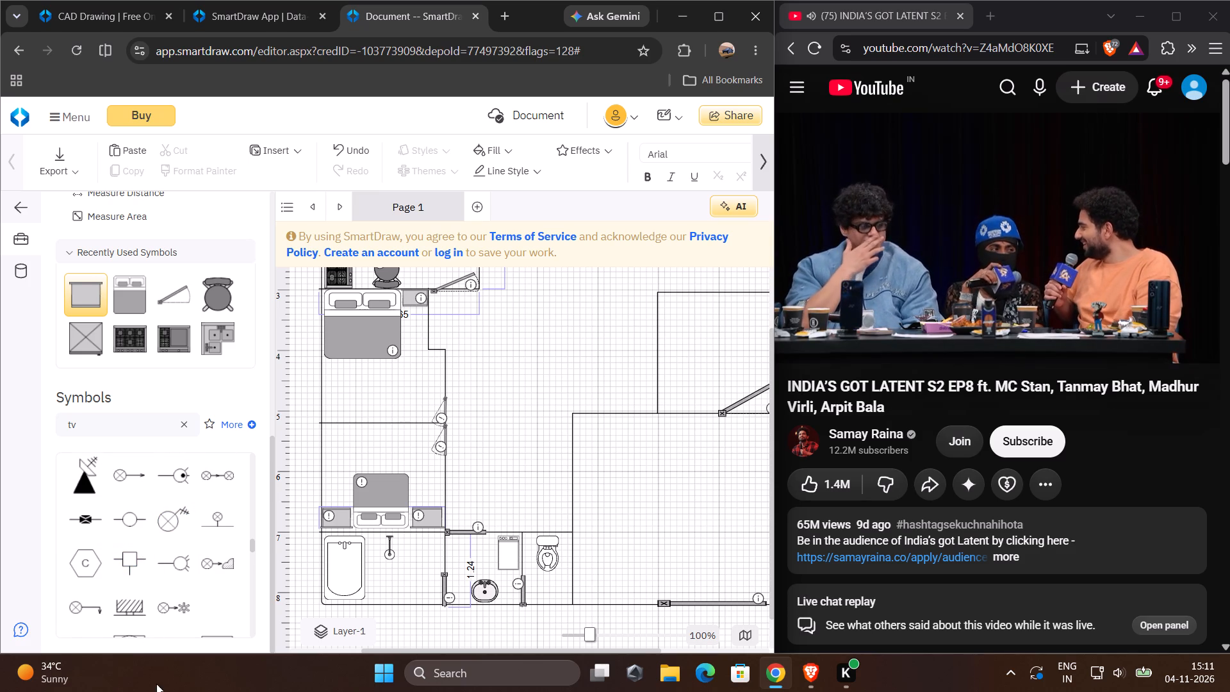
{"action": "scroll", "coordinate": [154, 532], "scroll_direction": "down", "scroll_amount": 4}
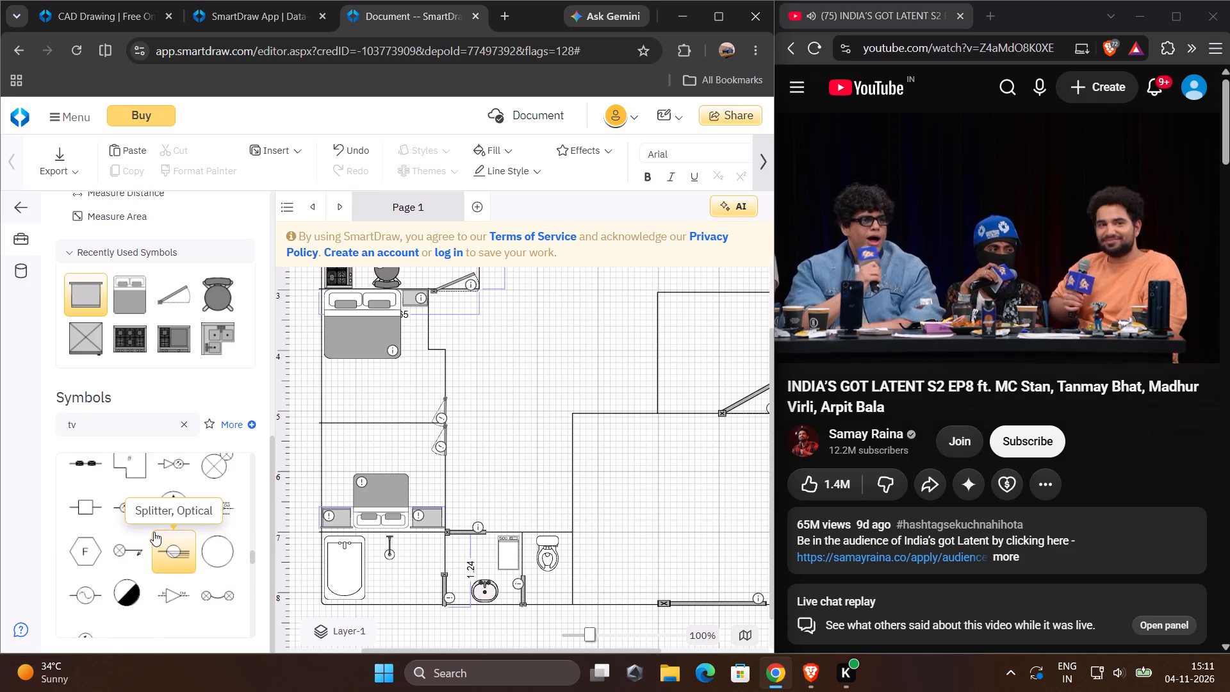
{"action": "scroll", "coordinate": [154, 532], "scroll_direction": "down", "scroll_amount": 4}
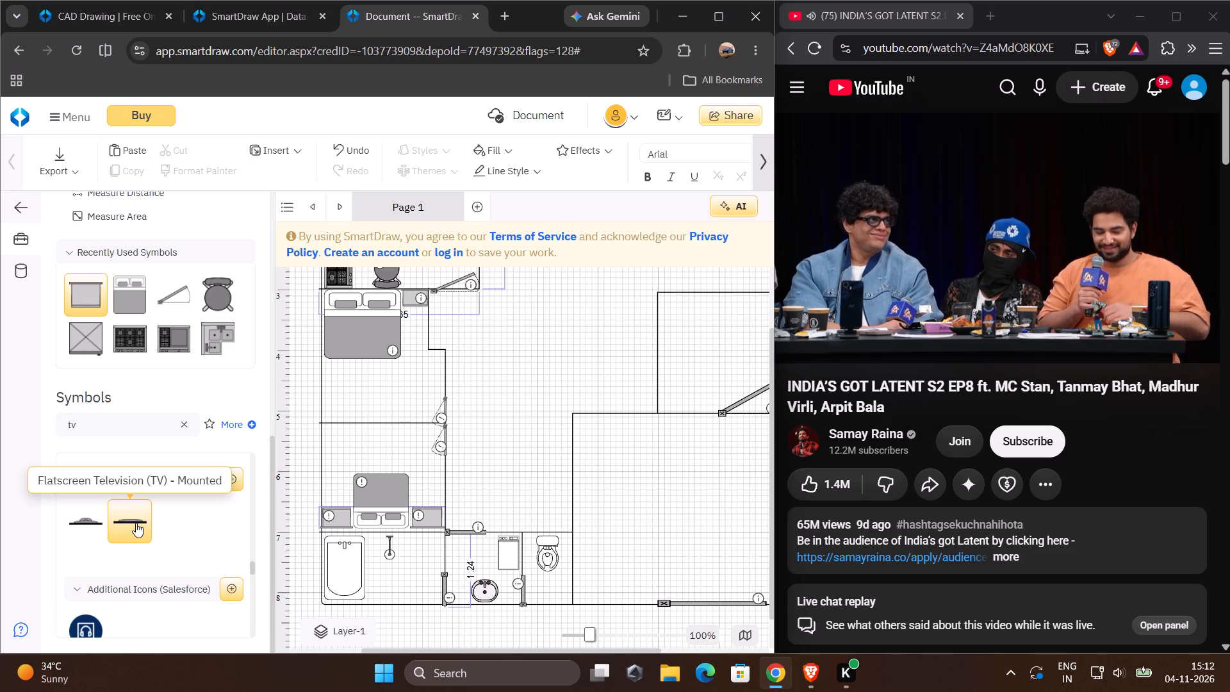
{"action": "left_click_drag", "start_coordinate": [136, 523], "coordinate": [362, 436]}
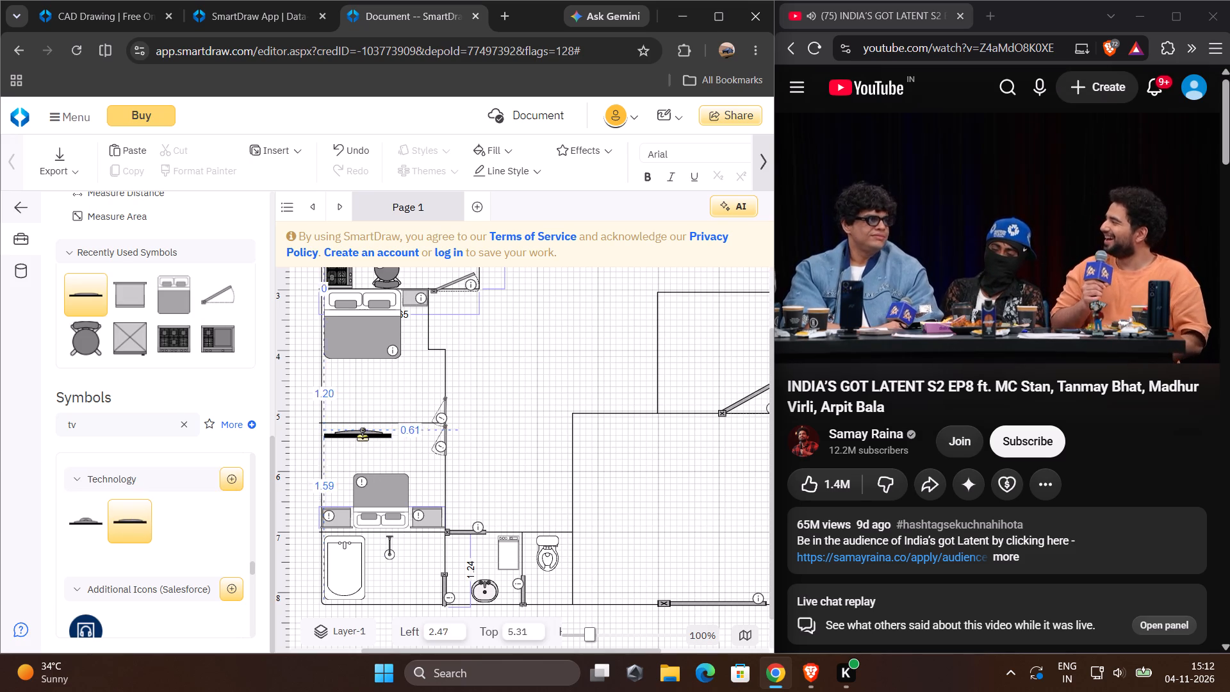
{"action": "left_click_drag", "start_coordinate": [362, 436], "coordinate": [379, 428]}
Add another mounted flatscreen TV, rotate it half a turn, and set it on the first bedroom's side of the dividing wall, about Left 2.55, Top 5.05.
{"action": "left_click_drag", "start_coordinate": [131, 524], "coordinate": [313, 374]}
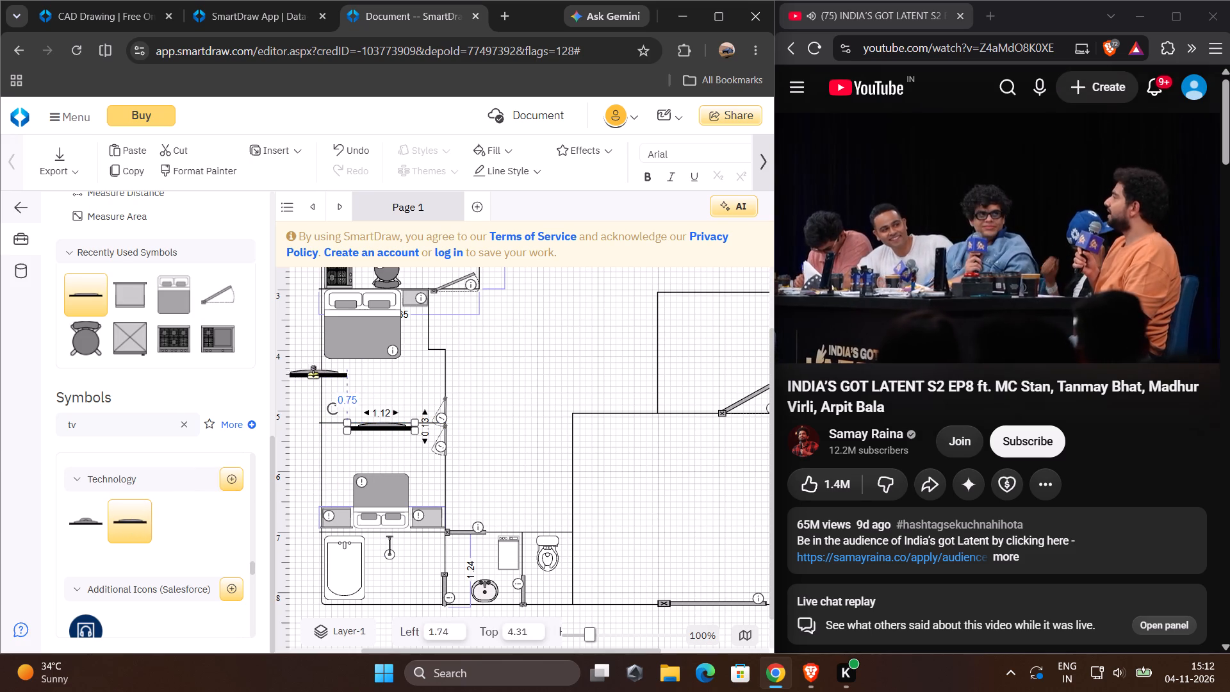
{"action": "left_click_drag", "start_coordinate": [313, 374], "coordinate": [382, 380]}
{"action": "left_click_drag", "start_coordinate": [335, 359], "coordinate": [514, 364]}
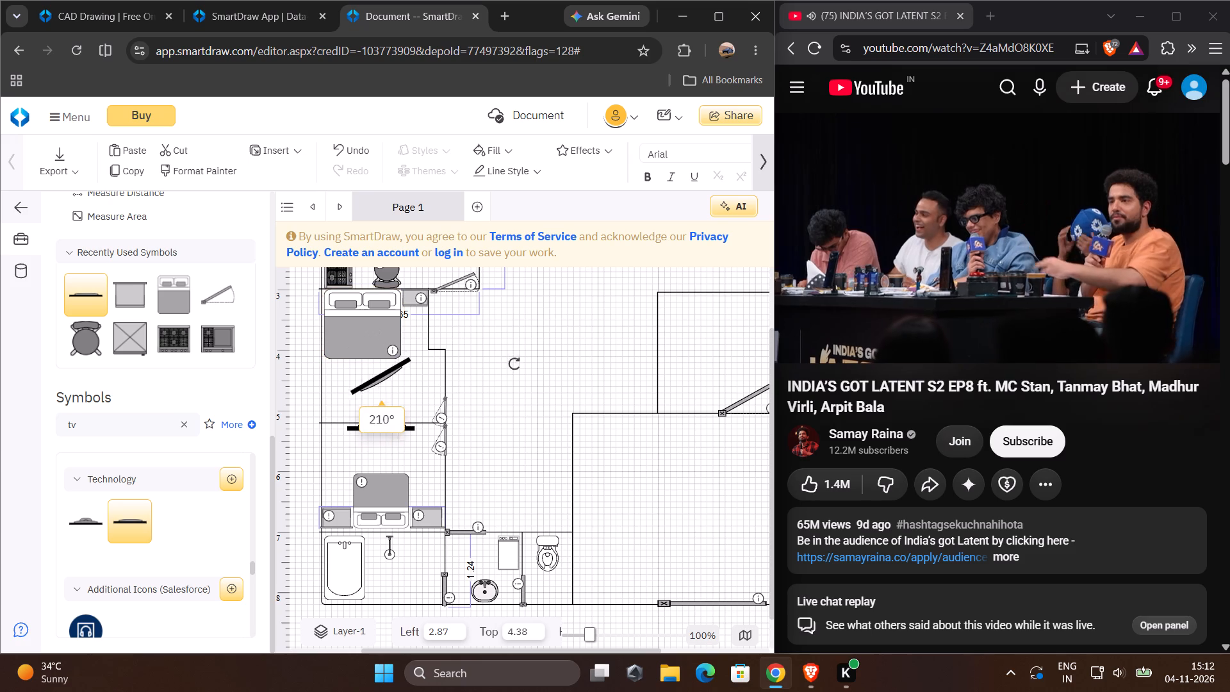
{"action": "left_click_drag", "start_coordinate": [514, 364], "coordinate": [488, 408]}
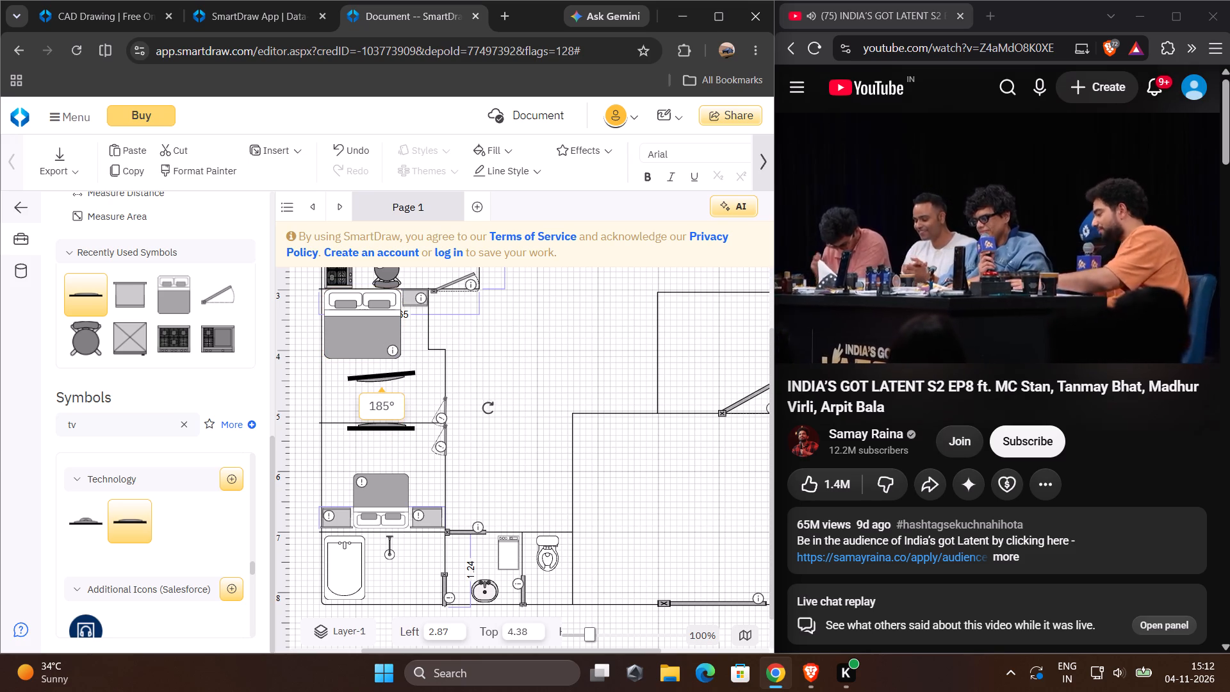
{"action": "left_click_drag", "start_coordinate": [488, 408], "coordinate": [482, 419]}
{"action": "left_click_drag", "start_coordinate": [381, 376], "coordinate": [379, 388]}
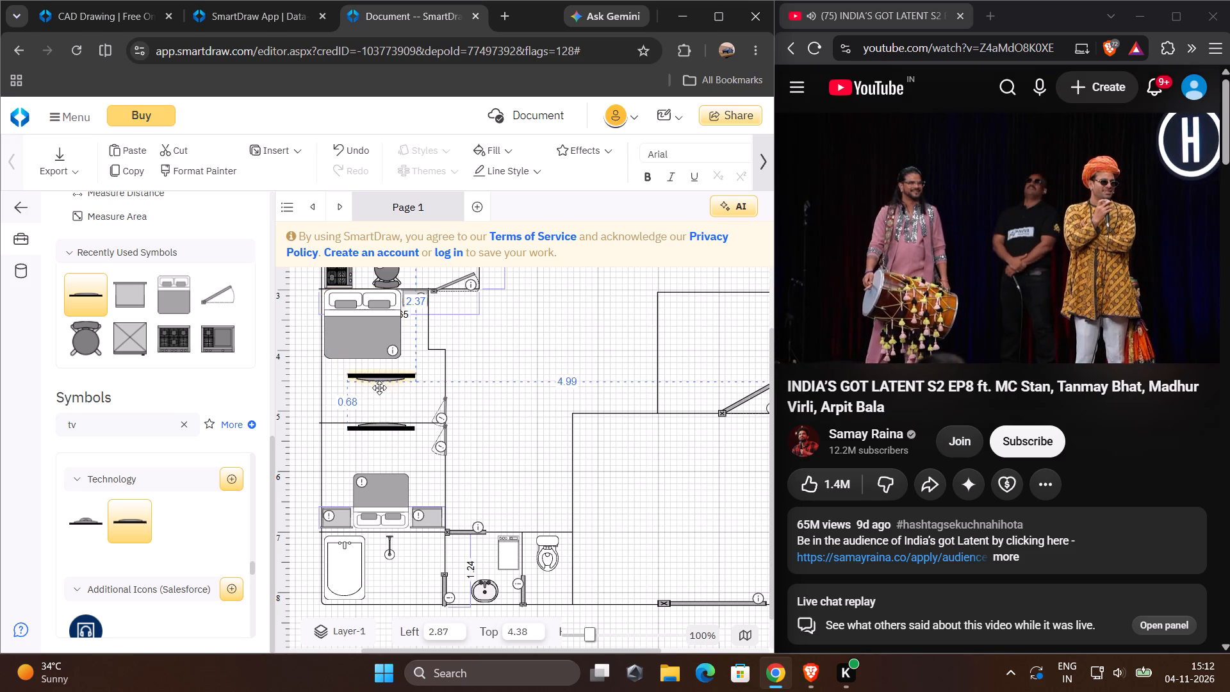
{"action": "left_click_drag", "start_coordinate": [379, 388], "coordinate": [366, 416]}
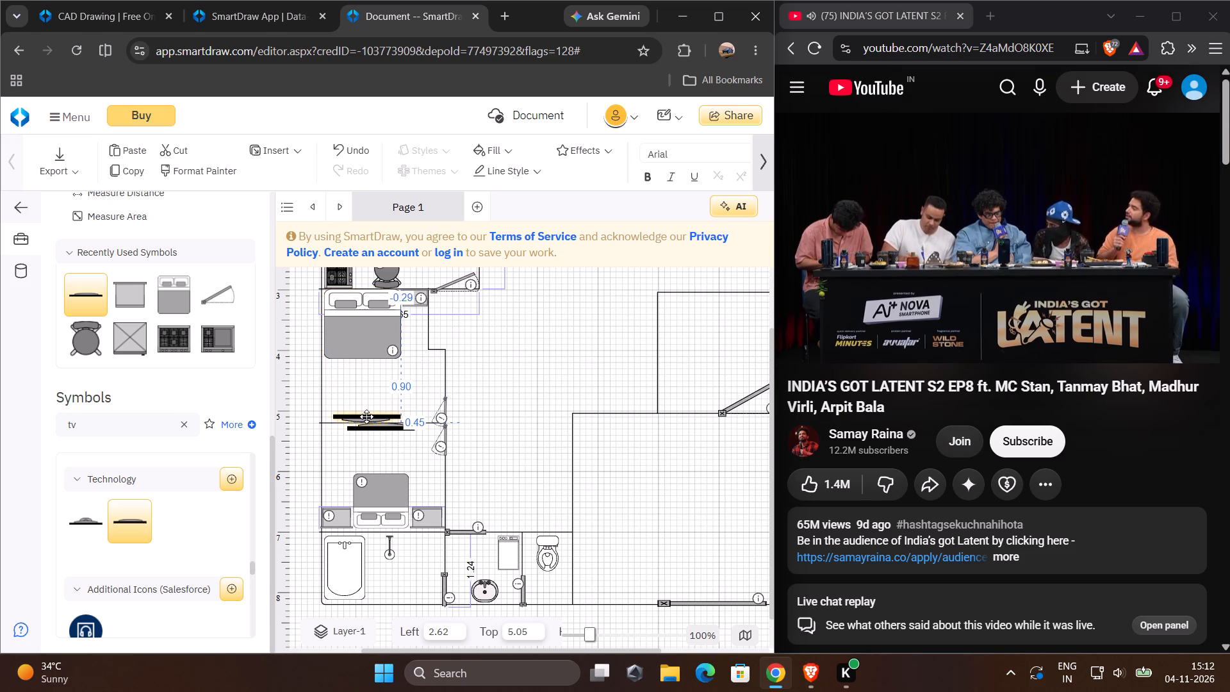
{"action": "left_click_drag", "start_coordinate": [366, 416], "coordinate": [364, 416]}
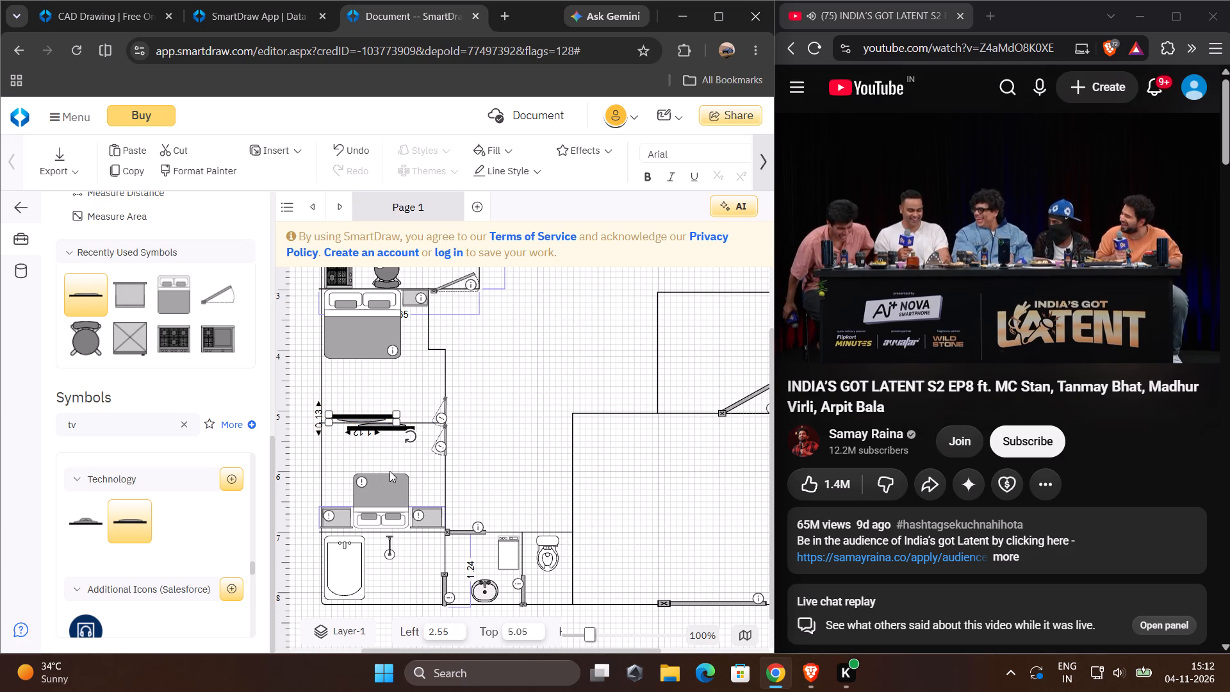
{"action": "left_click", "coordinate": [390, 470]}
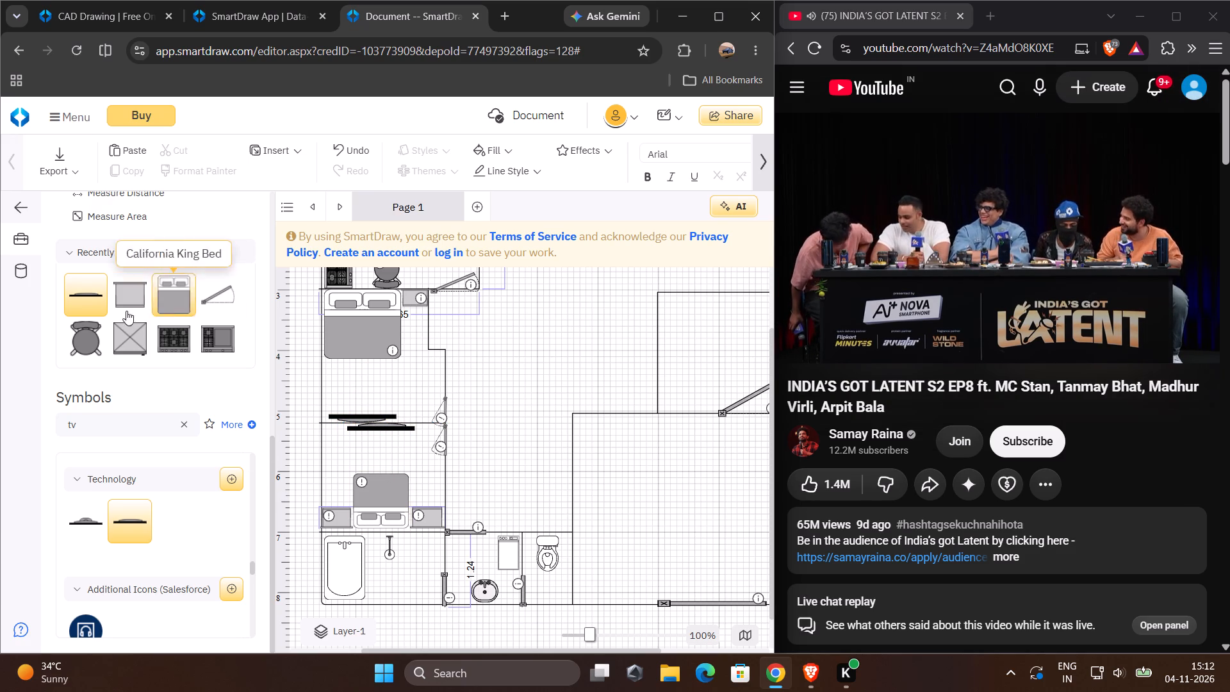
Place a third mounted flatscreen TV in the central room, turn it vertical and set it against the far wall, about Left 7.35, Top 3.66.
{"action": "left_click_drag", "start_coordinate": [133, 520], "coordinate": [531, 381]}
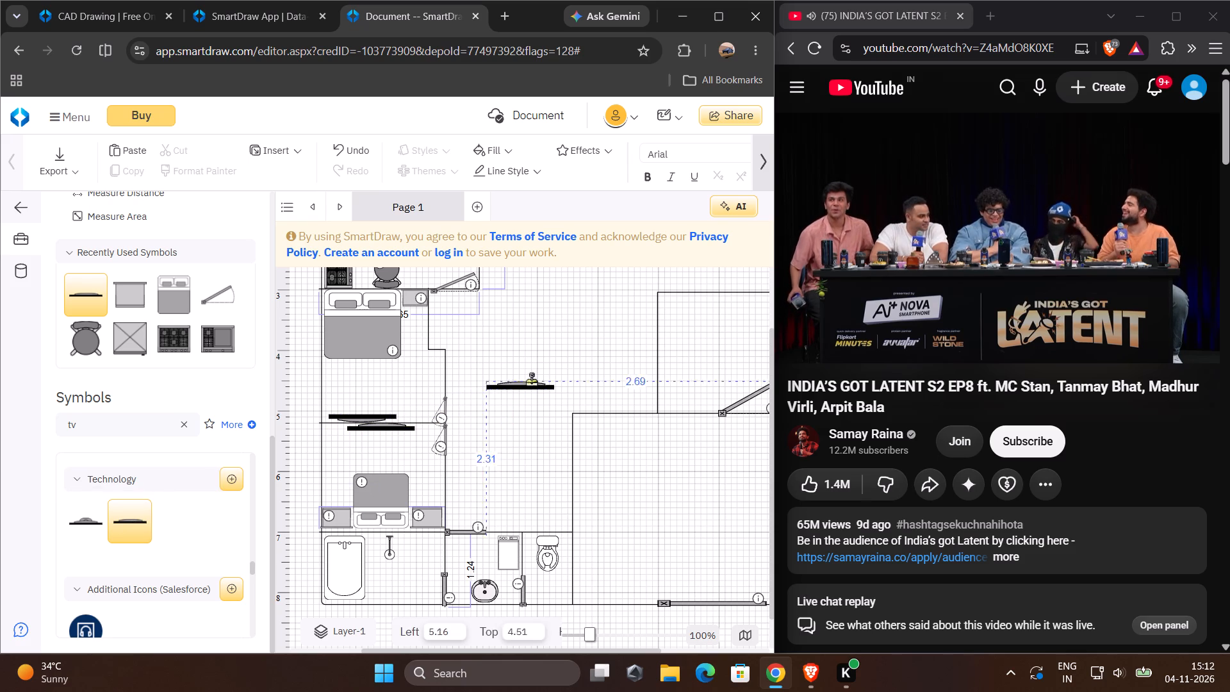
{"action": "left_click_drag", "start_coordinate": [531, 381], "coordinate": [612, 367]}
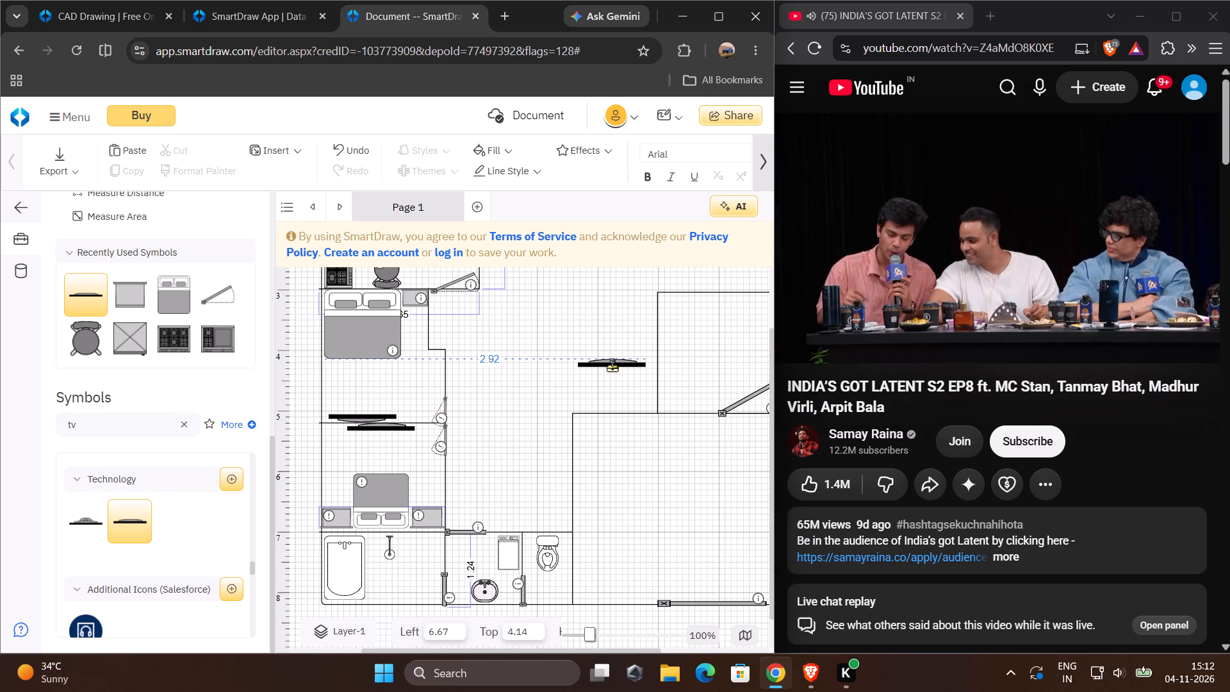
{"action": "left_click_drag", "start_coordinate": [612, 367], "coordinate": [606, 369]}
{"action": "left_click_drag", "start_coordinate": [562, 352], "coordinate": [623, 330]}
{"action": "left_click_drag", "start_coordinate": [607, 368], "coordinate": [644, 342]}
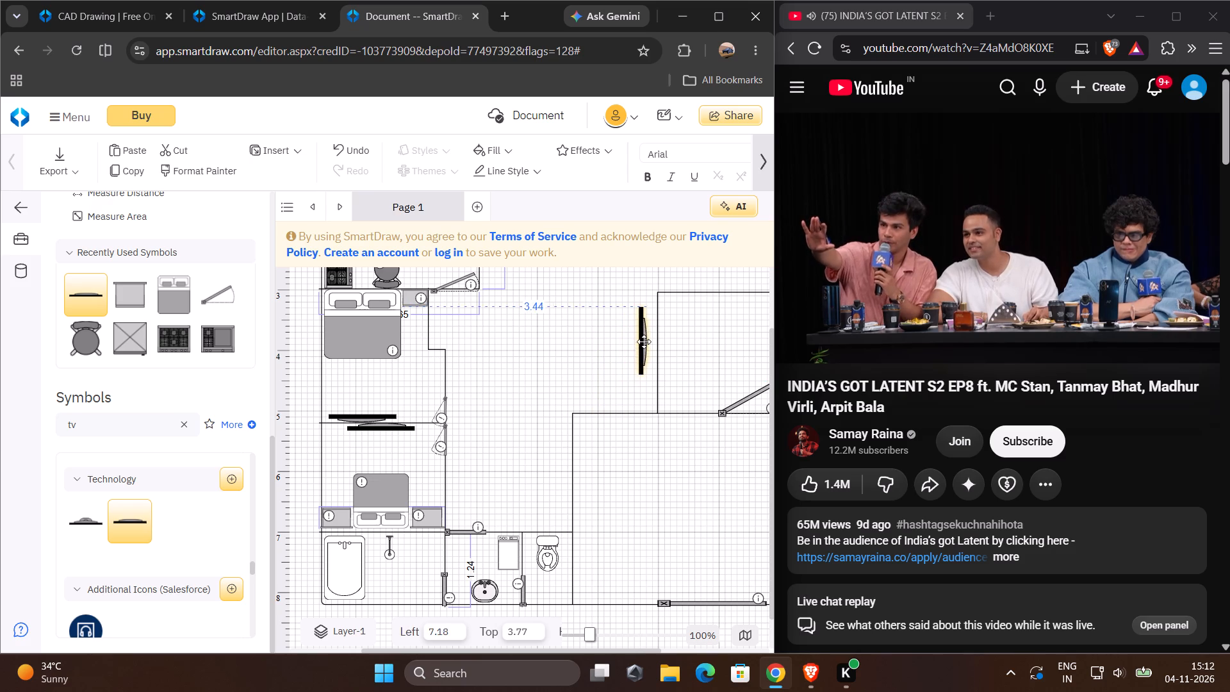
{"action": "left_click_drag", "start_coordinate": [644, 342], "coordinate": [652, 338]}
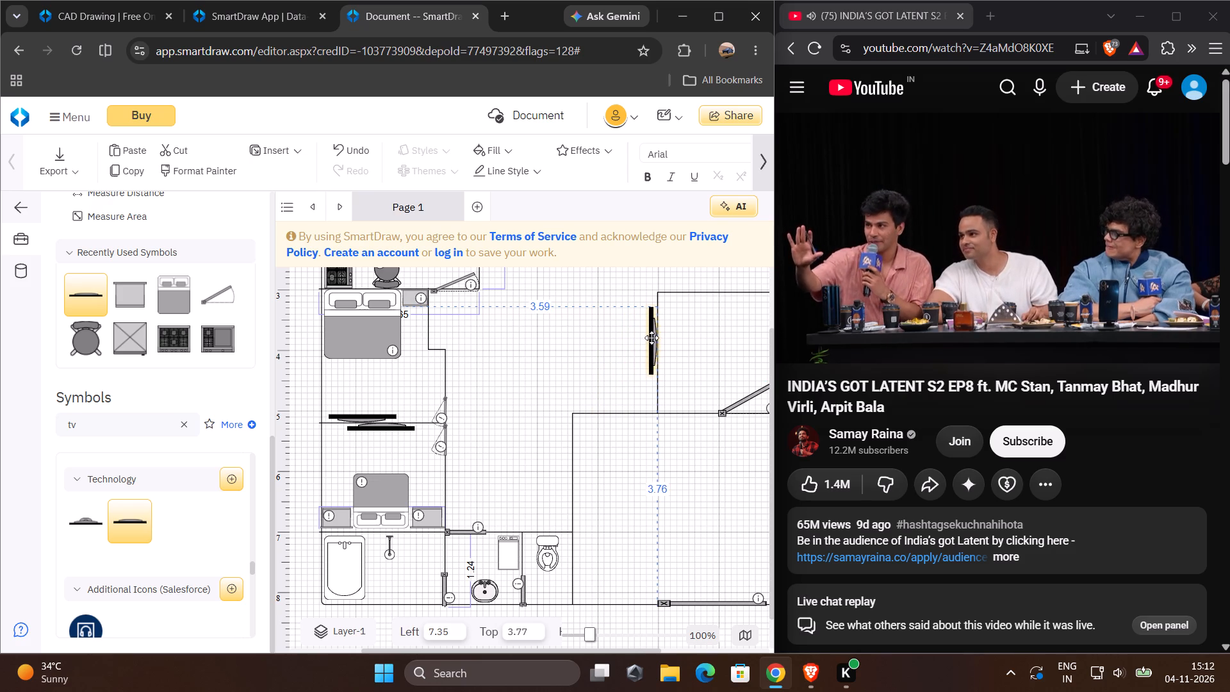
{"action": "left_click_drag", "start_coordinate": [652, 338], "coordinate": [652, 334]}
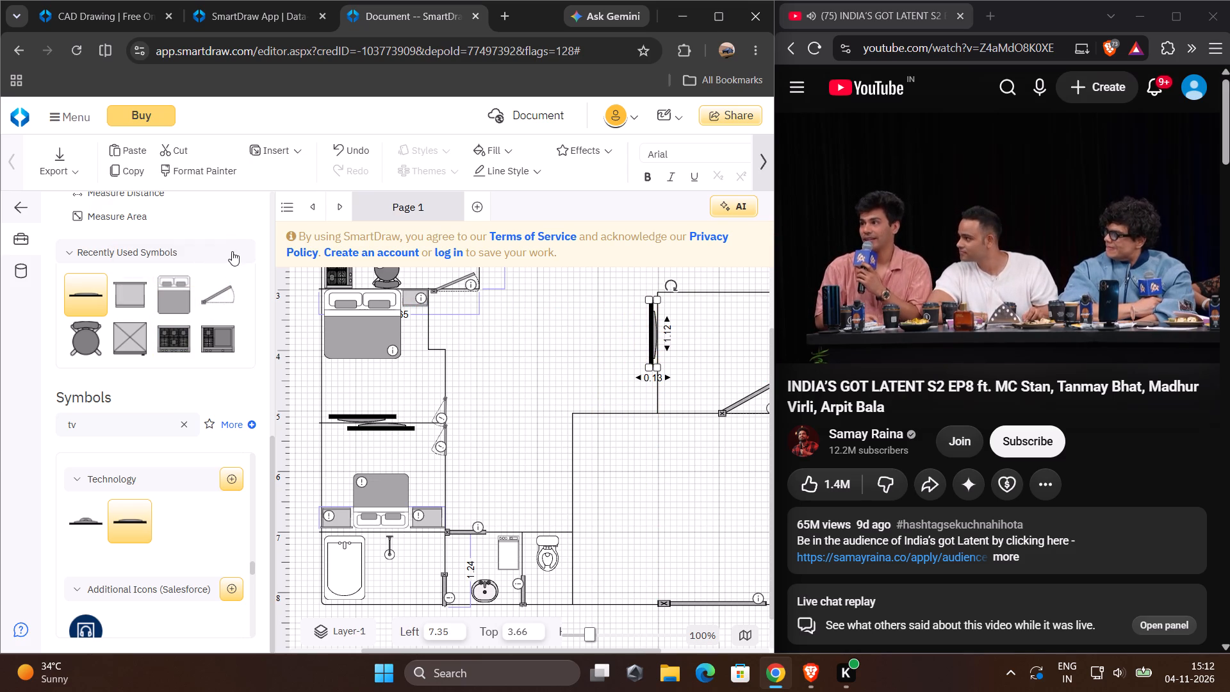
Search the symbol library for "sofa" and place a Sectional Sofa with Arms in the central room in front of the vertical TV.
{"action": "left_click", "coordinate": [179, 424]}
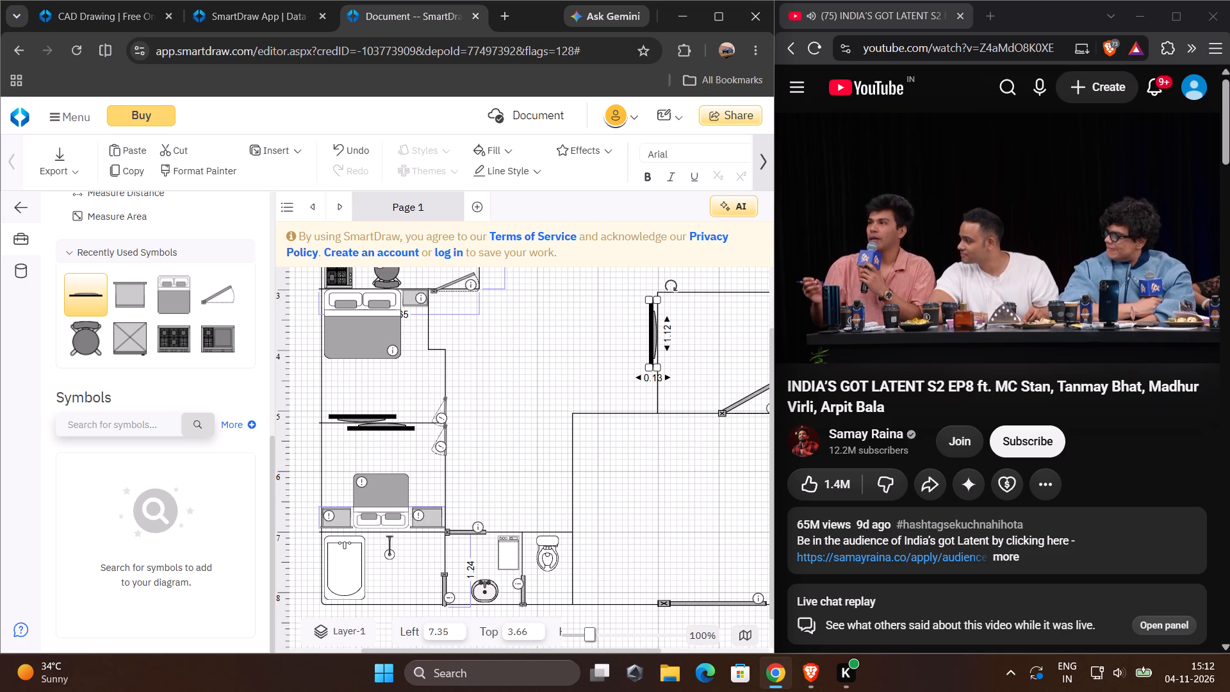
{"action": "type", "text": "sofa"}
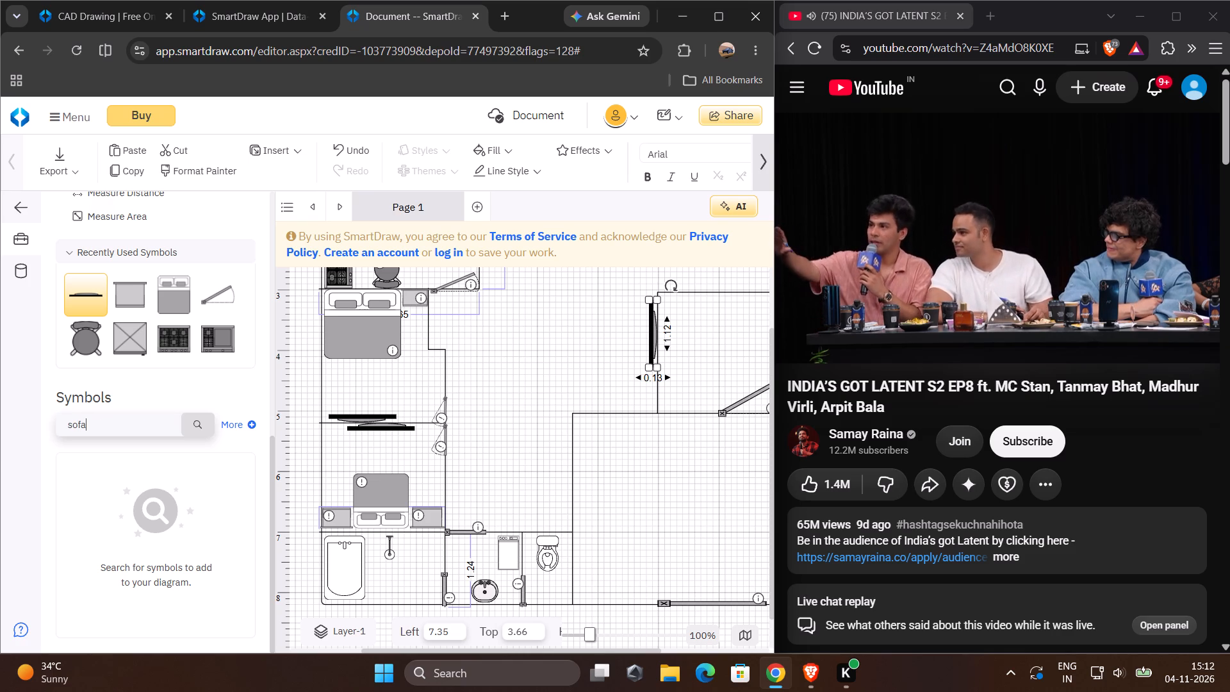
{"action": "key", "text": "Return"}
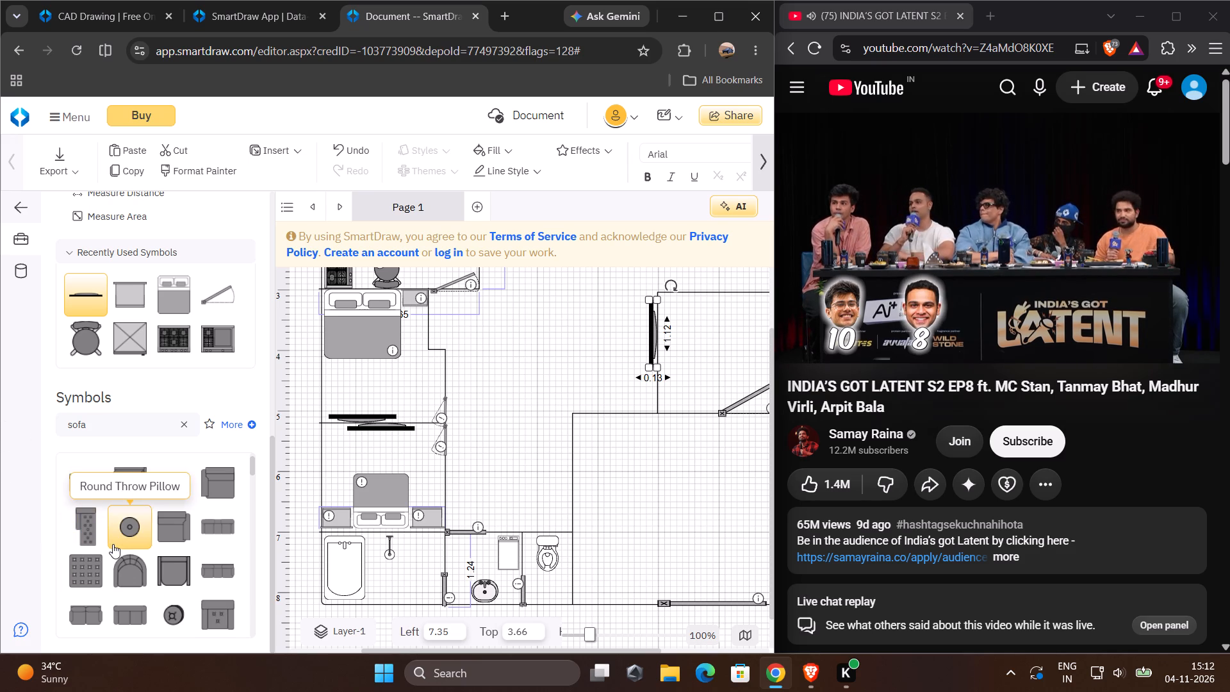
{"action": "left_click_drag", "start_coordinate": [60, 620], "coordinate": [561, 366]}
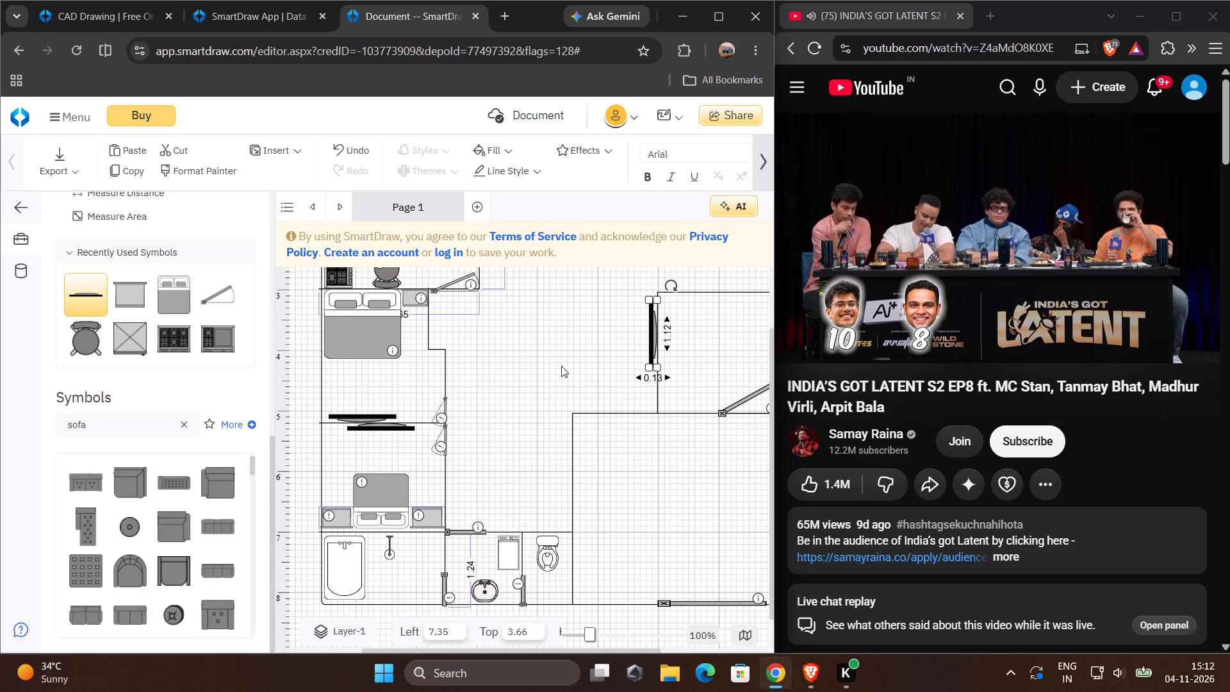
{"action": "left_click_drag", "start_coordinate": [561, 366], "coordinate": [110, 533]}
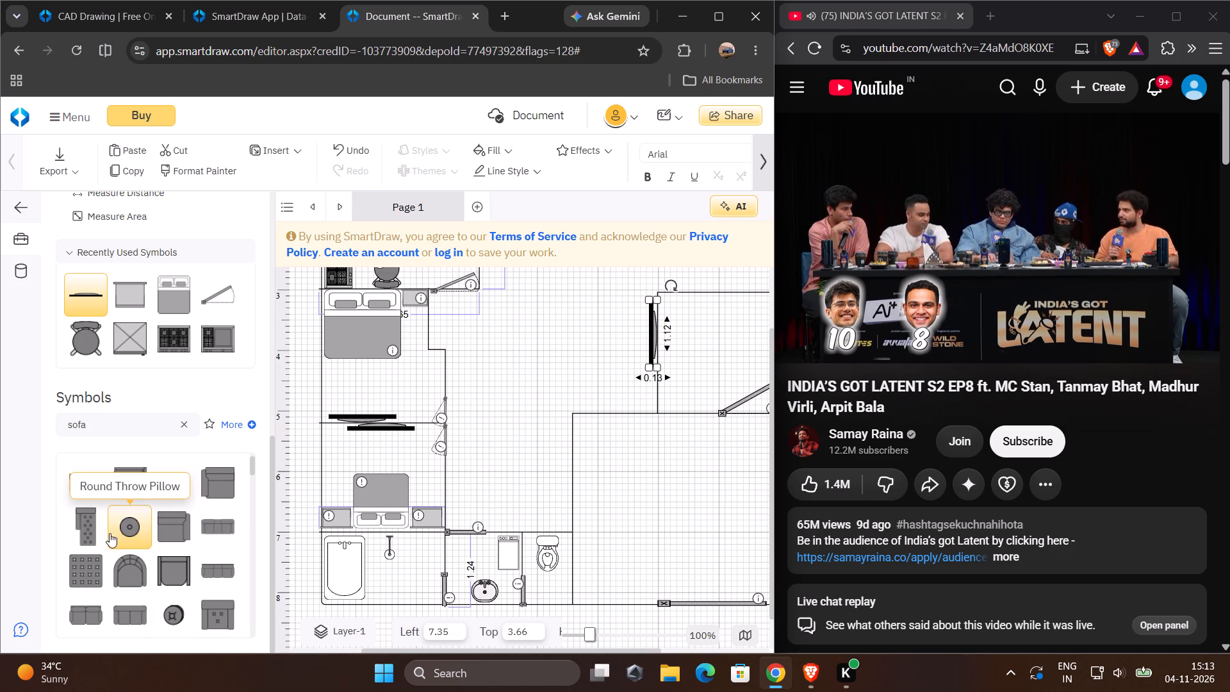
{"action": "left_click_drag", "start_coordinate": [110, 533], "coordinate": [100, 556]}
{"action": "scroll", "coordinate": [138, 556], "scroll_direction": "down", "scroll_amount": 3}
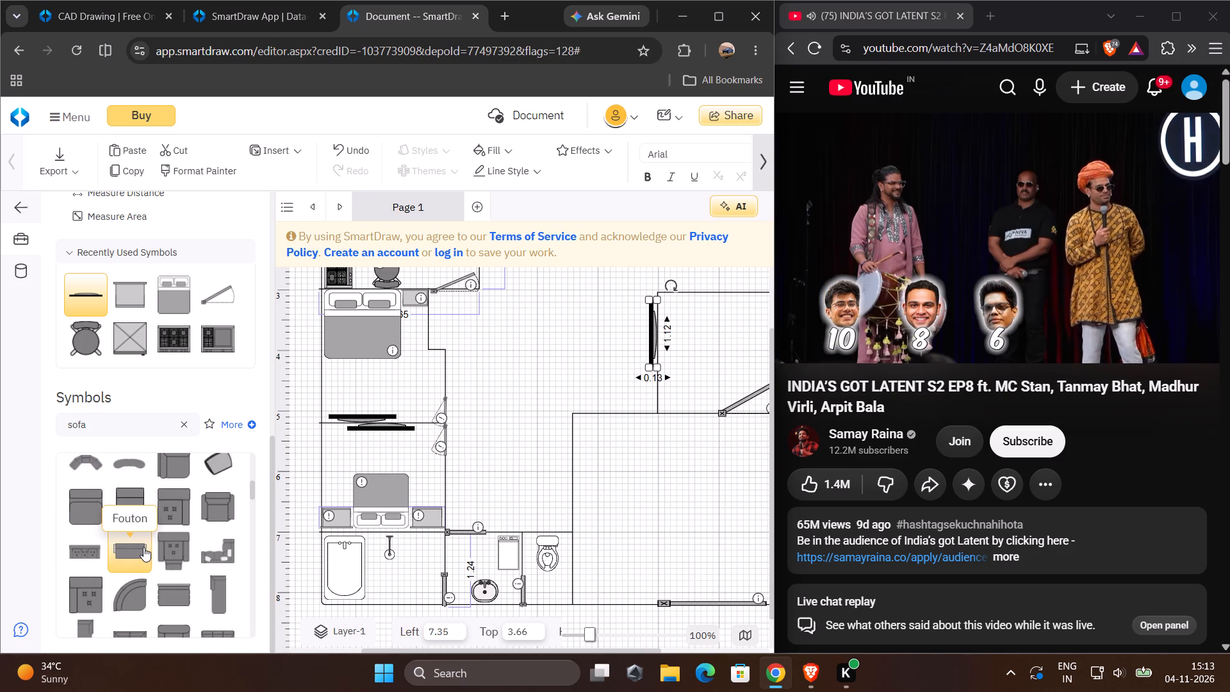
{"action": "scroll", "coordinate": [143, 547], "scroll_direction": "down", "scroll_amount": 1}
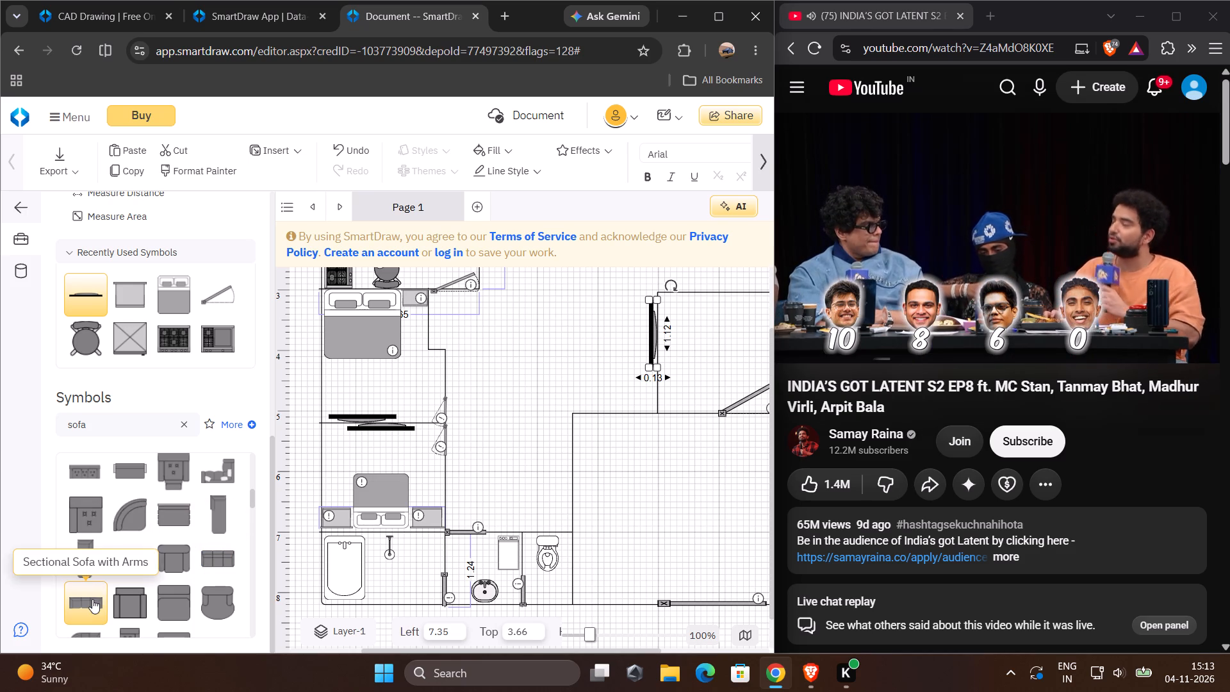
{"action": "left_click_drag", "start_coordinate": [92, 599], "coordinate": [484, 386]}
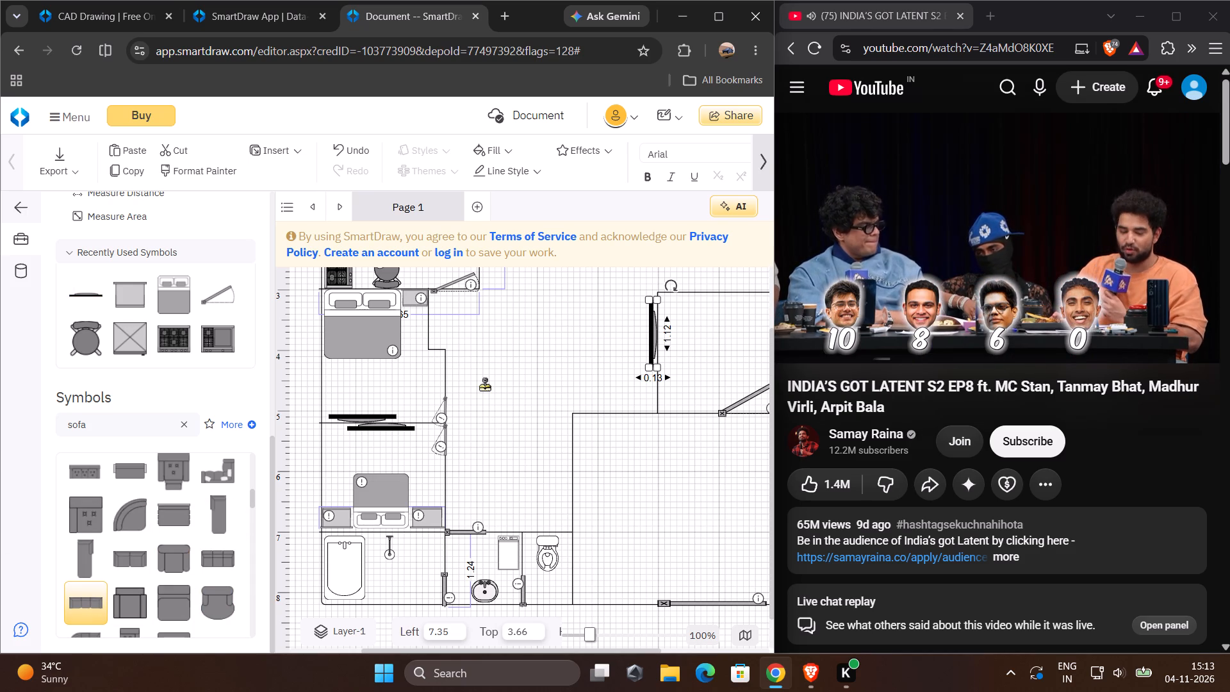
{"action": "left_click_drag", "start_coordinate": [484, 386], "coordinate": [529, 349]}
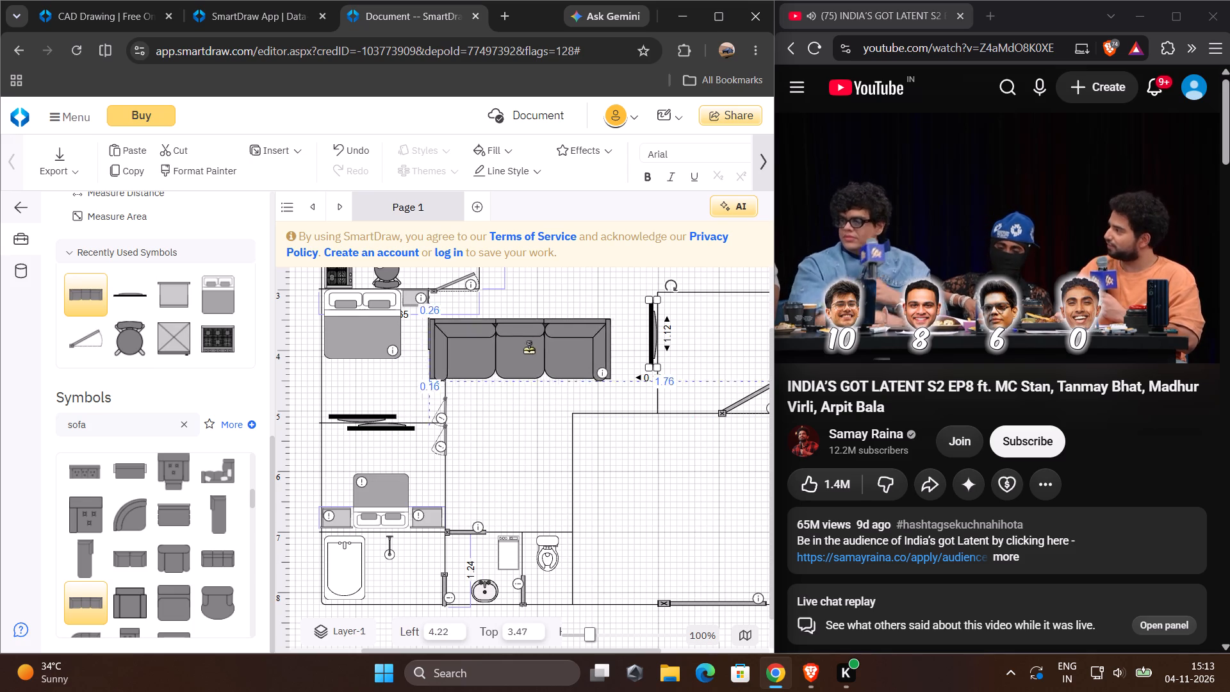
{"action": "left_click_drag", "start_coordinate": [529, 349], "coordinate": [554, 342]}
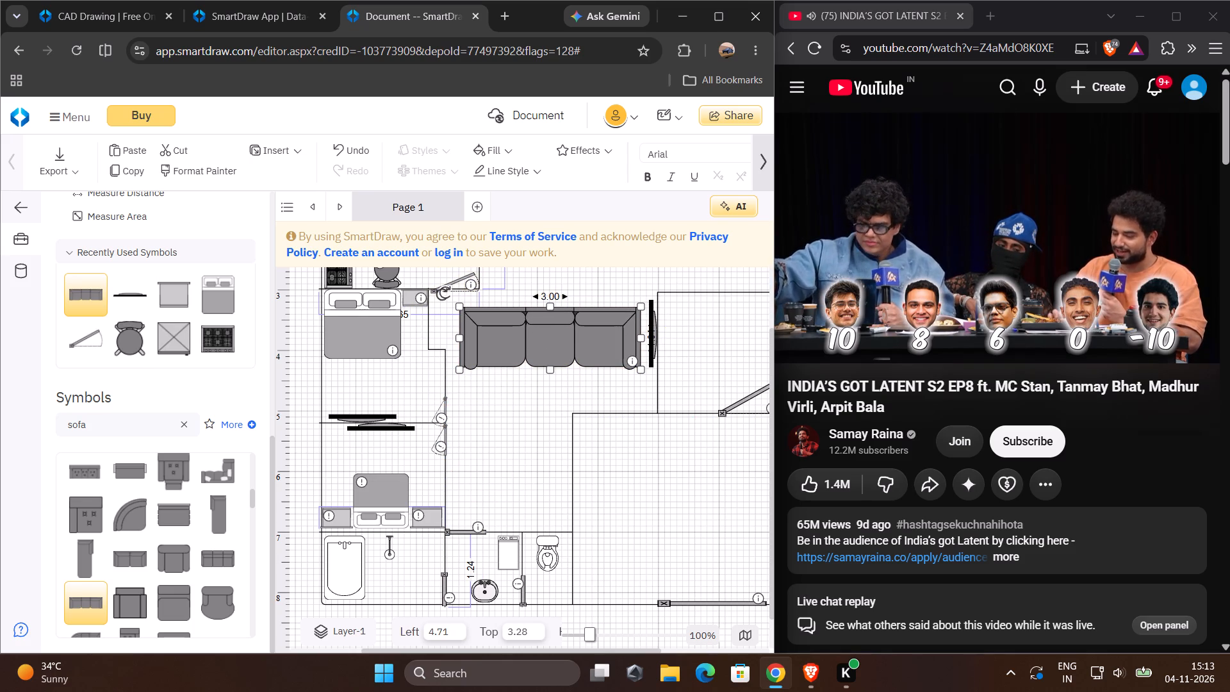
Rotate the sofa a quarter turn so its seats face the vertical TV, and move it beside the bedroom wall.
{"action": "left_click_drag", "start_coordinate": [445, 295], "coordinate": [498, 440]}
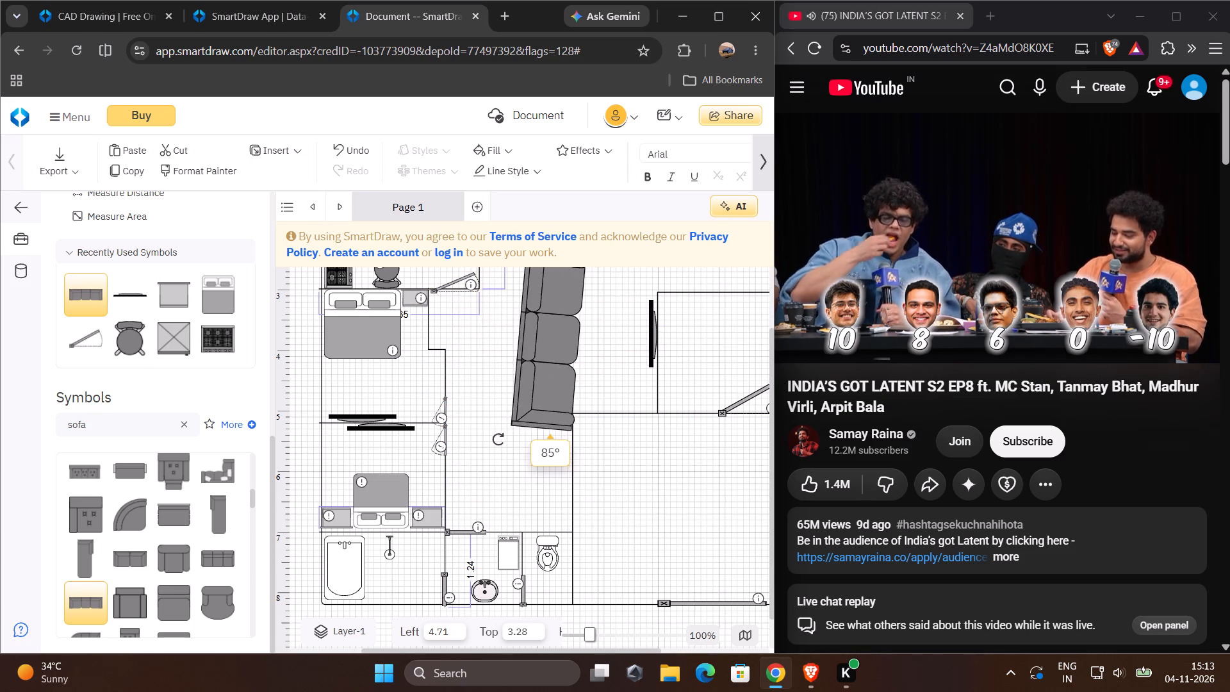
{"action": "left_click_drag", "start_coordinate": [498, 440], "coordinate": [511, 445]}
{"action": "left_click_drag", "start_coordinate": [532, 357], "coordinate": [489, 415]}
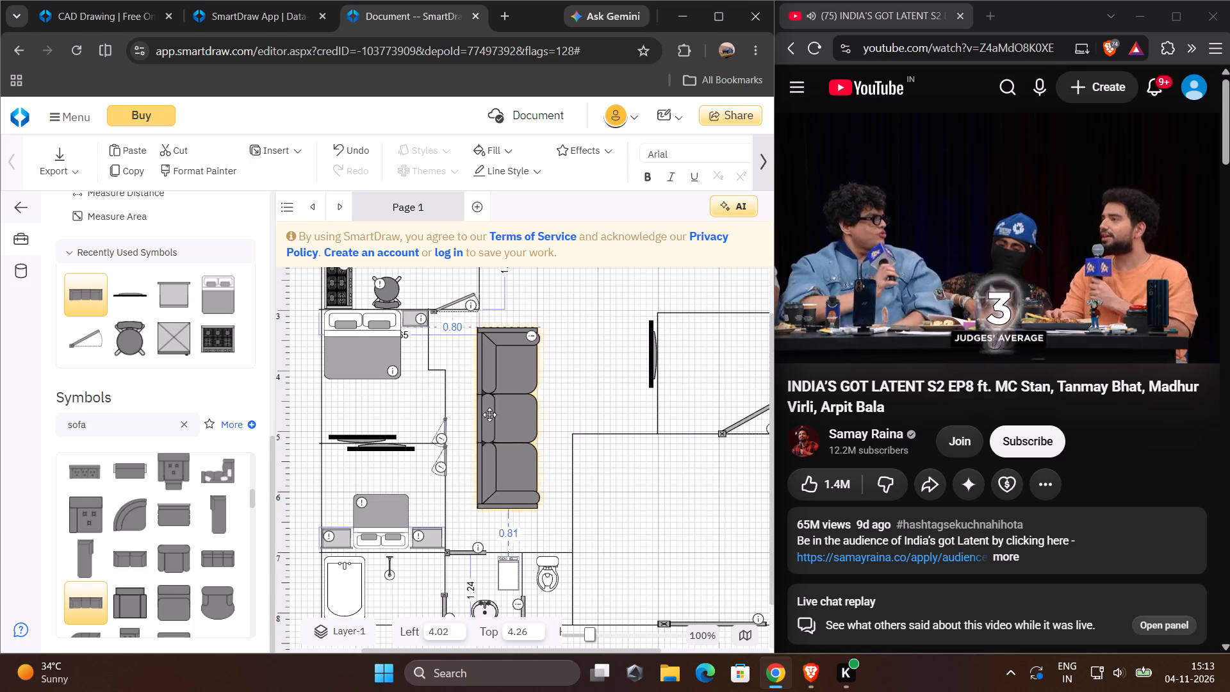
{"action": "left_click_drag", "start_coordinate": [489, 415], "coordinate": [462, 411]}
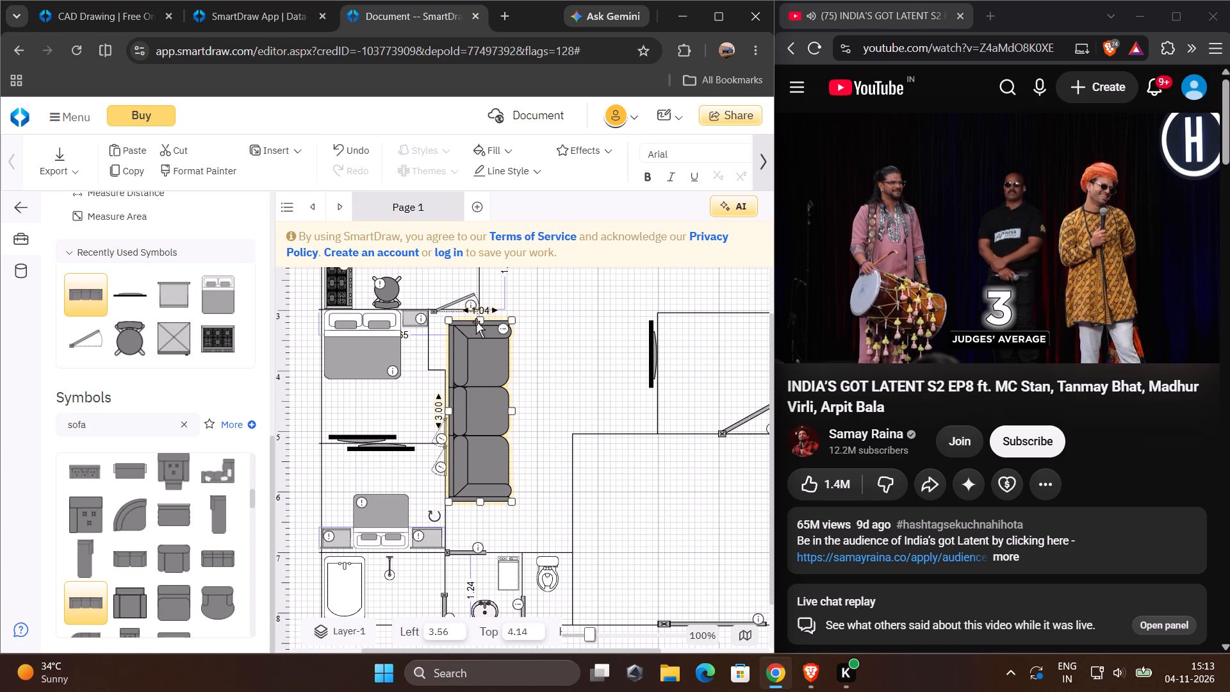
Shrink the sofa to about 0.70 wide by 1.53 long.
{"action": "left_click_drag", "start_coordinate": [480, 320], "coordinate": [482, 395]}
{"action": "left_click", "coordinate": [480, 503]}
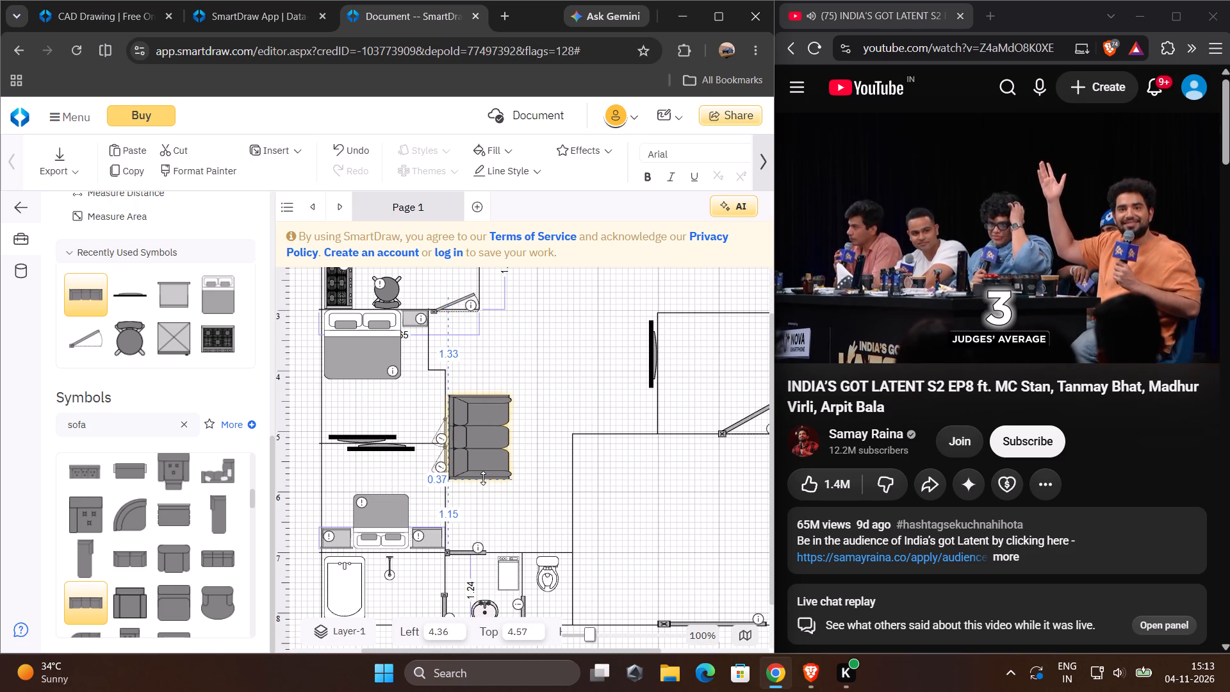
{"action": "left_click_drag", "start_coordinate": [512, 397], "coordinate": [496, 409]}
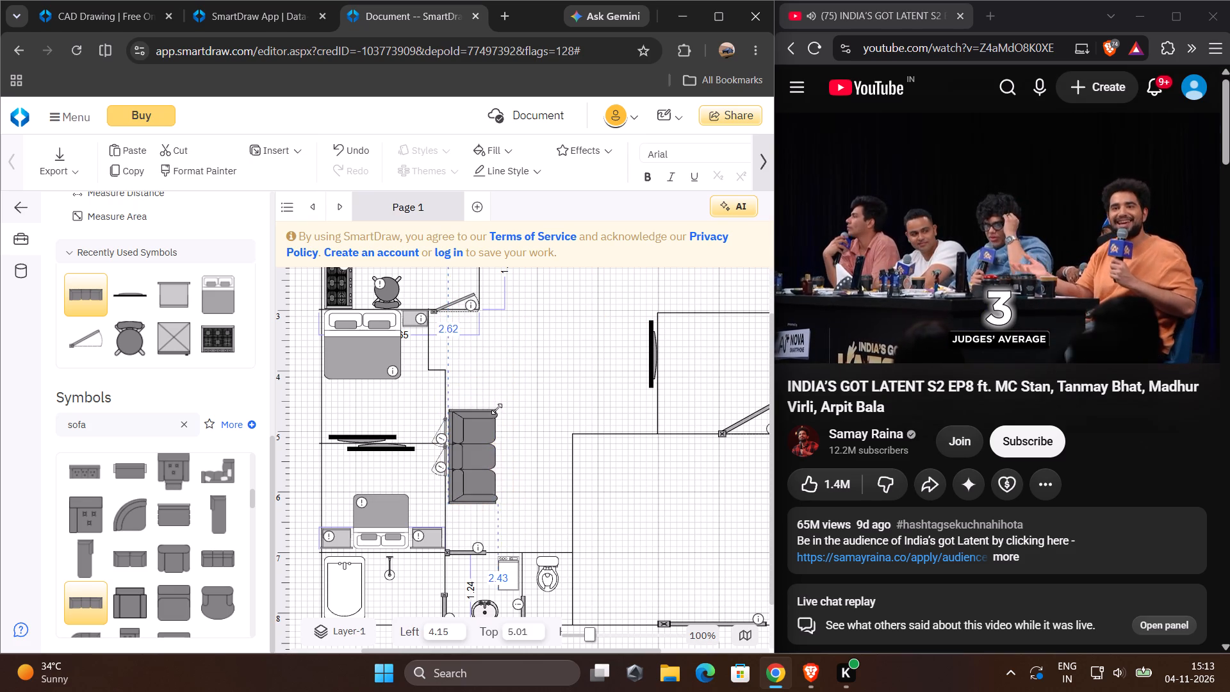
{"action": "left_click_drag", "start_coordinate": [496, 409], "coordinate": [492, 412]}
Move the sofa away from the bedroom wall to sit opposite the vertical TV, at about Left 5.42, Top 3.47.
{"action": "left_click_drag", "start_coordinate": [475, 461], "coordinate": [507, 381]}
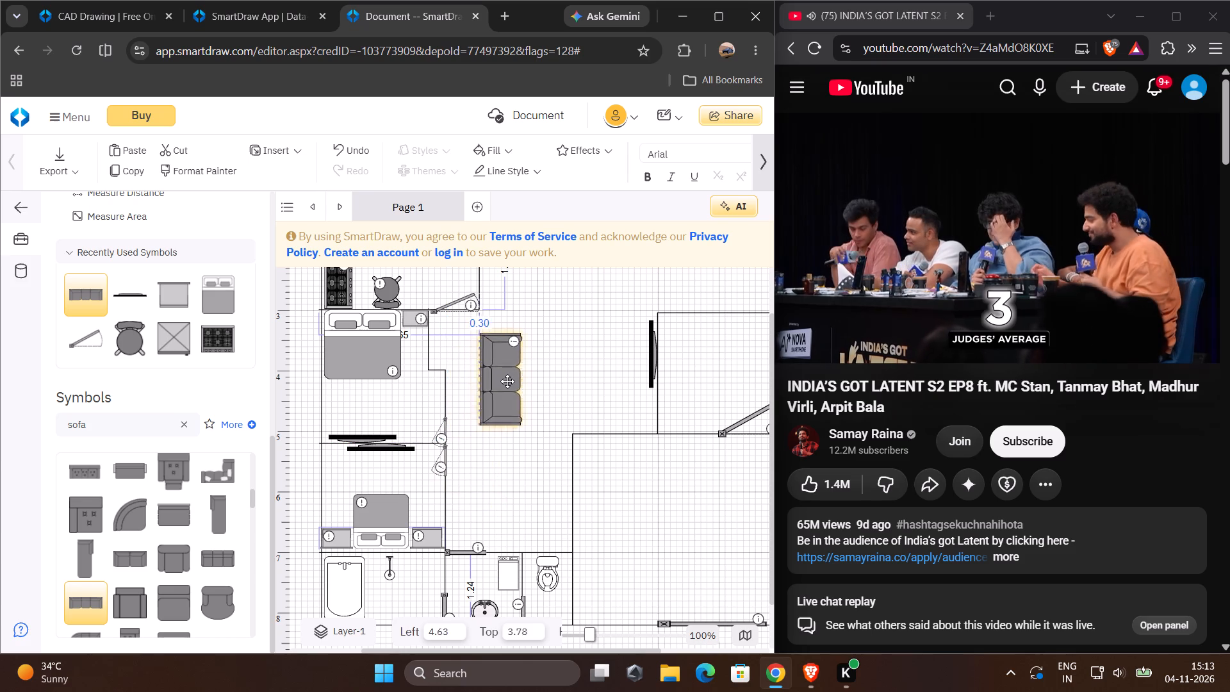
{"action": "left_click_drag", "start_coordinate": [507, 381], "coordinate": [545, 371]}
{"action": "left_click", "coordinate": [545, 371]}
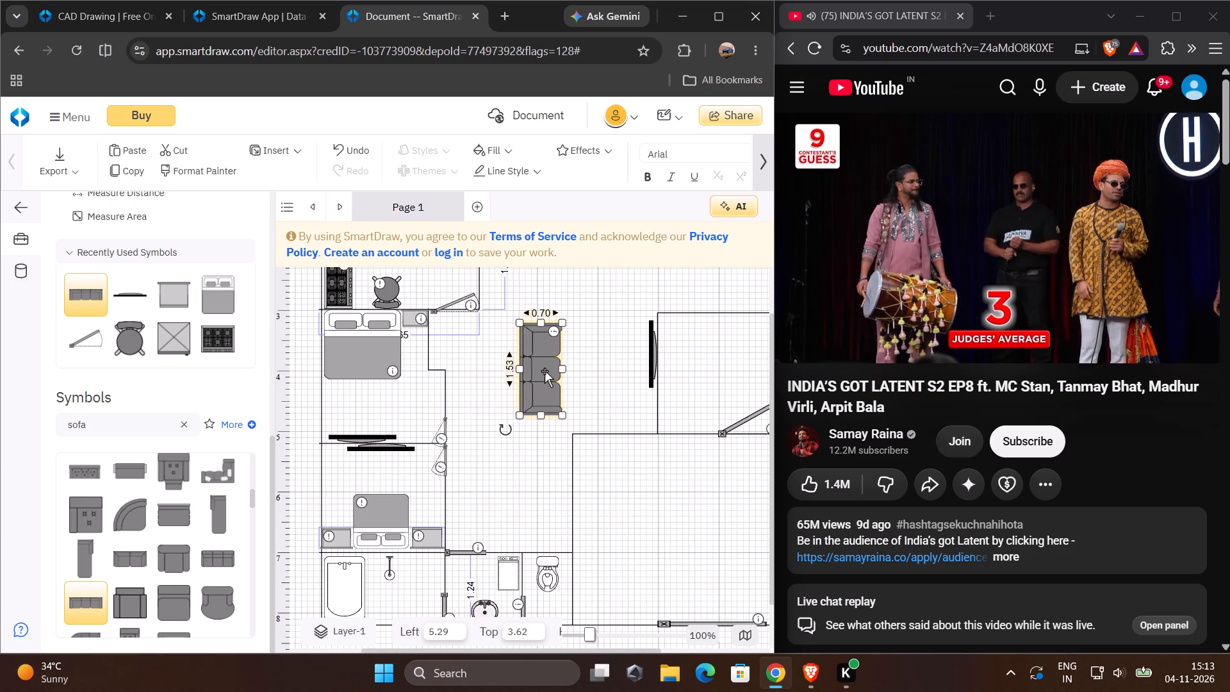
{"action": "left_click", "coordinate": [463, 401]}
{"action": "scroll", "coordinate": [477, 402], "scroll_direction": "up", "scroll_amount": 3}
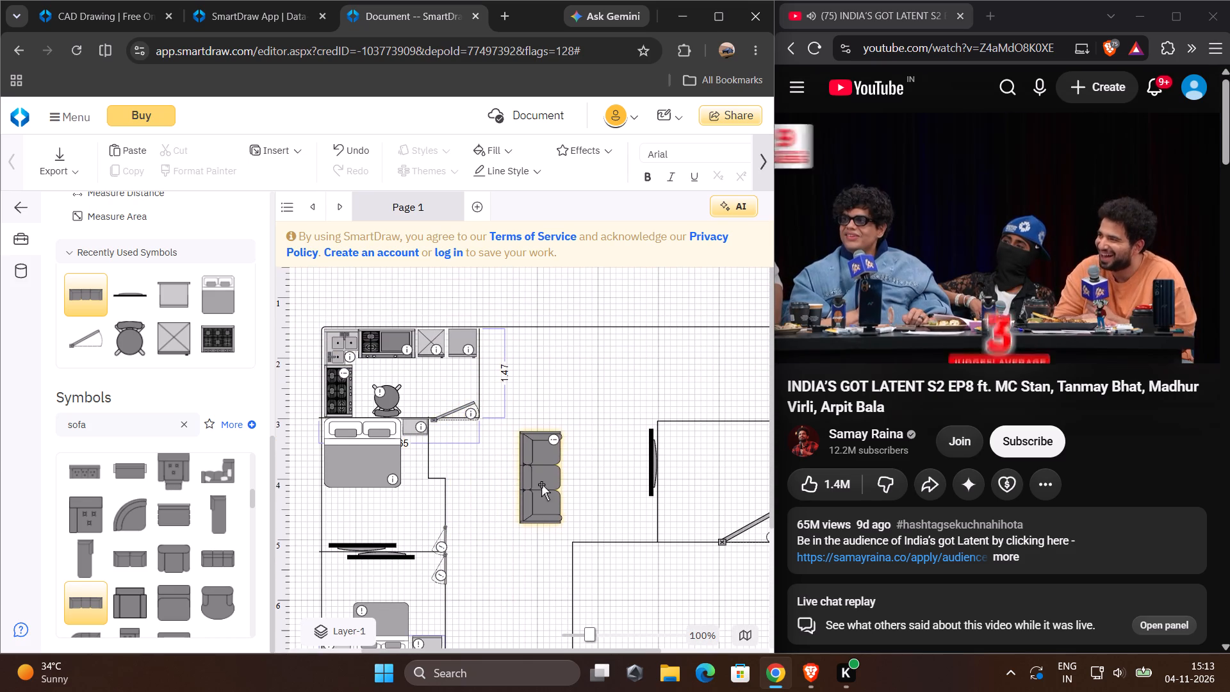
{"action": "left_click_drag", "start_coordinate": [539, 485], "coordinate": [557, 477]}
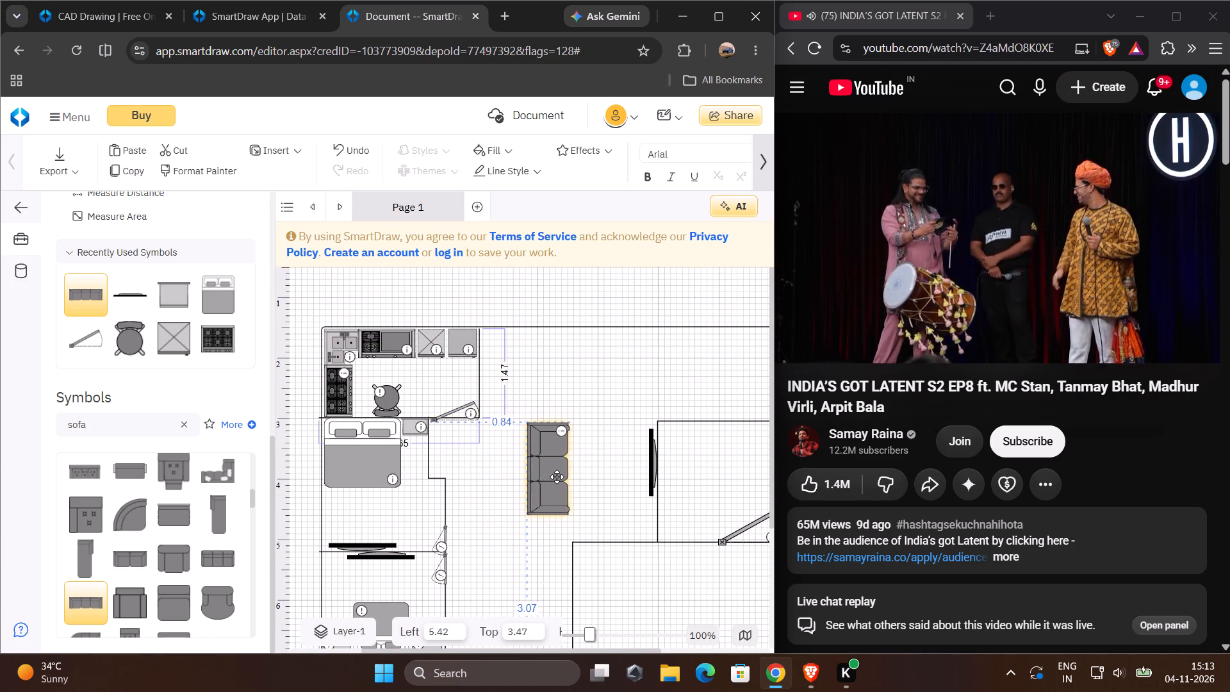
Move the sofa closer to the vertical TV, to about Left 5.78, Top 3.50, and make it slightly smaller.
{"action": "left_click_drag", "start_coordinate": [557, 477], "coordinate": [567, 475]}
{"action": "left_click_drag", "start_coordinate": [589, 422], "coordinate": [582, 428]}
{"action": "left_click", "coordinate": [568, 461]}
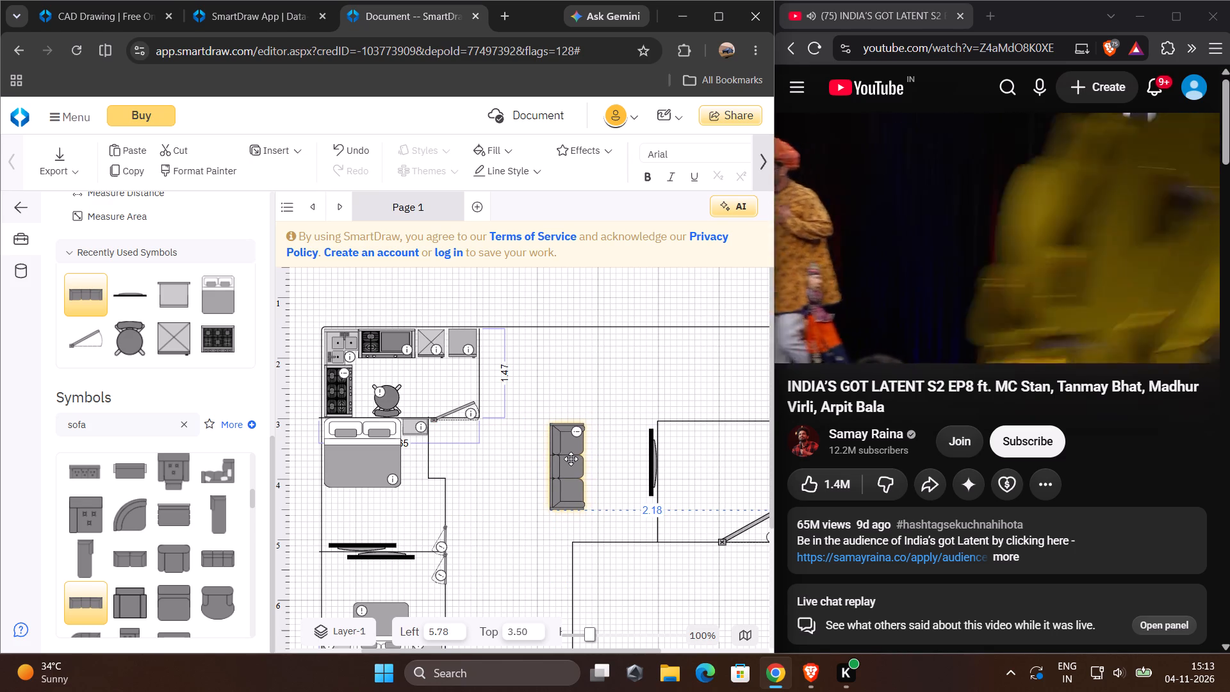
{"action": "left_click", "coordinate": [517, 495]}
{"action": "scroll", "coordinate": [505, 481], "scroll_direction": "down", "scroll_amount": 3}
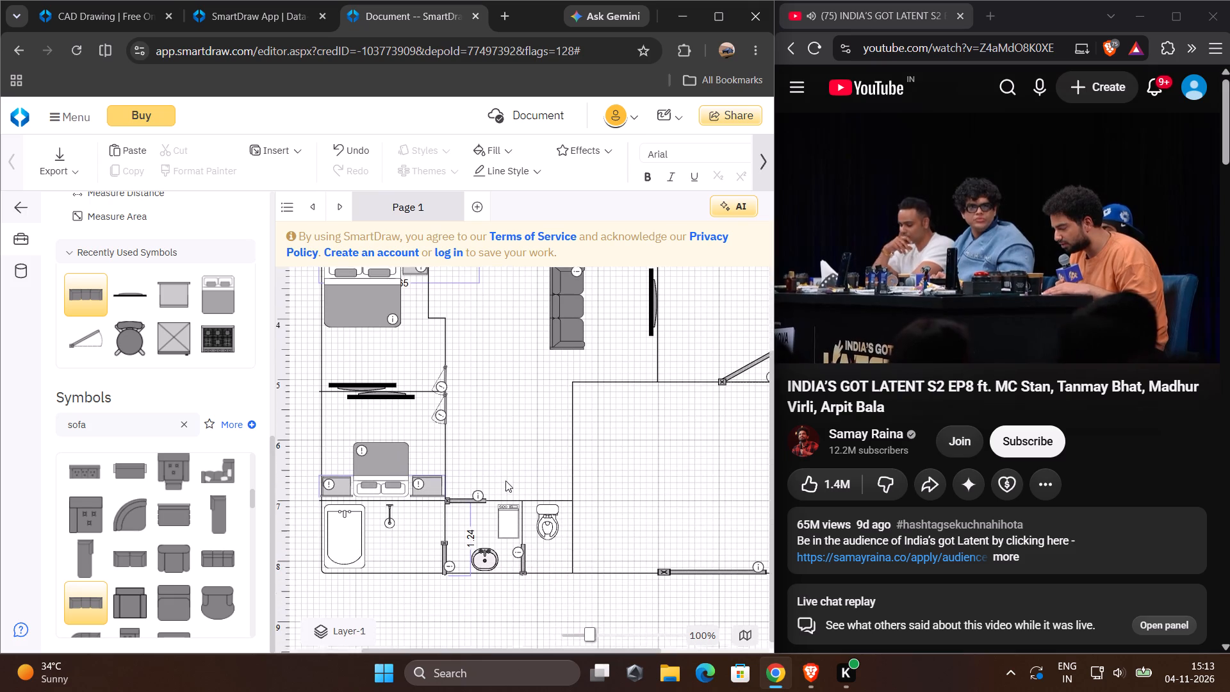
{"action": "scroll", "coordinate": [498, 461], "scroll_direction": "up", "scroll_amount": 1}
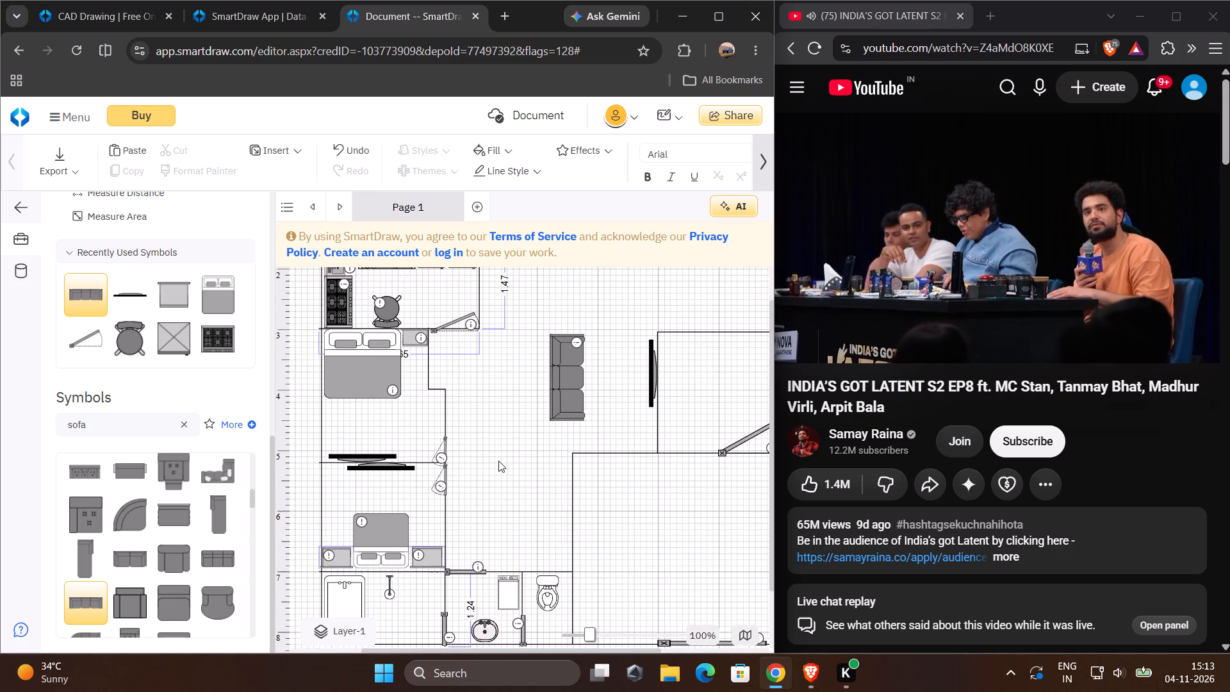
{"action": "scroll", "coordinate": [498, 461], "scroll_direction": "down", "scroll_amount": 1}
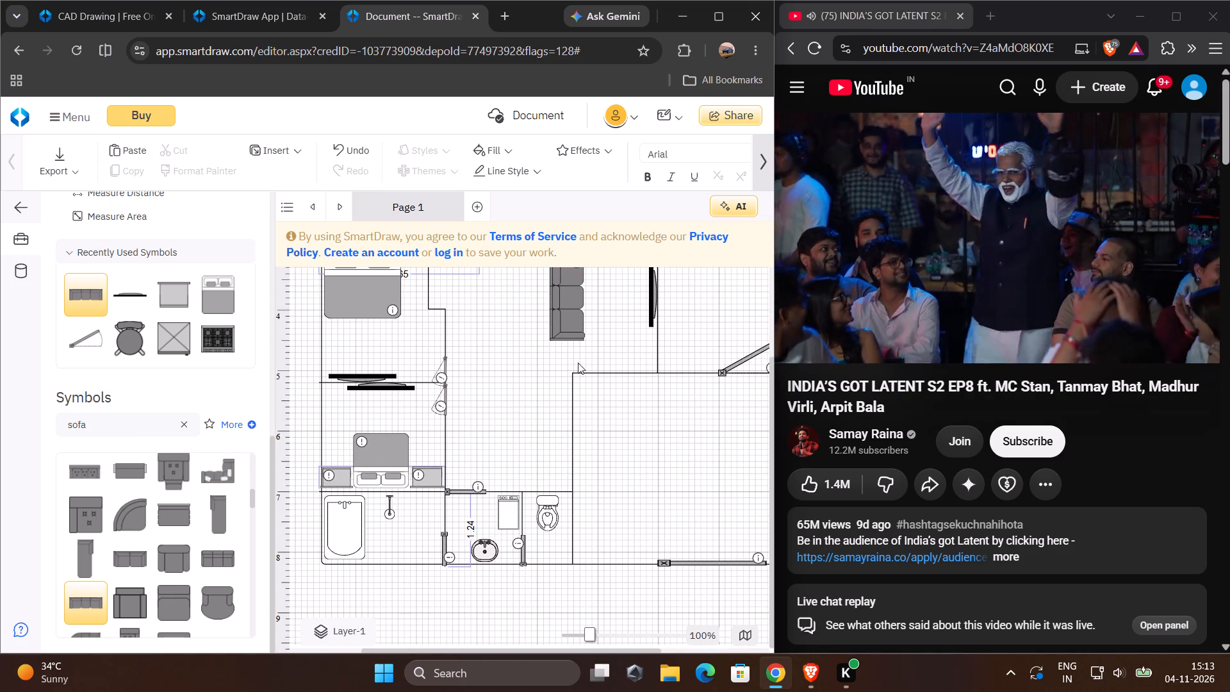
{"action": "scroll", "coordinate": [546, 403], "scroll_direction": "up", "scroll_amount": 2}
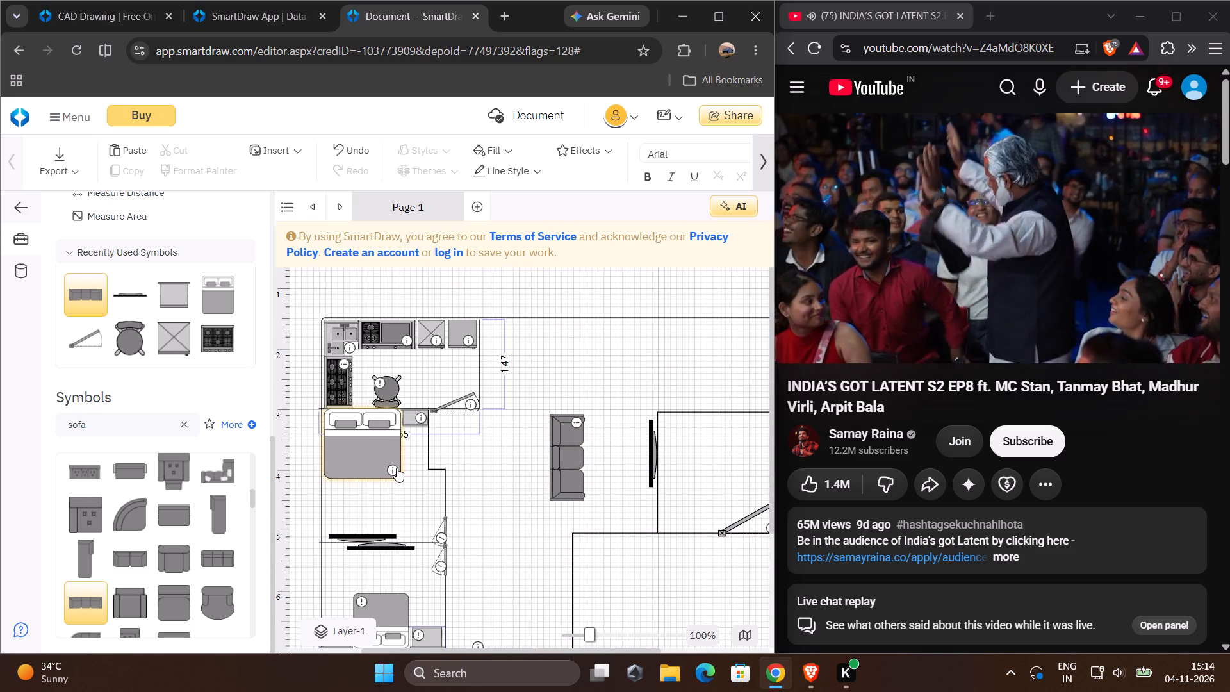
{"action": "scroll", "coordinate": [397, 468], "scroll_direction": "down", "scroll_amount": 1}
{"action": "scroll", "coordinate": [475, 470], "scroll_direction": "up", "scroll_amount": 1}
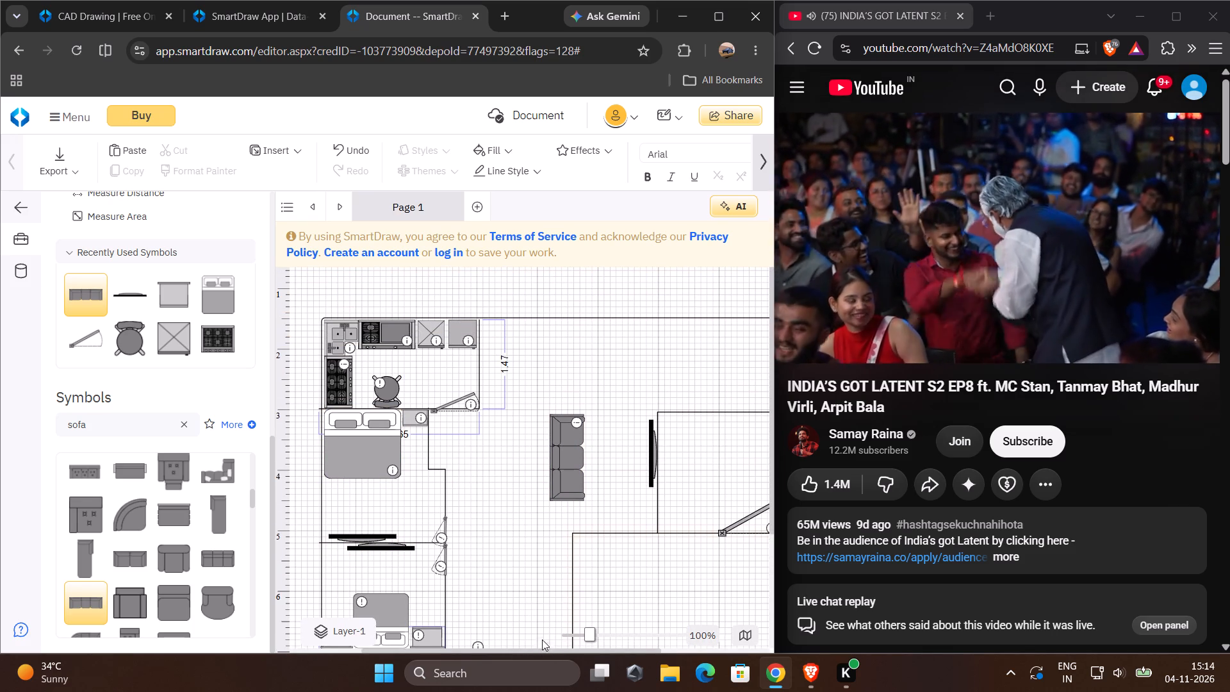
Place a Gate - Open symbol on the upper wall of the small entry room, against the outer wall, and narrow it to fit.
{"action": "left_click_drag", "start_coordinate": [537, 650], "coordinate": [640, 653]}
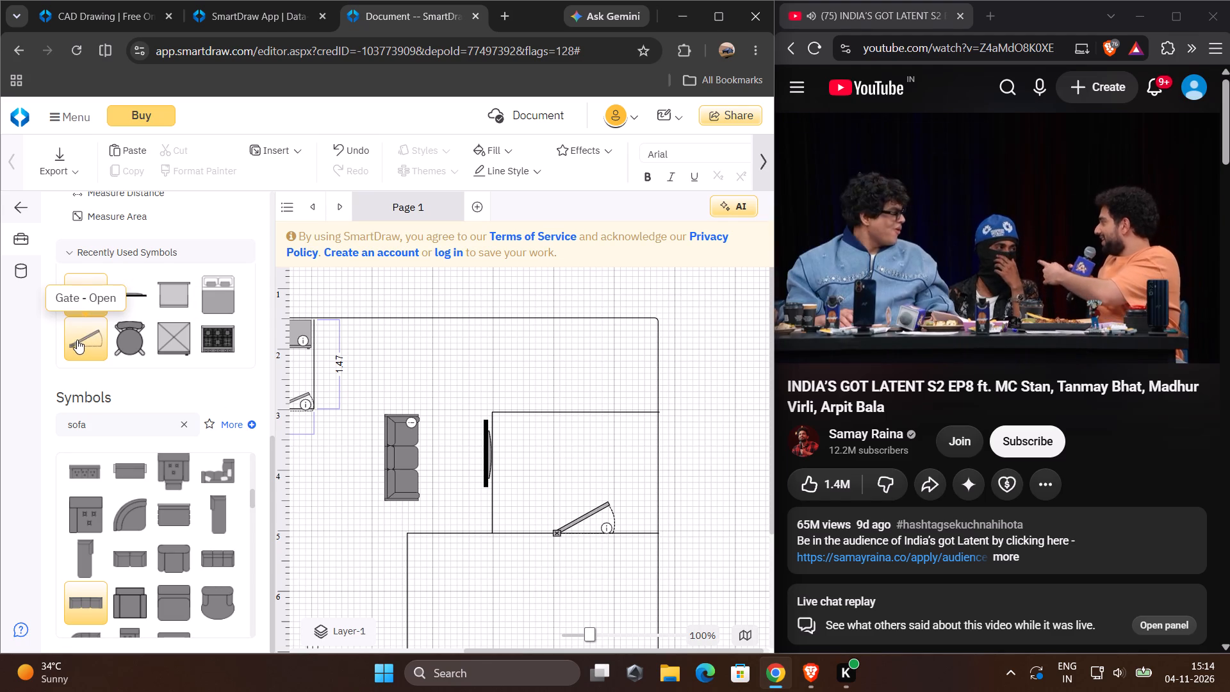
{"action": "left_click_drag", "start_coordinate": [76, 340], "coordinate": [552, 417]}
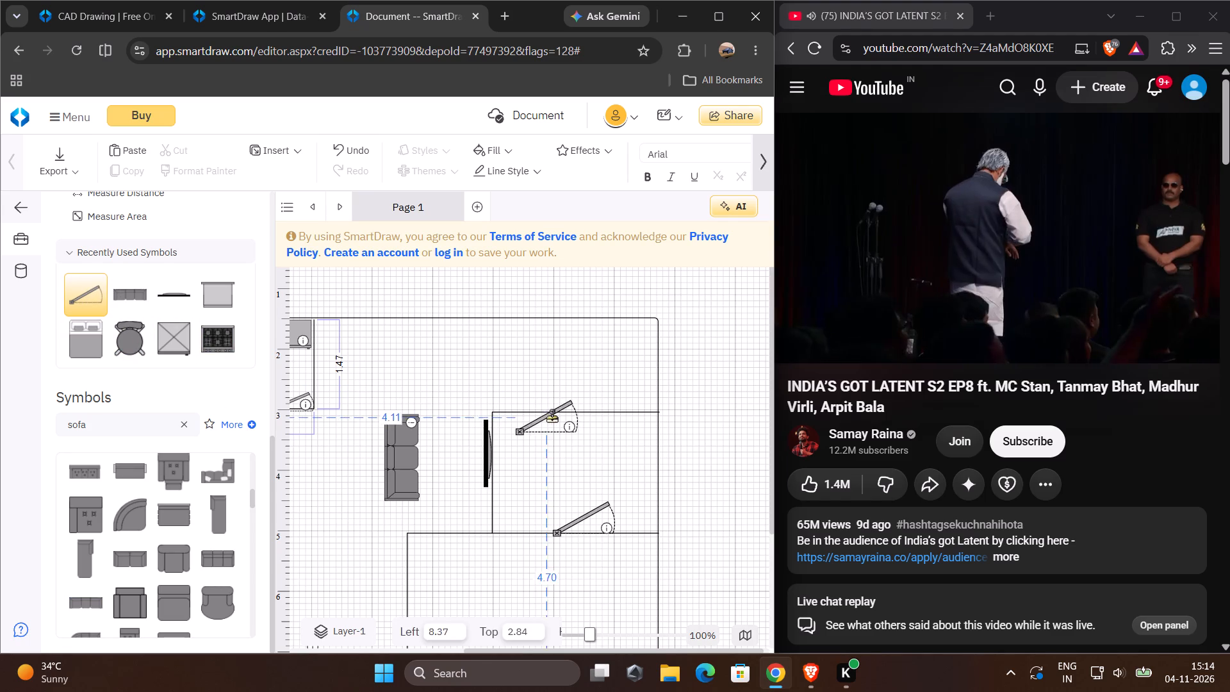
{"action": "left_click_drag", "start_coordinate": [552, 417], "coordinate": [633, 400]}
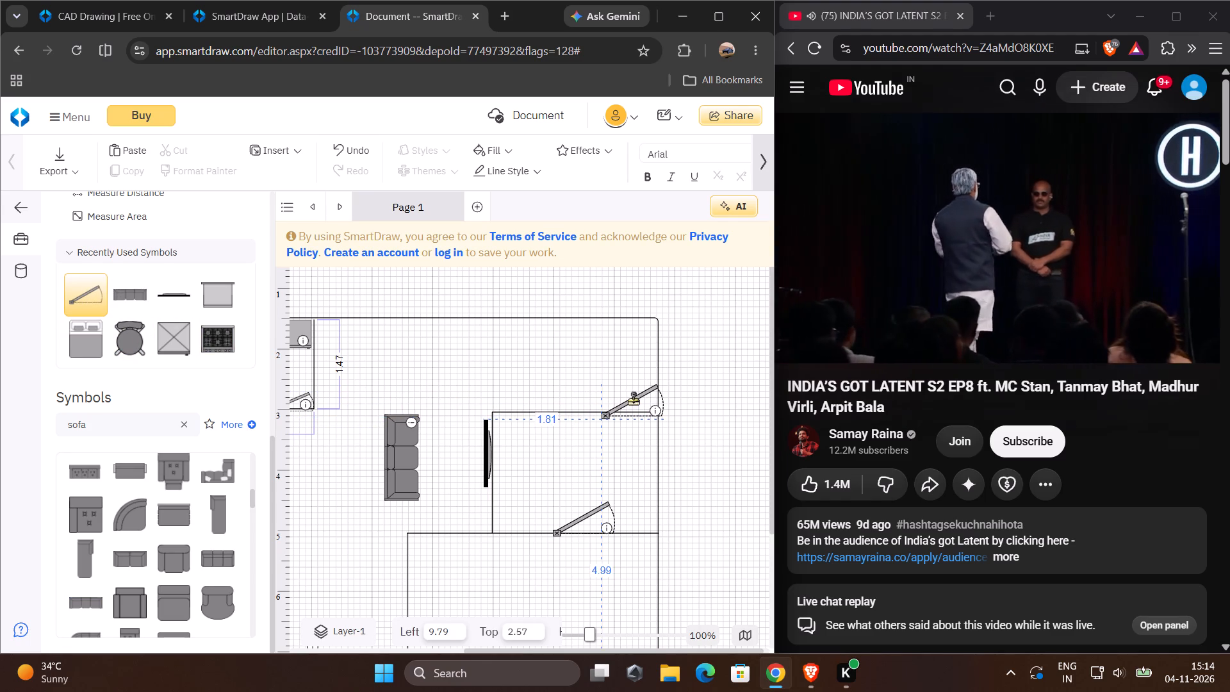
{"action": "left_click_drag", "start_coordinate": [633, 400], "coordinate": [627, 397]}
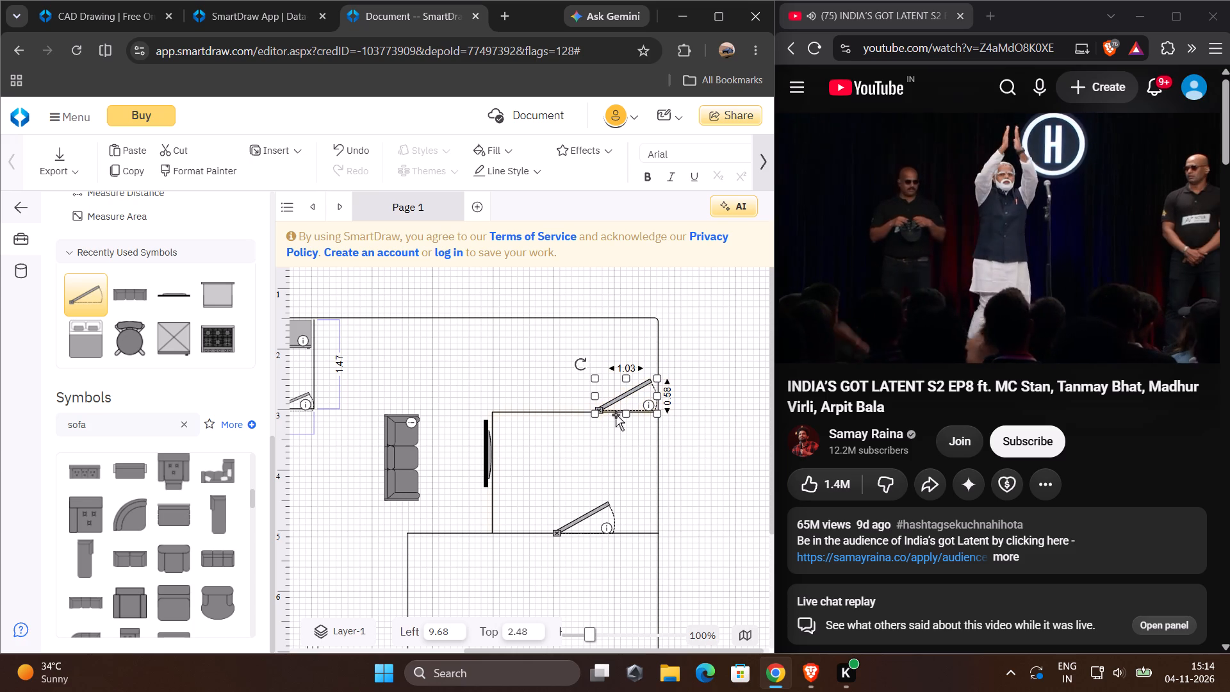
{"action": "left_click_drag", "start_coordinate": [594, 415], "coordinate": [617, 410]}
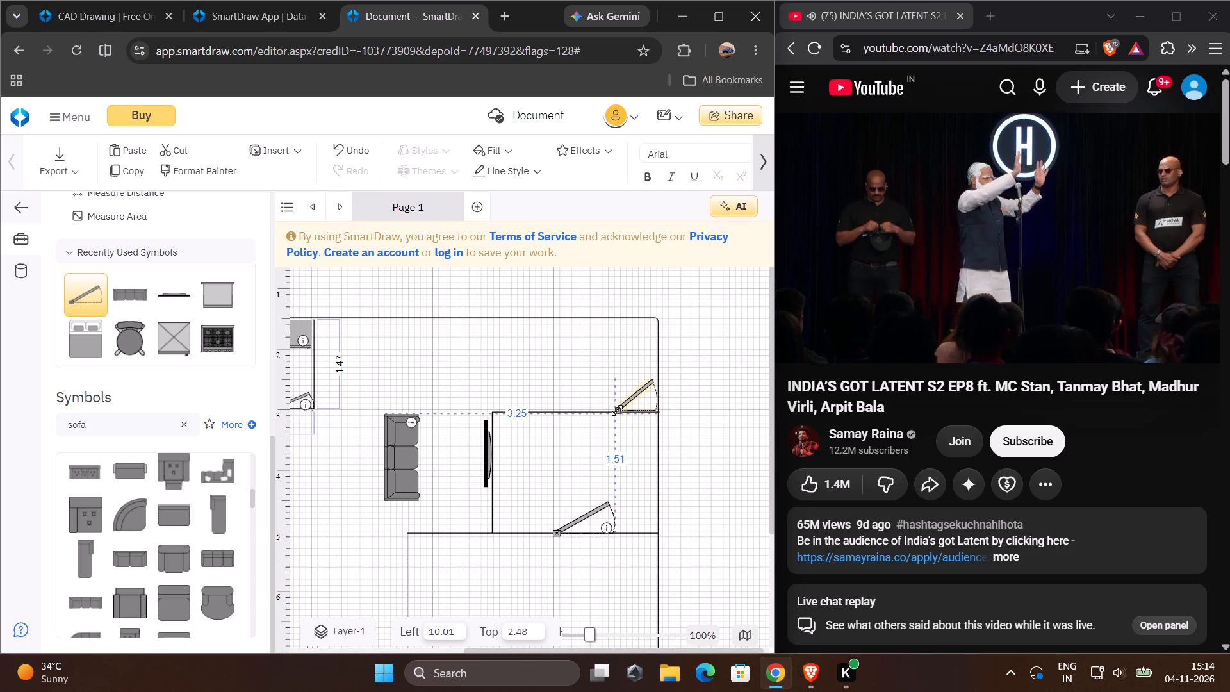
{"action": "left_click_drag", "start_coordinate": [617, 410], "coordinate": [619, 411]}
{"action": "left_click", "coordinate": [700, 442]}
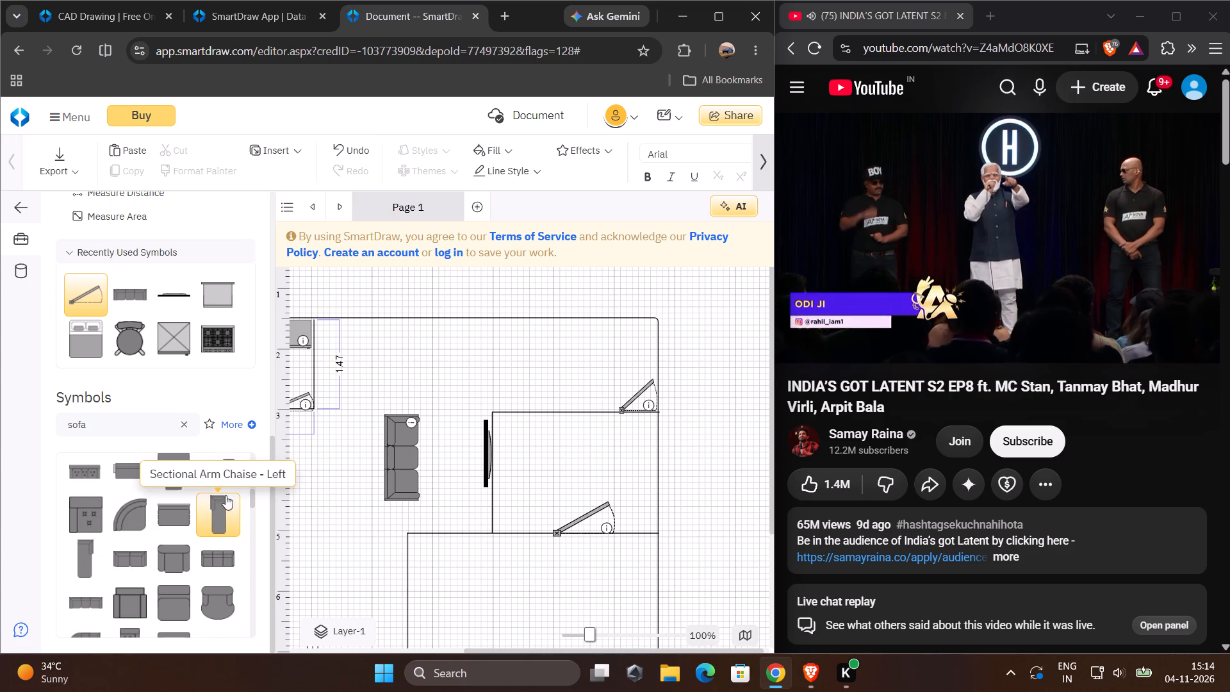
Search the symbol library for "shoes rack".
{"action": "left_click", "coordinate": [186, 427]}
{"action": "left_click", "coordinate": [108, 428]}
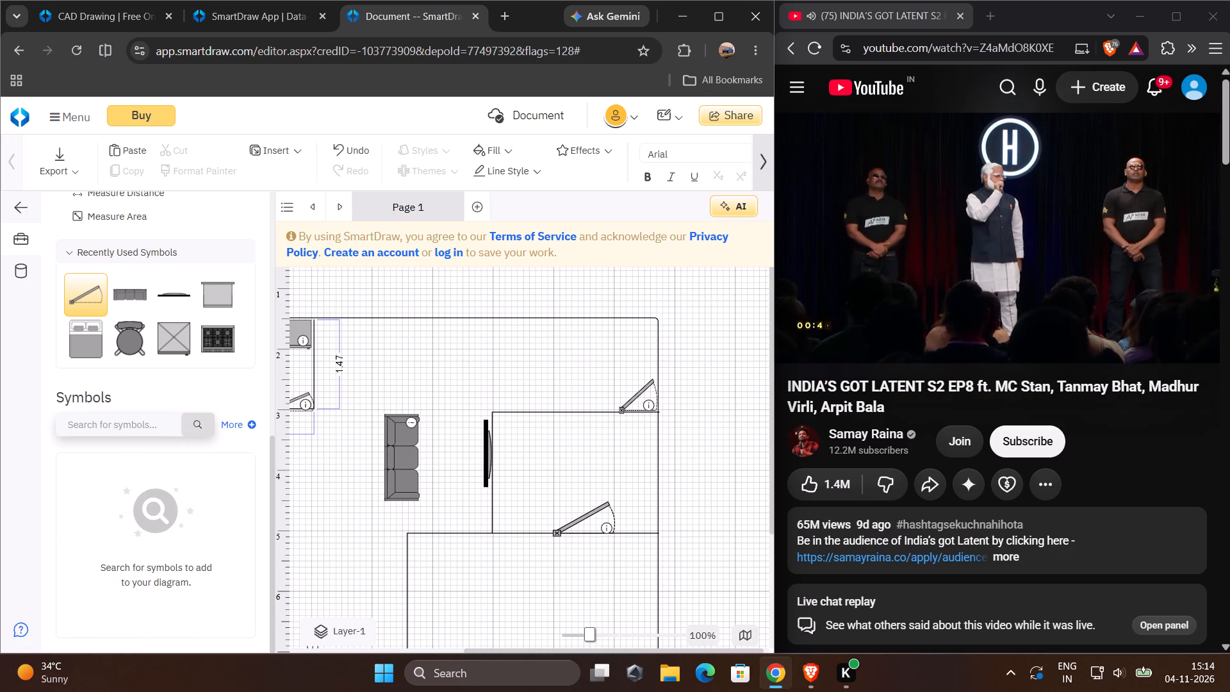
{"action": "type", "text": "shoes rac"}
{"action": "key", "text": "k"}
{"action": "key", "text": "Return"}
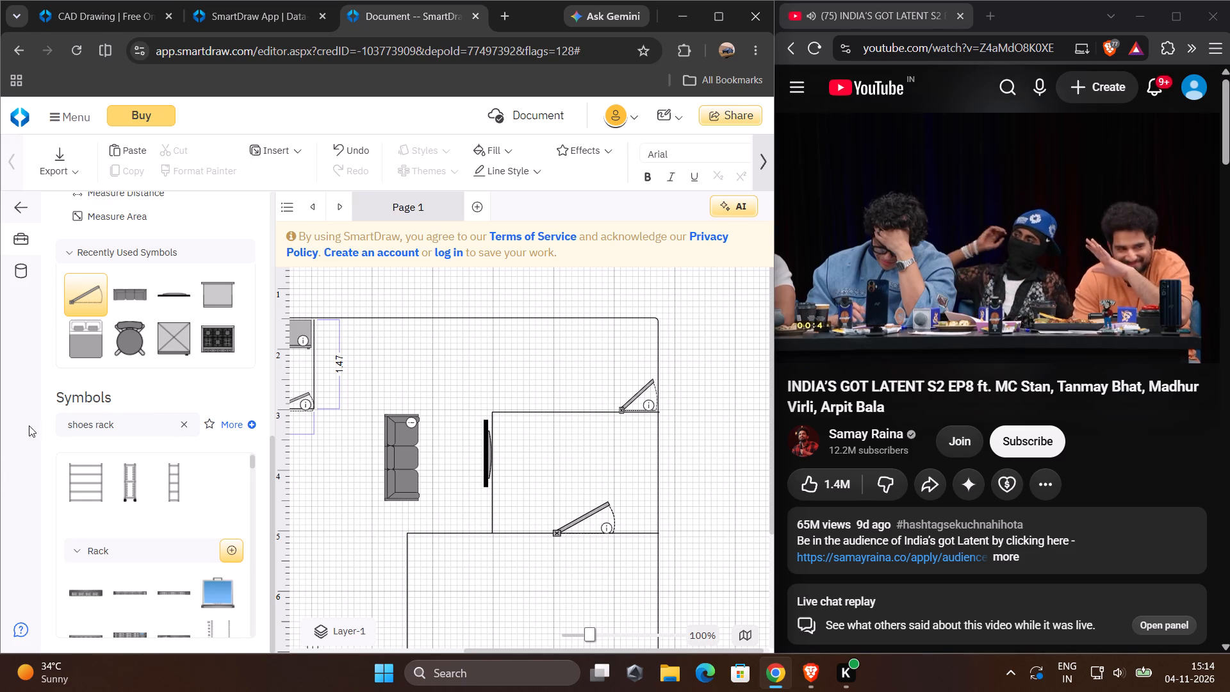
Shorten the symbol library search to "shoes".
{"action": "left_click", "coordinate": [152, 426]}
{"action": "key", "text": "BackSpace"}
{"action": "key", "text": "BackSpace"}
{"action": "key", "text": "BackSpace"}
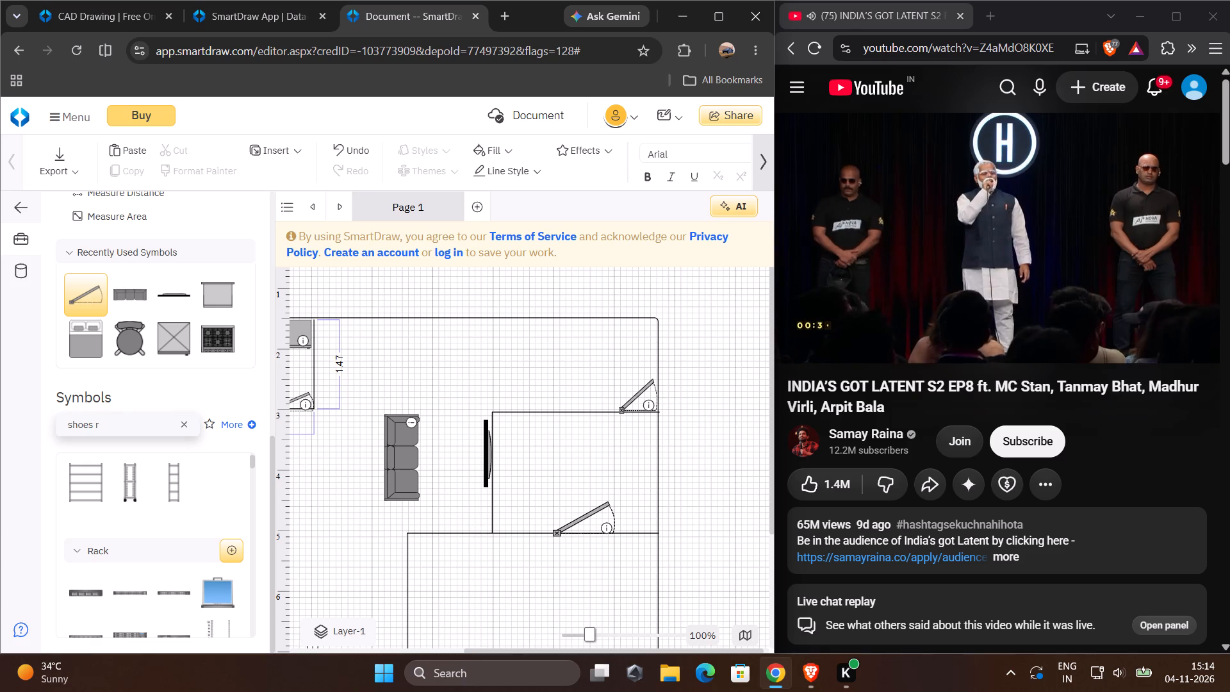
{"action": "key", "text": "BackSpace"}
{"action": "key", "text": "Return"}
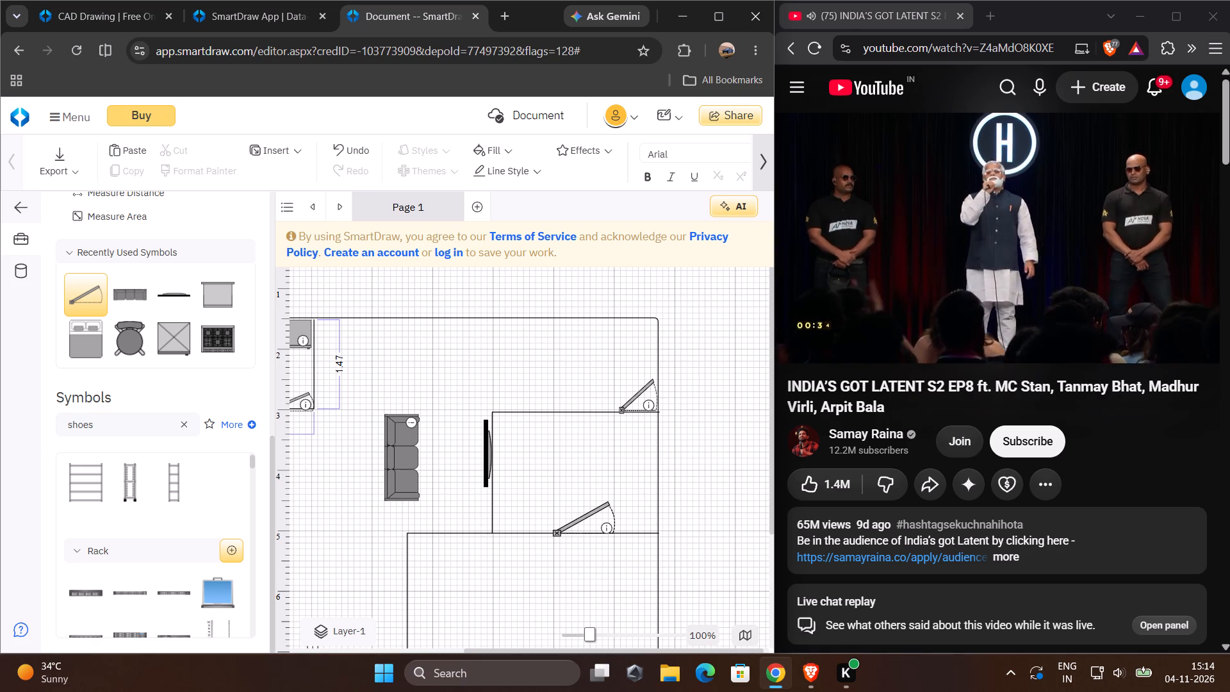
Place the shelf symbol from Shelves & Cabinets (Elevation) in the small entry room, at about Left 8.39, Top 4.37.
{"action": "scroll", "coordinate": [160, 527], "scroll_direction": "down", "scroll_amount": 2}
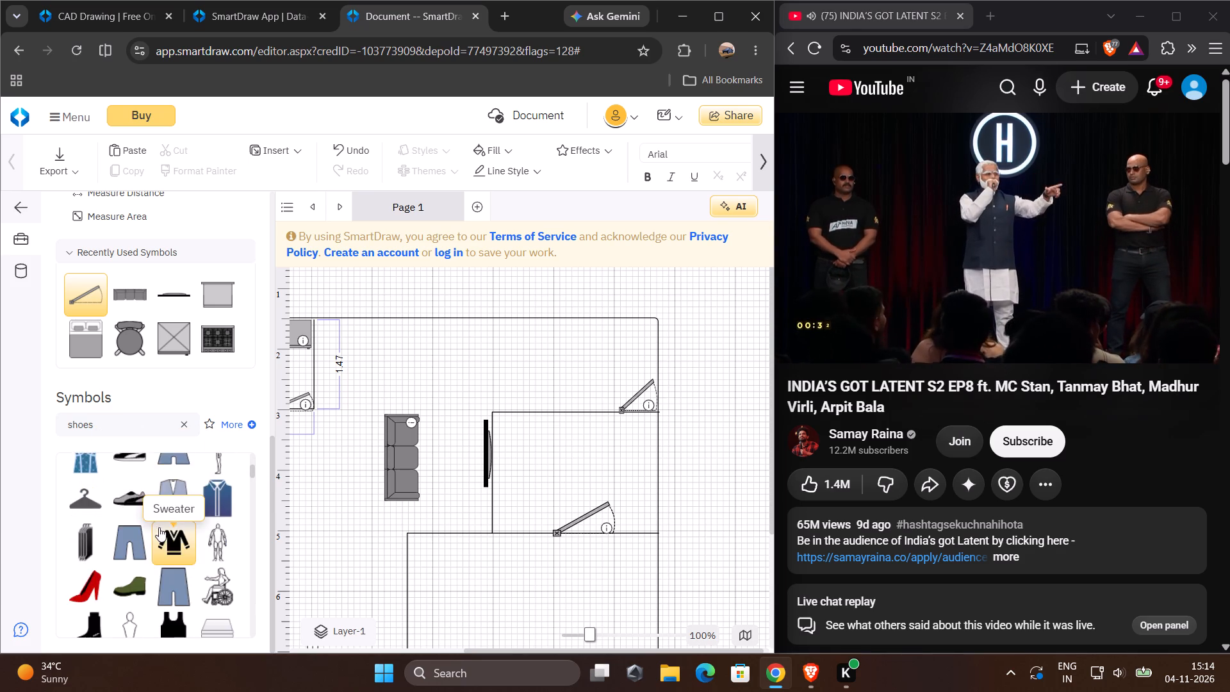
{"action": "scroll", "coordinate": [159, 527], "scroll_direction": "down", "scroll_amount": 6}
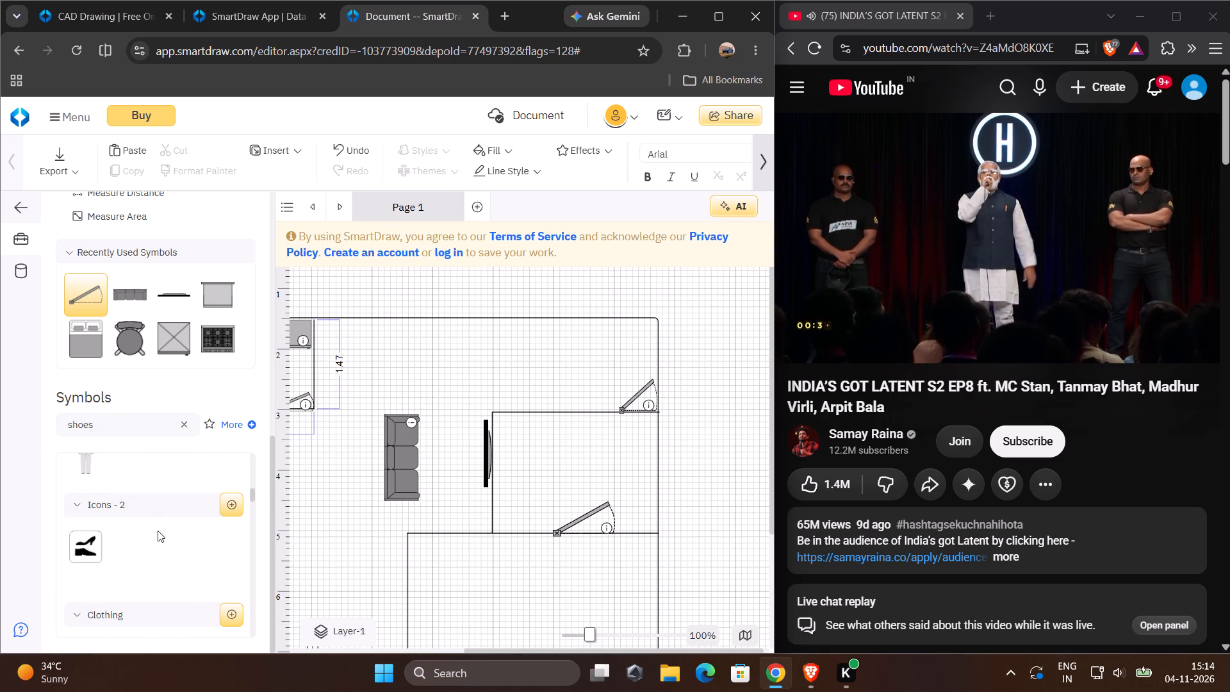
{"action": "scroll", "coordinate": [158, 531], "scroll_direction": "down", "scroll_amount": 4}
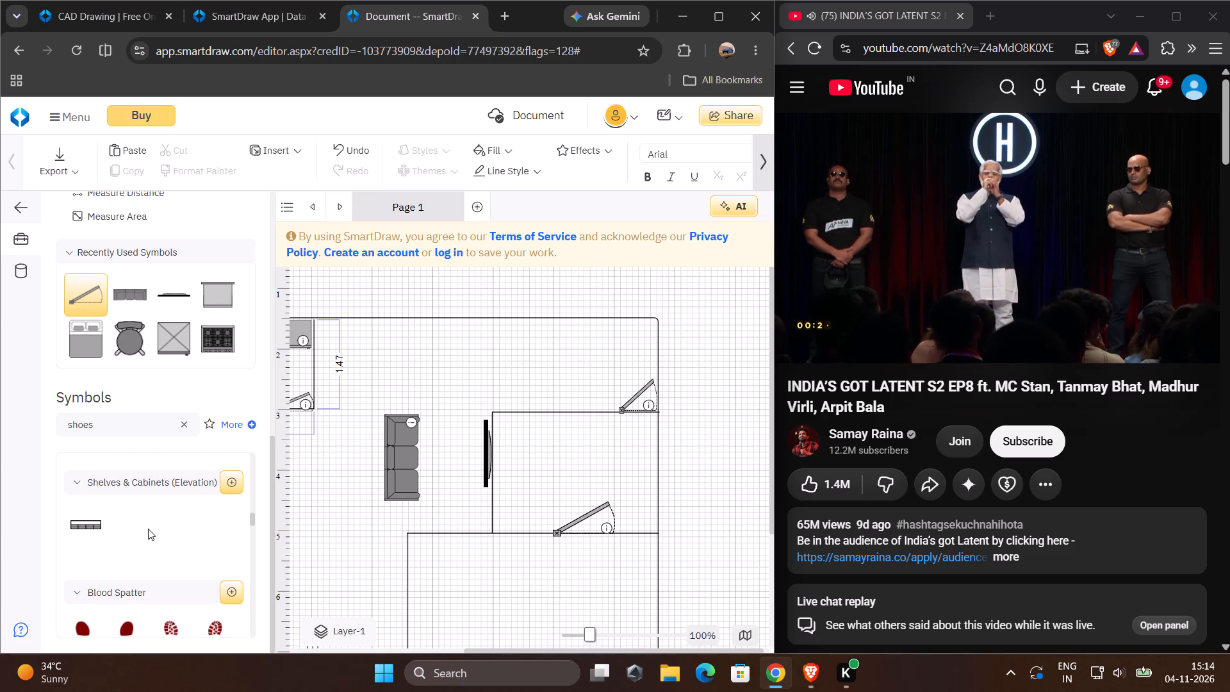
{"action": "left_click_drag", "start_coordinate": [89, 527], "coordinate": [528, 470]}
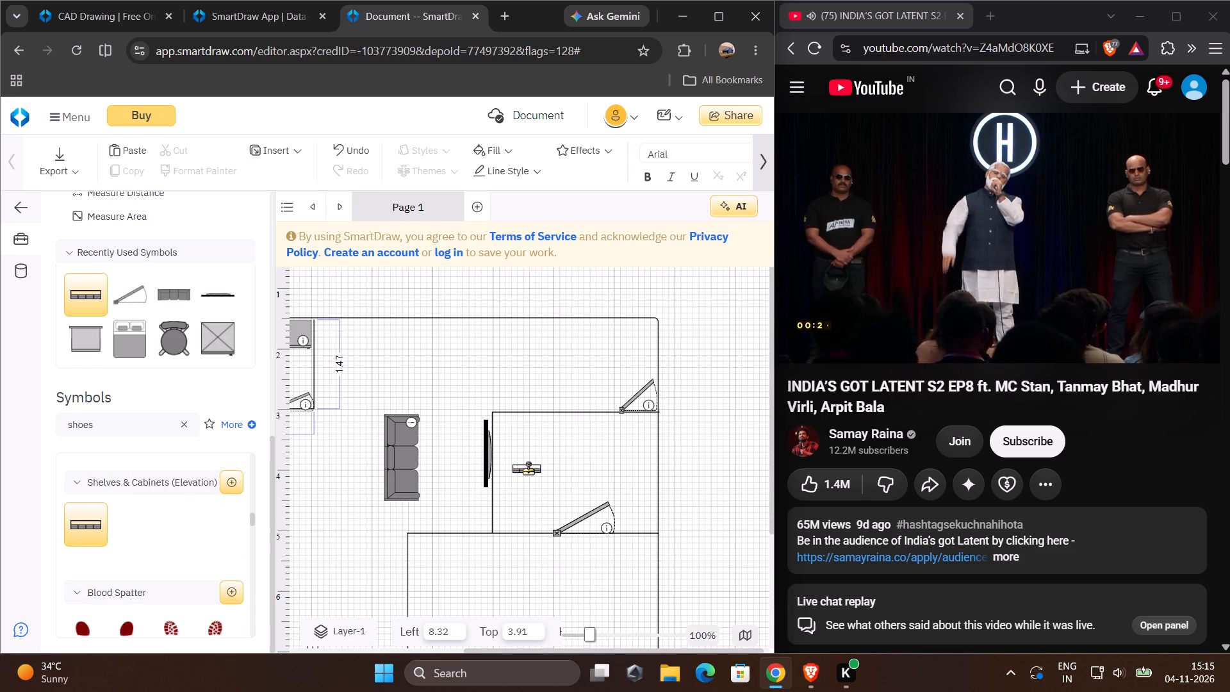
{"action": "left_click_drag", "start_coordinate": [528, 470], "coordinate": [530, 496]}
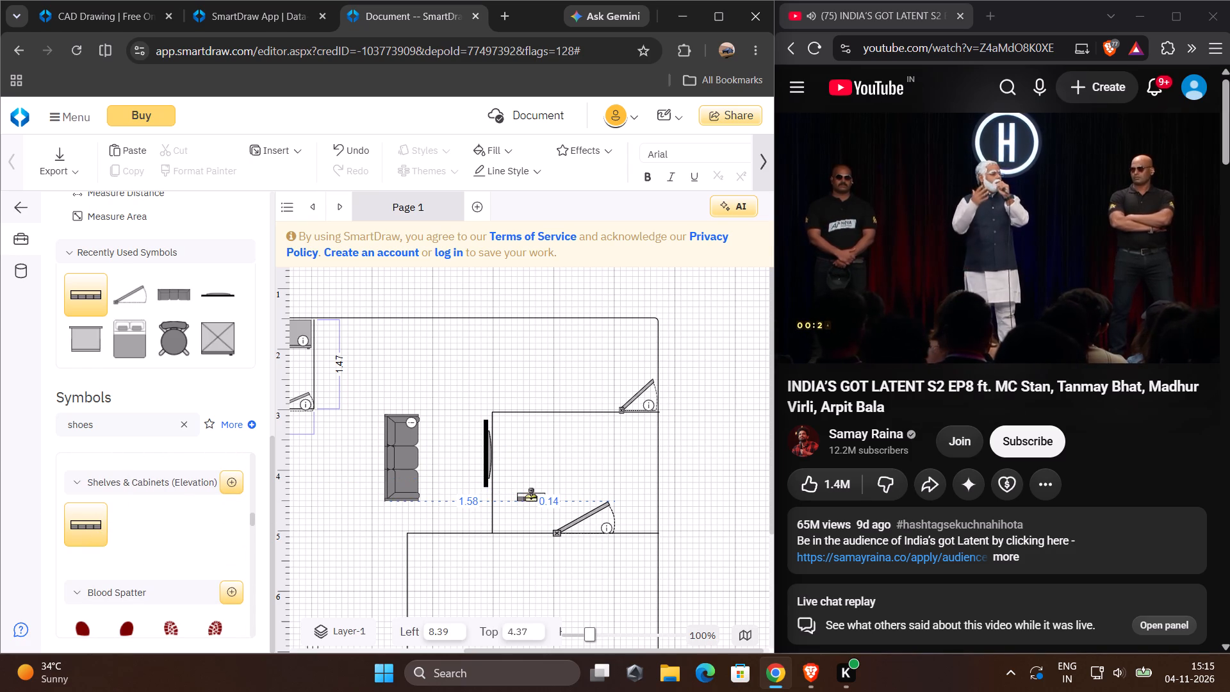
{"action": "left_click_drag", "start_coordinate": [530, 496], "coordinate": [530, 497]}
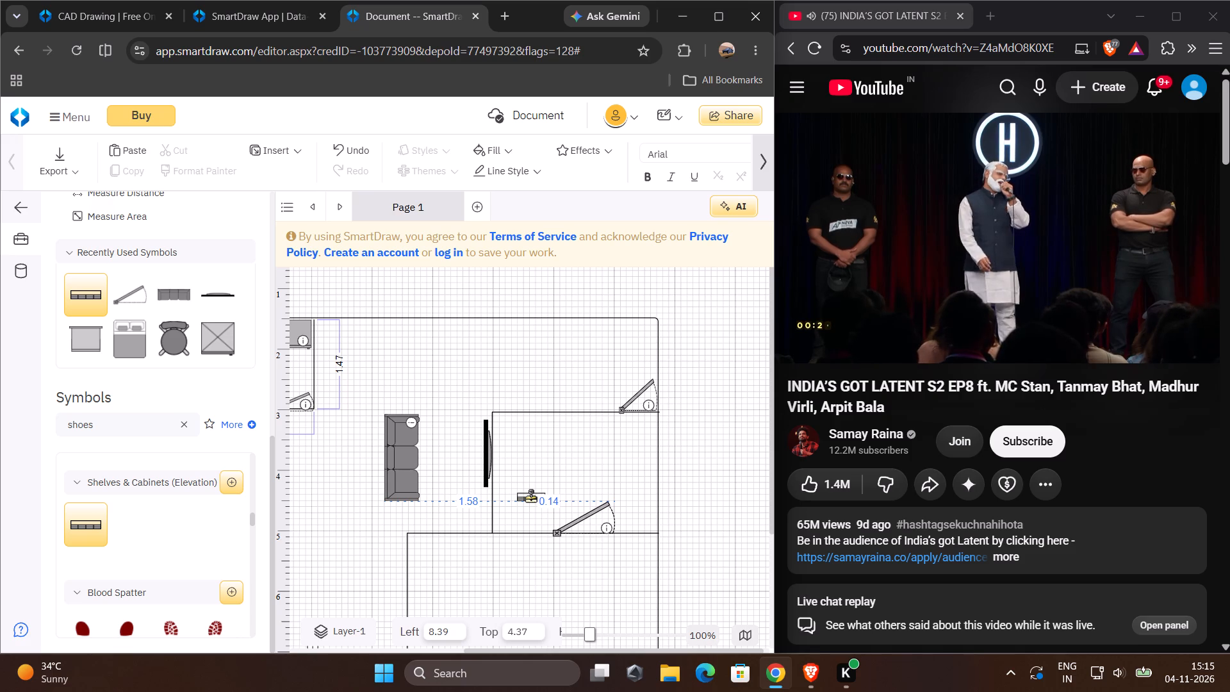
{"action": "left_click_drag", "start_coordinate": [530, 497], "coordinate": [531, 497]}
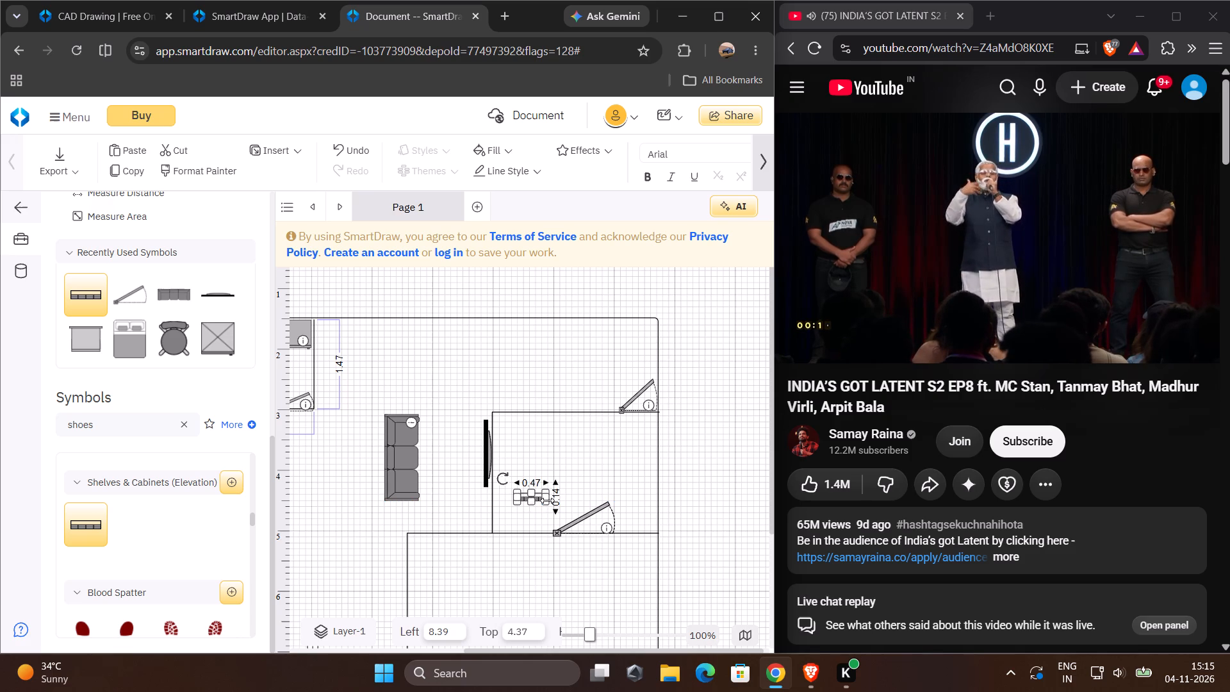
Make the shoe shelf taller and move it into the entry room's lower corner, against the wall that holds the vertical TV.
{"action": "left_click_drag", "start_coordinate": [533, 492], "coordinate": [529, 479]}
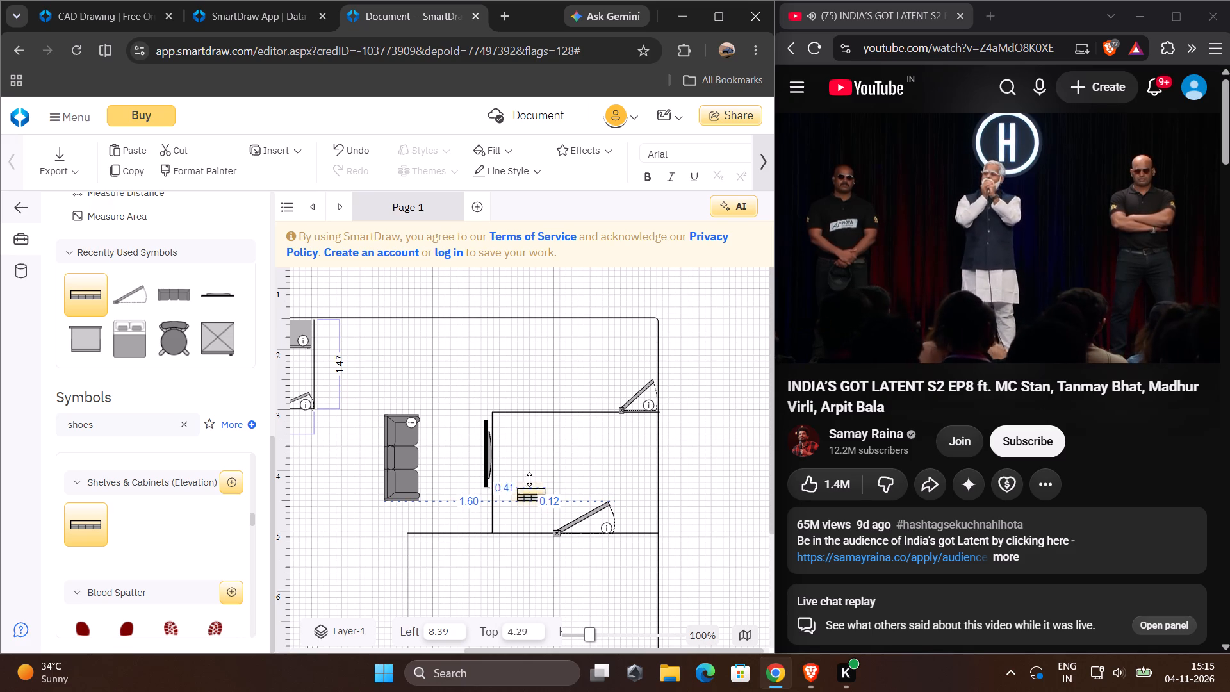
{"action": "left_click_drag", "start_coordinate": [529, 479], "coordinate": [529, 467]}
{"action": "left_click_drag", "start_coordinate": [535, 483], "coordinate": [532, 483]}
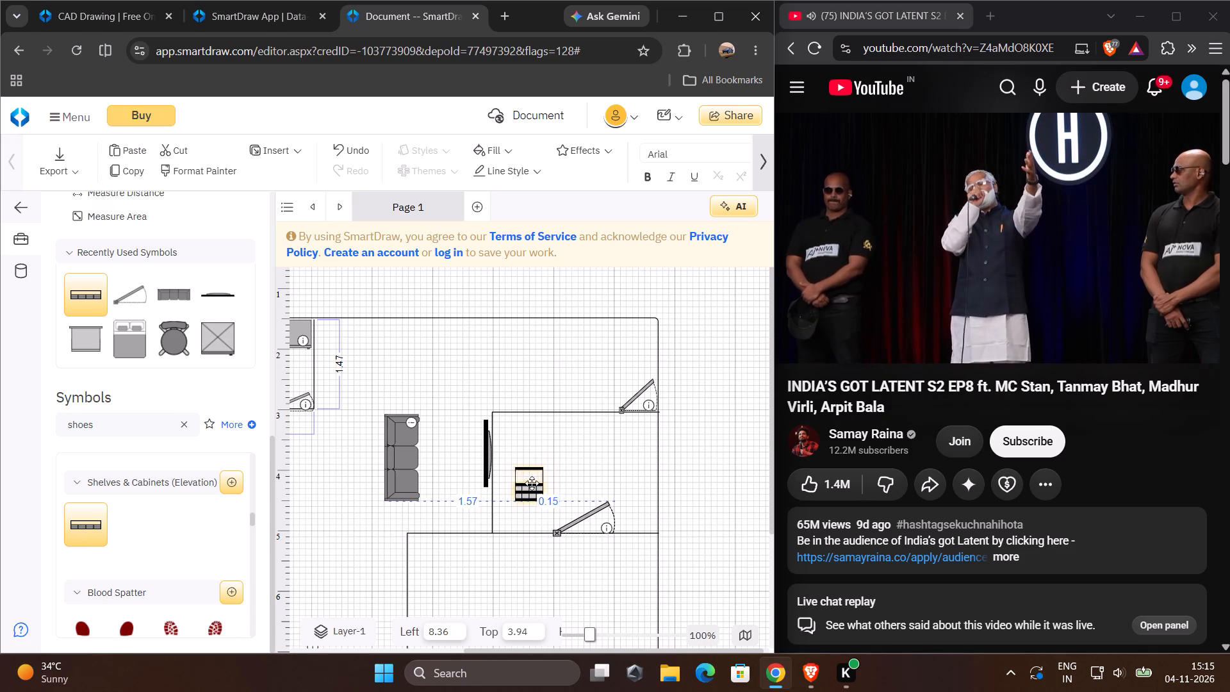
{"action": "left_click_drag", "start_coordinate": [532, 483], "coordinate": [515, 515]}
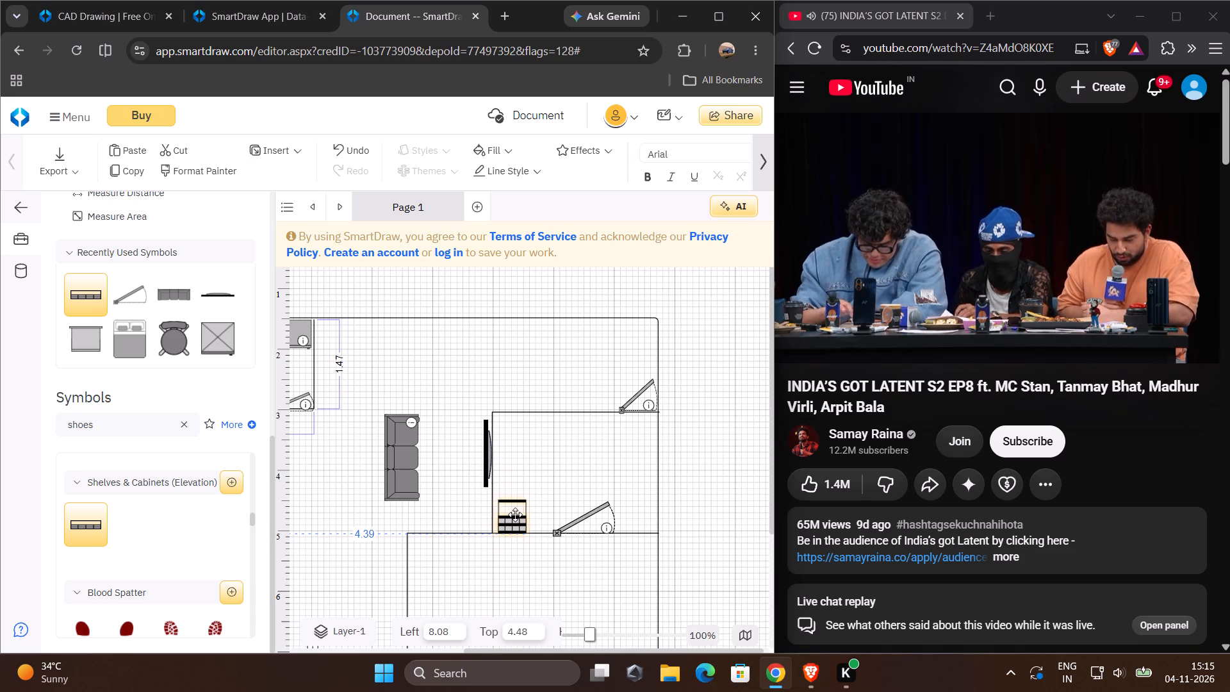
{"action": "left_click_drag", "start_coordinate": [515, 515], "coordinate": [514, 512]}
{"action": "left_click", "coordinate": [559, 466]}
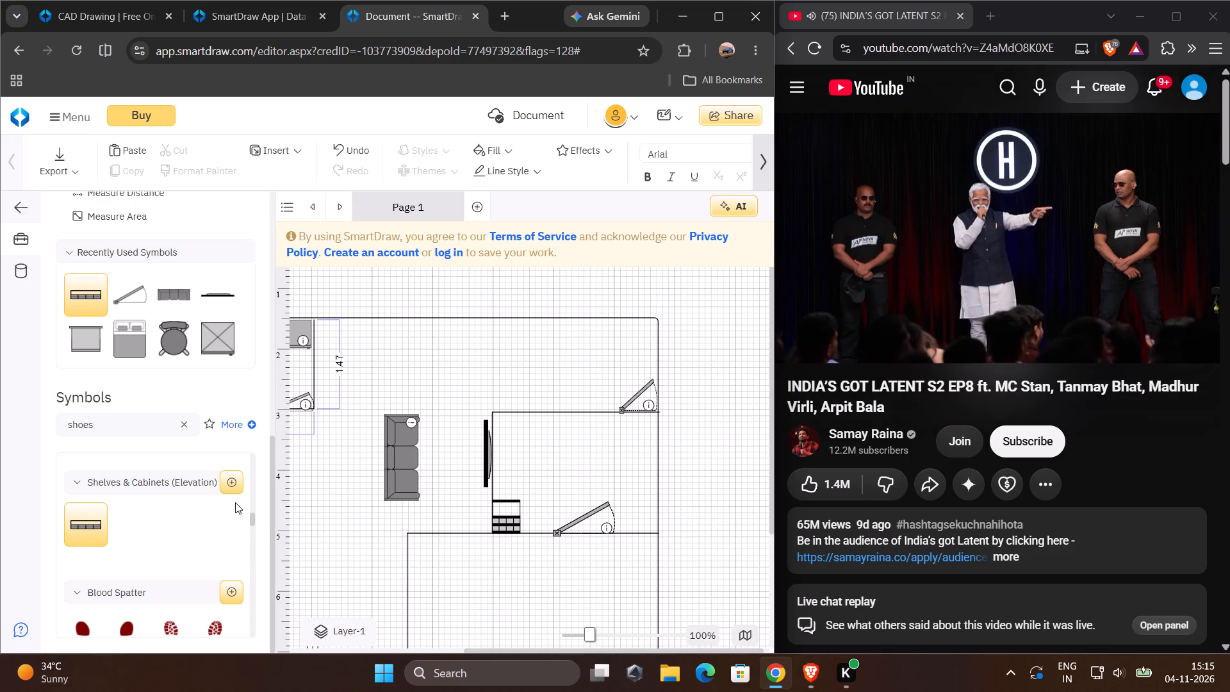
Browse further through the "shoes" symbols and clear the symbol search.
{"action": "scroll", "coordinate": [206, 505], "scroll_direction": "down", "scroll_amount": 3}
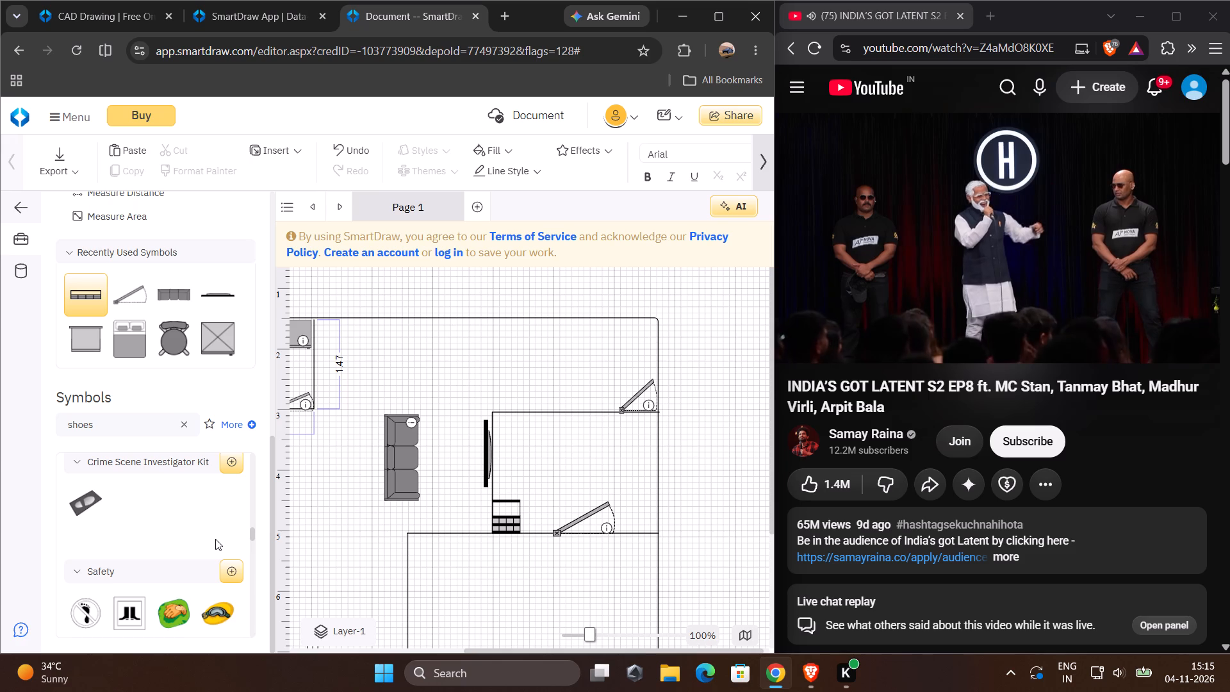
{"action": "scroll", "coordinate": [201, 556], "scroll_direction": "down", "scroll_amount": 3}
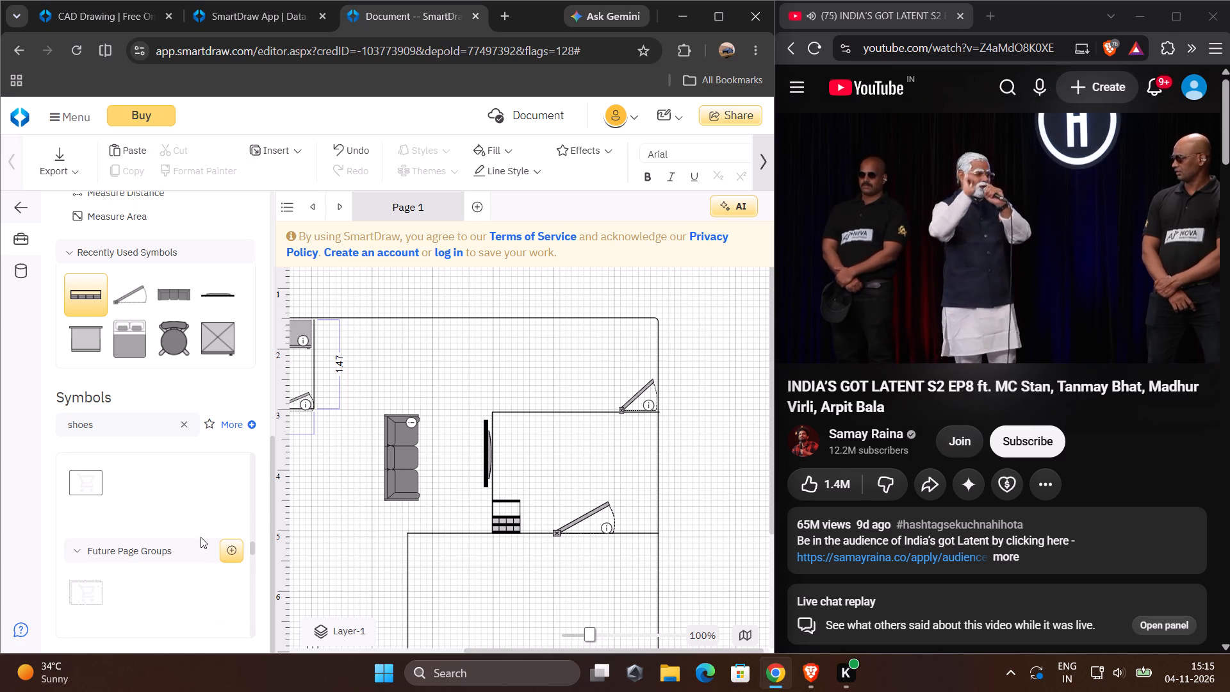
{"action": "left_click", "coordinate": [191, 419]}
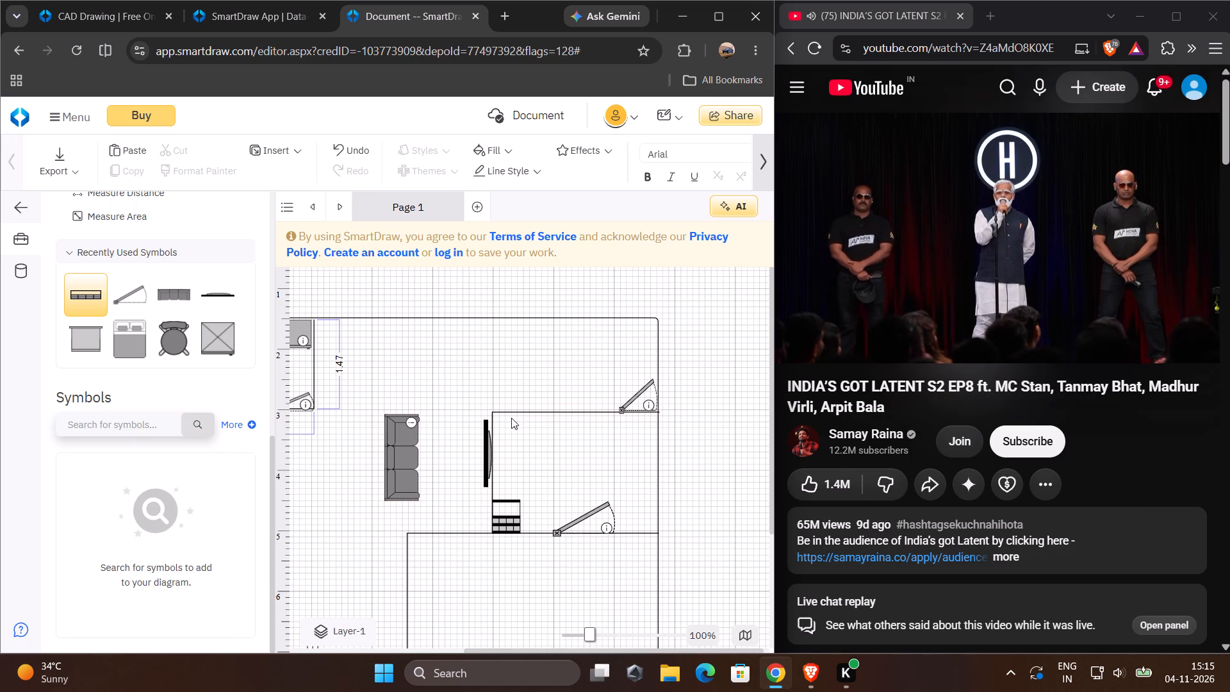
Lower the upper inner corner of the small entry room's walls, shortening its side wall to about 1.21.
{"action": "left_click", "coordinate": [530, 411]}
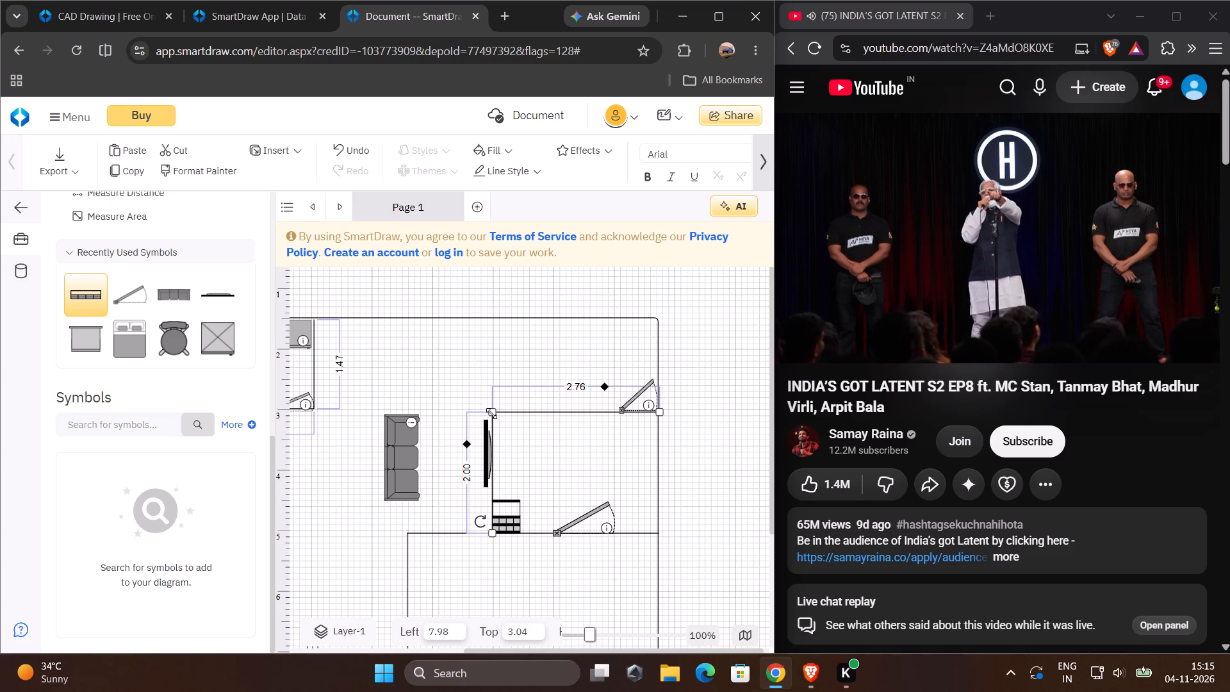
{"action": "left_click_drag", "start_coordinate": [493, 415], "coordinate": [510, 445]}
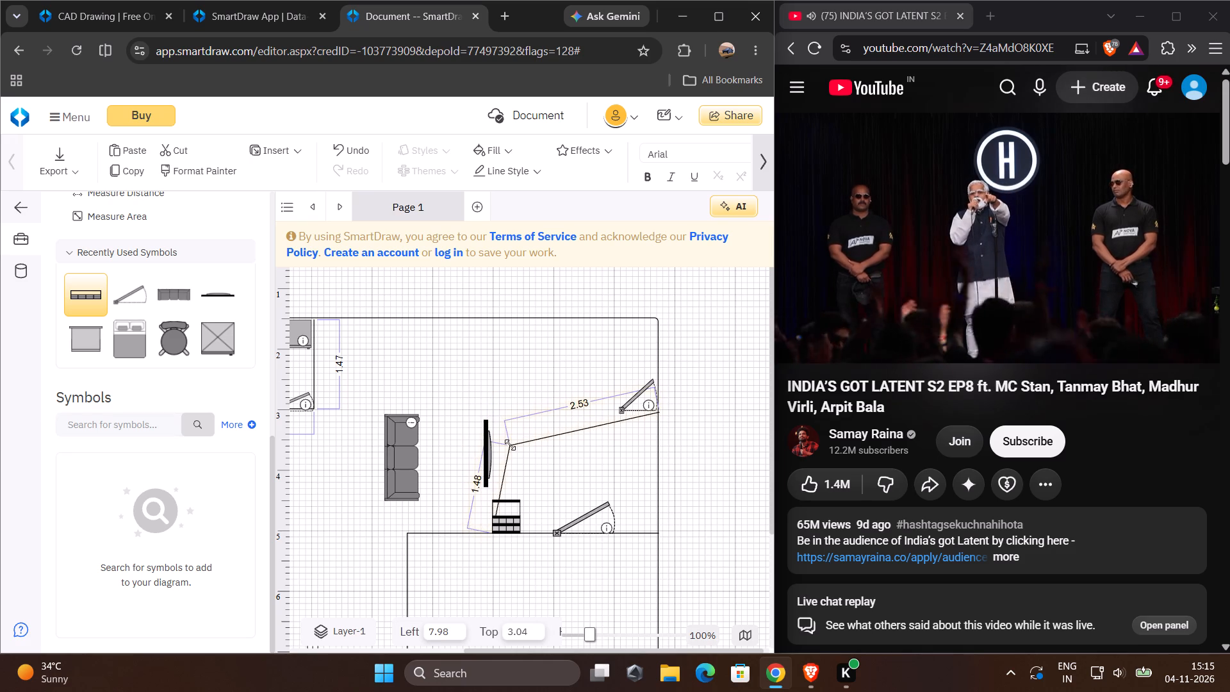
{"action": "left_click_drag", "start_coordinate": [510, 445], "coordinate": [495, 459]}
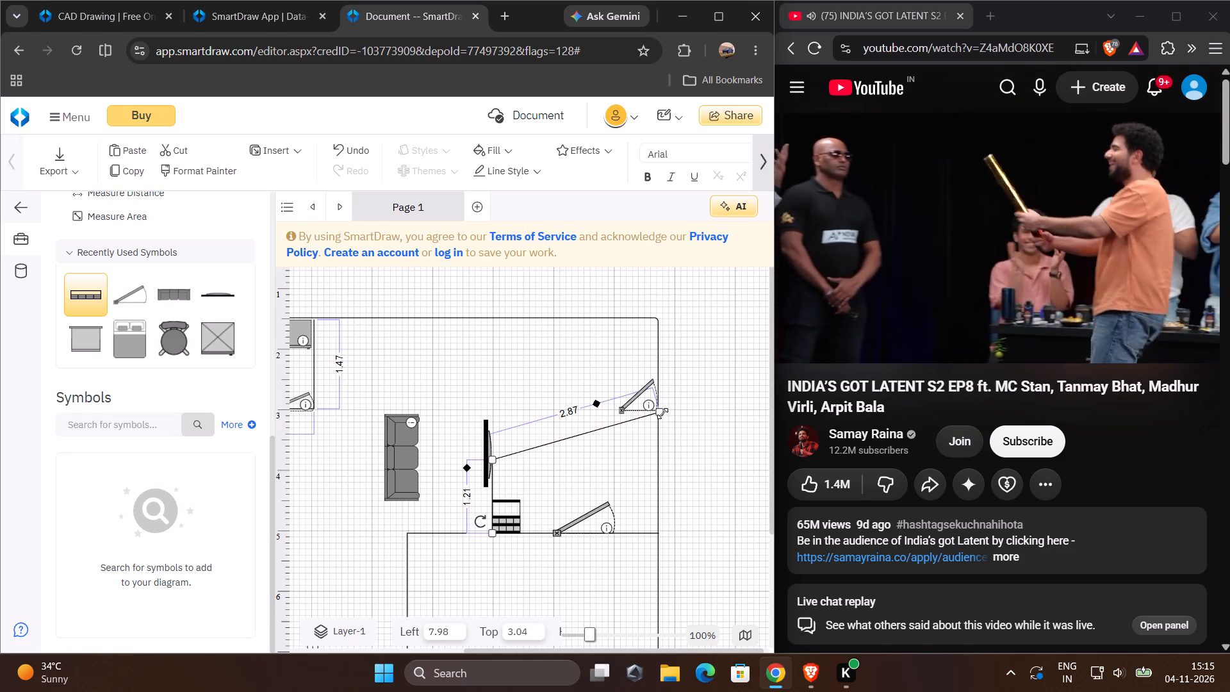
Level the entry room's upper wall and shorten it to about 2.09, leaving a gap before the outer wall.
{"action": "left_click_drag", "start_coordinate": [662, 413], "coordinate": [662, 470]}
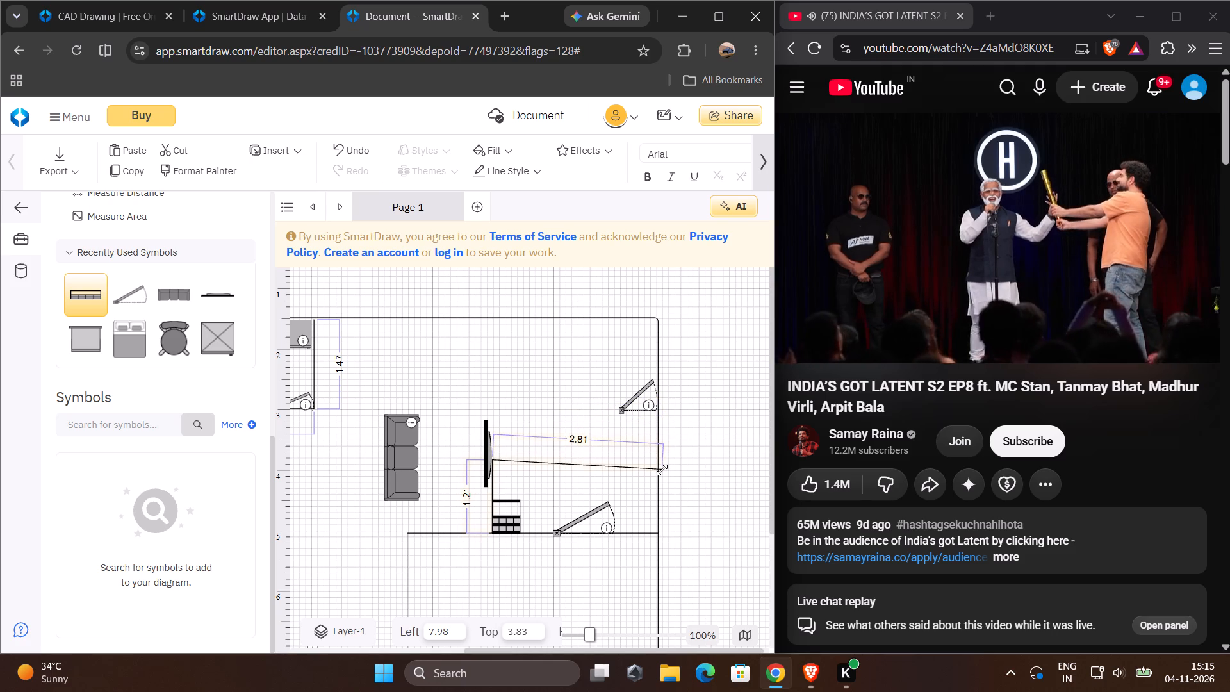
{"action": "left_click_drag", "start_coordinate": [662, 470], "coordinate": [658, 465]}
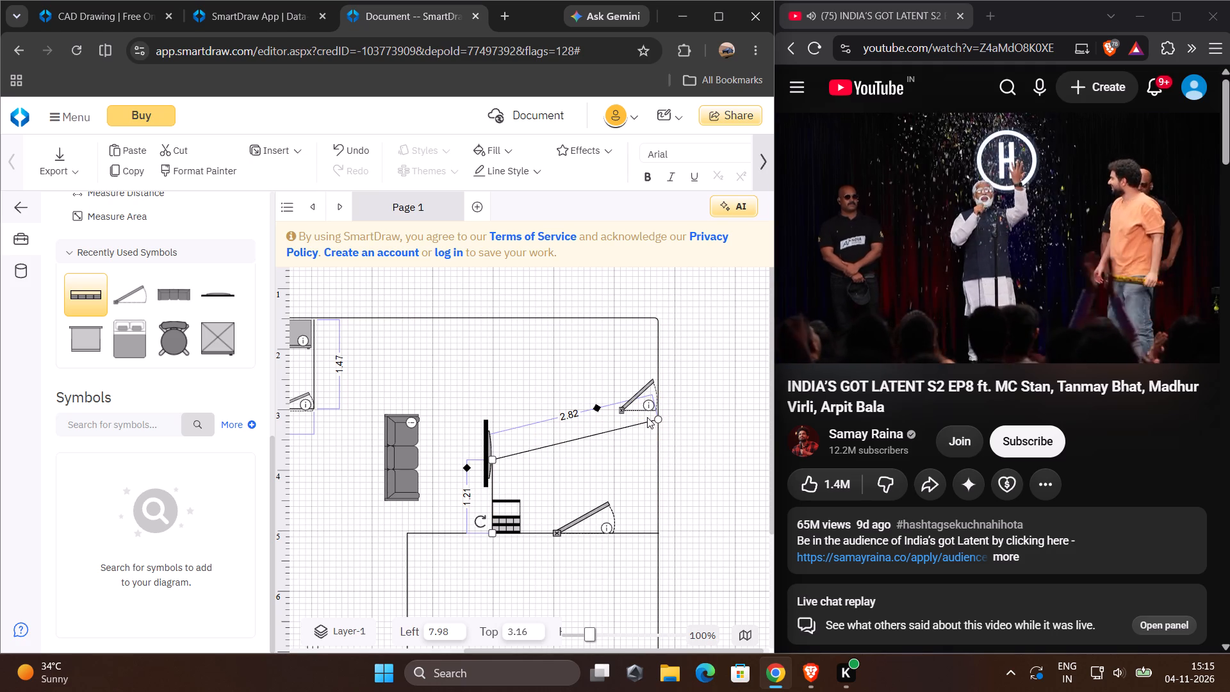
{"action": "left_click_drag", "start_coordinate": [659, 416], "coordinate": [647, 441]}
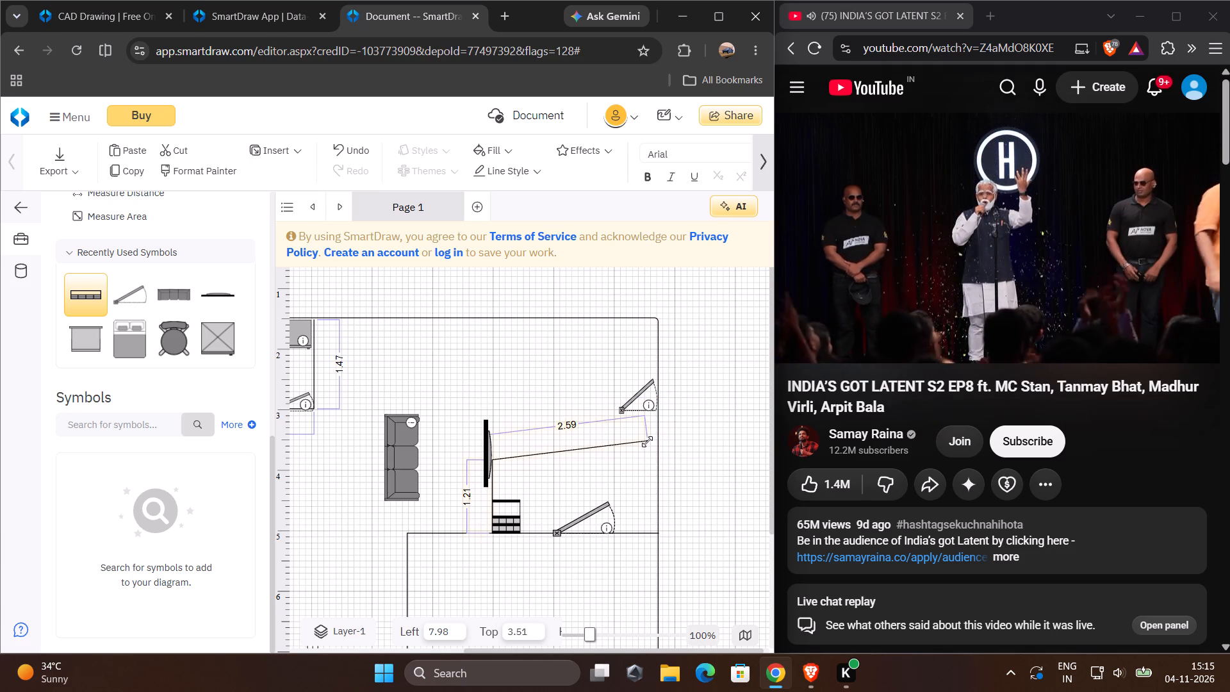
{"action": "left_click_drag", "start_coordinate": [647, 441], "coordinate": [650, 425]}
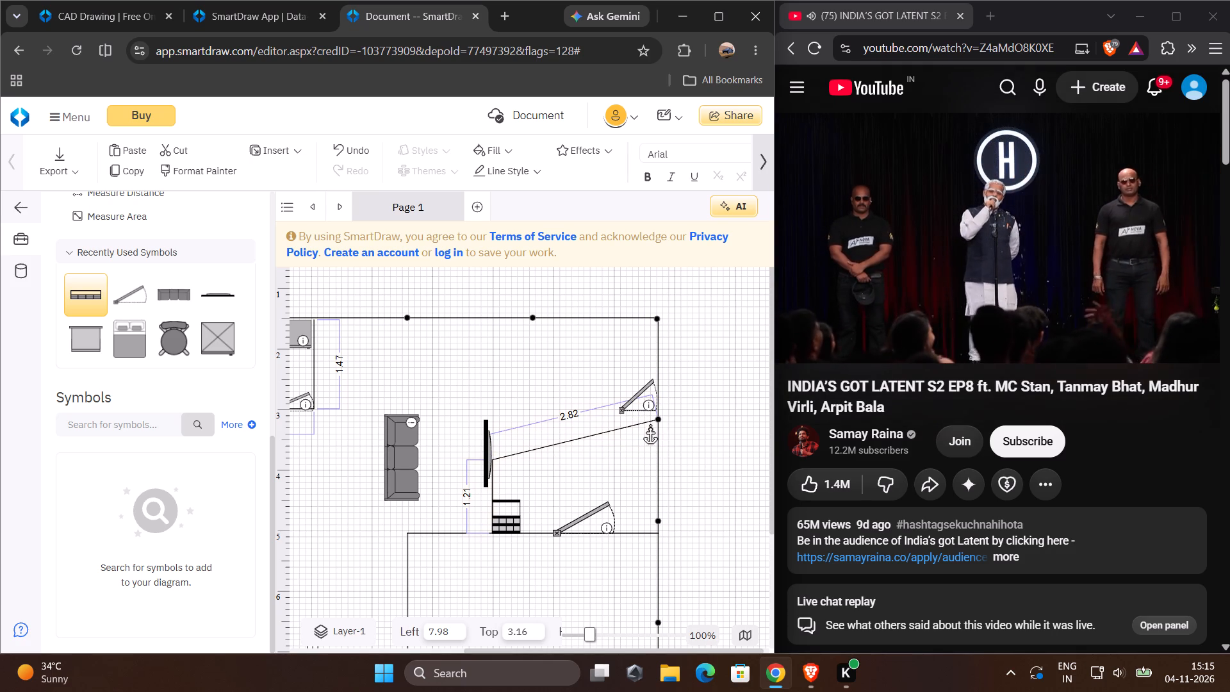
{"action": "left_click_drag", "start_coordinate": [650, 425], "coordinate": [653, 418]}
{"action": "left_click_drag", "start_coordinate": [657, 414], "coordinate": [637, 447]}
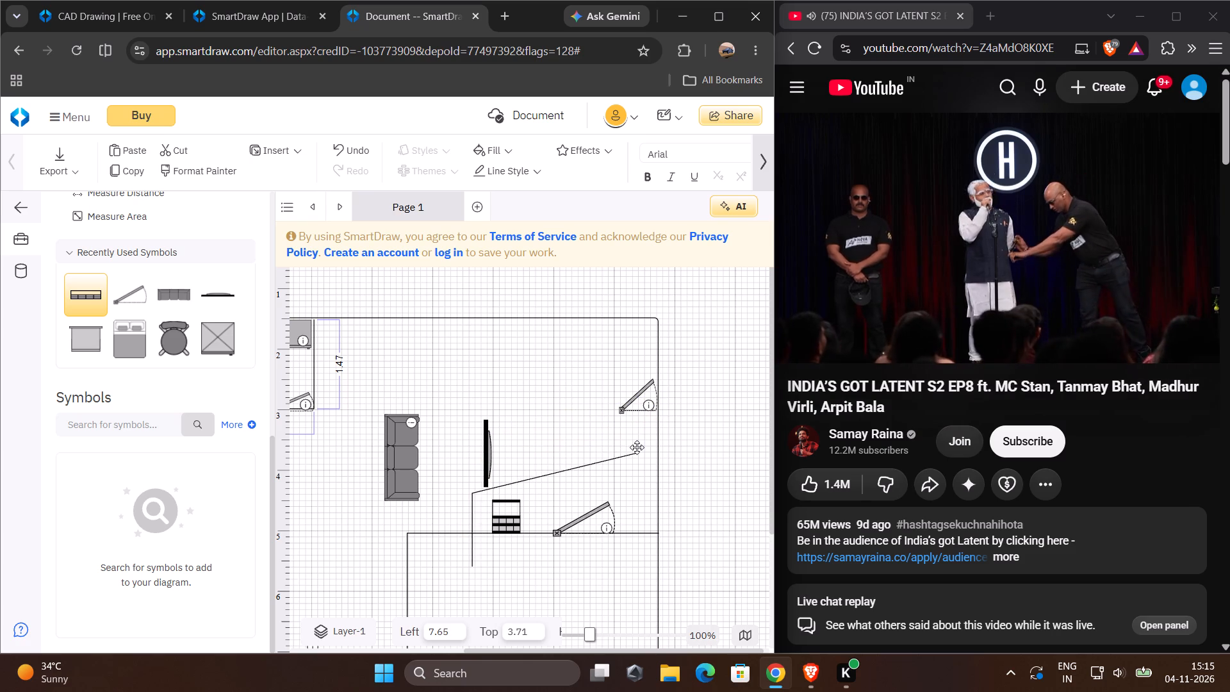
{"action": "left_click_drag", "start_coordinate": [637, 447], "coordinate": [657, 423]}
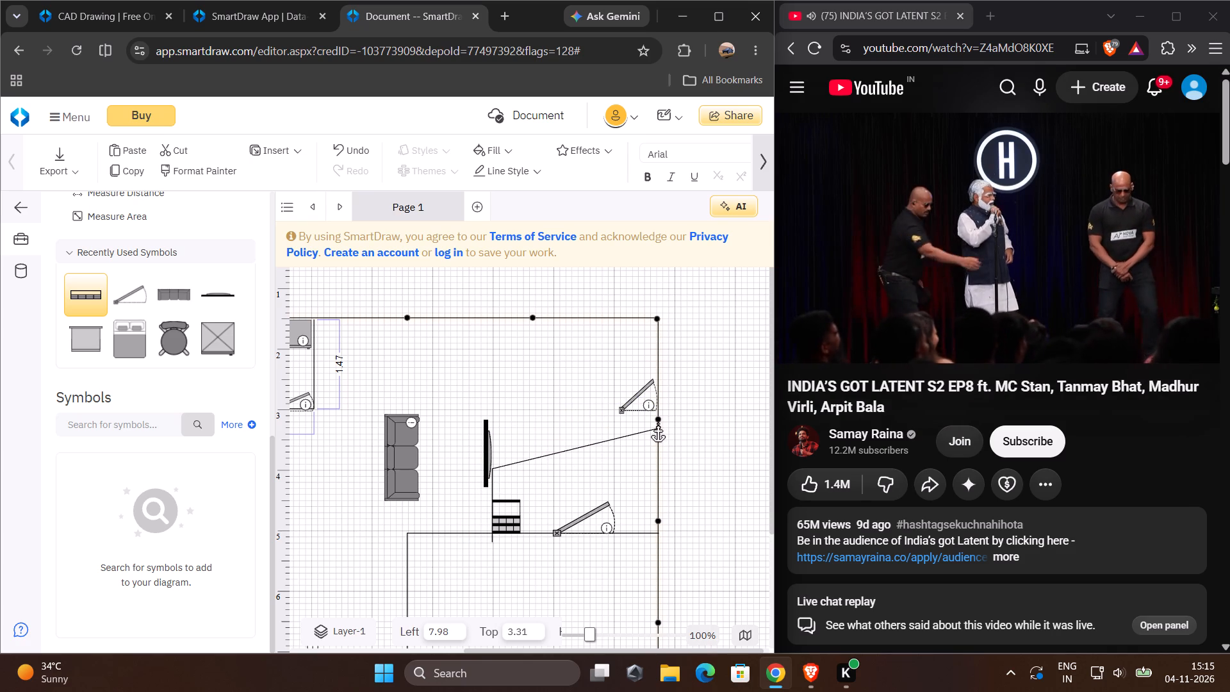
{"action": "left_click_drag", "start_coordinate": [657, 423], "coordinate": [658, 423]}
{"action": "left_click_drag", "start_coordinate": [660, 420], "coordinate": [660, 421]}
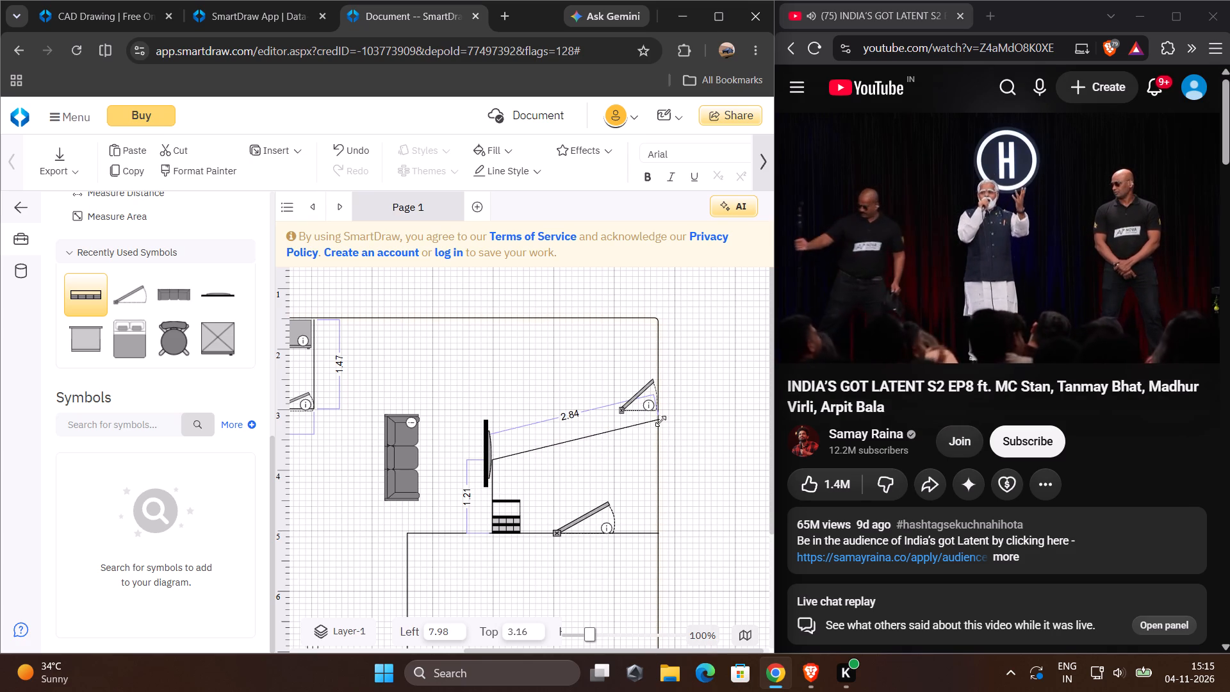
{"action": "left_click_drag", "start_coordinate": [660, 421], "coordinate": [656, 428]}
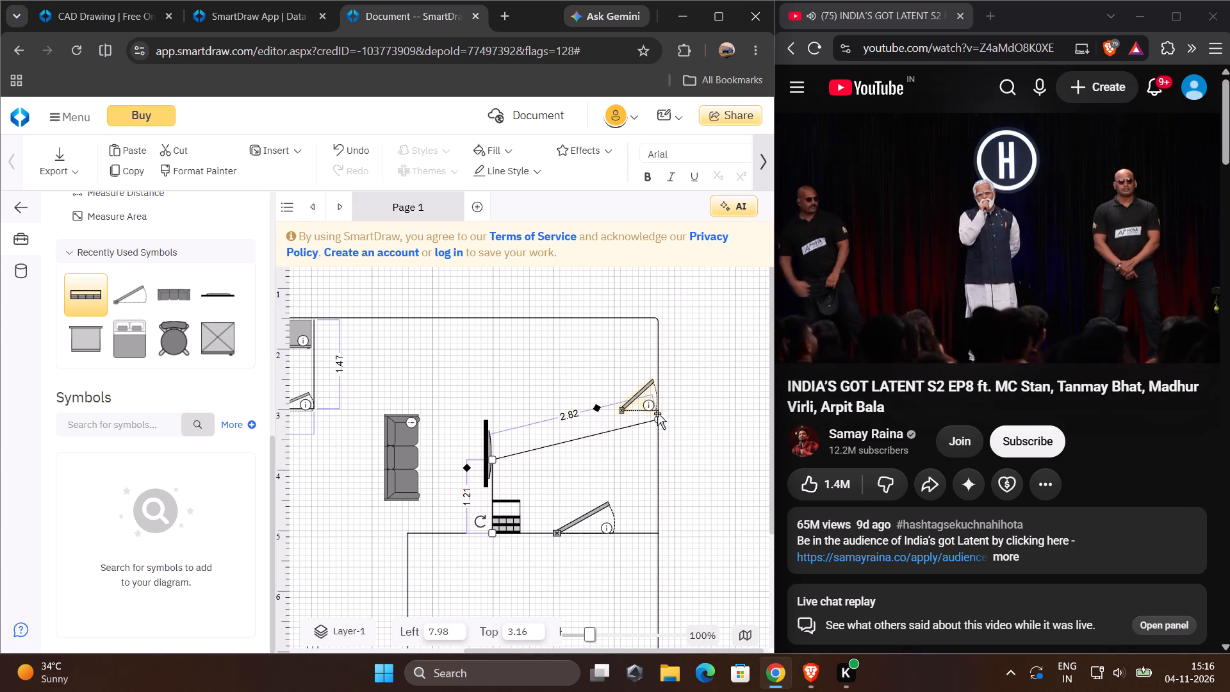
{"action": "left_click_drag", "start_coordinate": [657, 420], "coordinate": [631, 453]}
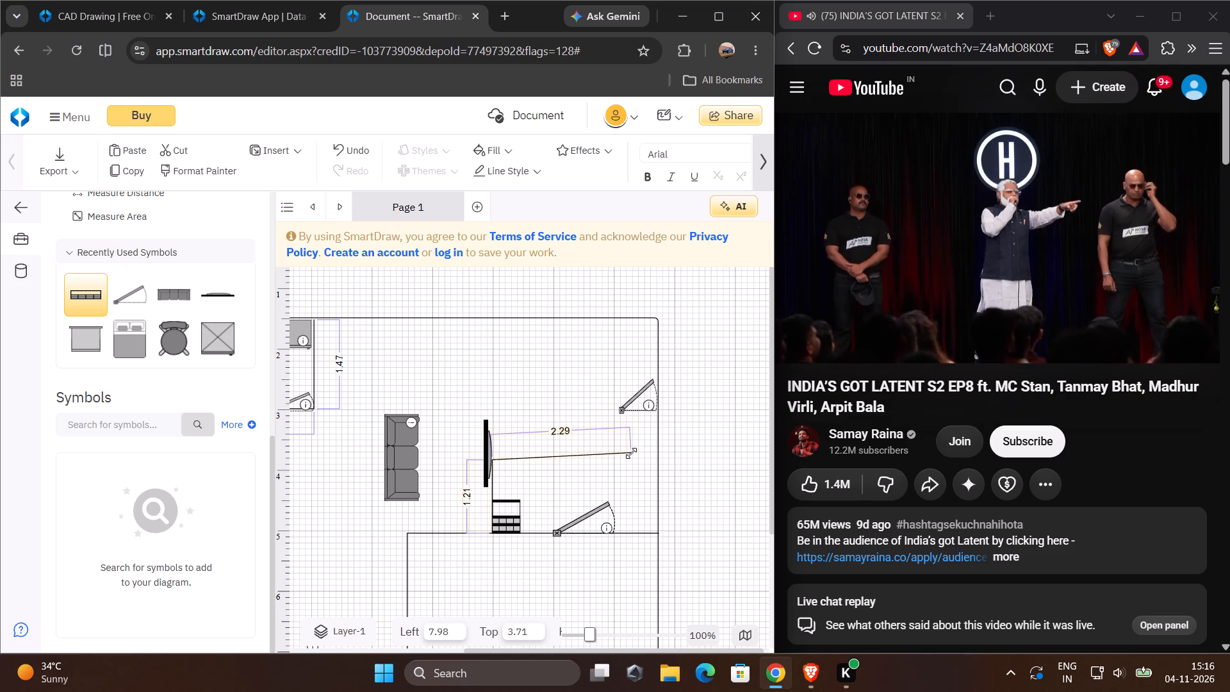
{"action": "left_click_drag", "start_coordinate": [631, 453], "coordinate": [625, 459]}
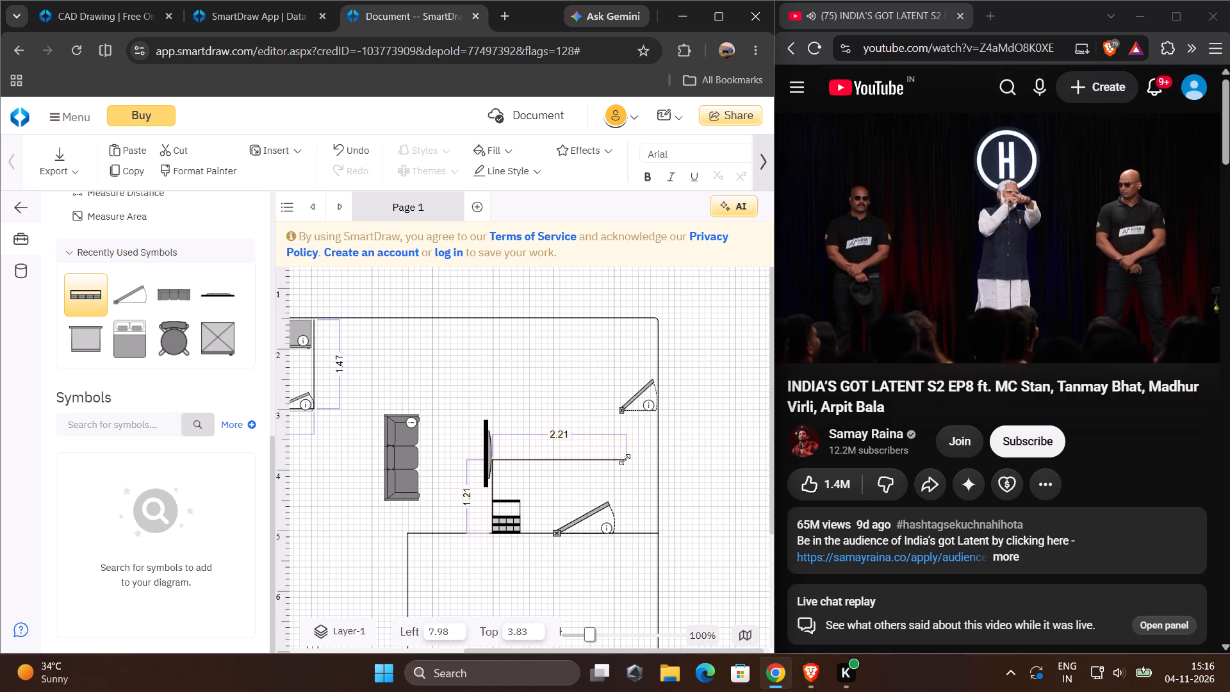
{"action": "left_click_drag", "start_coordinate": [625, 459], "coordinate": [619, 461]}
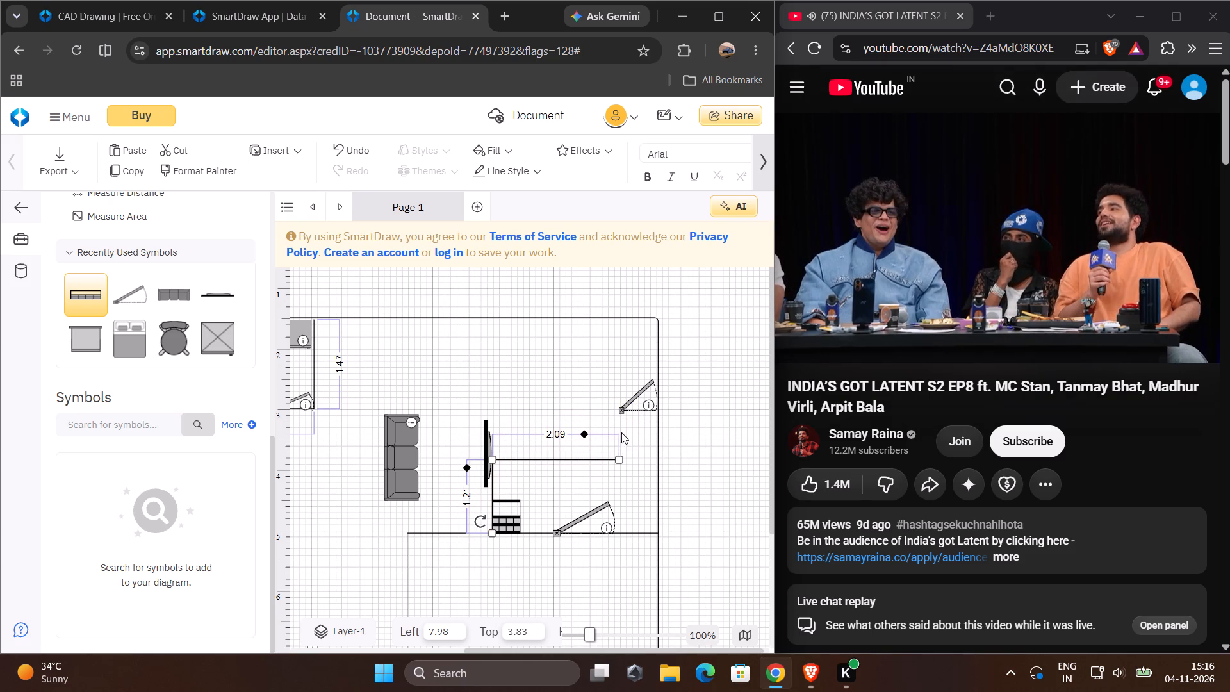
Rotate the entry room's upper gate so its hinge sits on the outer wall and fit it into the gap beside the shortened wall.
{"action": "left_click_drag", "start_coordinate": [619, 409], "coordinate": [628, 456]}
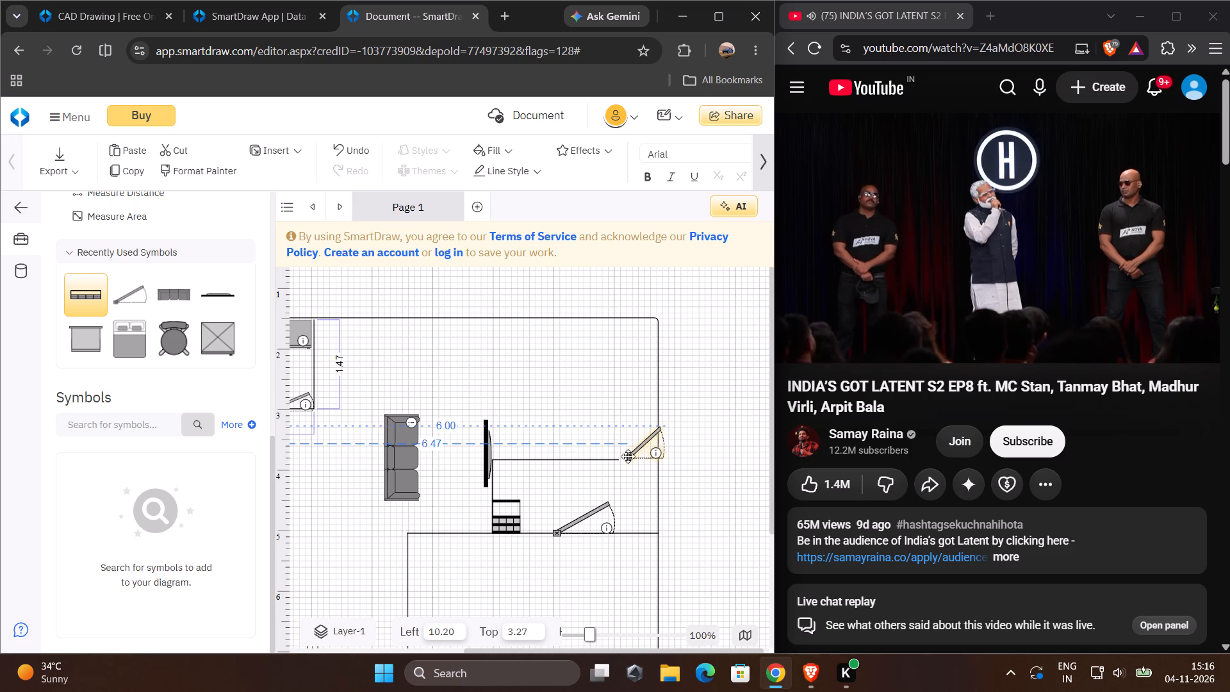
{"action": "left_click_drag", "start_coordinate": [628, 456], "coordinate": [621, 458]}
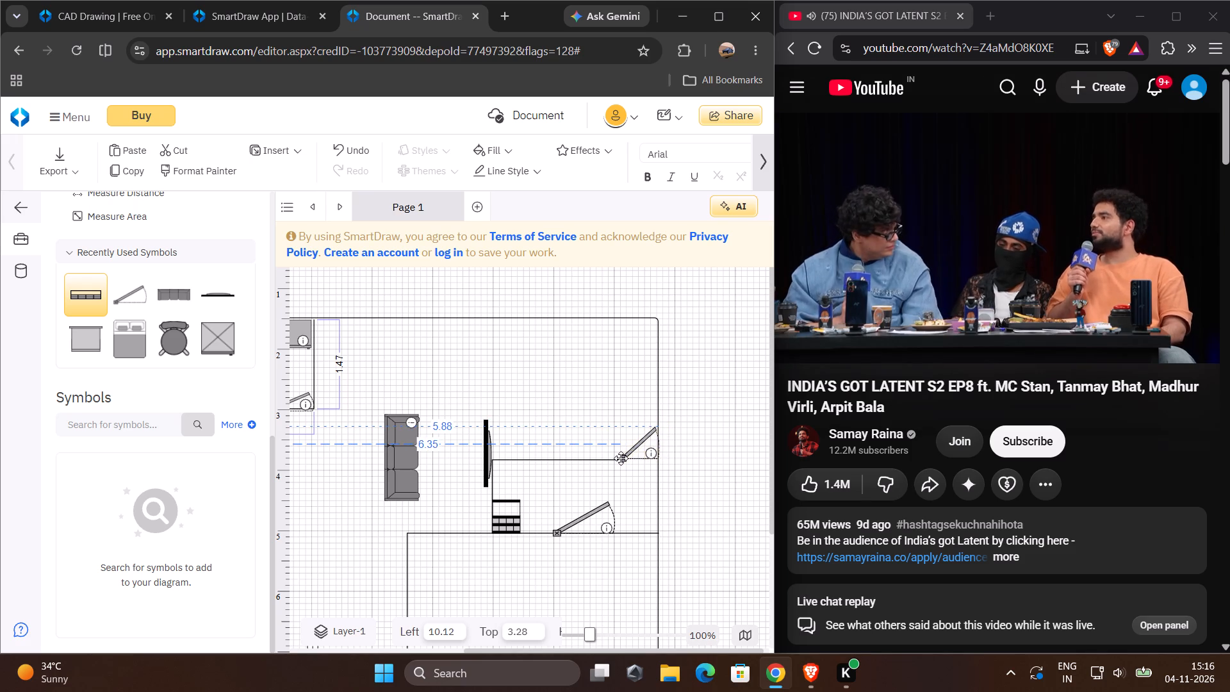
{"action": "left_click_drag", "start_coordinate": [621, 458], "coordinate": [597, 423]}
{"action": "left_click_drag", "start_coordinate": [582, 372], "coordinate": [610, 440]}
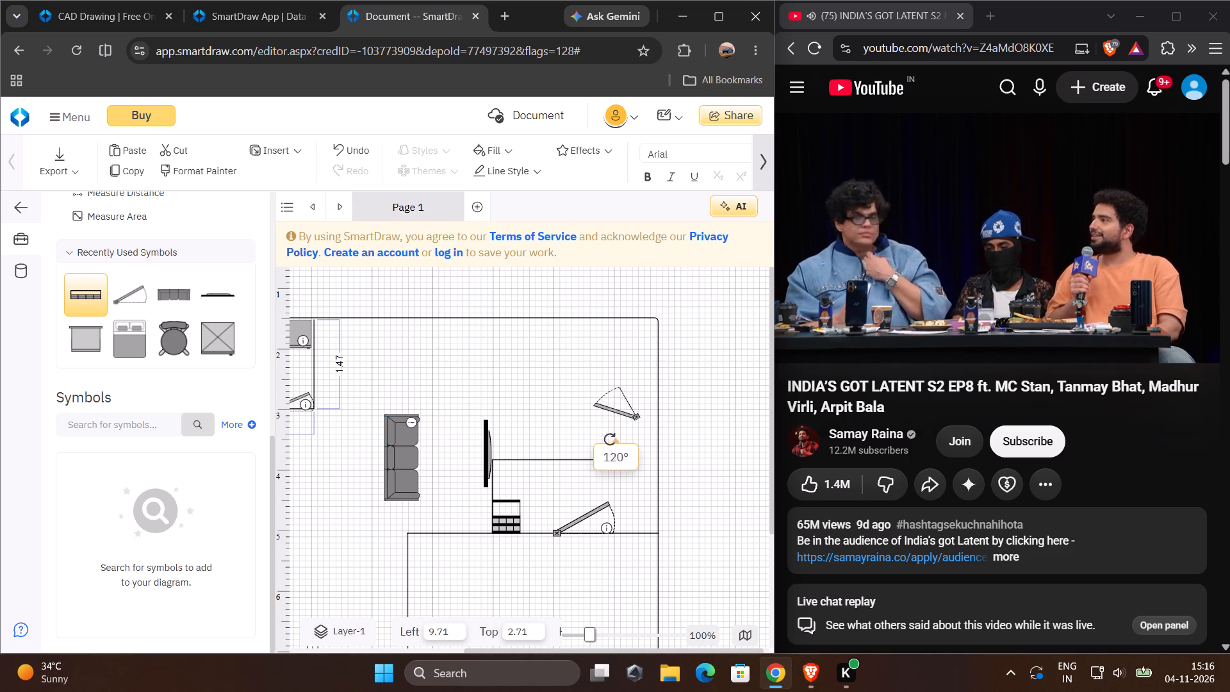
{"action": "left_click_drag", "start_coordinate": [610, 440], "coordinate": [618, 445]}
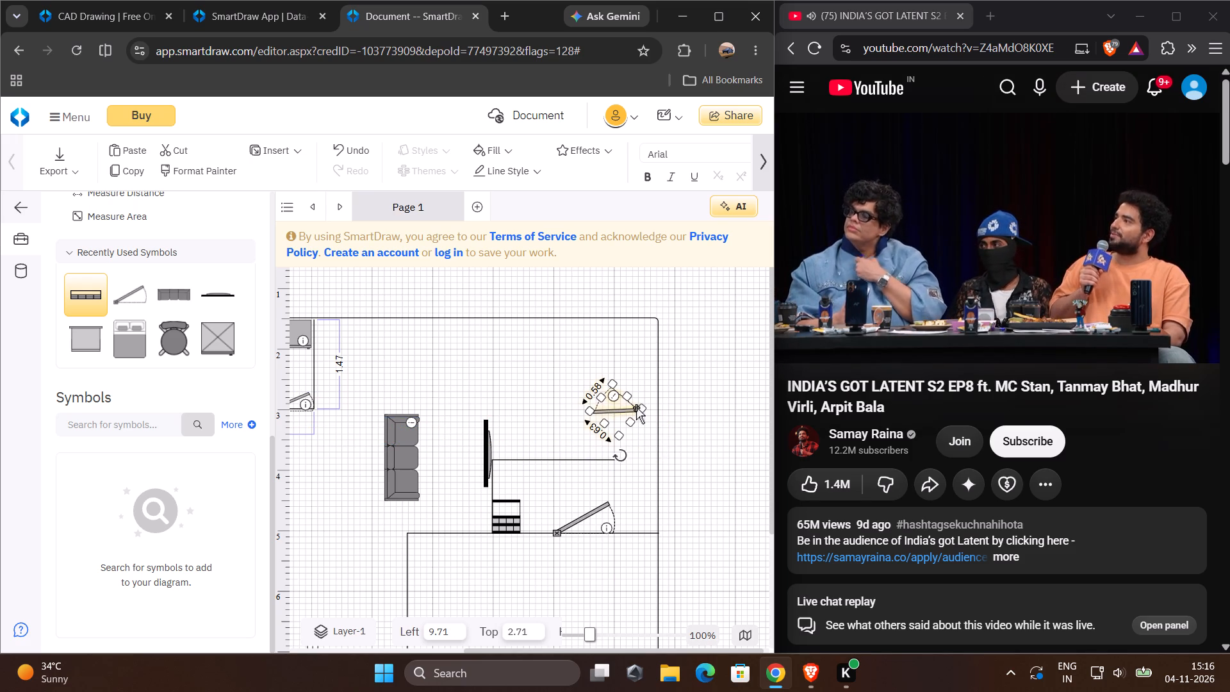
{"action": "left_click_drag", "start_coordinate": [636, 408], "coordinate": [656, 459]}
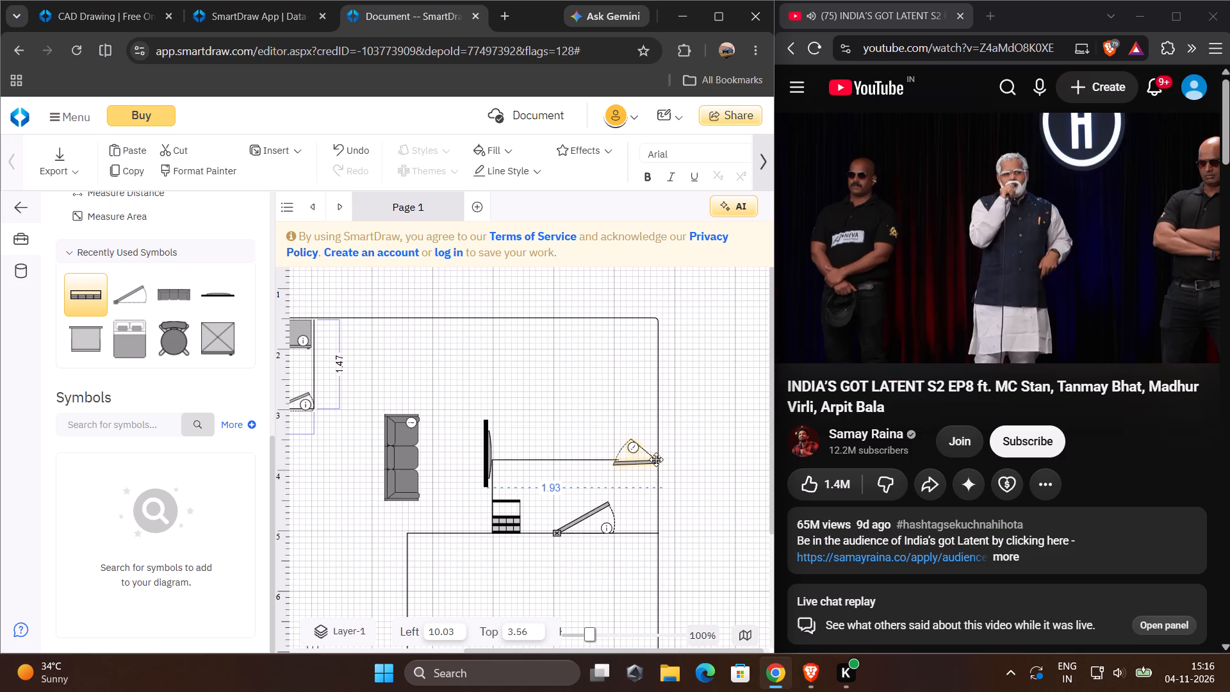
{"action": "left_click_drag", "start_coordinate": [656, 459], "coordinate": [655, 456]}
{"action": "left_click", "coordinate": [696, 453]}
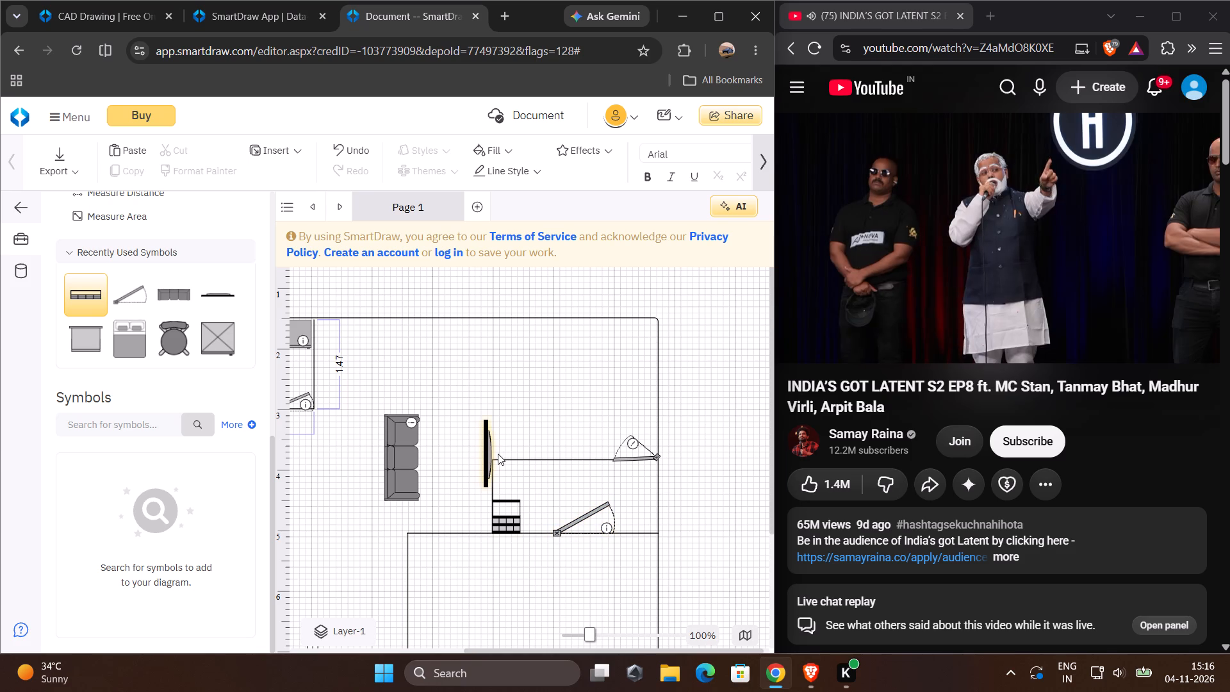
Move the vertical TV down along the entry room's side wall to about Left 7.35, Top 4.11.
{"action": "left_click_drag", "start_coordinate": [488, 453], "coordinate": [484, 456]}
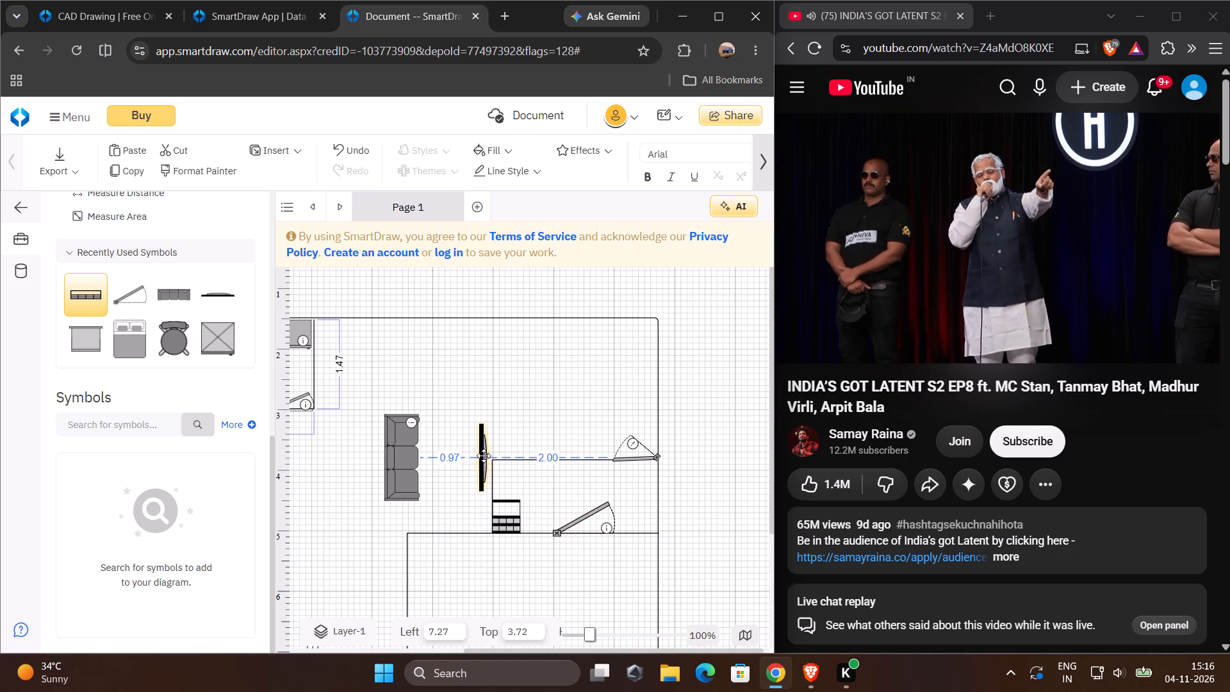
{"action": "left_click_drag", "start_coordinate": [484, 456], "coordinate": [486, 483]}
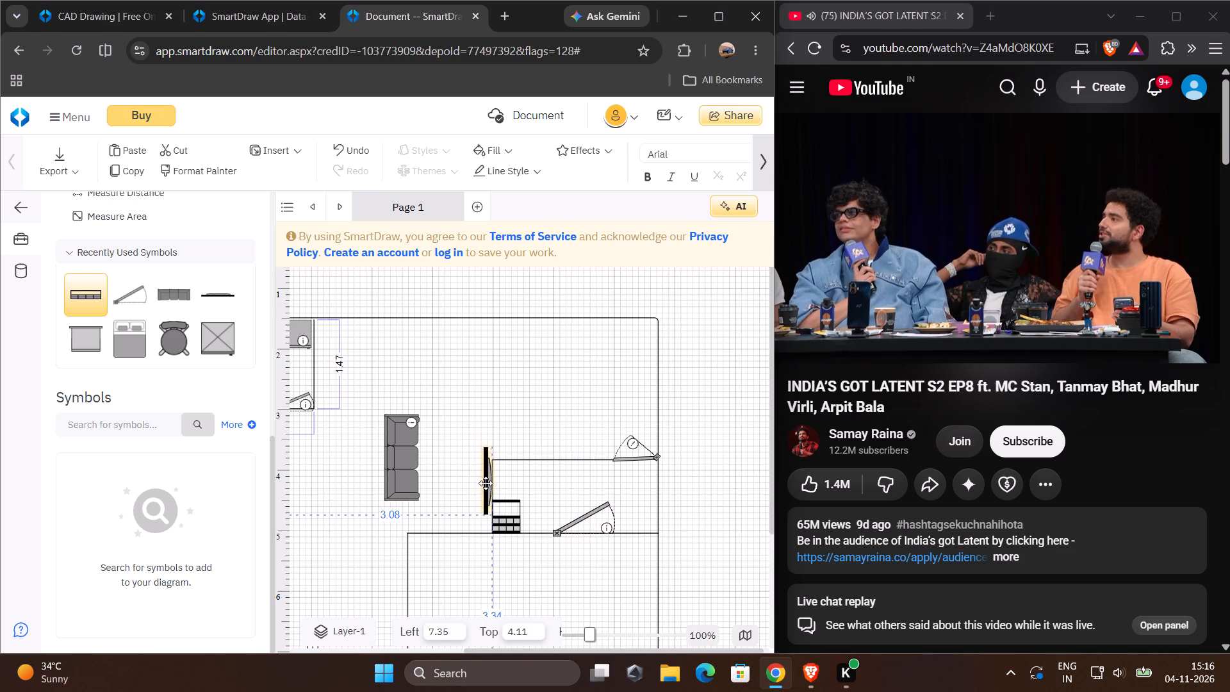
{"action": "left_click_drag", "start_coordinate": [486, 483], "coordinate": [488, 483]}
Rotate the sofa to horizontal and place it against the upper outer wall beside the kitchen, at about Left 5.45, Top 1.53.
{"action": "scroll", "coordinate": [488, 430], "scroll_direction": "down", "scroll_amount": 2}
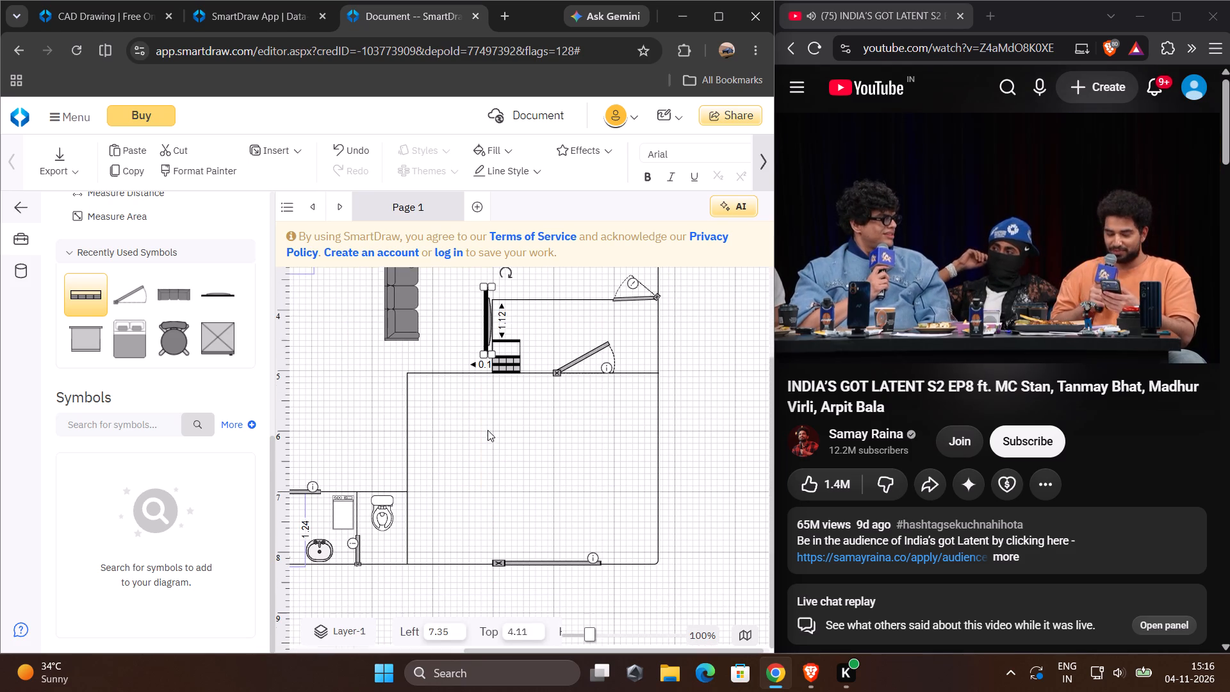
{"action": "scroll", "coordinate": [594, 588], "scroll_direction": "down", "scroll_amount": 2, "text": "ctrl"}
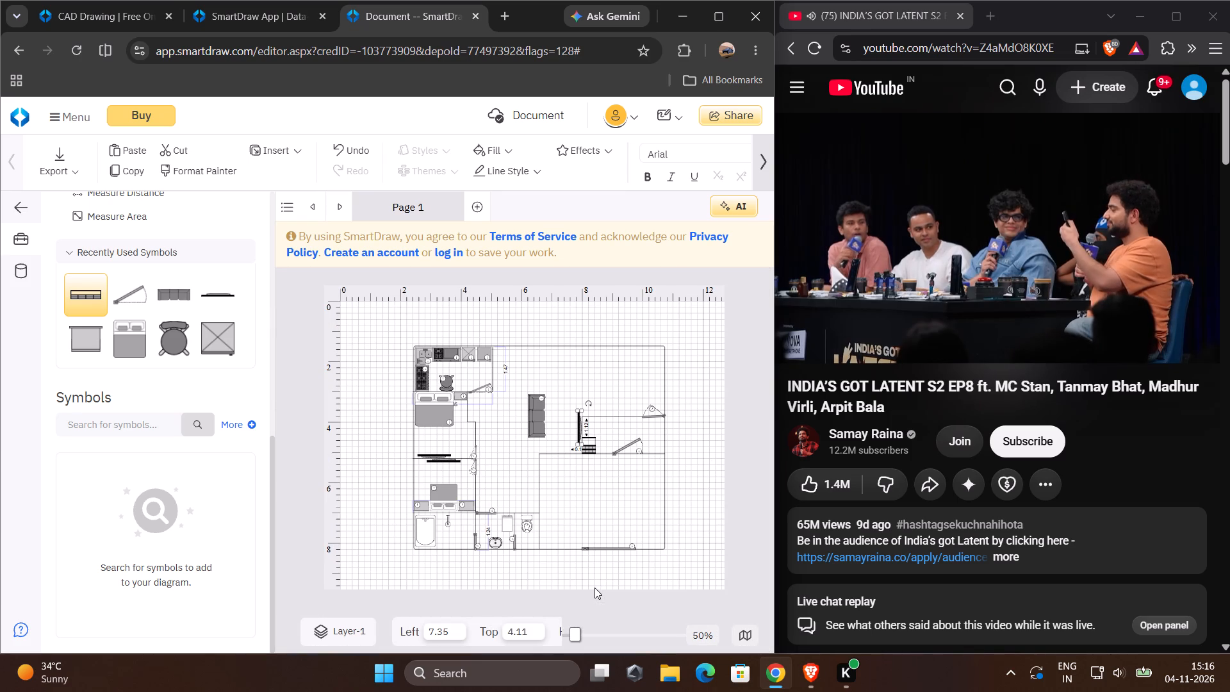
{"action": "scroll", "coordinate": [576, 581], "scroll_direction": "up", "scroll_amount": 1, "text": "ctrl"}
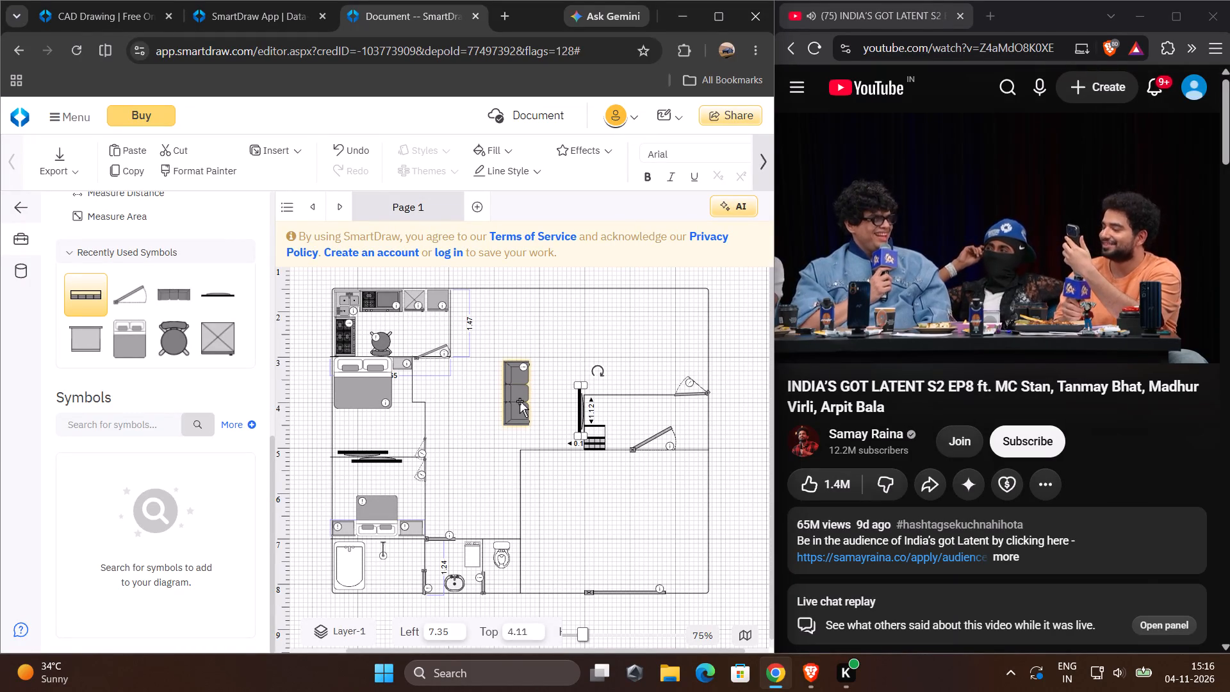
{"action": "left_click_drag", "start_coordinate": [520, 401], "coordinate": [507, 356]}
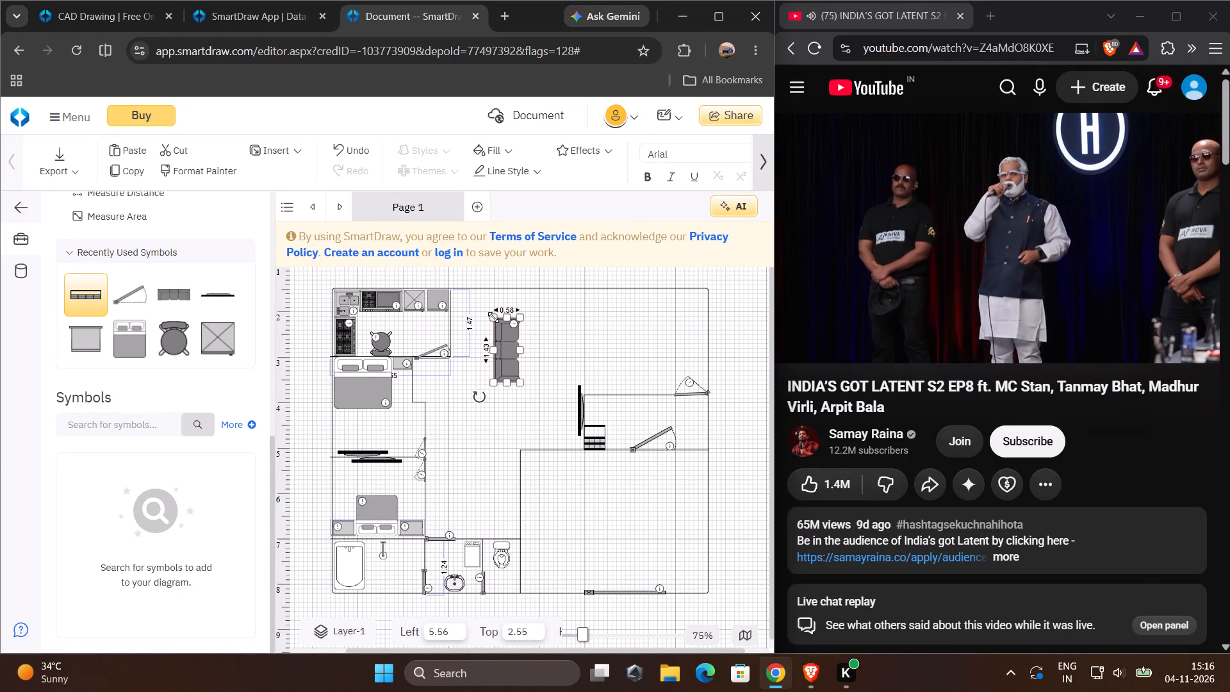
{"action": "left_click_drag", "start_coordinate": [482, 402], "coordinate": [447, 333]}
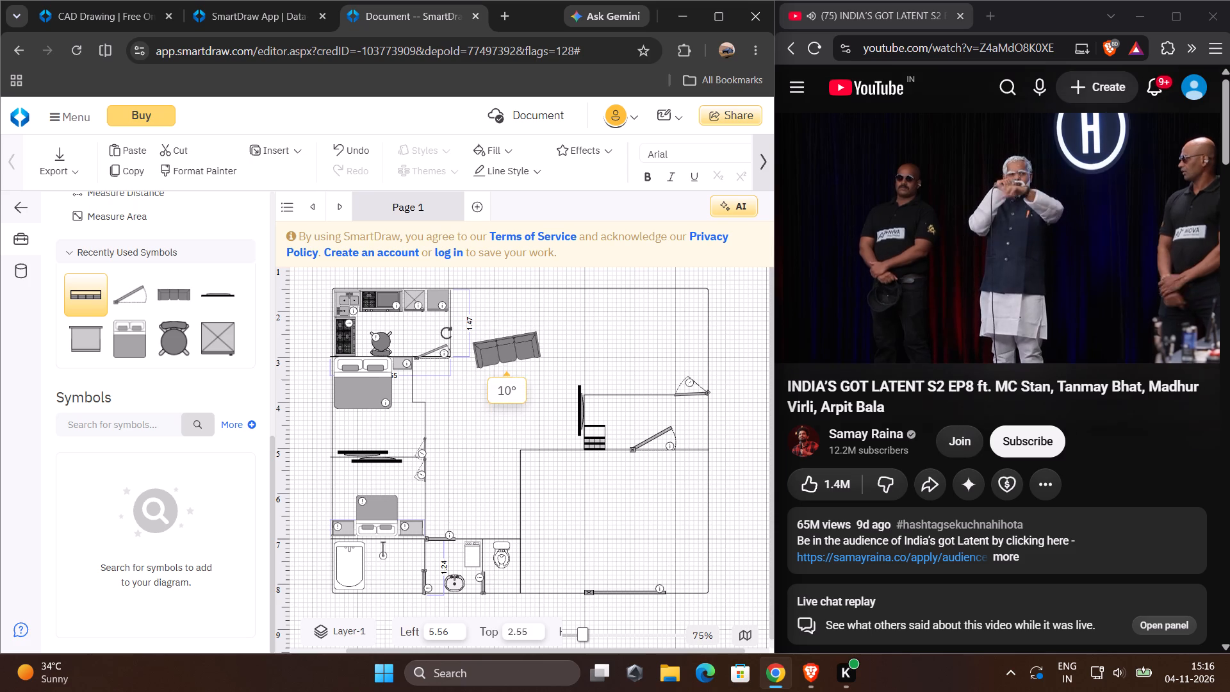
{"action": "left_click_drag", "start_coordinate": [447, 333], "coordinate": [450, 322]}
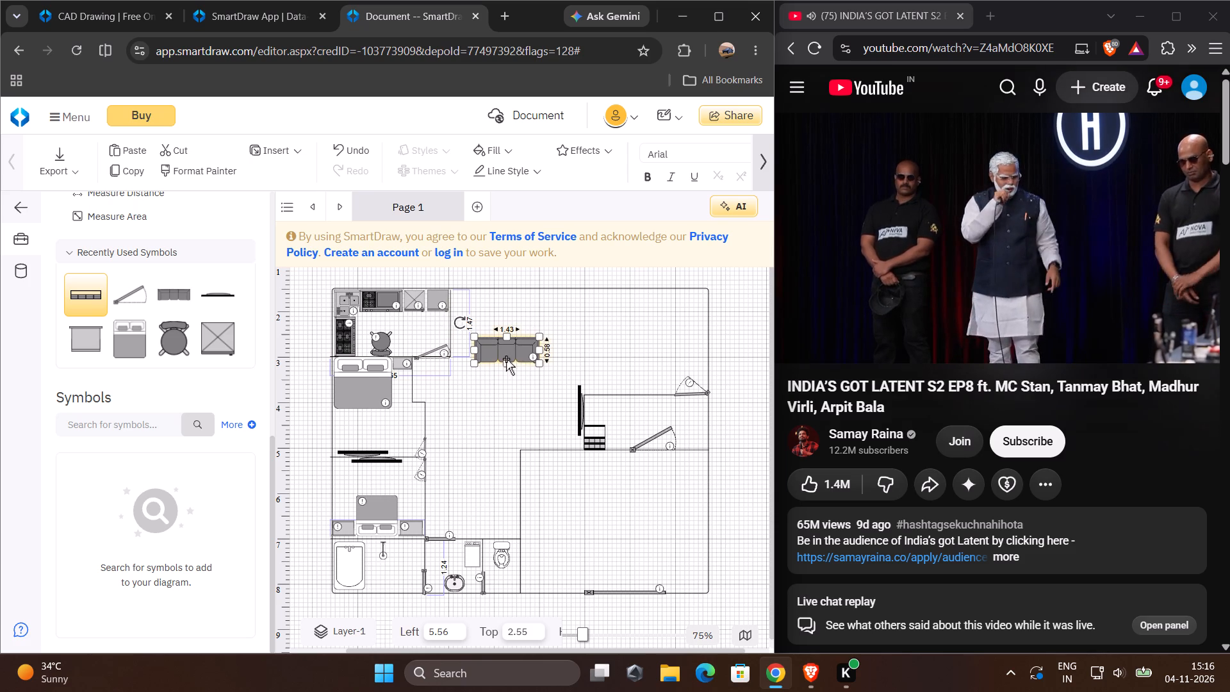
{"action": "left_click_drag", "start_coordinate": [505, 349], "coordinate": [489, 306]}
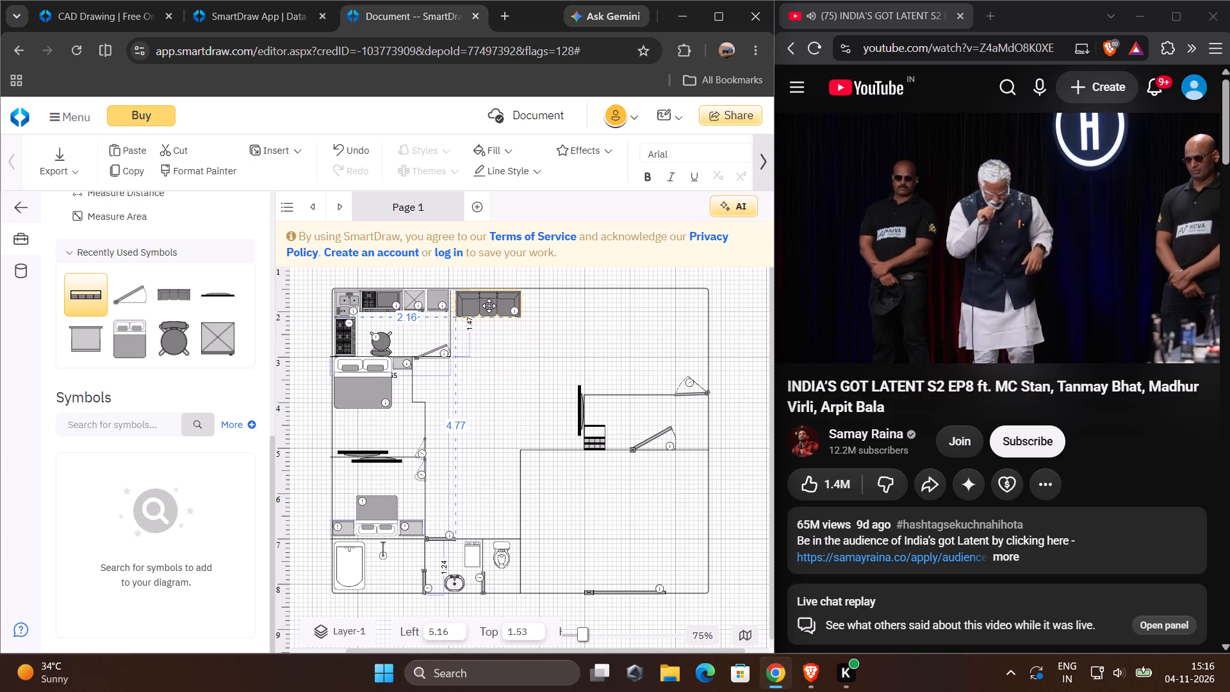
{"action": "left_click_drag", "start_coordinate": [489, 306], "coordinate": [499, 304]}
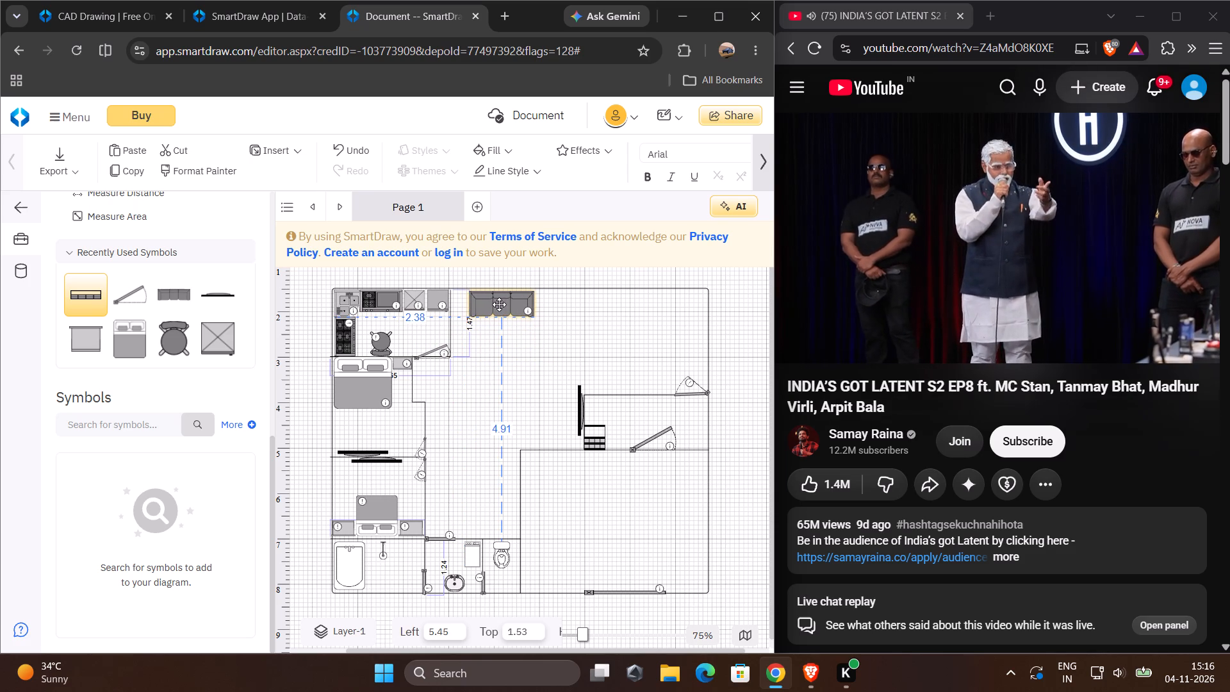
{"action": "left_click_drag", "start_coordinate": [499, 304], "coordinate": [498, 304]}
Move the vertical TV off the entry room's side wall, rotate it horizontal and place it below the sofa at about Left 5.61, Top 3.91.
{"action": "left_click_drag", "start_coordinate": [579, 408], "coordinate": [500, 378]}
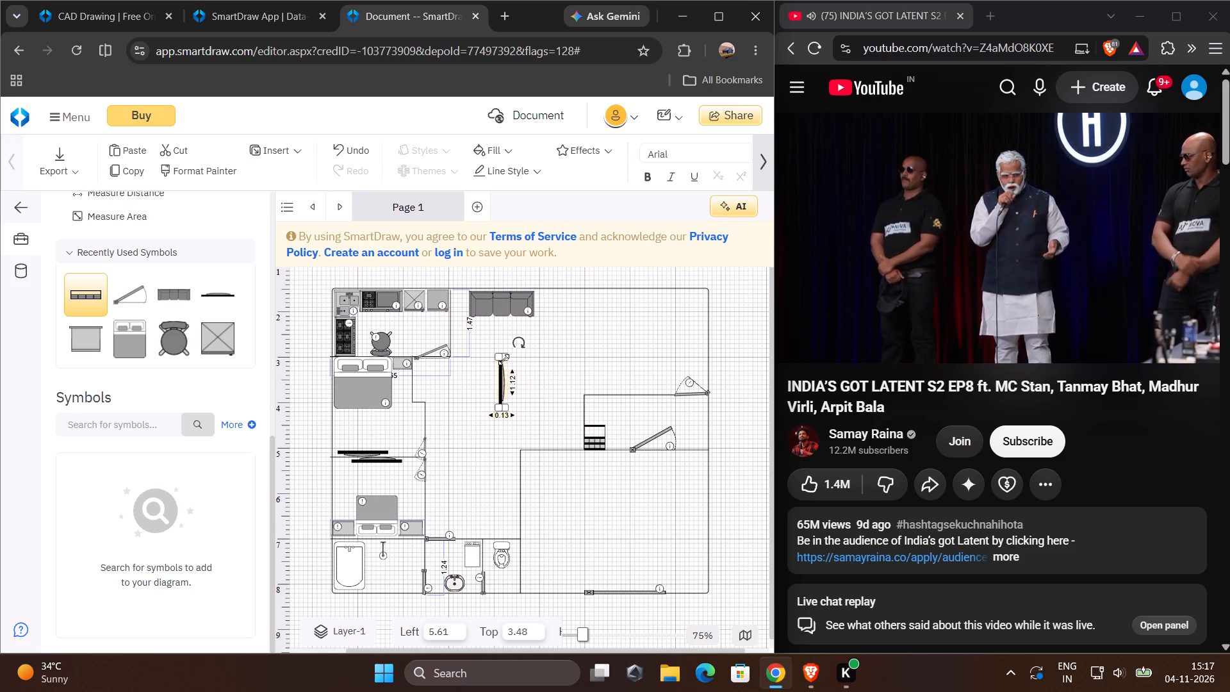
{"action": "left_click_drag", "start_coordinate": [520, 339], "coordinate": [556, 402]}
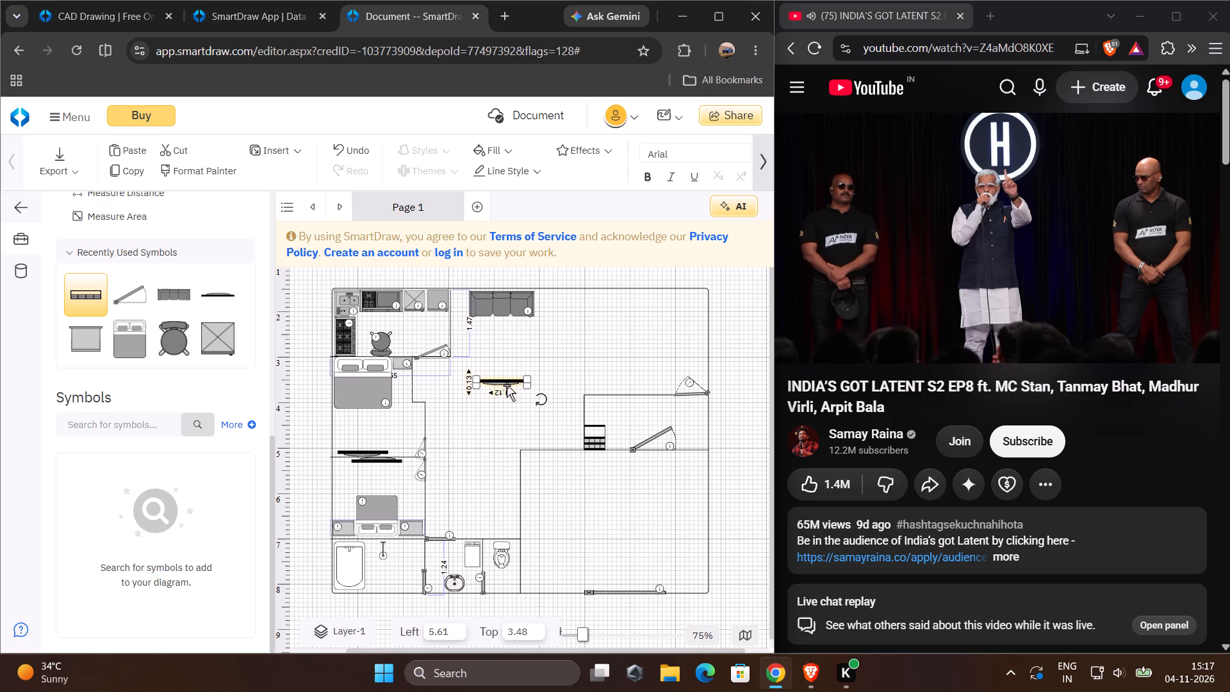
{"action": "left_click_drag", "start_coordinate": [503, 383], "coordinate": [536, 425]}
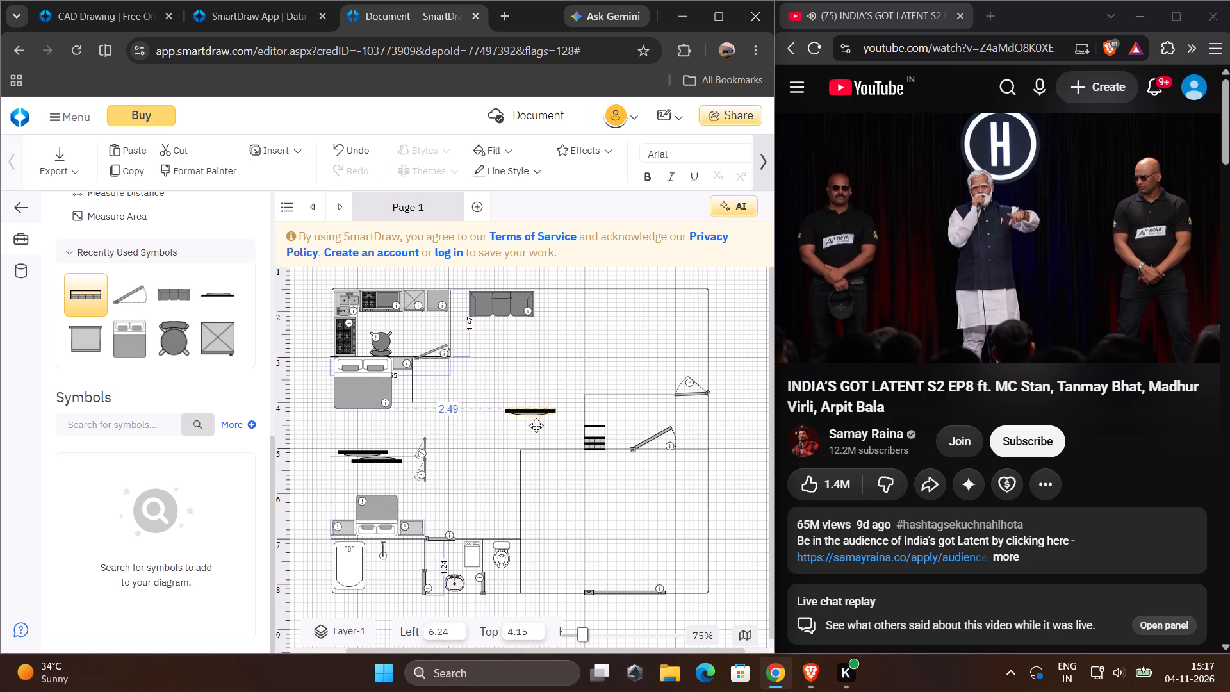
{"action": "left_click_drag", "start_coordinate": [536, 425], "coordinate": [546, 444]}
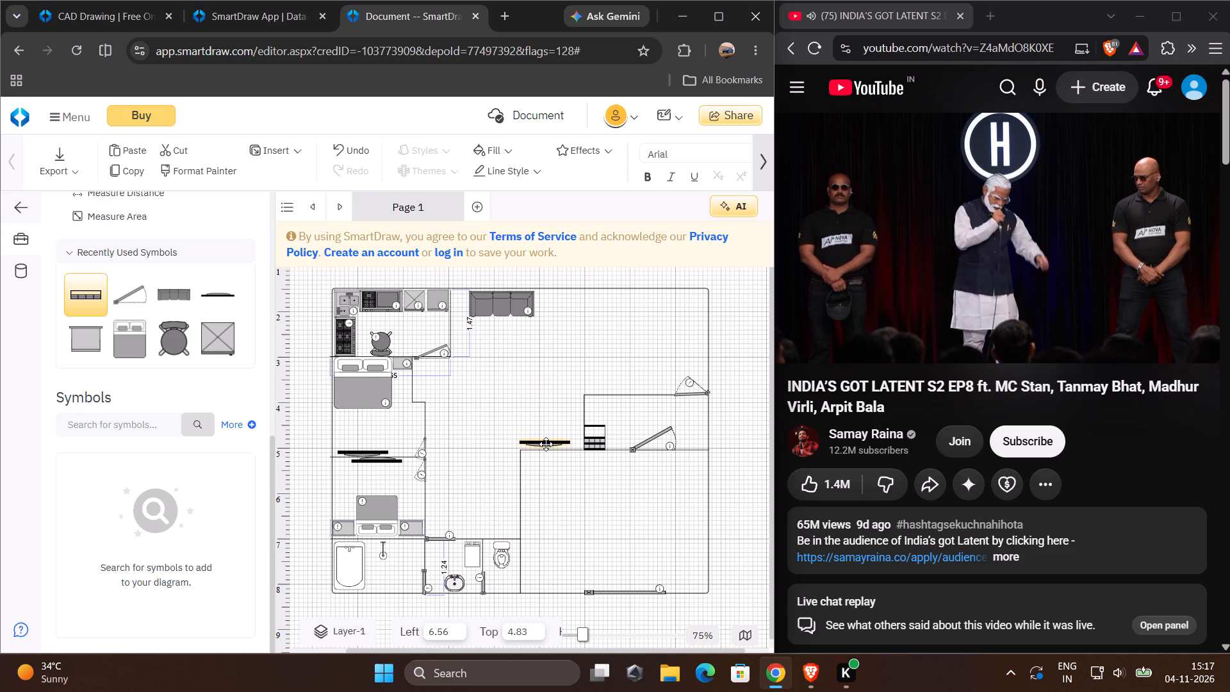
{"action": "left_click_drag", "start_coordinate": [546, 444], "coordinate": [530, 445]}
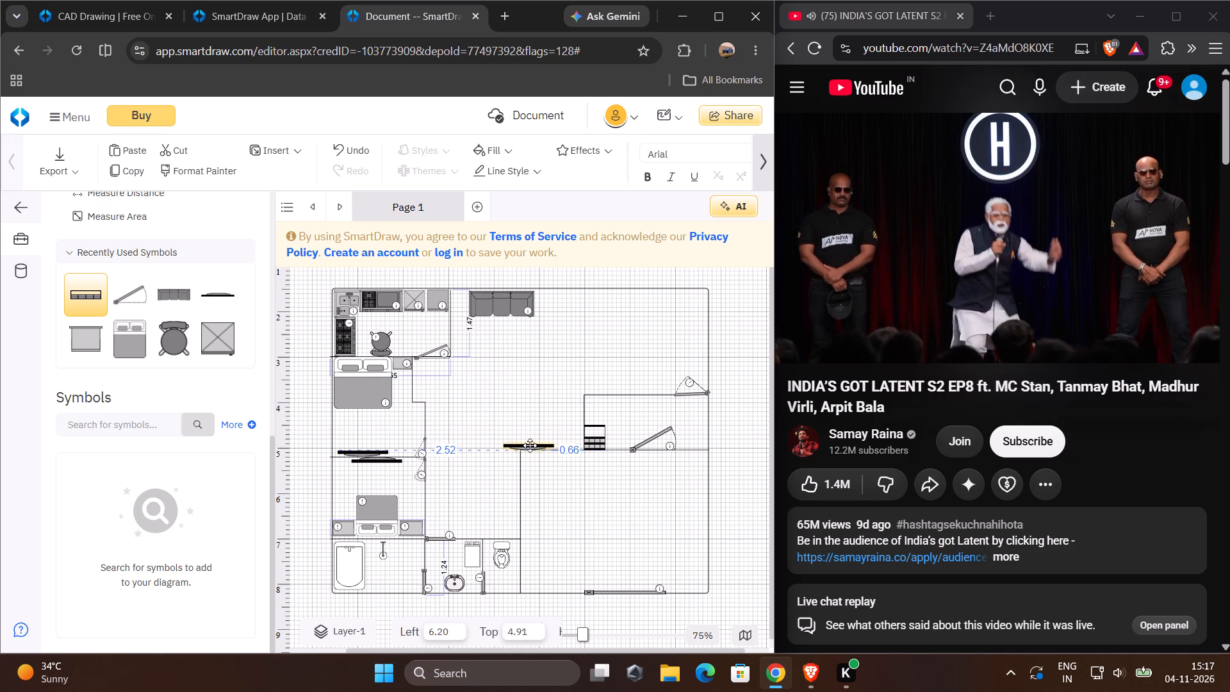
{"action": "left_click_drag", "start_coordinate": [530, 445], "coordinate": [530, 444]}
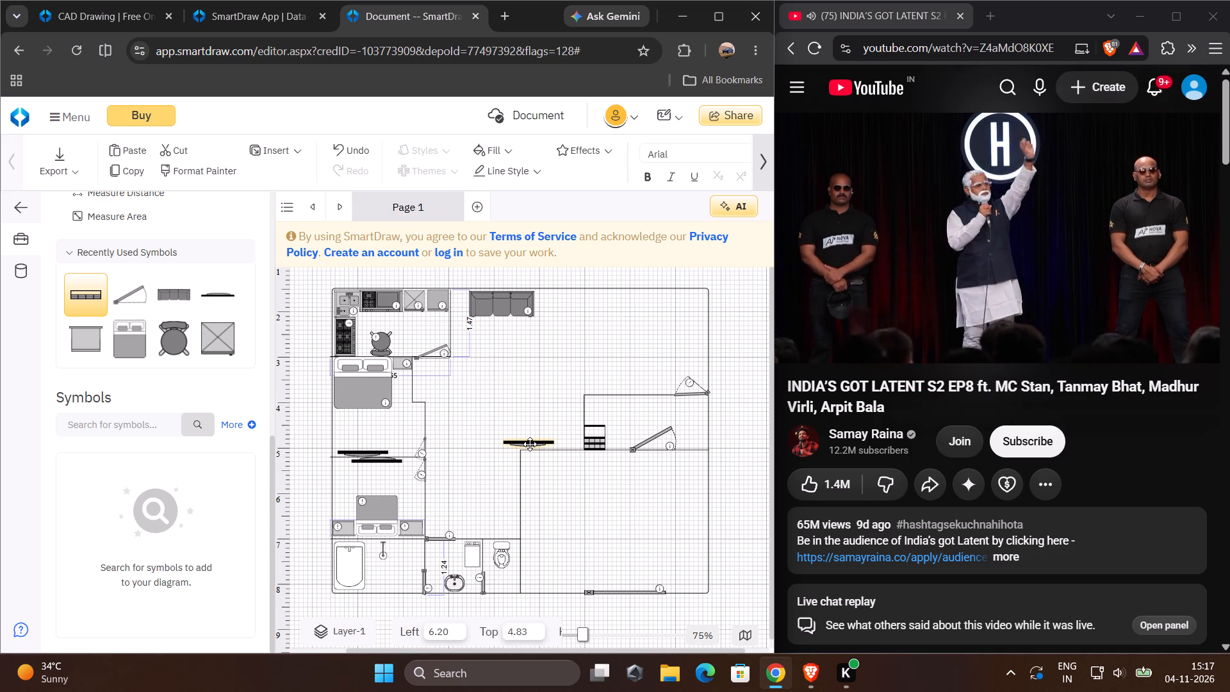
{"action": "left_click_drag", "start_coordinate": [530, 444], "coordinate": [509, 407]}
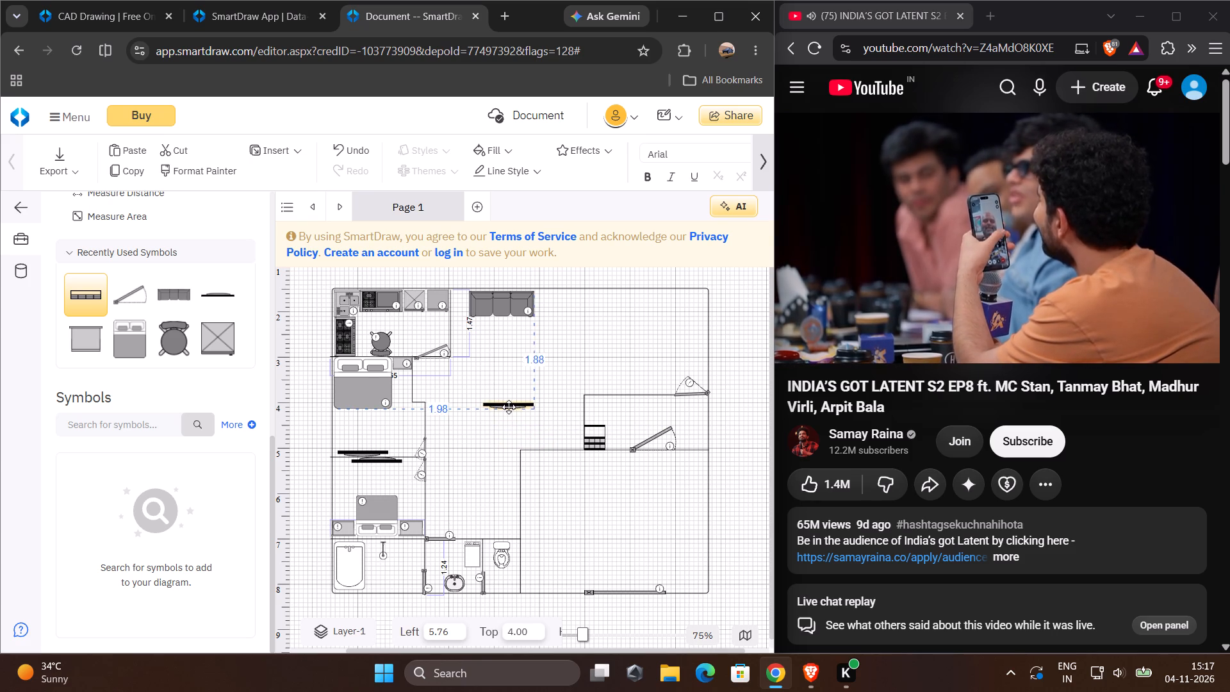
{"action": "left_click_drag", "start_coordinate": [509, 407], "coordinate": [503, 402]}
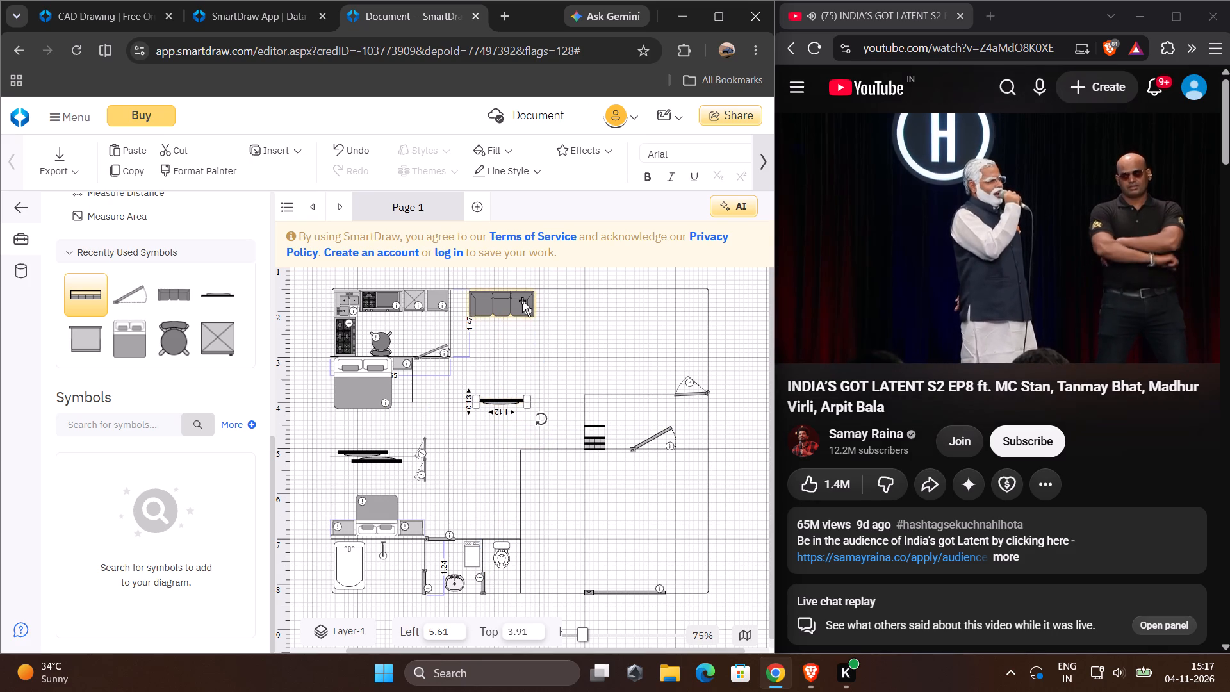
Search the symbols for "sofa" and place a two-seat sofa just past the existing sofa, at about Left 6.89, Top 1.85.
{"action": "scroll", "coordinate": [108, 391], "scroll_direction": "up", "scroll_amount": 2}
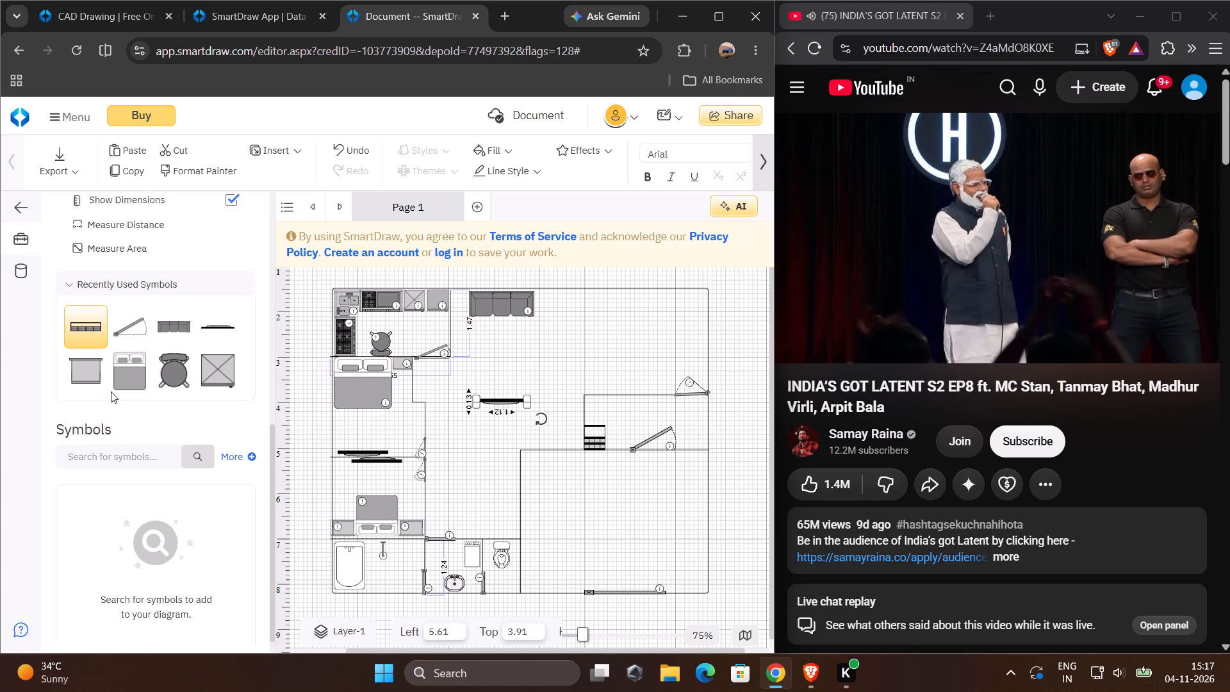
{"action": "scroll", "coordinate": [111, 391], "scroll_direction": "up", "scroll_amount": 2}
{"action": "scroll", "coordinate": [123, 489], "scroll_direction": "down", "scroll_amount": 2}
{"action": "left_click", "coordinate": [109, 582]}
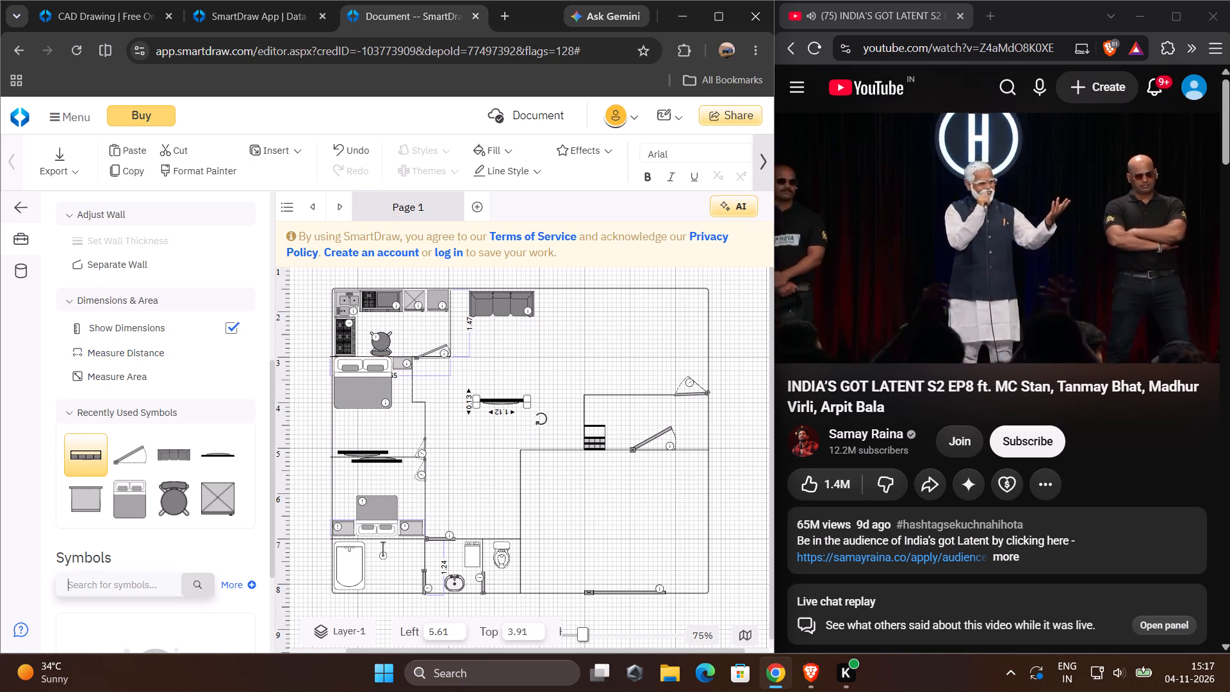
{"action": "type", "text": "sofa"}
{"action": "key", "text": "Return"}
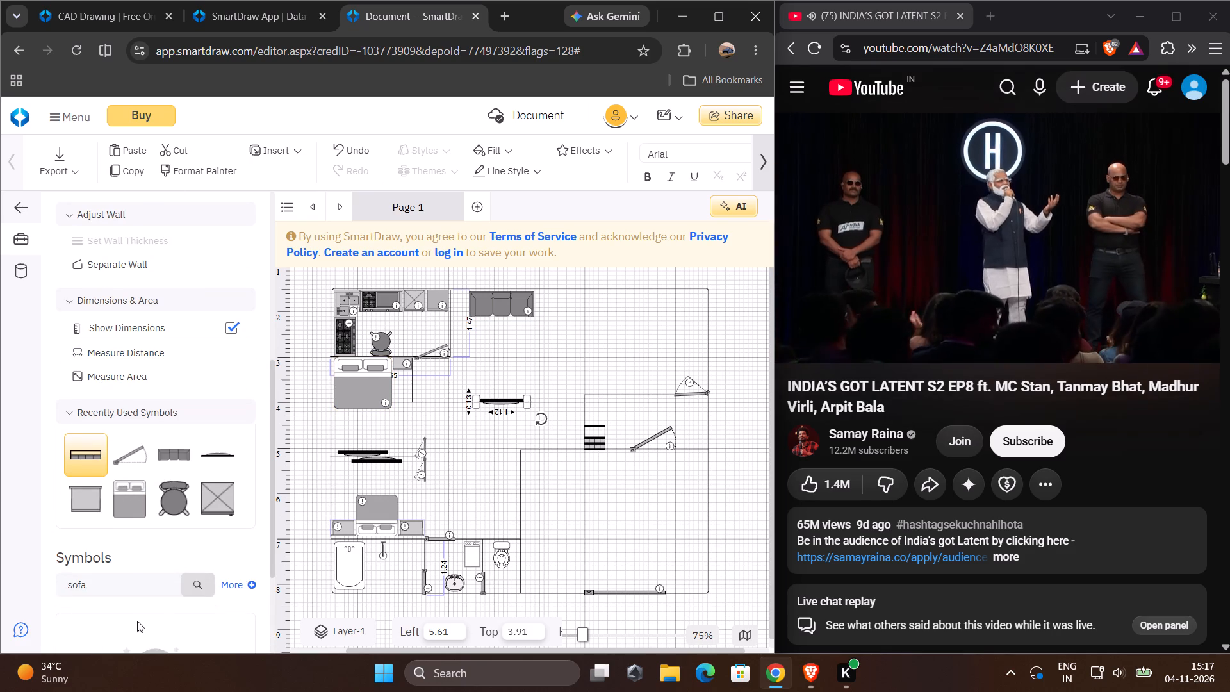
{"action": "scroll", "coordinate": [179, 577], "scroll_direction": "down", "scroll_amount": 2}
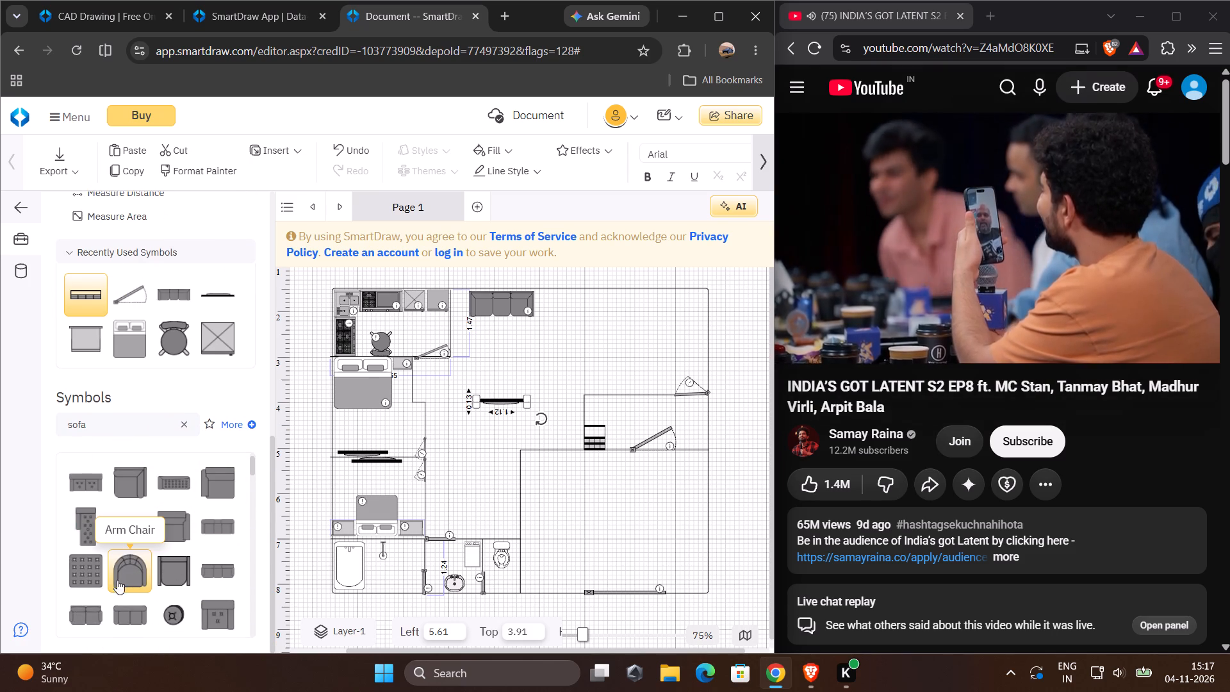
{"action": "left_click_drag", "start_coordinate": [87, 614], "coordinate": [562, 324]}
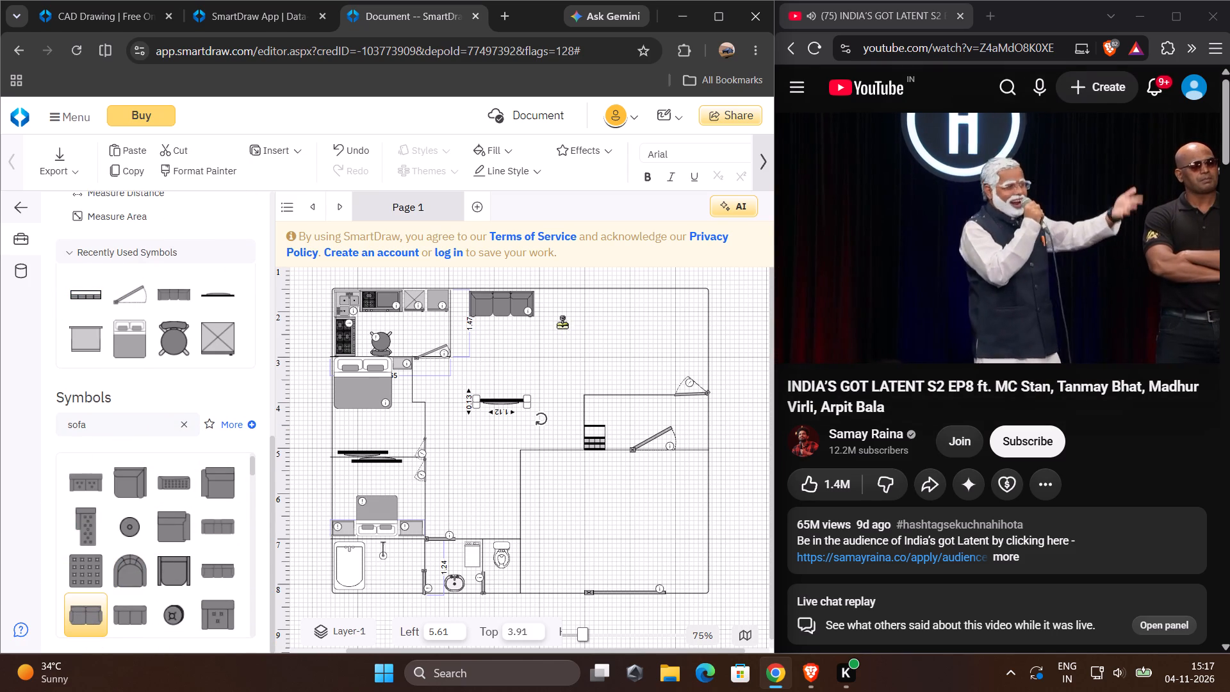
{"action": "left_click_drag", "start_coordinate": [562, 324], "coordinate": [575, 328]}
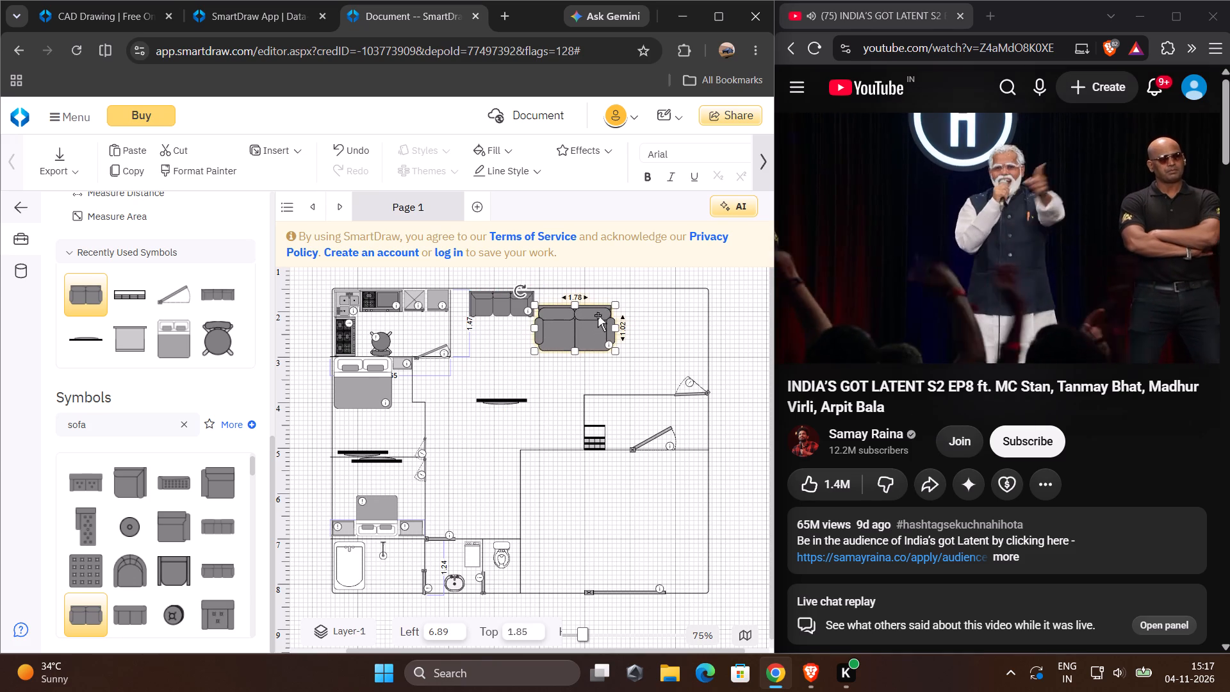
Shrink the two-seat sofa to about 1.03 by 0.63 and tilt it to about 290°.
{"action": "left_click_drag", "start_coordinate": [616, 351], "coordinate": [591, 337]}
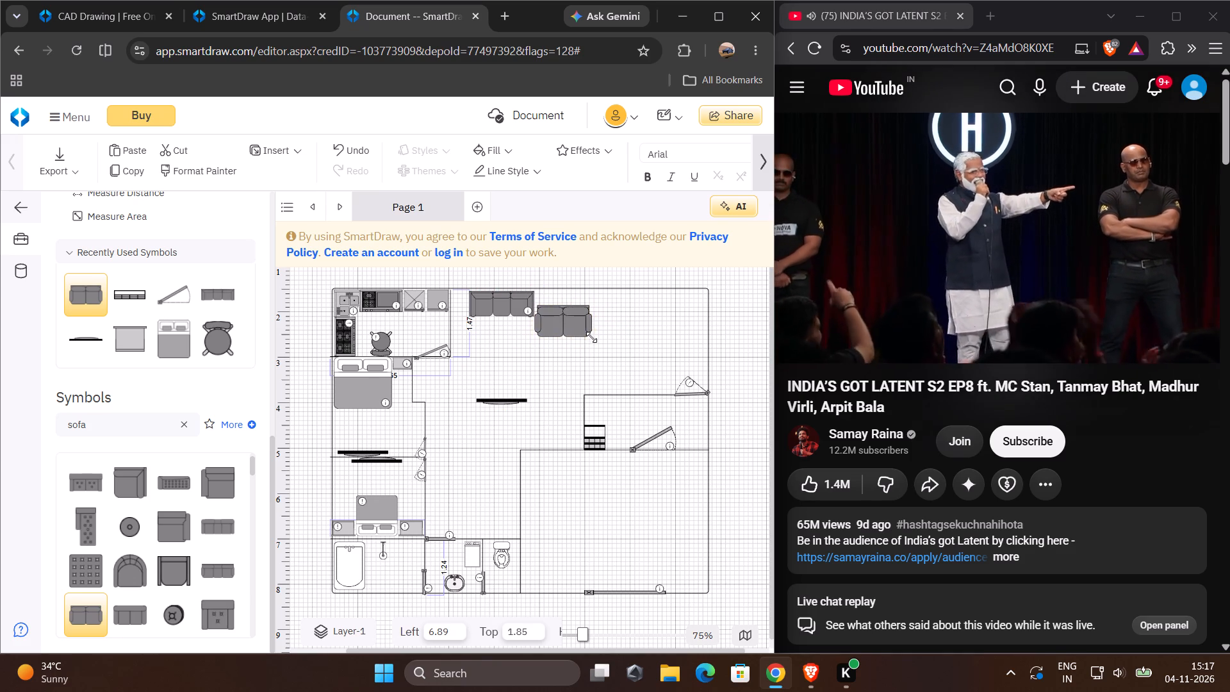
{"action": "left_click_drag", "start_coordinate": [591, 337], "coordinate": [590, 336]}
{"action": "left_click_drag", "start_coordinate": [523, 290], "coordinate": [580, 295]}
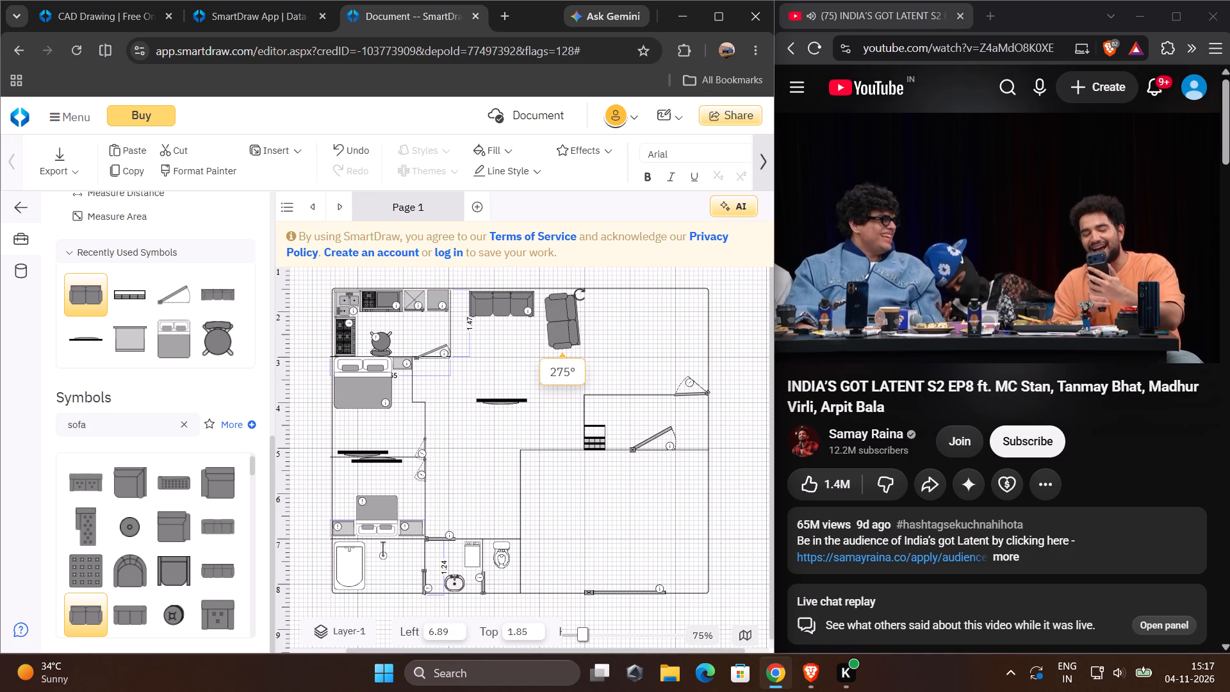
{"action": "left_click_drag", "start_coordinate": [580, 295], "coordinate": [571, 295]}
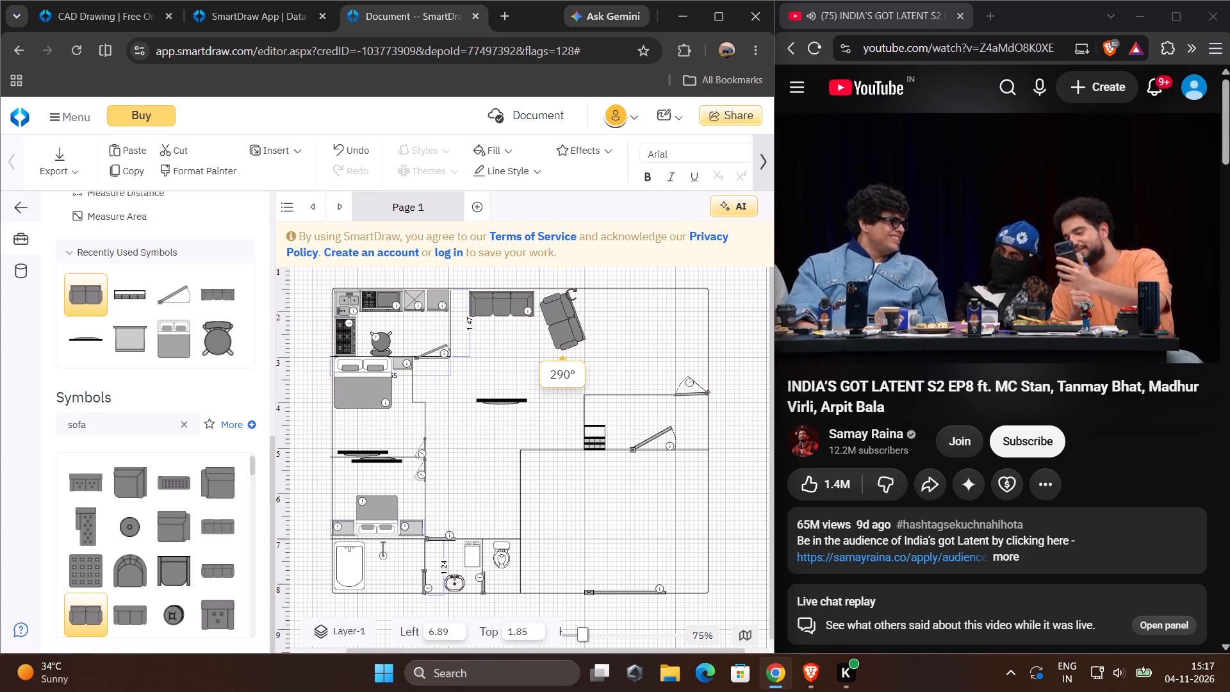
{"action": "left_click_drag", "start_coordinate": [571, 295], "coordinate": [572, 301]}
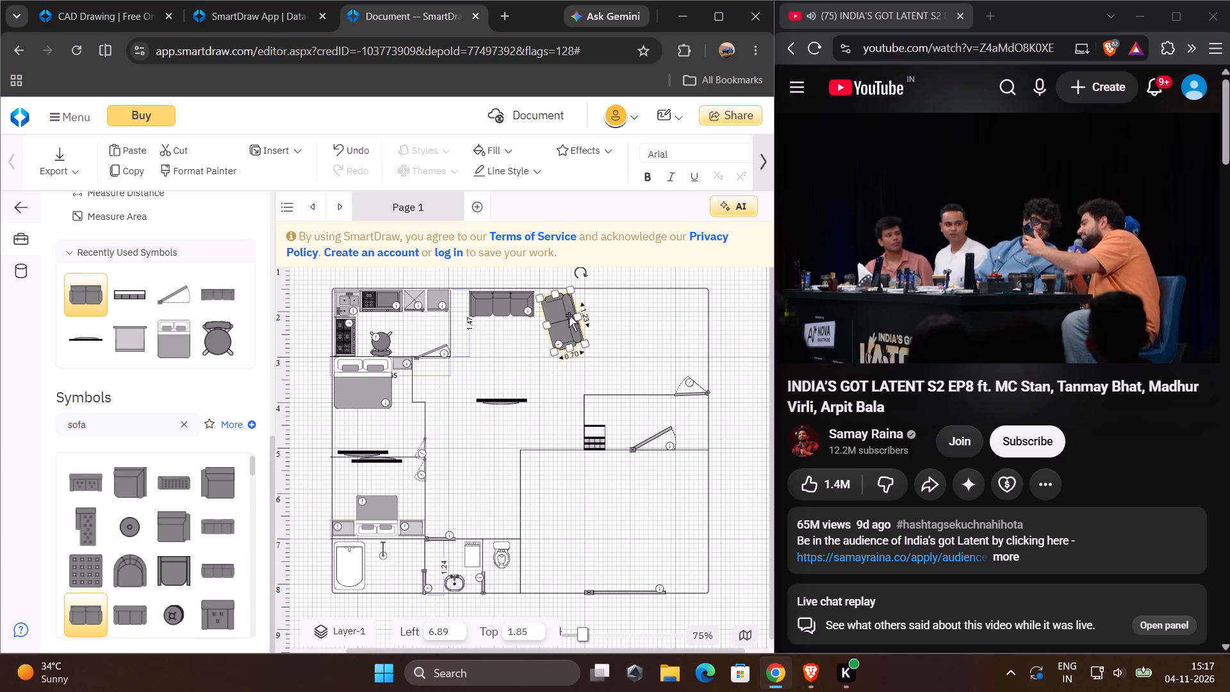
{"action": "left_click_drag", "start_coordinate": [561, 320], "coordinate": [559, 338]}
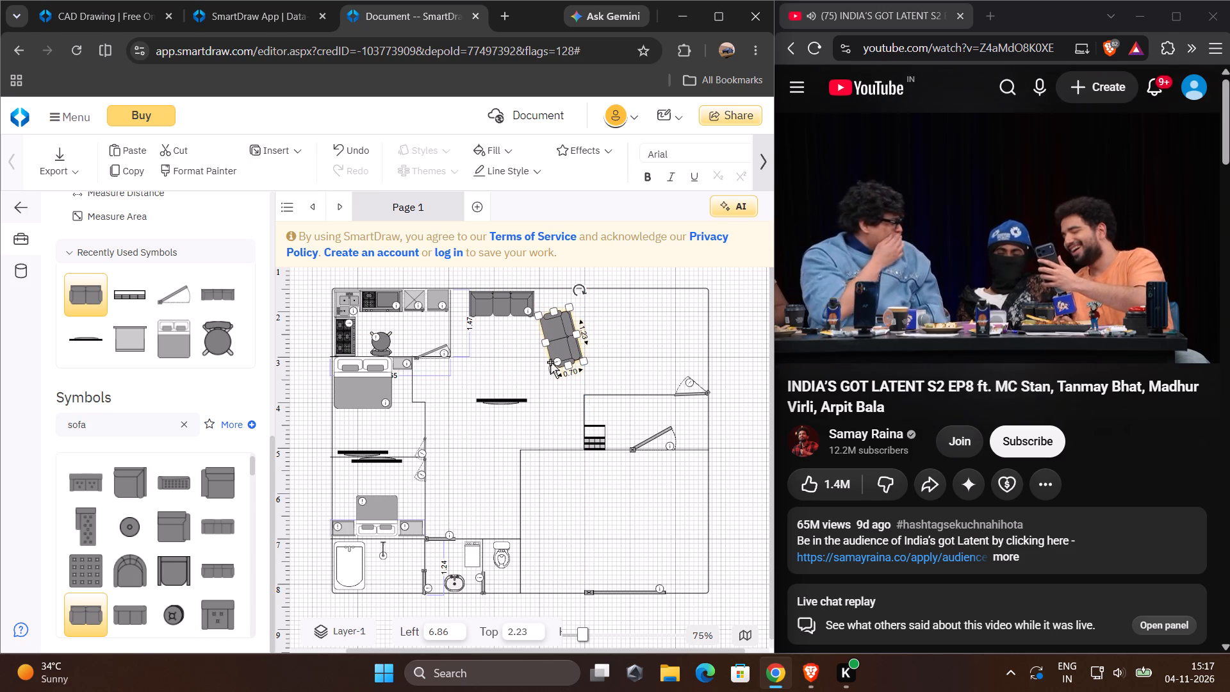
{"action": "left_click_drag", "start_coordinate": [553, 368], "coordinate": [555, 361]}
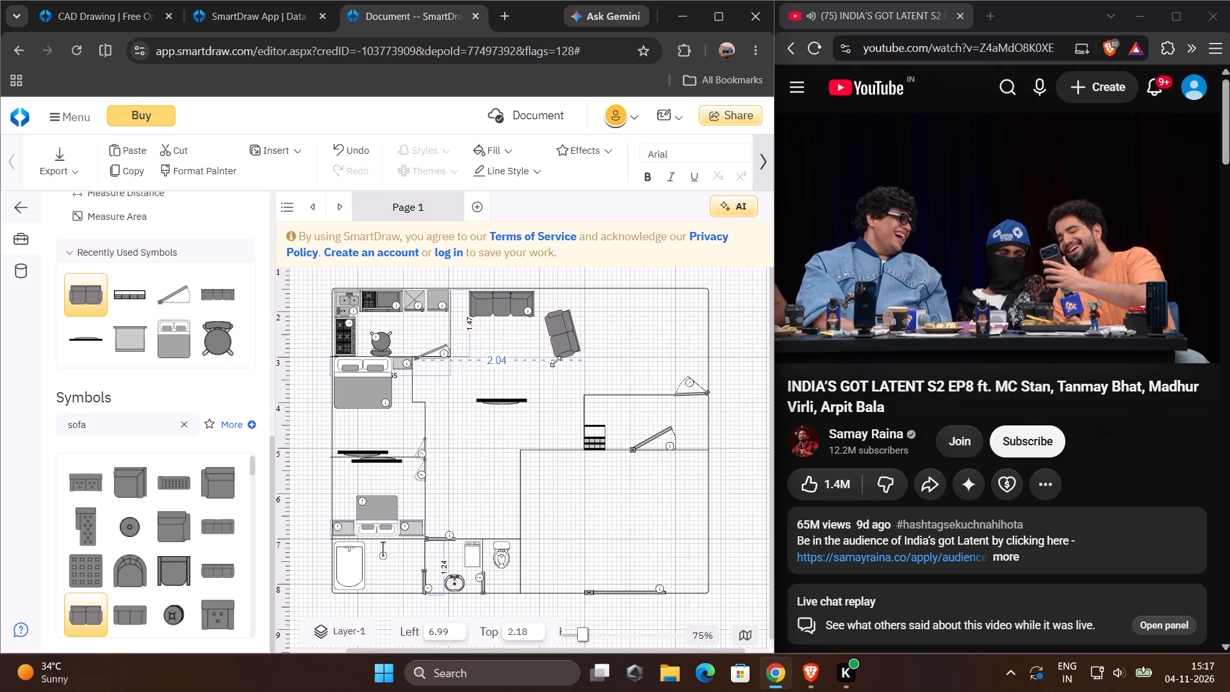
{"action": "left_click_drag", "start_coordinate": [555, 361], "coordinate": [555, 361]}
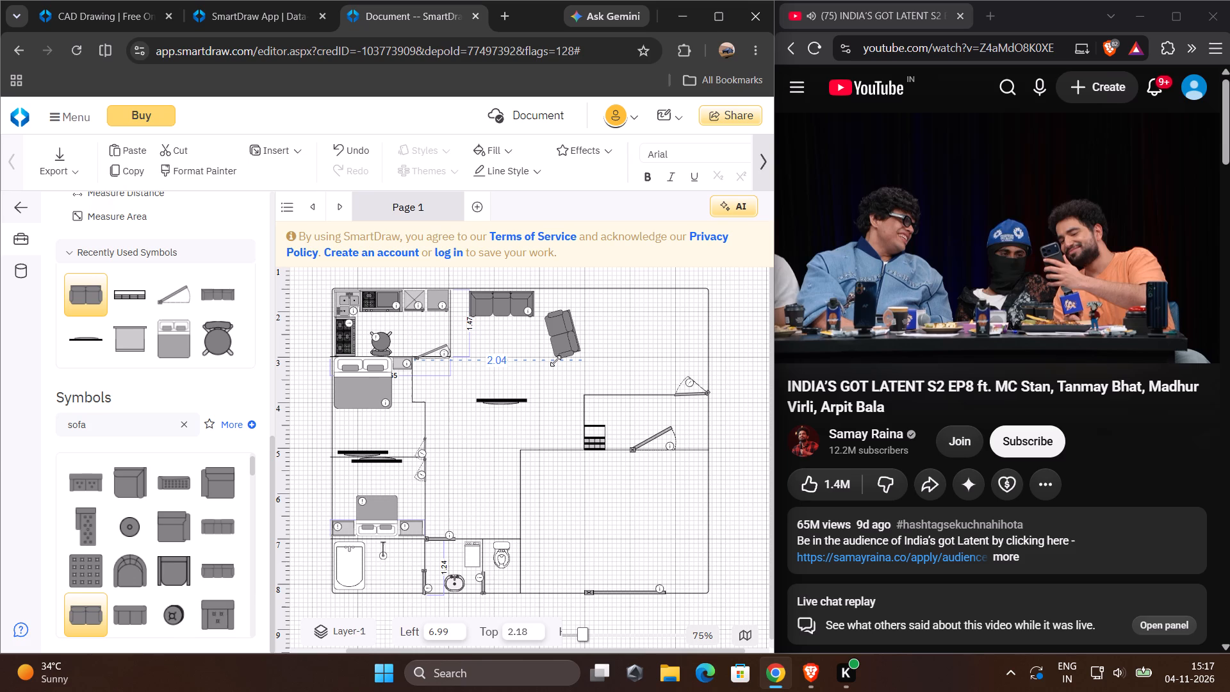
{"action": "left_click_drag", "start_coordinate": [555, 361], "coordinate": [553, 361]}
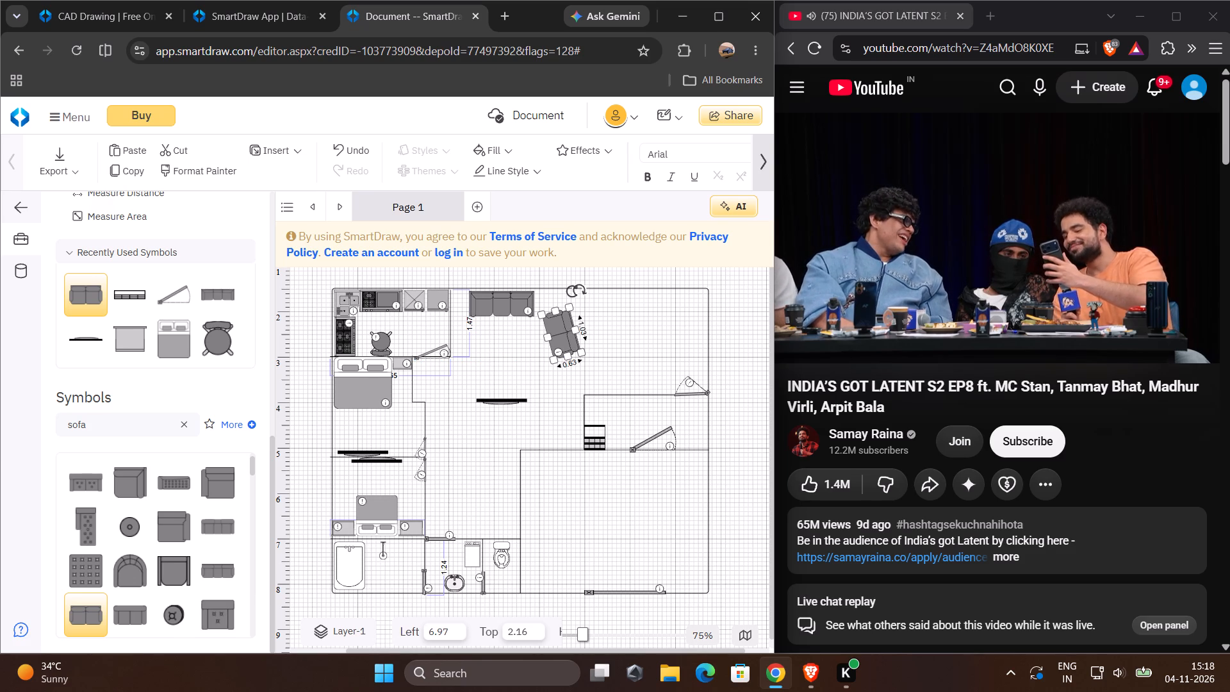
Rotate the two-seat sofa back to horizontal and place it against the upper outer wall beside the larger sofa, at about Left 6.88, Top 1.53.
{"action": "left_click_drag", "start_coordinate": [573, 292], "coordinate": [540, 313]}
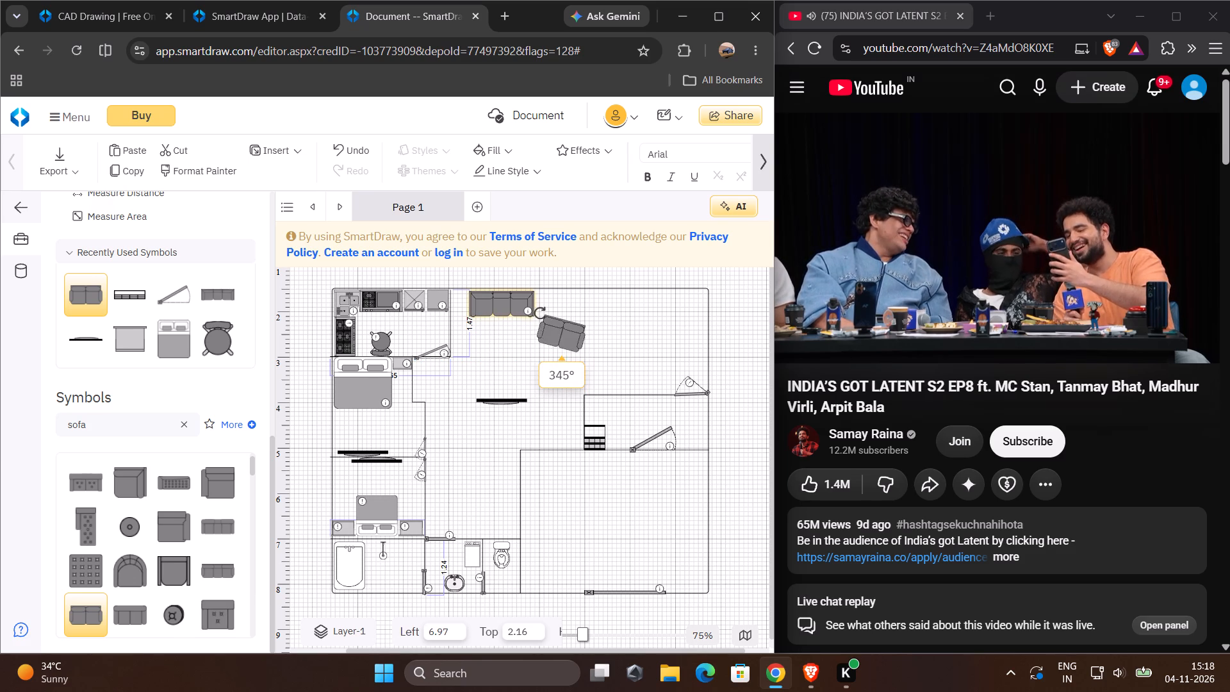
{"action": "left_click_drag", "start_coordinate": [540, 313], "coordinate": [541, 320]}
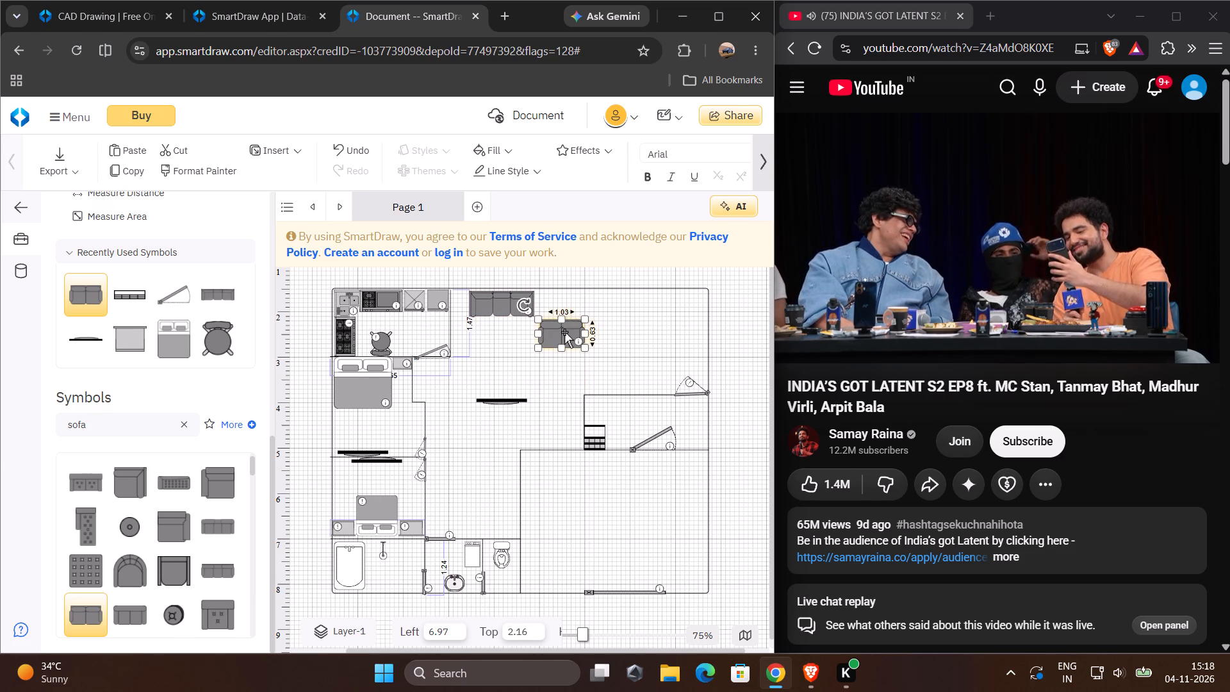
{"action": "left_click_drag", "start_coordinate": [564, 332], "coordinate": [561, 303]}
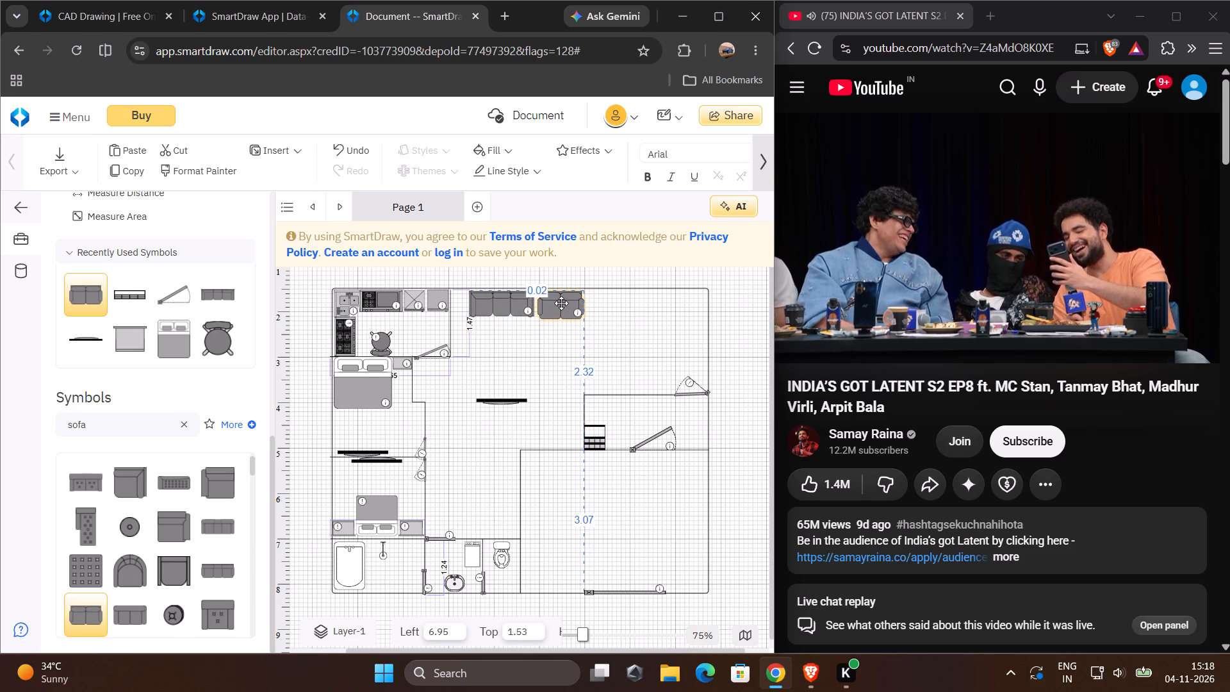
{"action": "left_click_drag", "start_coordinate": [561, 303], "coordinate": [561, 304]}
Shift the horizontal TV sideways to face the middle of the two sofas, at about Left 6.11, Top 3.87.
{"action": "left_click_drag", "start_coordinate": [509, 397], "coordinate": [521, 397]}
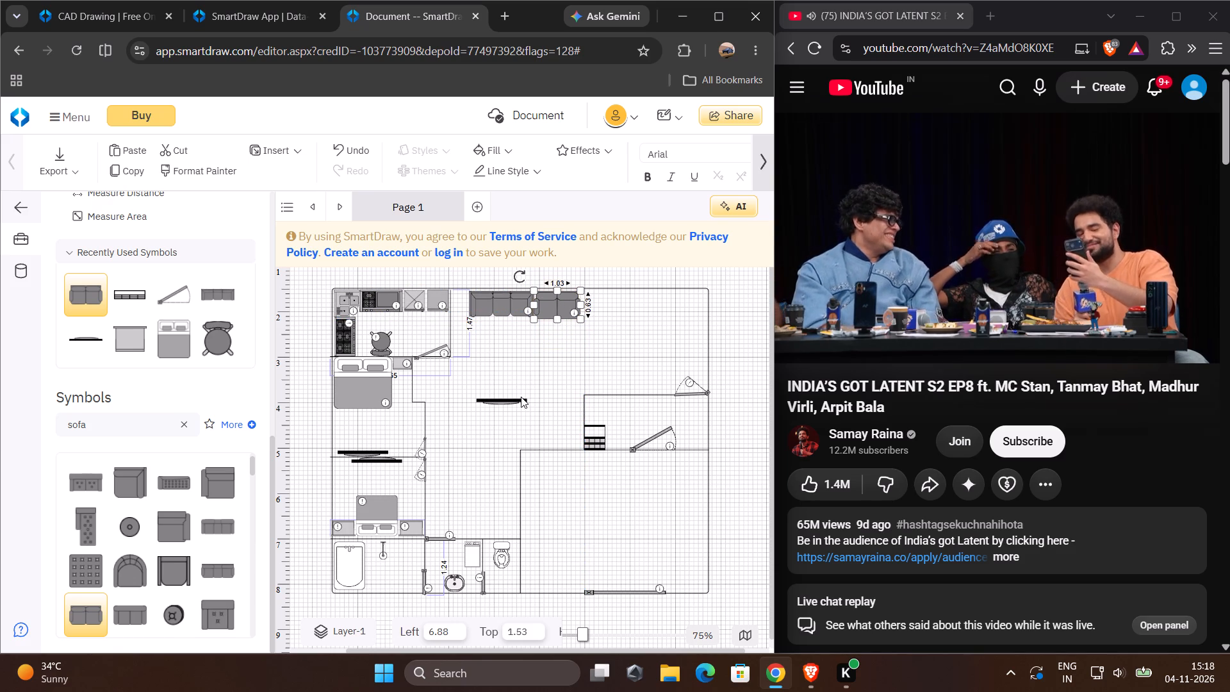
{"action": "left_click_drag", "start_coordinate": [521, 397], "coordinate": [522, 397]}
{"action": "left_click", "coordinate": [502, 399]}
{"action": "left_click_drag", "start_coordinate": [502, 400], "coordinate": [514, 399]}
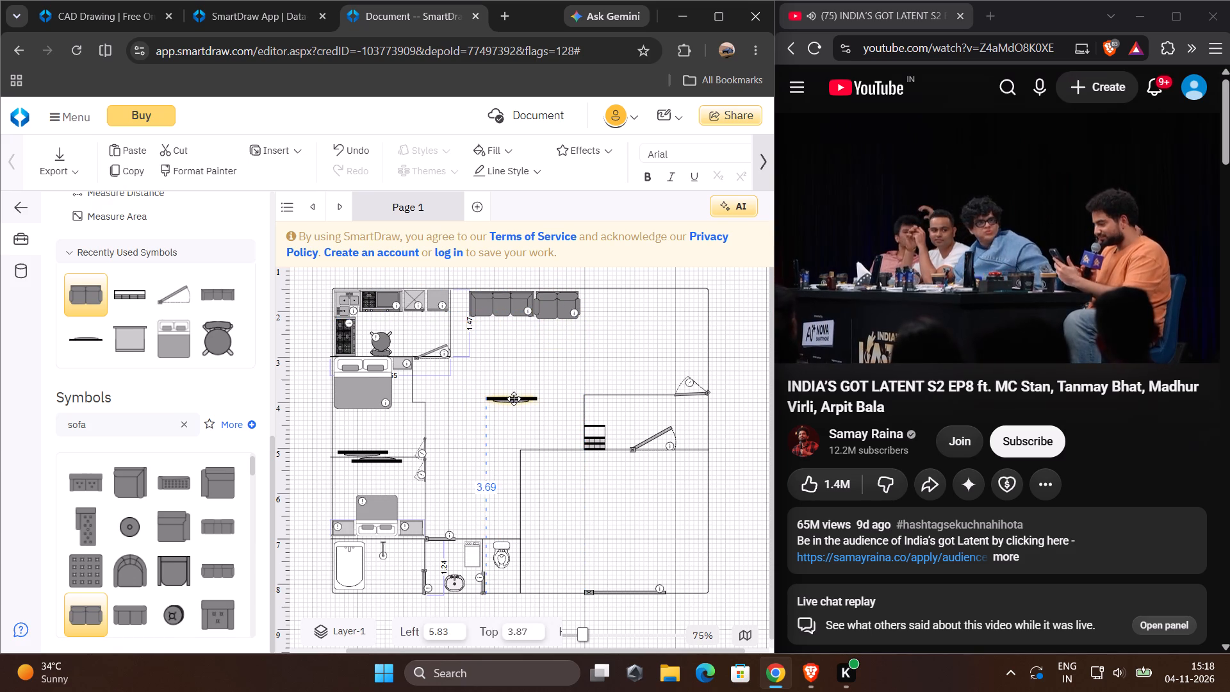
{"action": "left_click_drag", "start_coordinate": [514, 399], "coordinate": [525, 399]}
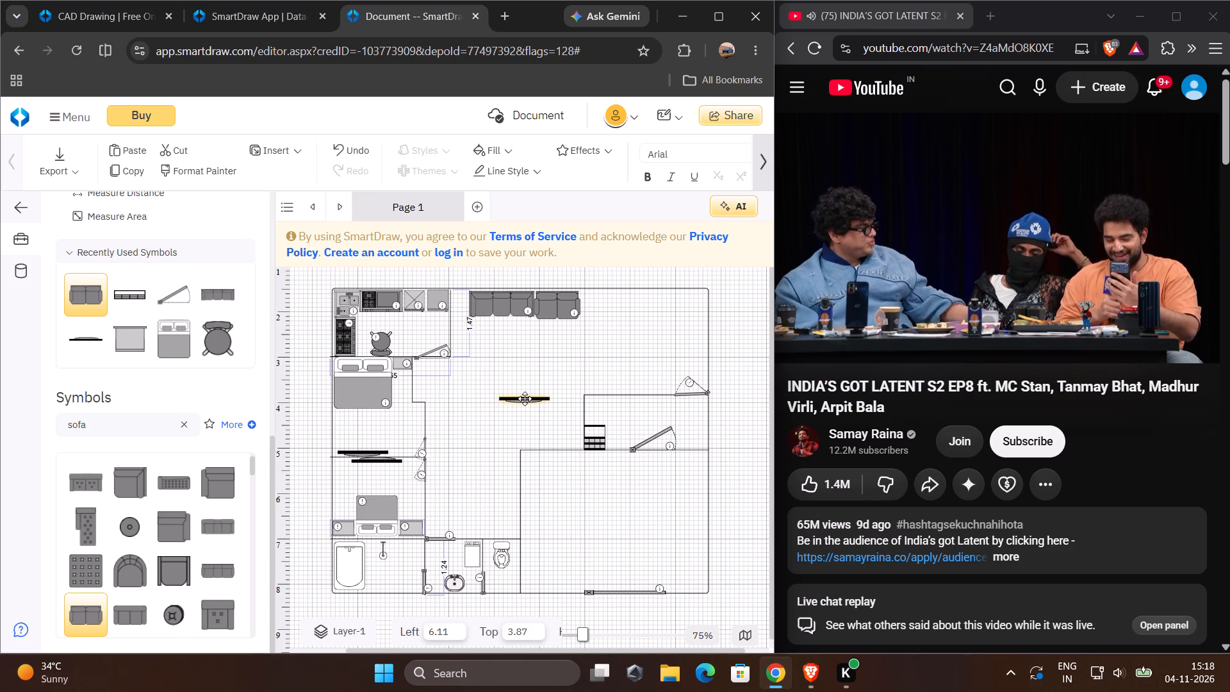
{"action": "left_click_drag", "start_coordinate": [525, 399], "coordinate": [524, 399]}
Reduce the two-seat sofa's depth slightly so its front edge lines up with the larger sofa.
{"action": "left_click", "coordinate": [555, 305]}
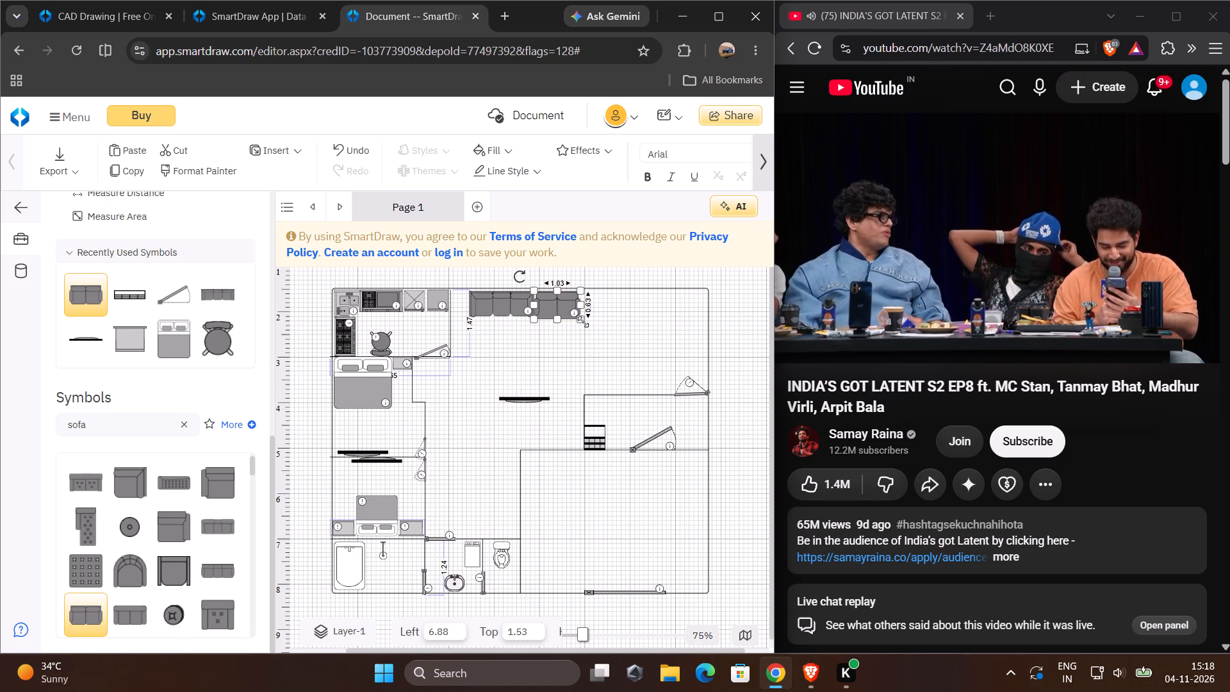
{"action": "left_click_drag", "start_coordinate": [583, 322], "coordinate": [581, 316]}
{"action": "left_click", "coordinate": [534, 362]}
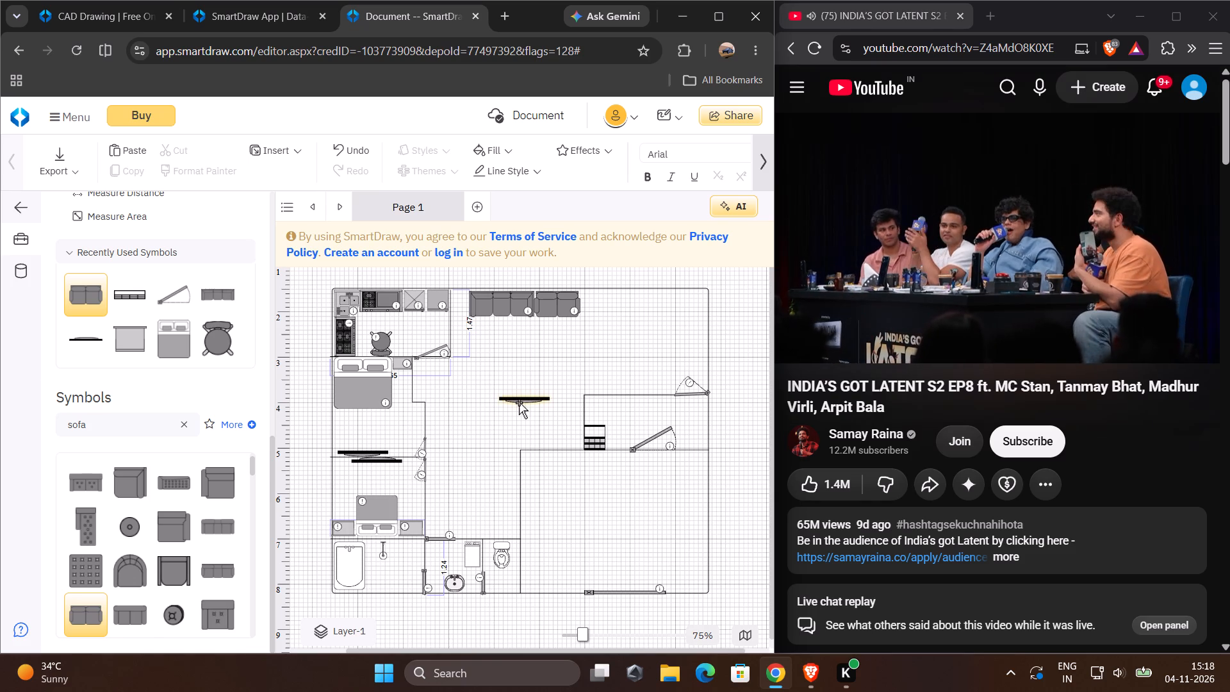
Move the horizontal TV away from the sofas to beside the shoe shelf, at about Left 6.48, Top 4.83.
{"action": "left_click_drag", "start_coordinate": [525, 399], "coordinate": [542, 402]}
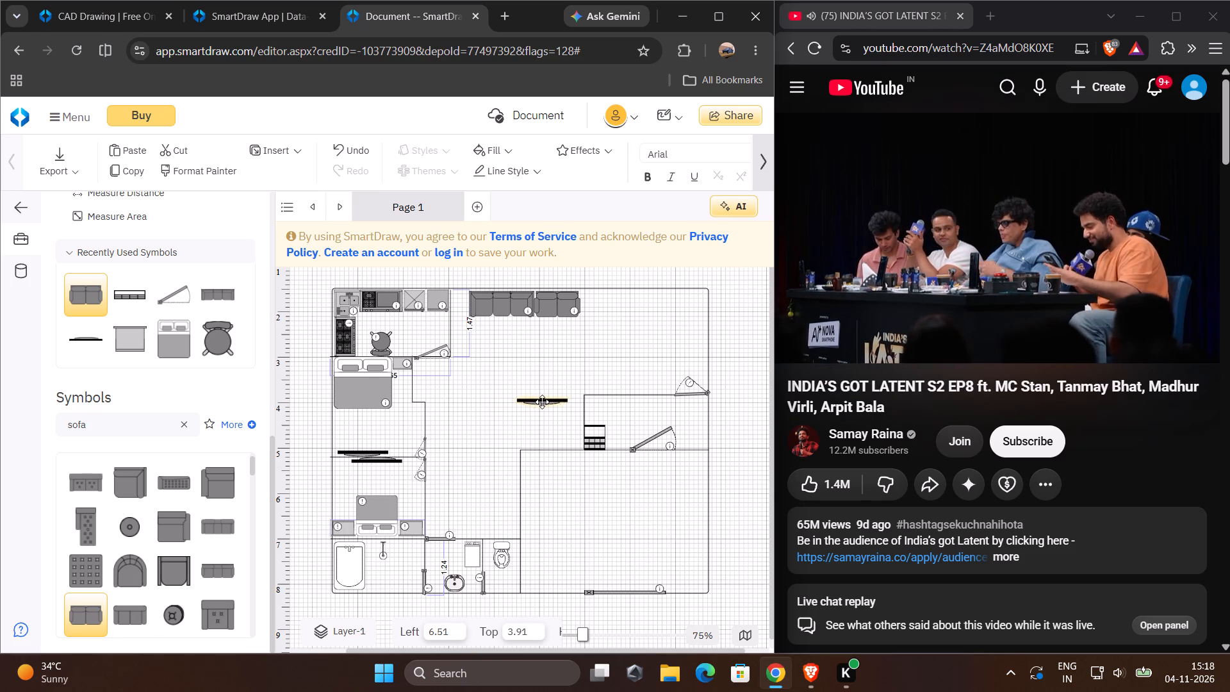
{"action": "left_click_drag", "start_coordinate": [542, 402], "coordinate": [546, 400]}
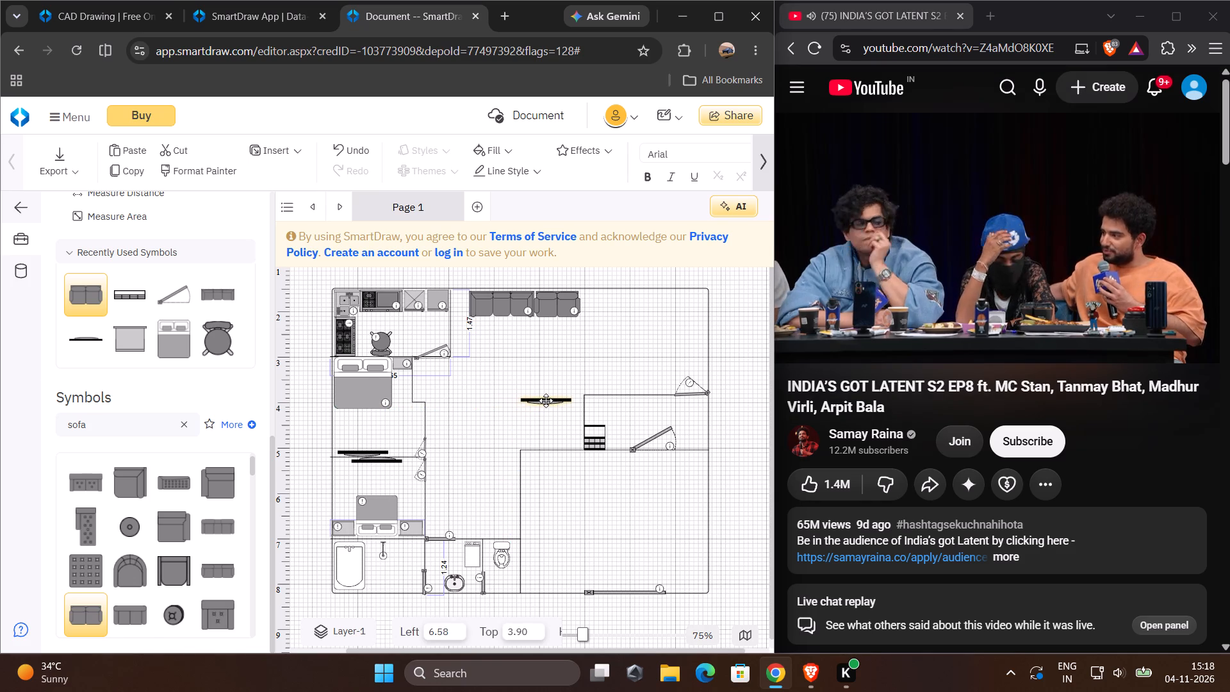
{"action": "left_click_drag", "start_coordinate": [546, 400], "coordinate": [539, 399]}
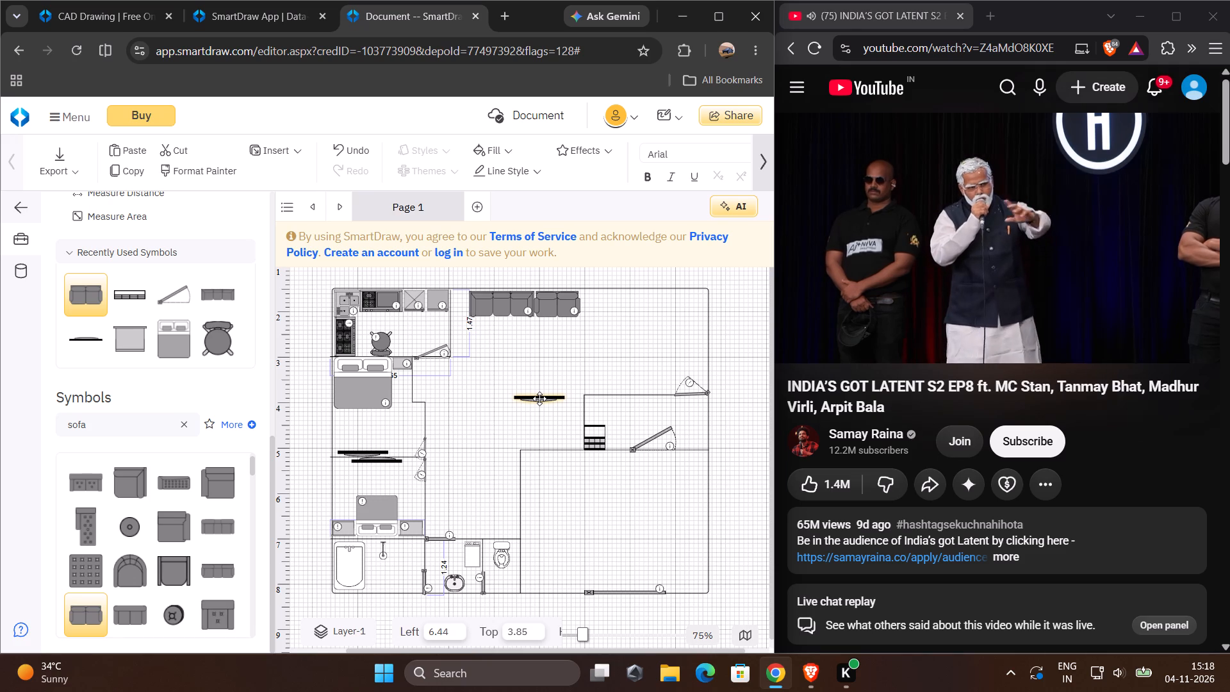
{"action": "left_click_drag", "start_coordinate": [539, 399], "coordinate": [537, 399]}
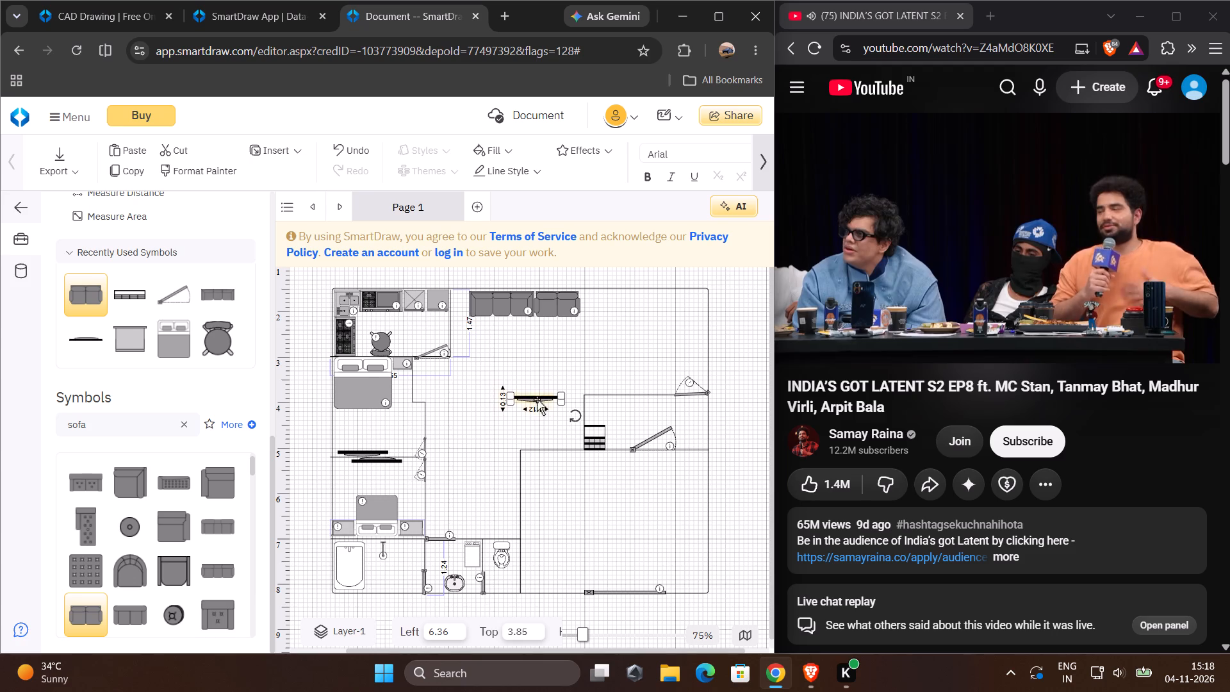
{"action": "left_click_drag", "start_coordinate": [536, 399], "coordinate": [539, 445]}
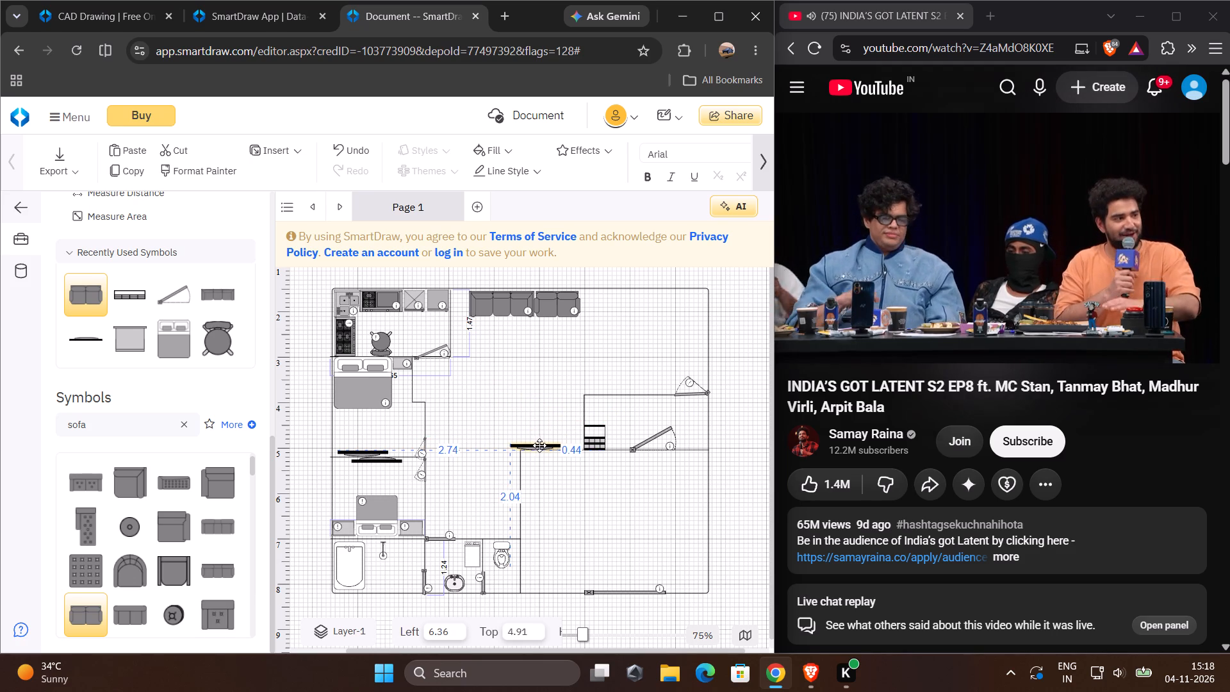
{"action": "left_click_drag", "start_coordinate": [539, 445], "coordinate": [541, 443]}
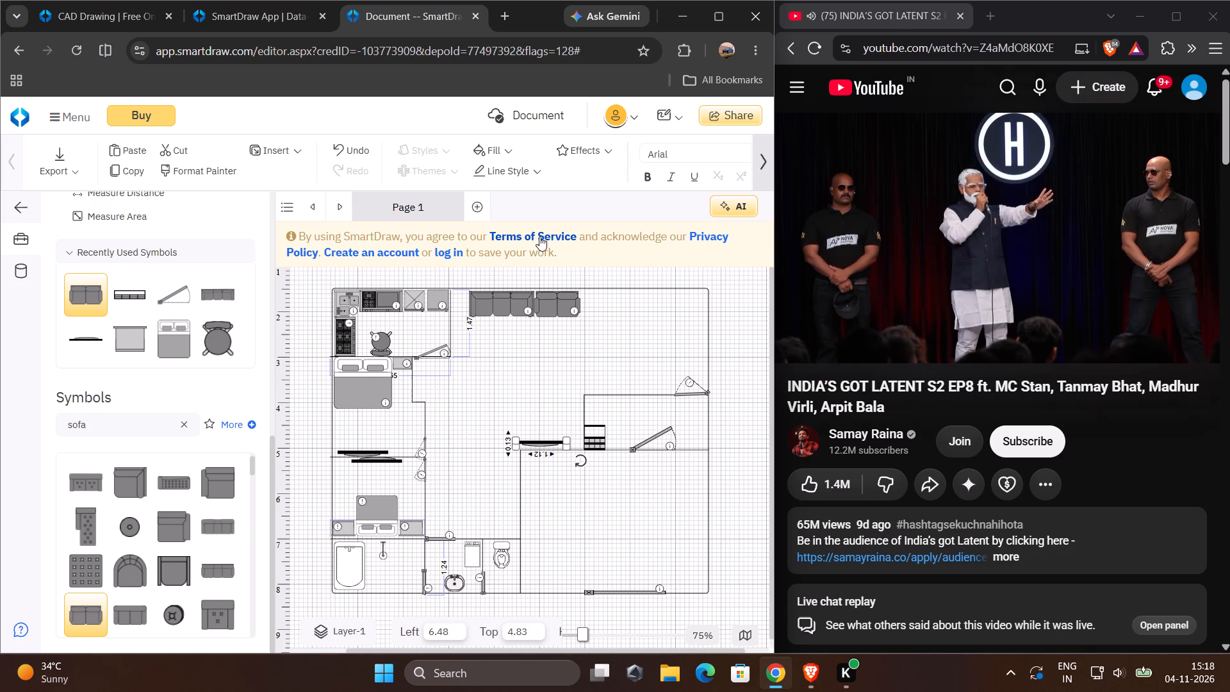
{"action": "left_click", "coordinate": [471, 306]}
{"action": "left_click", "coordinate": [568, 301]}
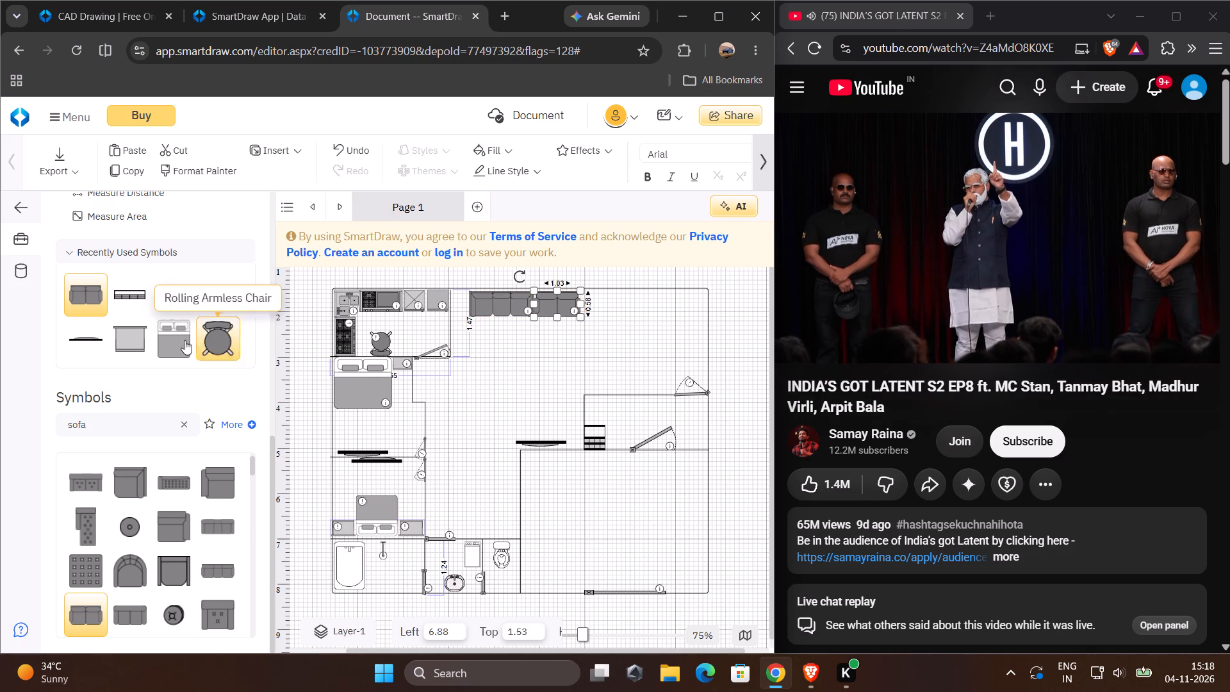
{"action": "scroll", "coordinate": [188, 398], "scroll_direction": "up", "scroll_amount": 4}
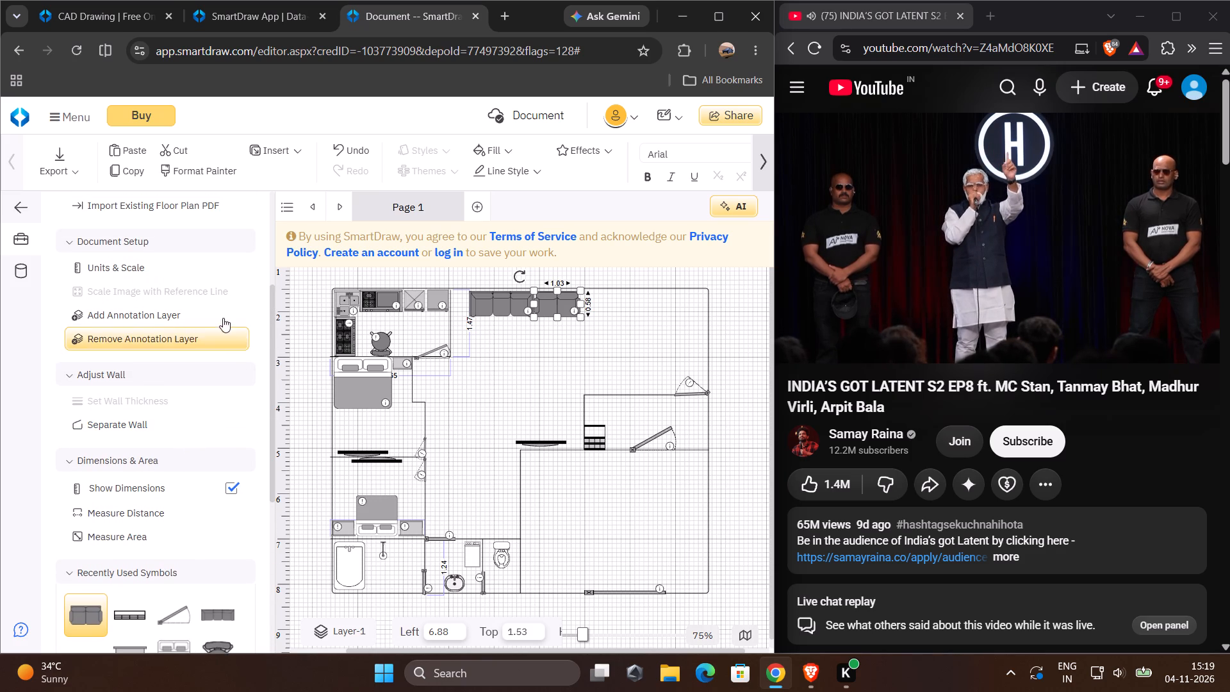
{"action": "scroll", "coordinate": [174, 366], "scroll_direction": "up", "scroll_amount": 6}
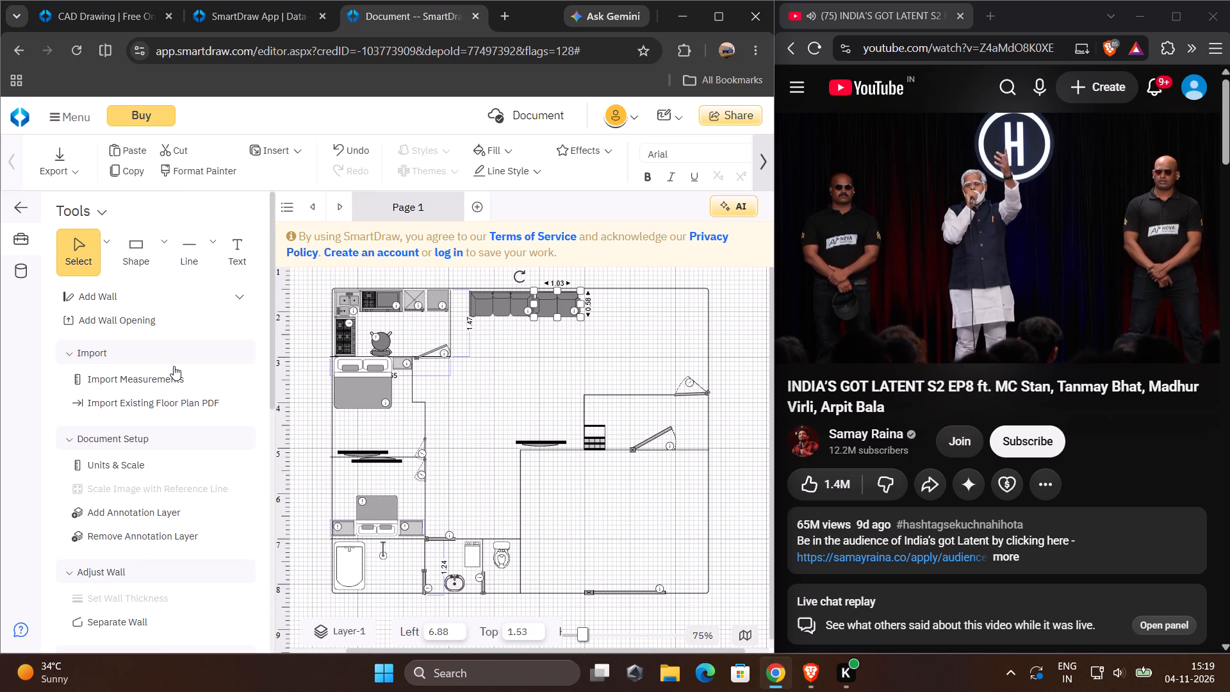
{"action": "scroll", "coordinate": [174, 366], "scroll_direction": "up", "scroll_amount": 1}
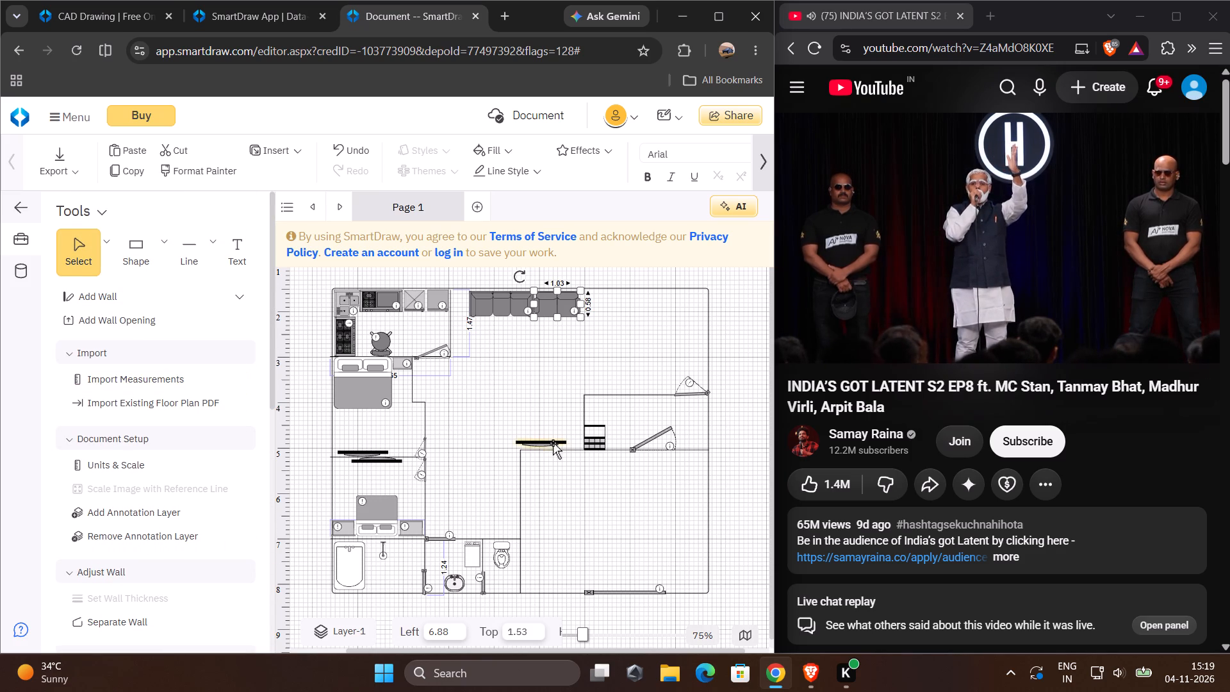
Rotate the living-area TV to 90° and place it upright against the upper bedroom's inner side wall, at about Left 3.91, Top 3.48.
{"action": "left_click_drag", "start_coordinate": [544, 443], "coordinate": [474, 452]}
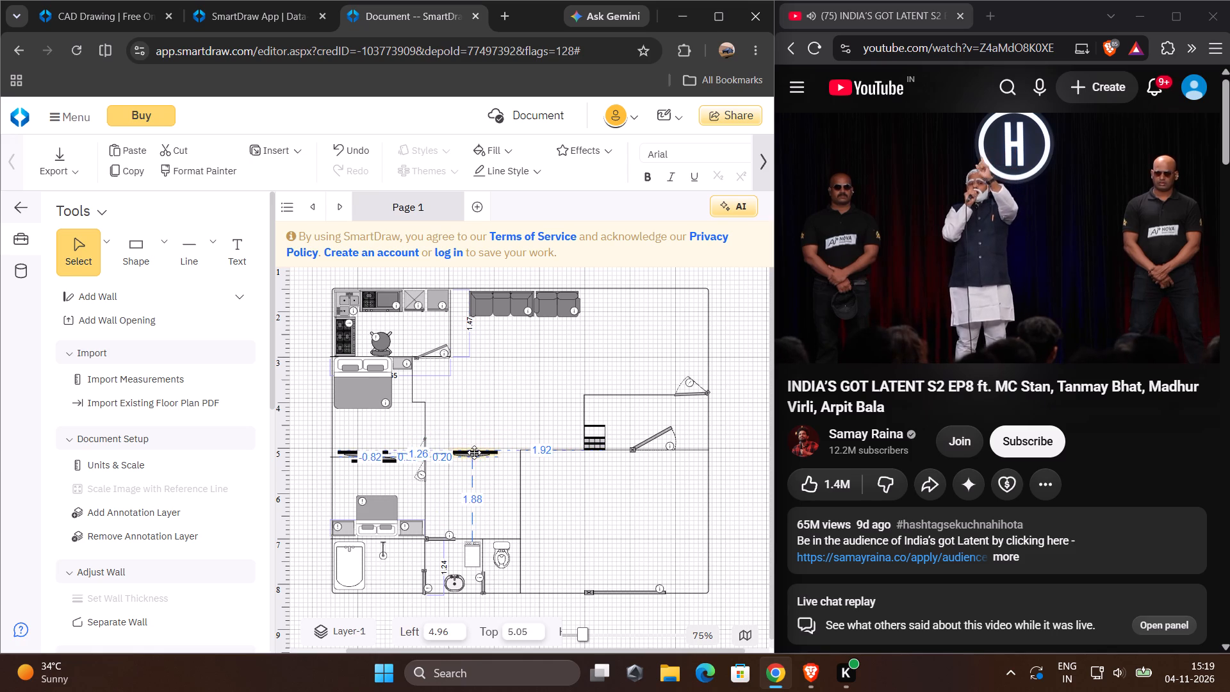
{"action": "left_click_drag", "start_coordinate": [474, 452], "coordinate": [453, 385]}
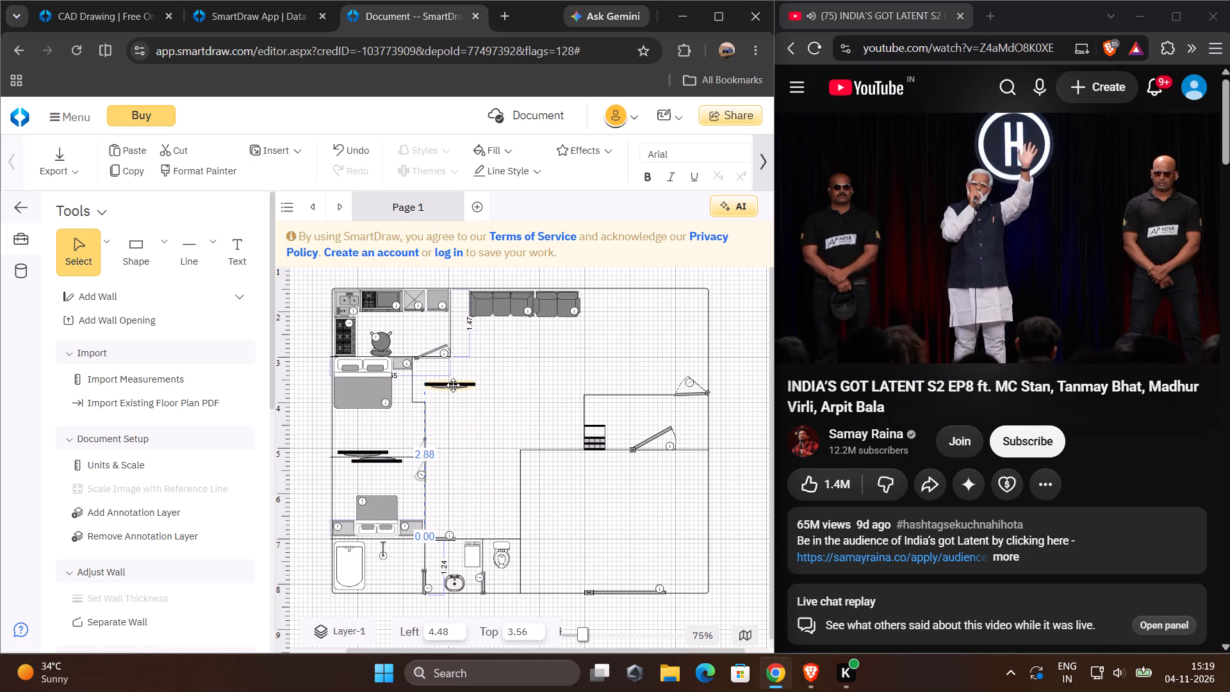
{"action": "left_click_drag", "start_coordinate": [453, 385], "coordinate": [461, 386]}
{"action": "left_click_drag", "start_coordinate": [505, 412], "coordinate": [505, 412]}
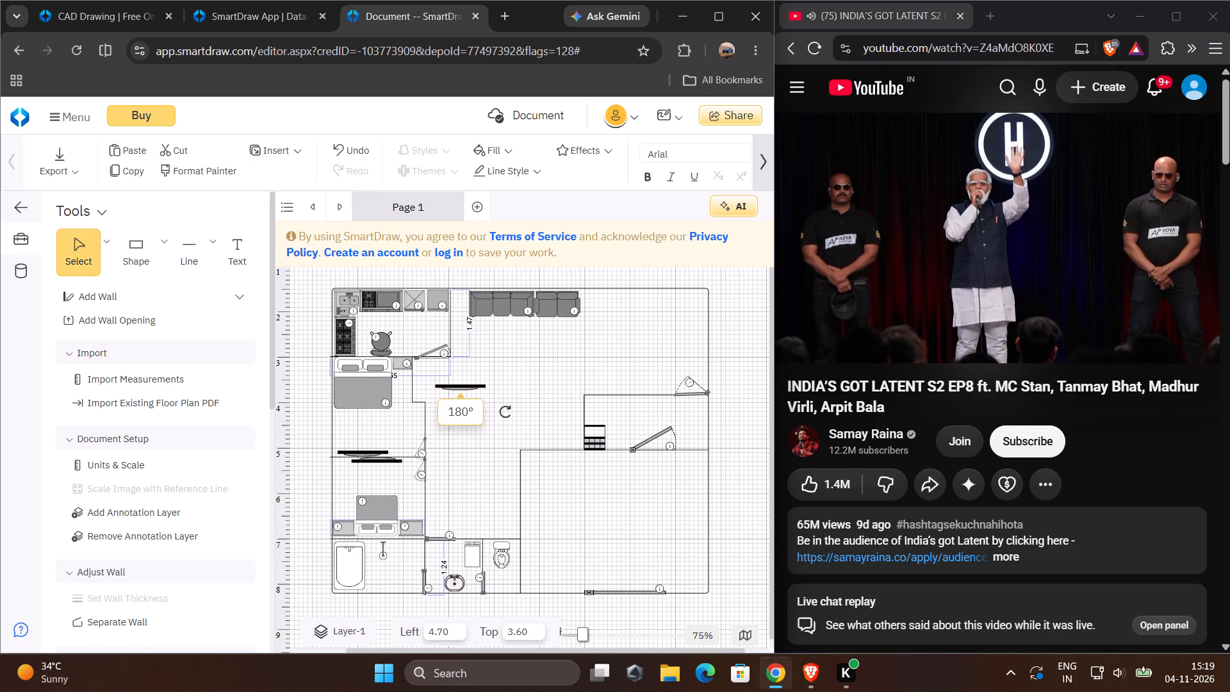
{"action": "left_click_drag", "start_coordinate": [505, 412], "coordinate": [420, 457]}
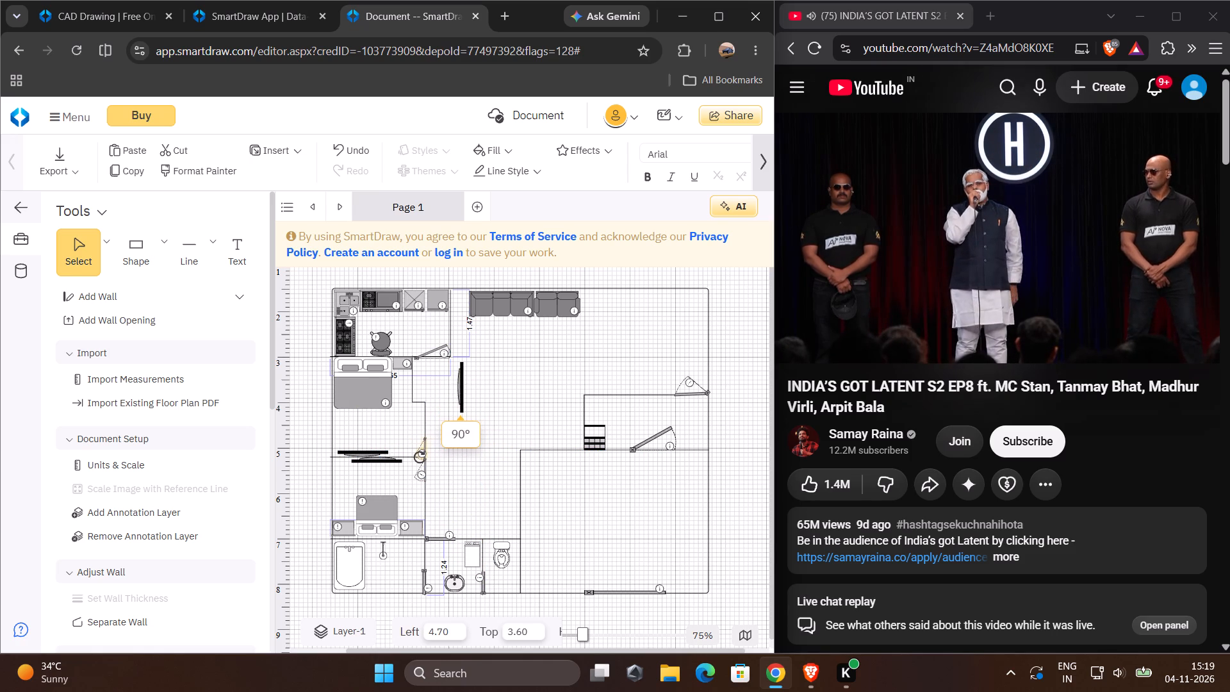
{"action": "left_click_drag", "start_coordinate": [420, 457], "coordinate": [421, 457]}
{"action": "left_click_drag", "start_coordinate": [461, 388], "coordinate": [460, 390]}
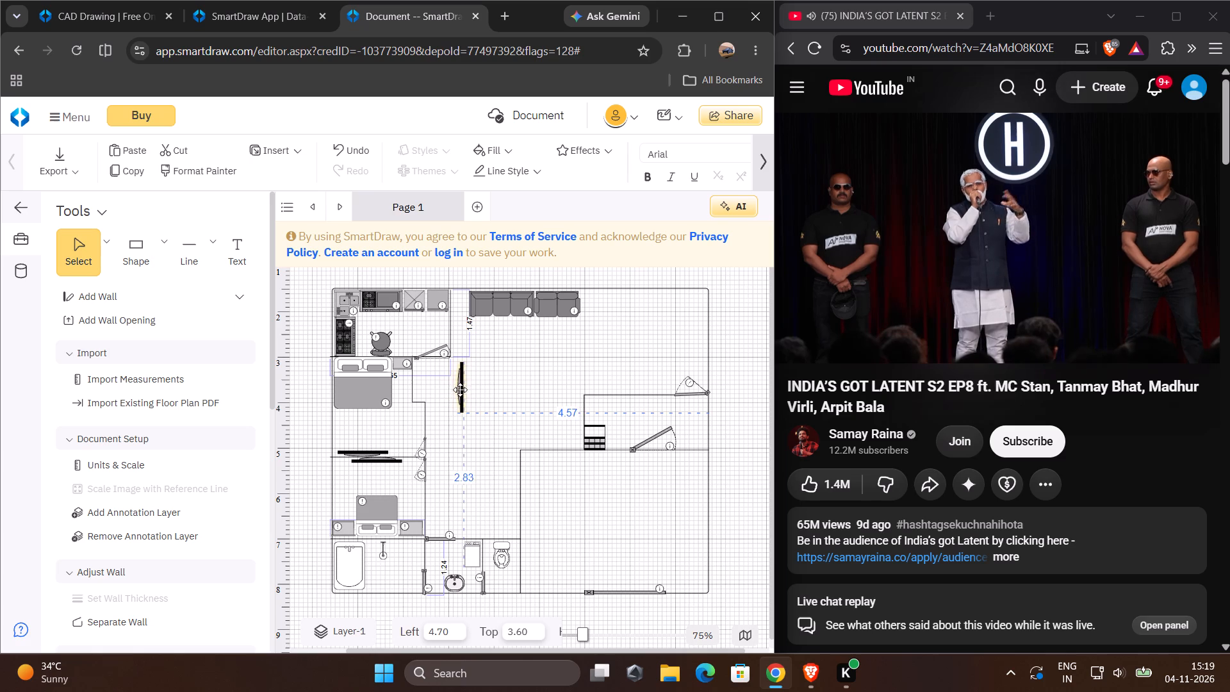
{"action": "left_click_drag", "start_coordinate": [460, 390], "coordinate": [432, 408]}
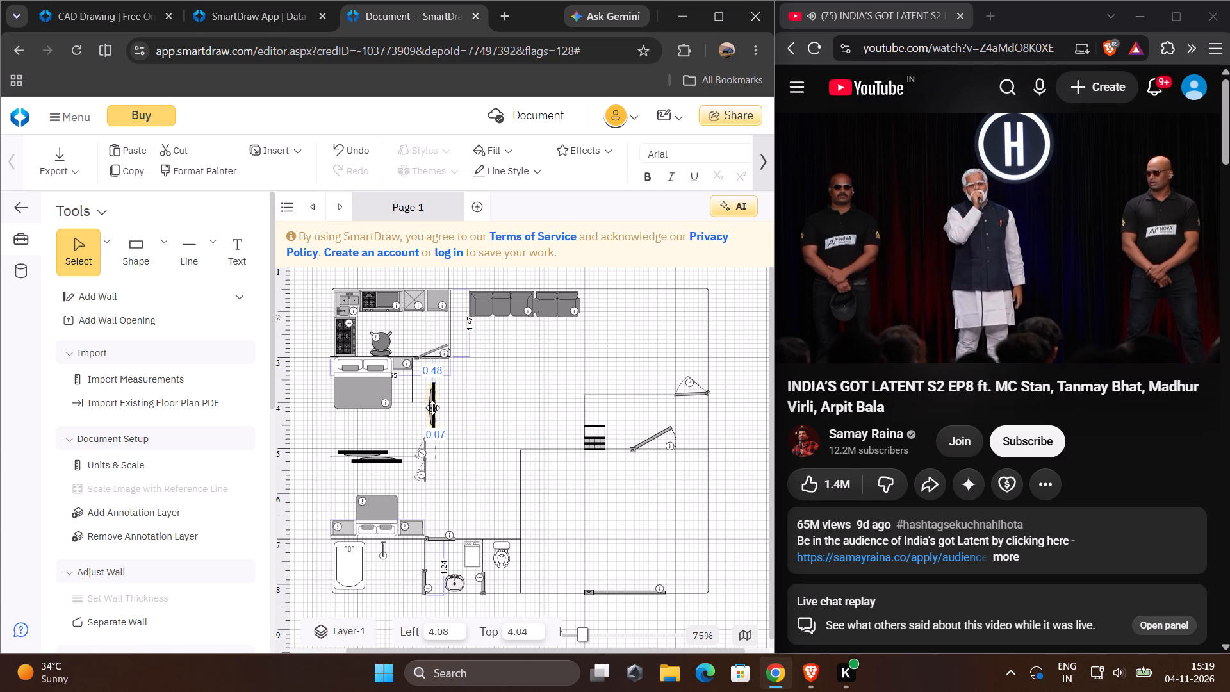
{"action": "left_click_drag", "start_coordinate": [432, 408], "coordinate": [425, 382]}
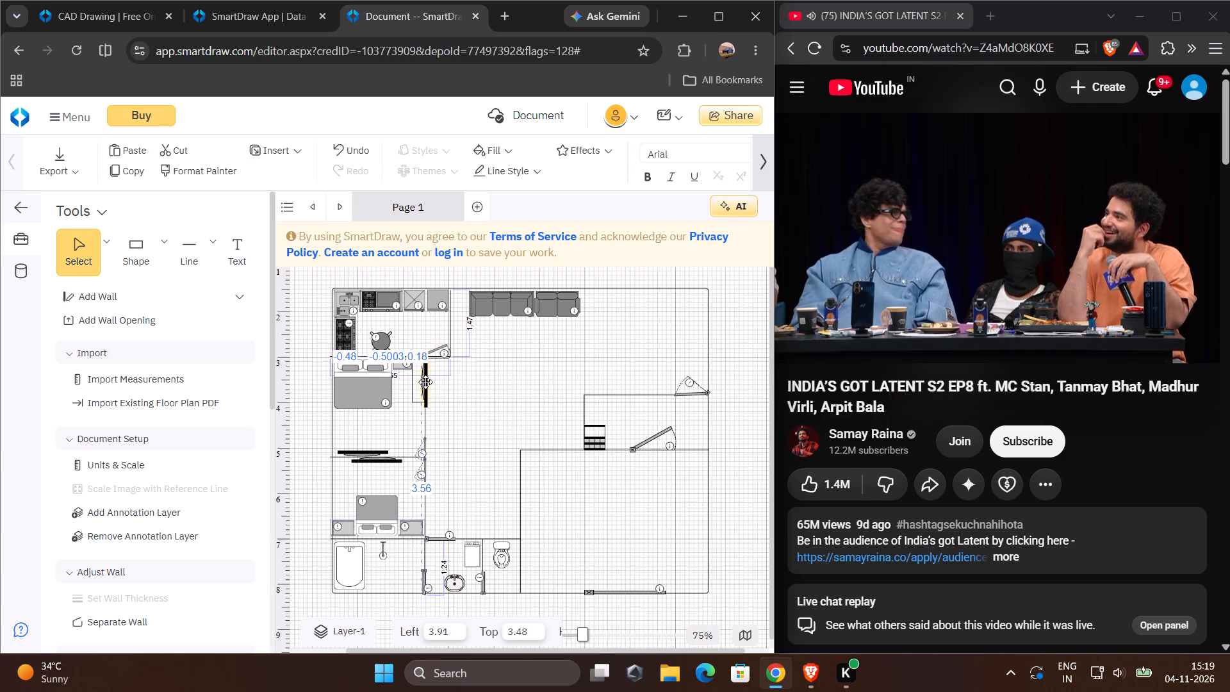
{"action": "left_click_drag", "start_coordinate": [425, 382], "coordinate": [423, 383]}
{"action": "left_click", "coordinate": [435, 327]}
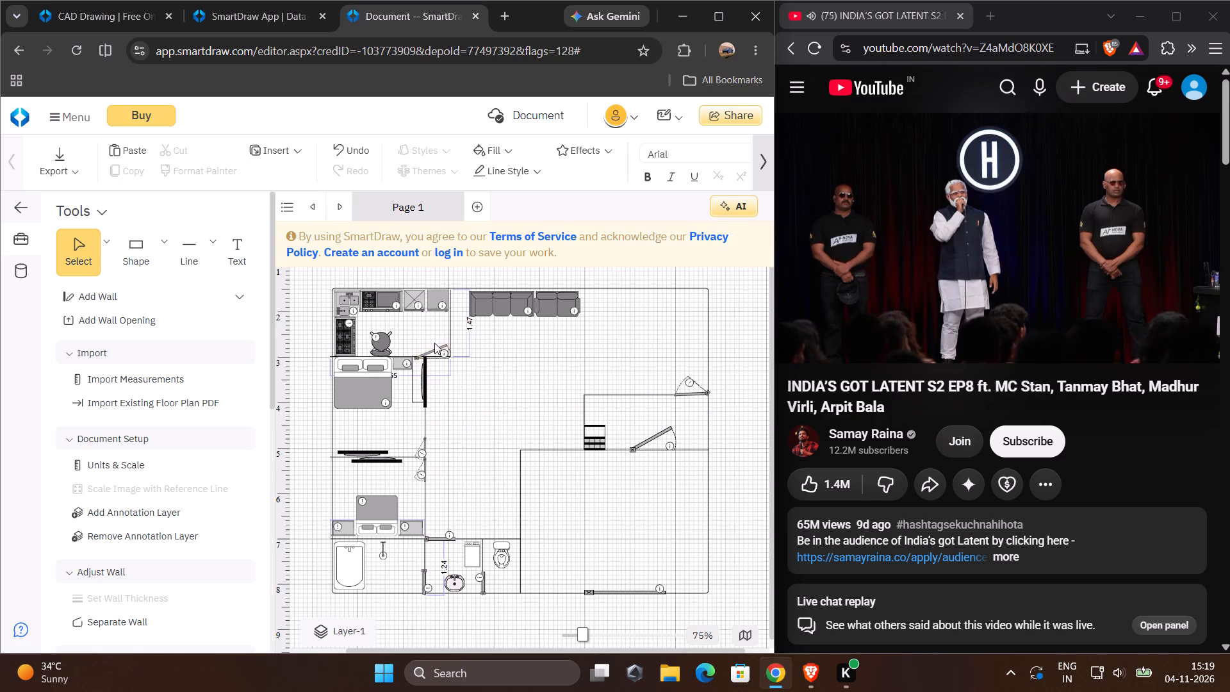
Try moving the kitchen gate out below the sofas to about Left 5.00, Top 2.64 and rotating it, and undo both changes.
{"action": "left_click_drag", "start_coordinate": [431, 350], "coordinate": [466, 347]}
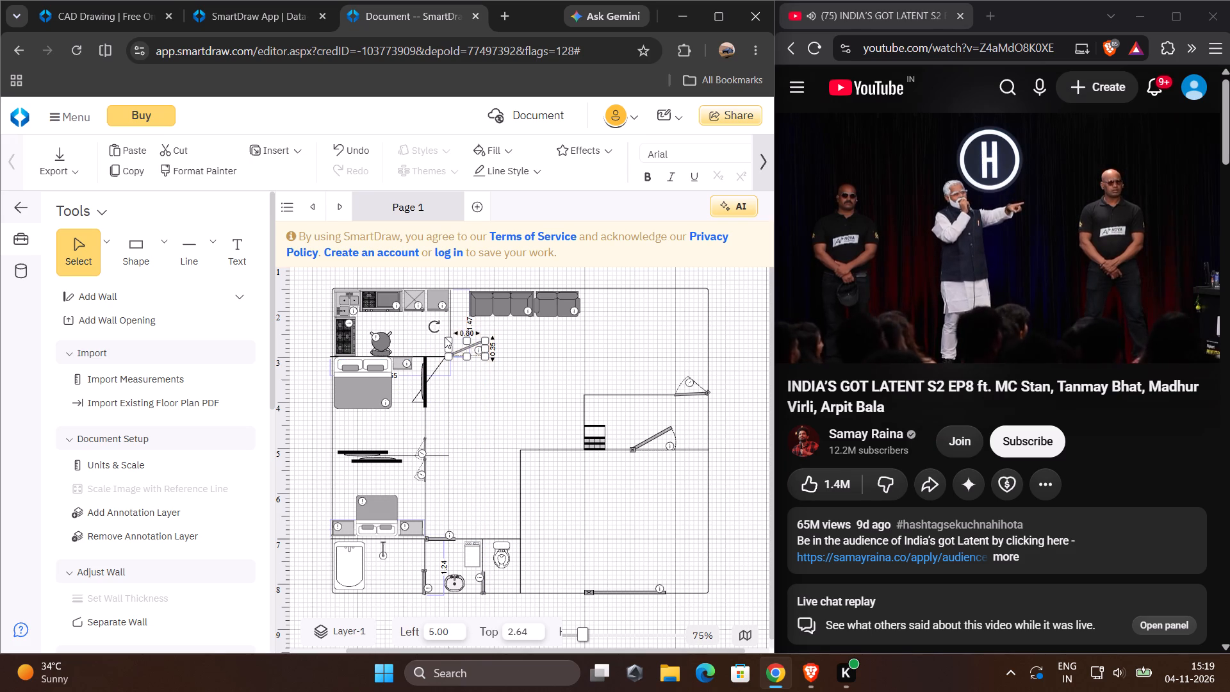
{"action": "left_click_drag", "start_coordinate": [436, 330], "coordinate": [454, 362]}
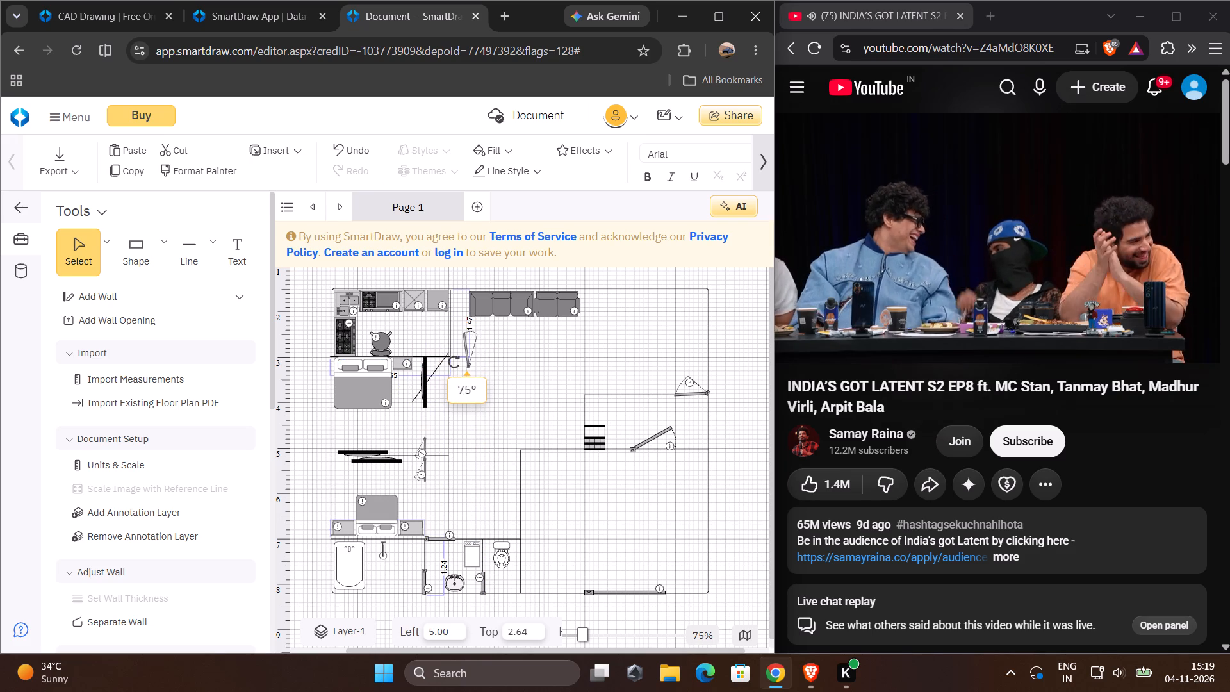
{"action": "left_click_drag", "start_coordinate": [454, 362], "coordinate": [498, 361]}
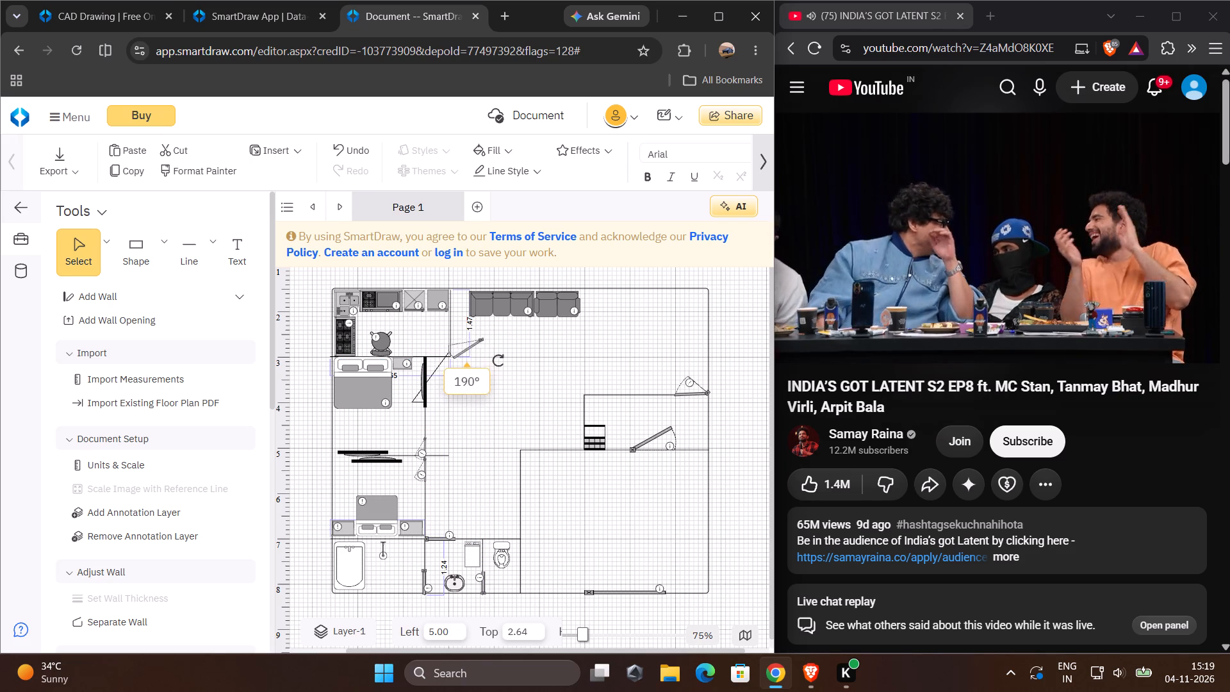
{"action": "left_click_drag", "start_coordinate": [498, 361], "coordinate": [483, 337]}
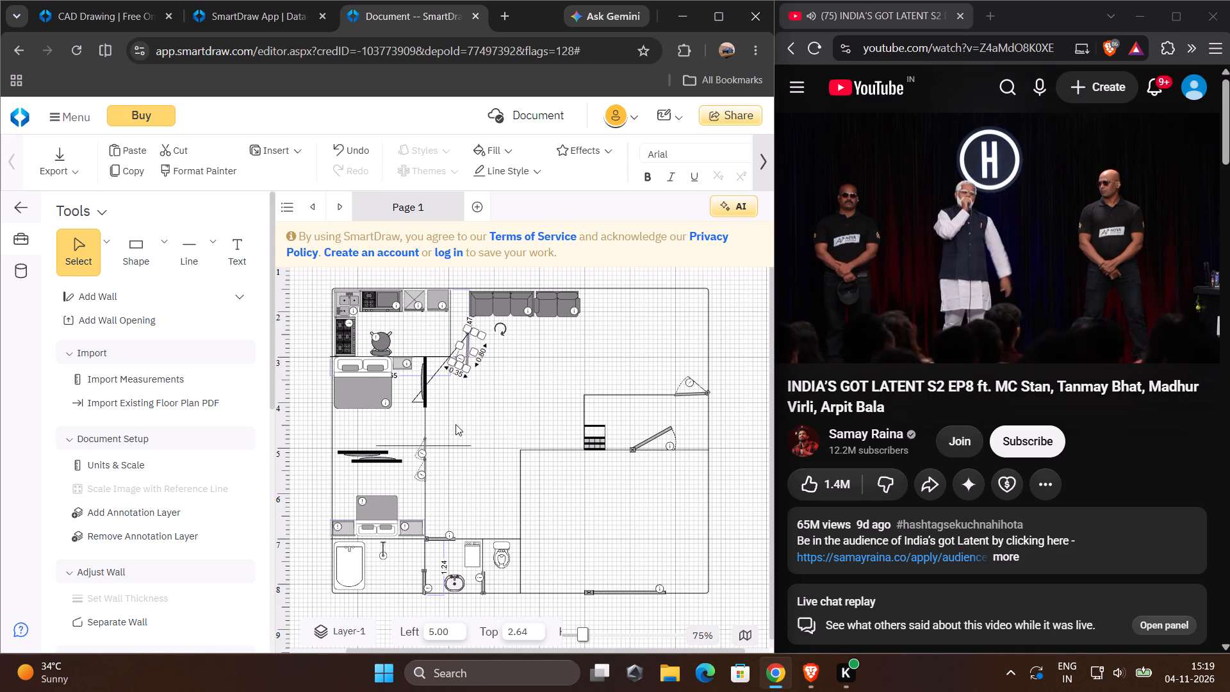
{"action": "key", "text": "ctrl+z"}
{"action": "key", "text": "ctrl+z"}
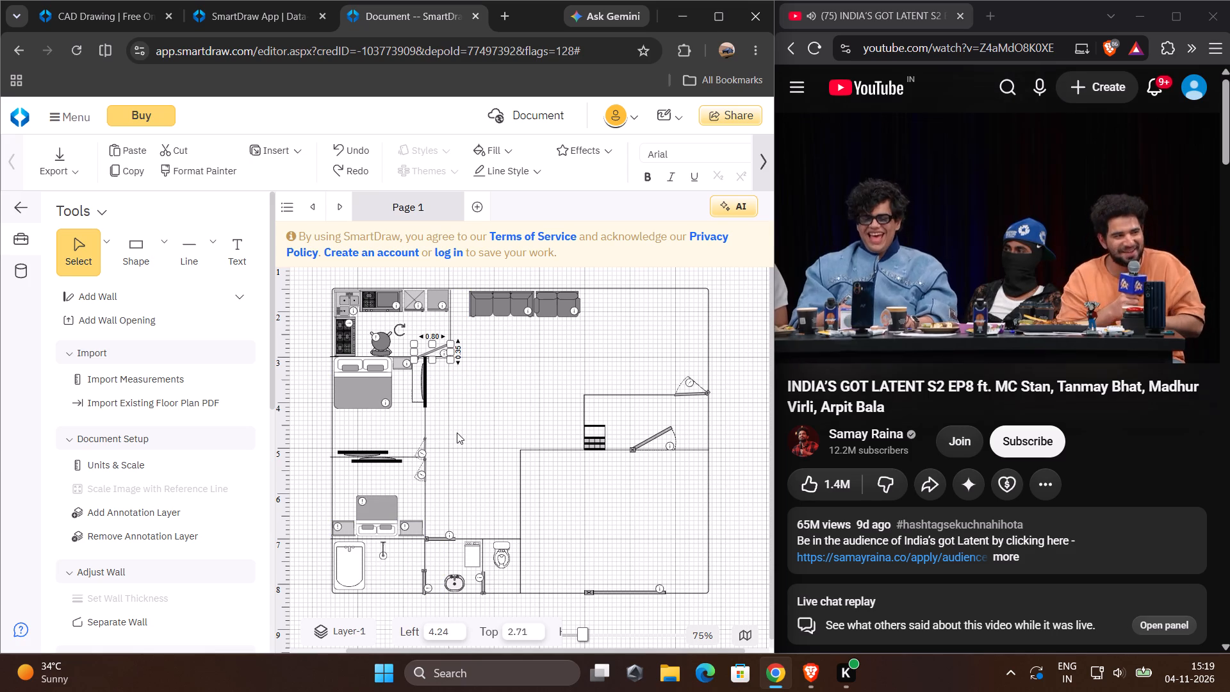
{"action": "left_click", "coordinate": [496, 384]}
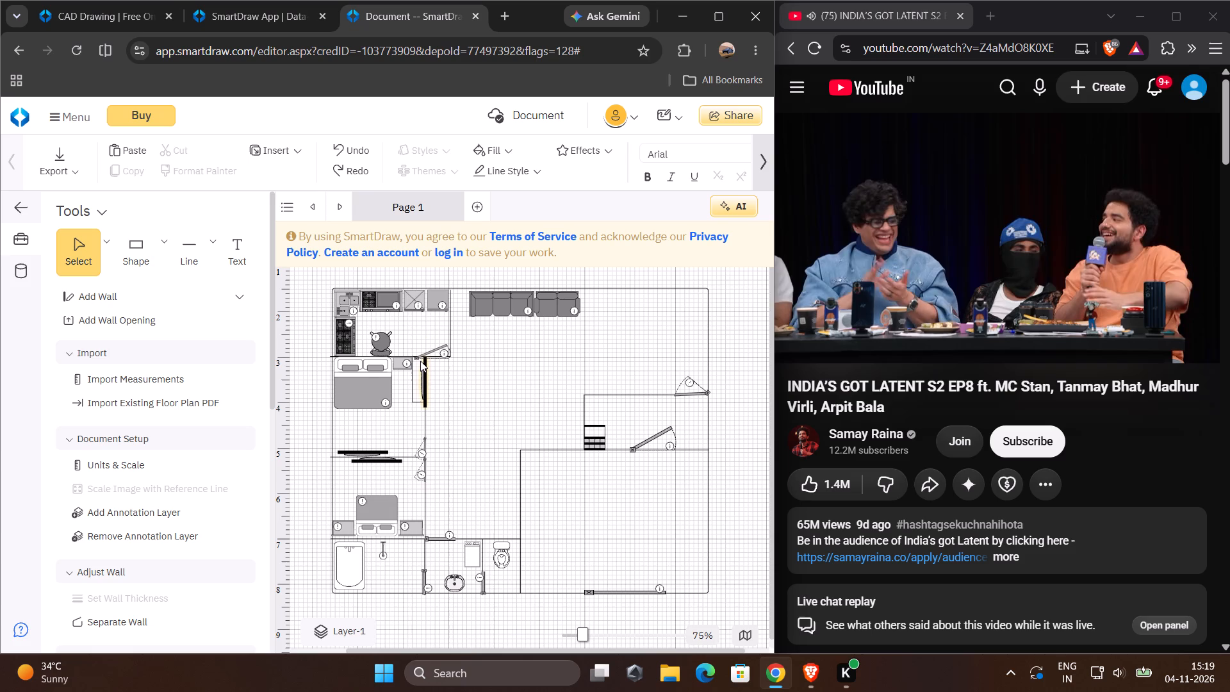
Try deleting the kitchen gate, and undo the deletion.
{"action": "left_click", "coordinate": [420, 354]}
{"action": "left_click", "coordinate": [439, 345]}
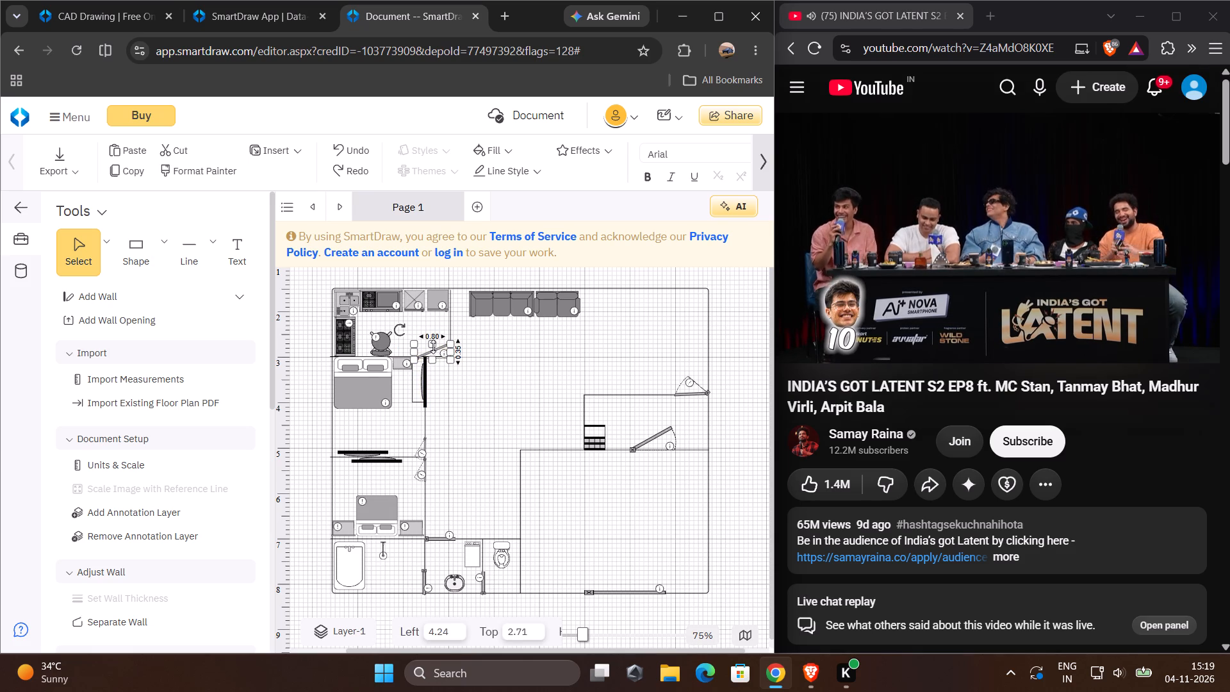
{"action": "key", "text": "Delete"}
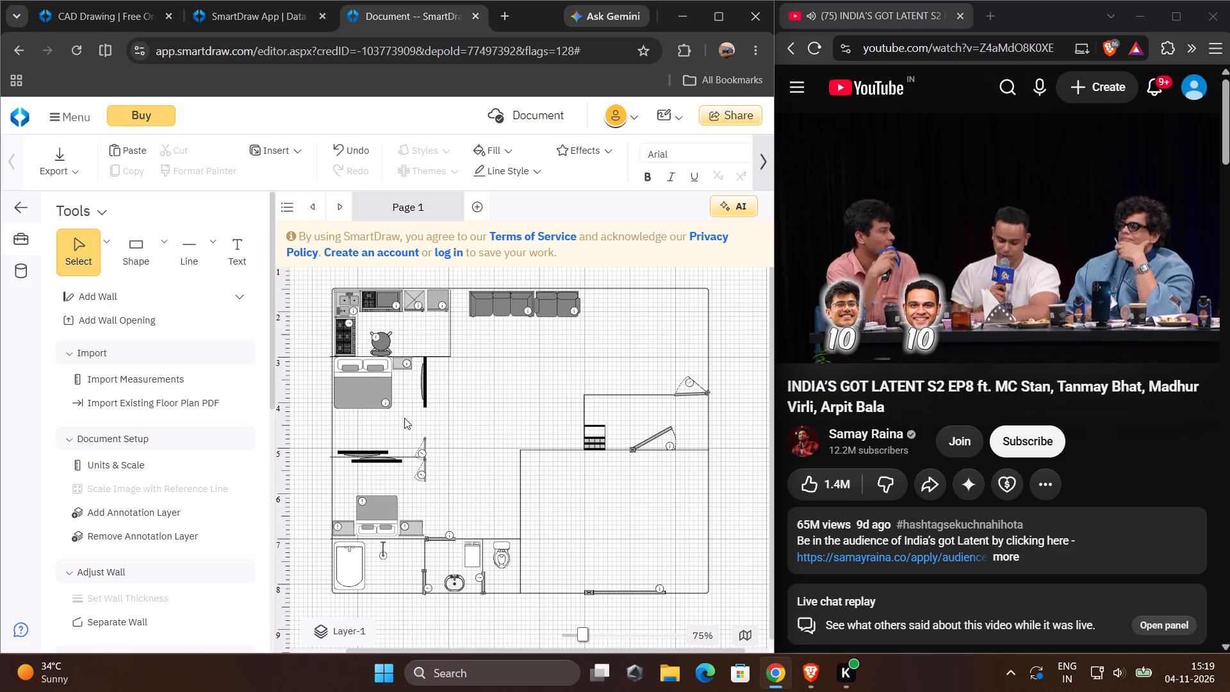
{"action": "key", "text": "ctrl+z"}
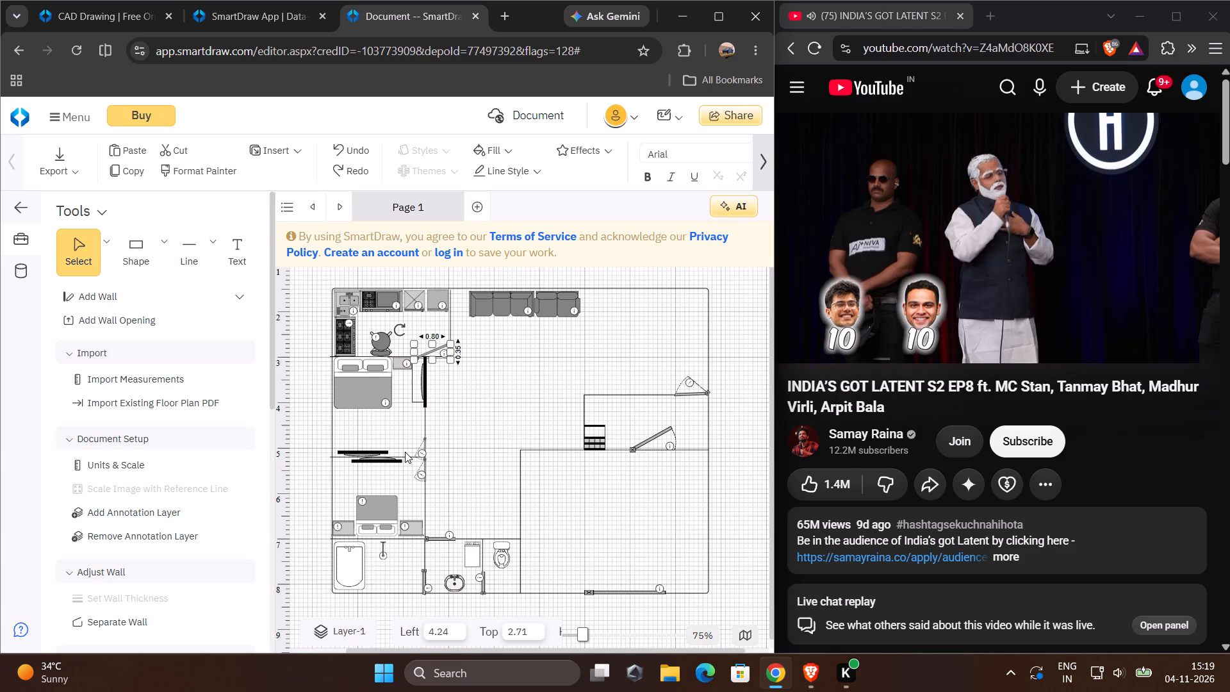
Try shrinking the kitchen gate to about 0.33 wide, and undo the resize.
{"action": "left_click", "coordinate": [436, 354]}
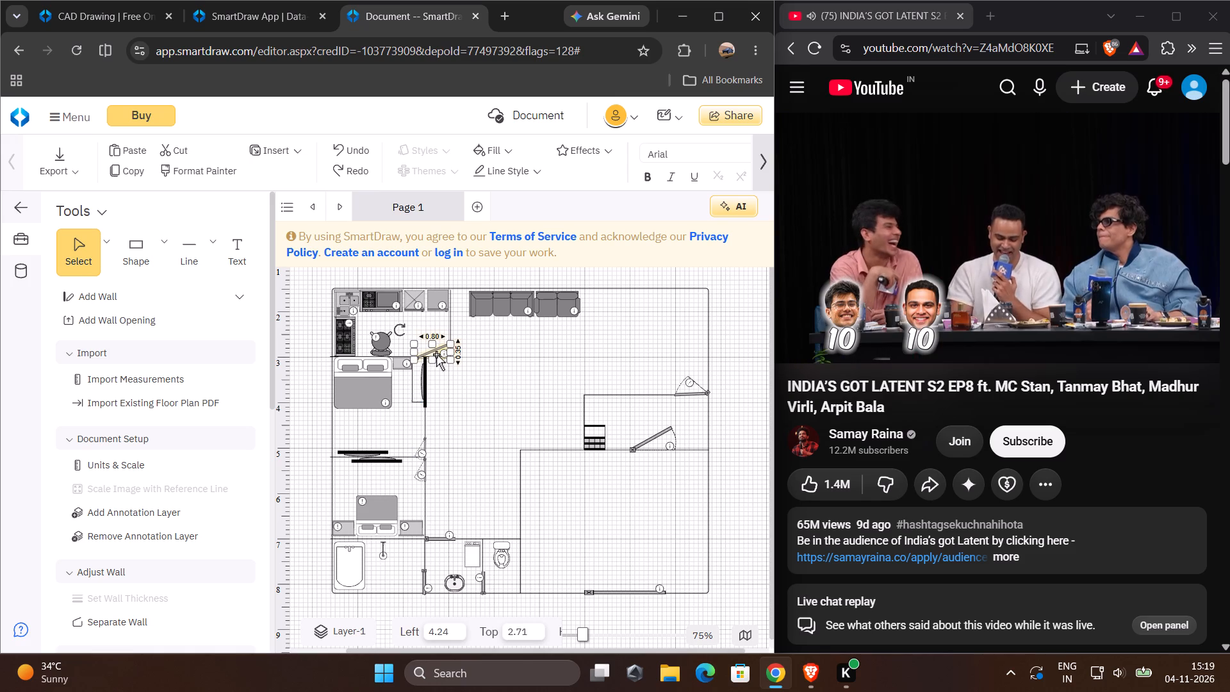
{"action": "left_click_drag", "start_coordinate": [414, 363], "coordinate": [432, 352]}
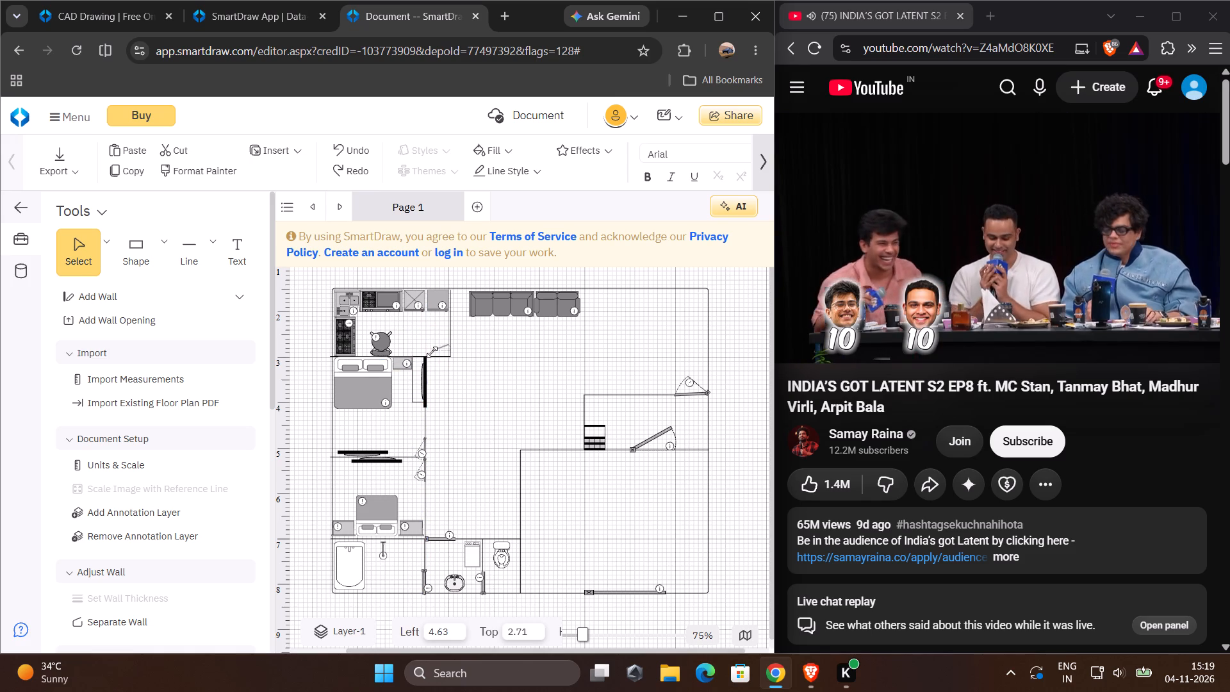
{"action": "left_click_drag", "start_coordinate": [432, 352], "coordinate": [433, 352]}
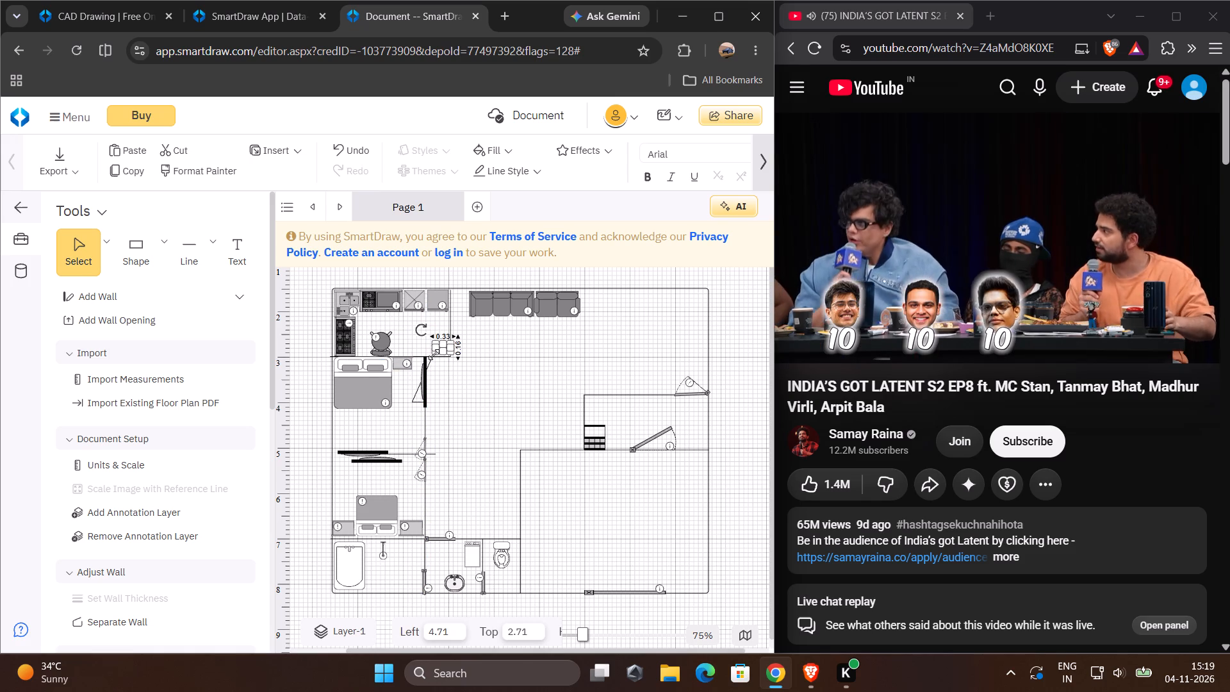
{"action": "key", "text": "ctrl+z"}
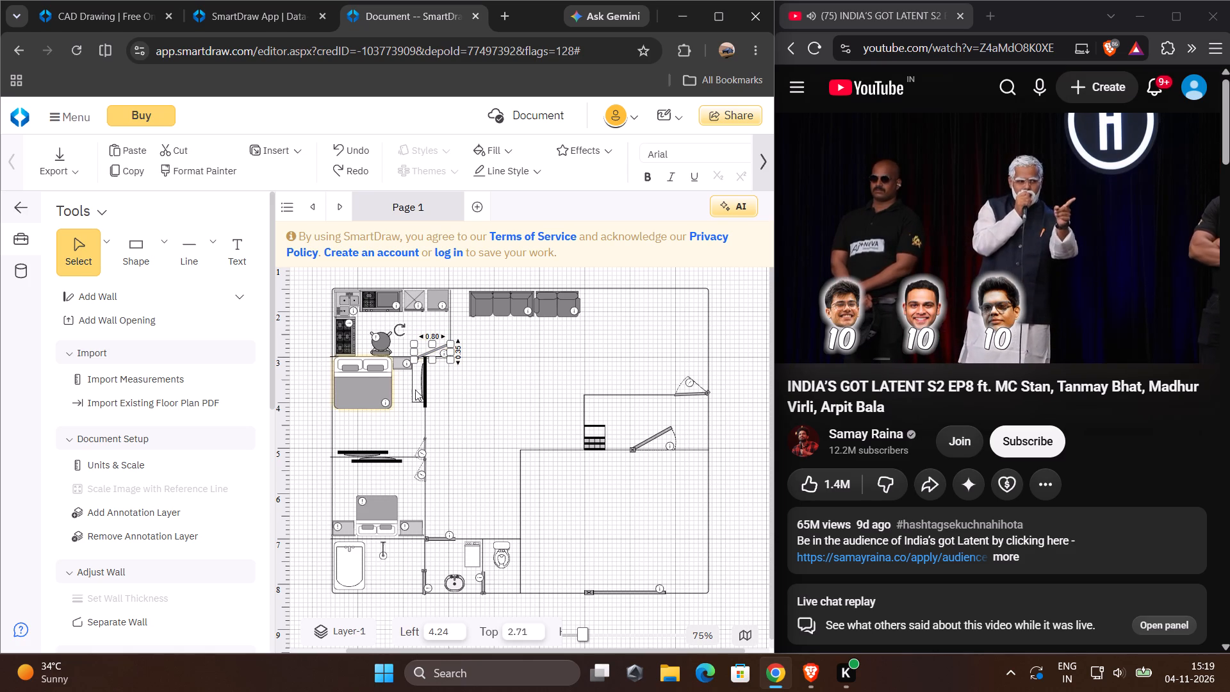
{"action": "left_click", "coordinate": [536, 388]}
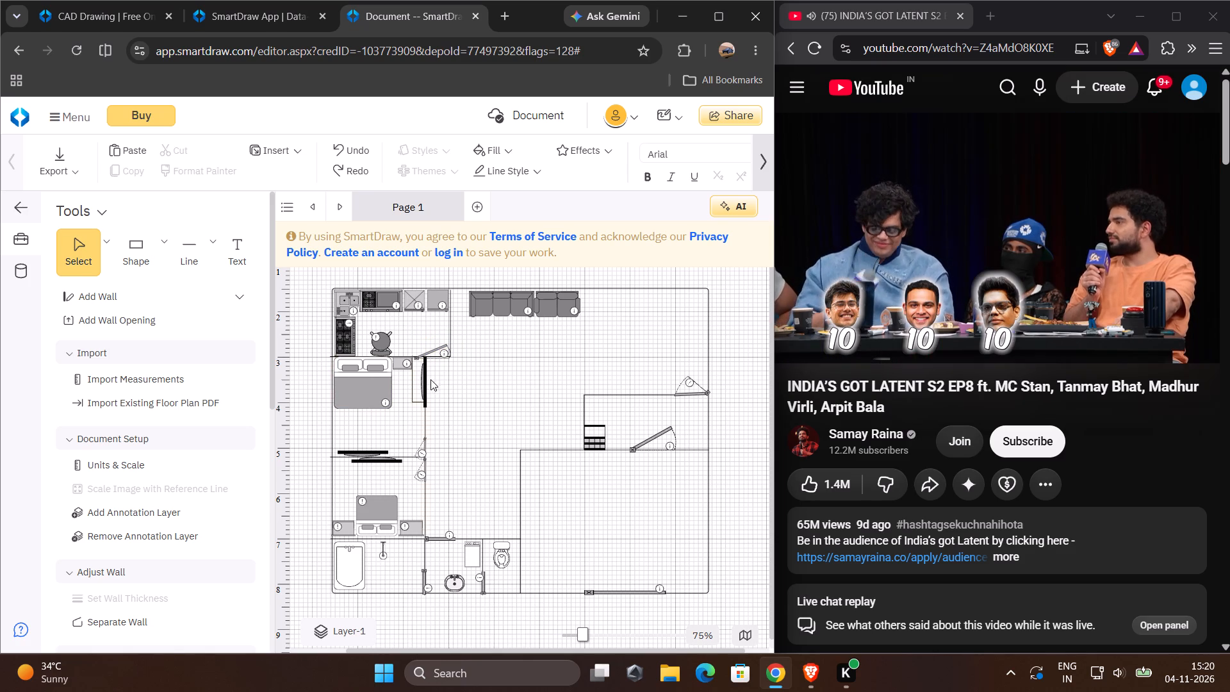
Delete the gate in the kitchen's lower wall, above the upright TV.
{"action": "left_click_drag", "start_coordinate": [447, 343], "coordinate": [443, 342]}
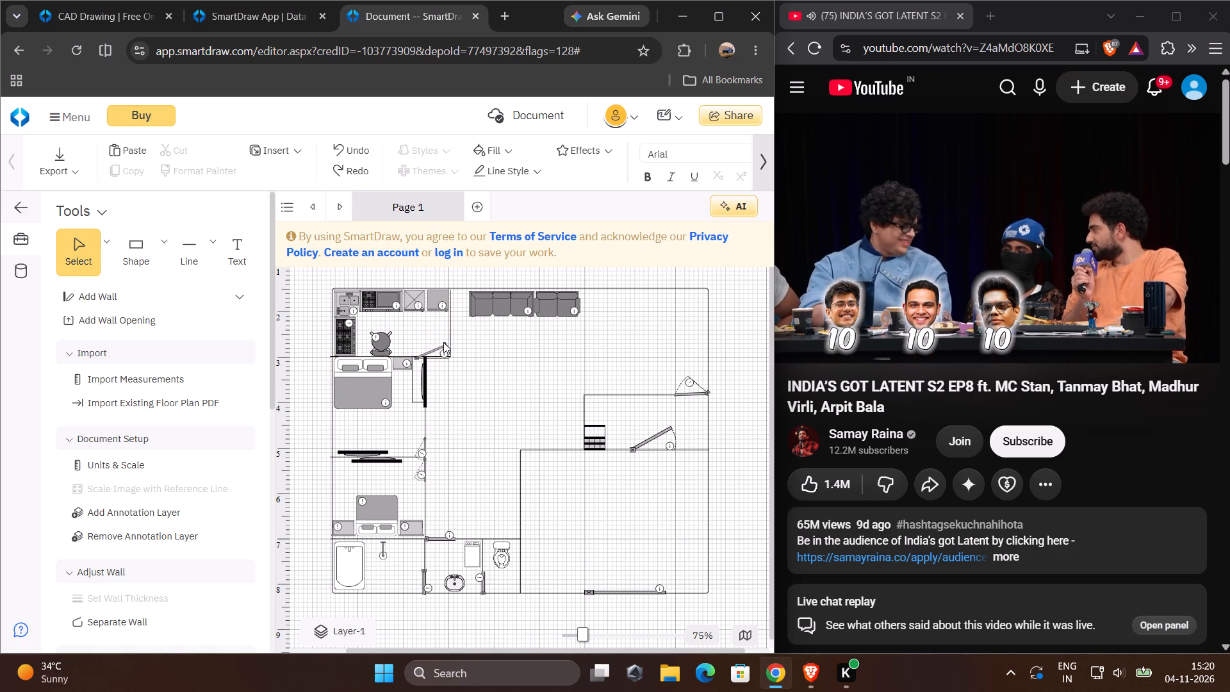
{"action": "left_click_drag", "start_coordinate": [443, 342], "coordinate": [437, 334]}
{"action": "left_click", "coordinate": [438, 345]}
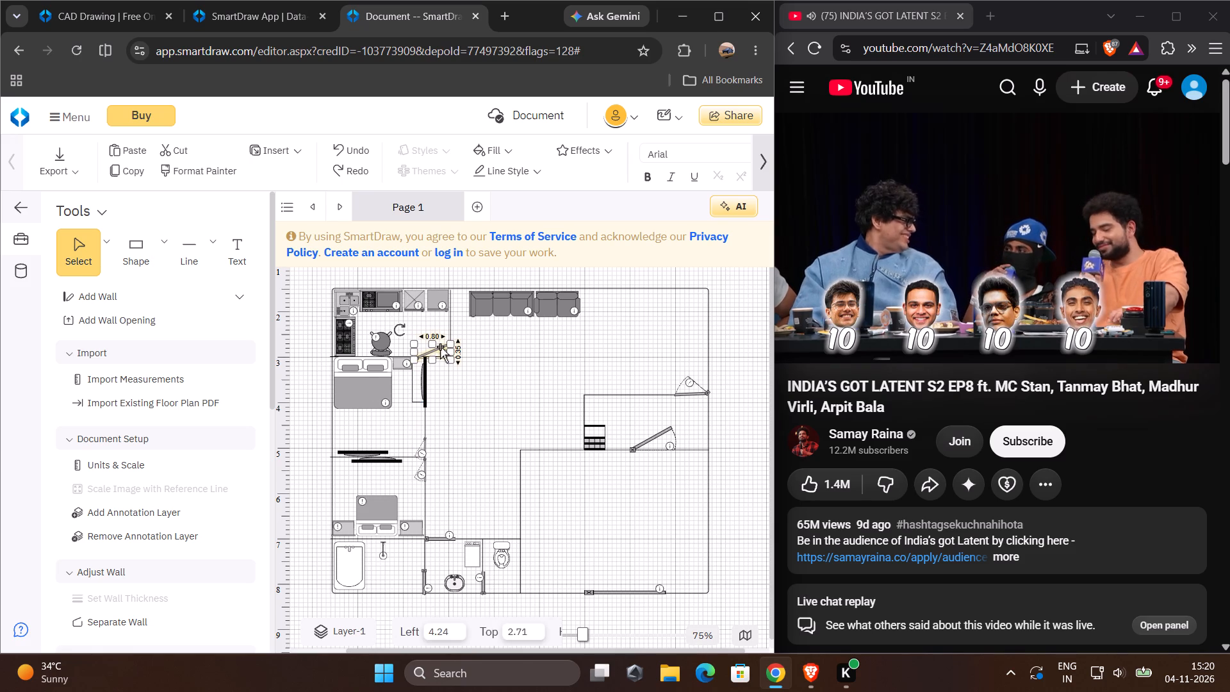
{"action": "key", "text": "Delete"}
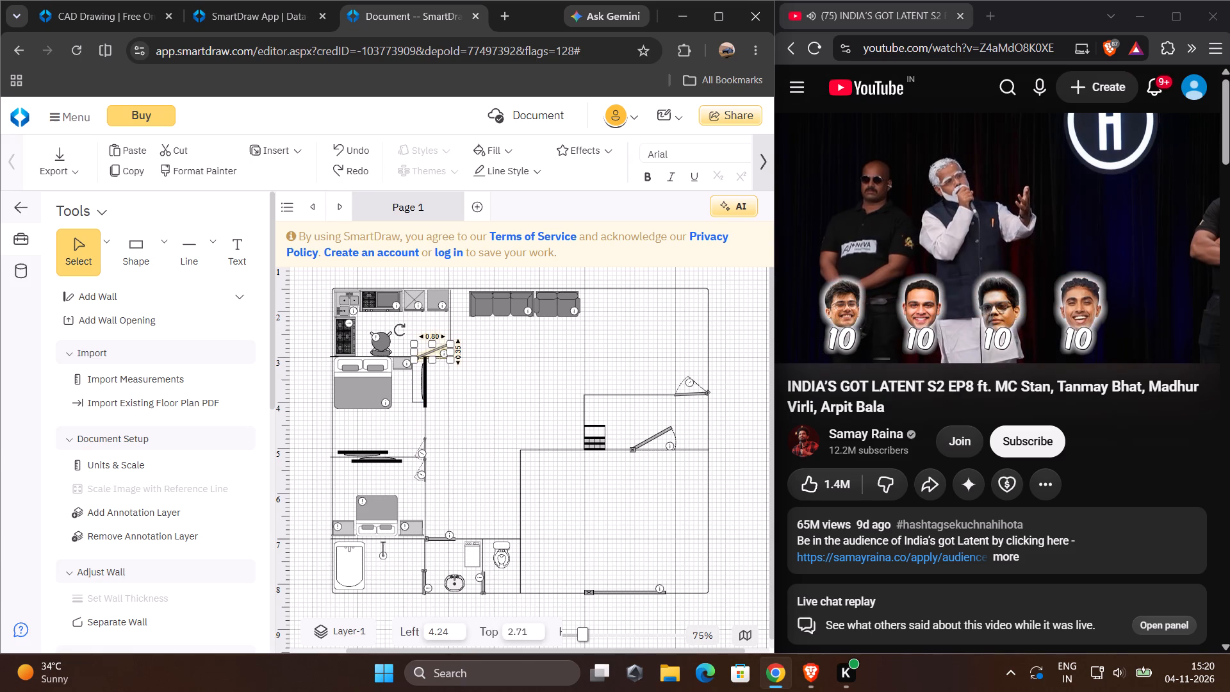
Undo the last deletion of the gate in the kitchen's lower wall.
{"action": "key", "text": "ctrl+z"}
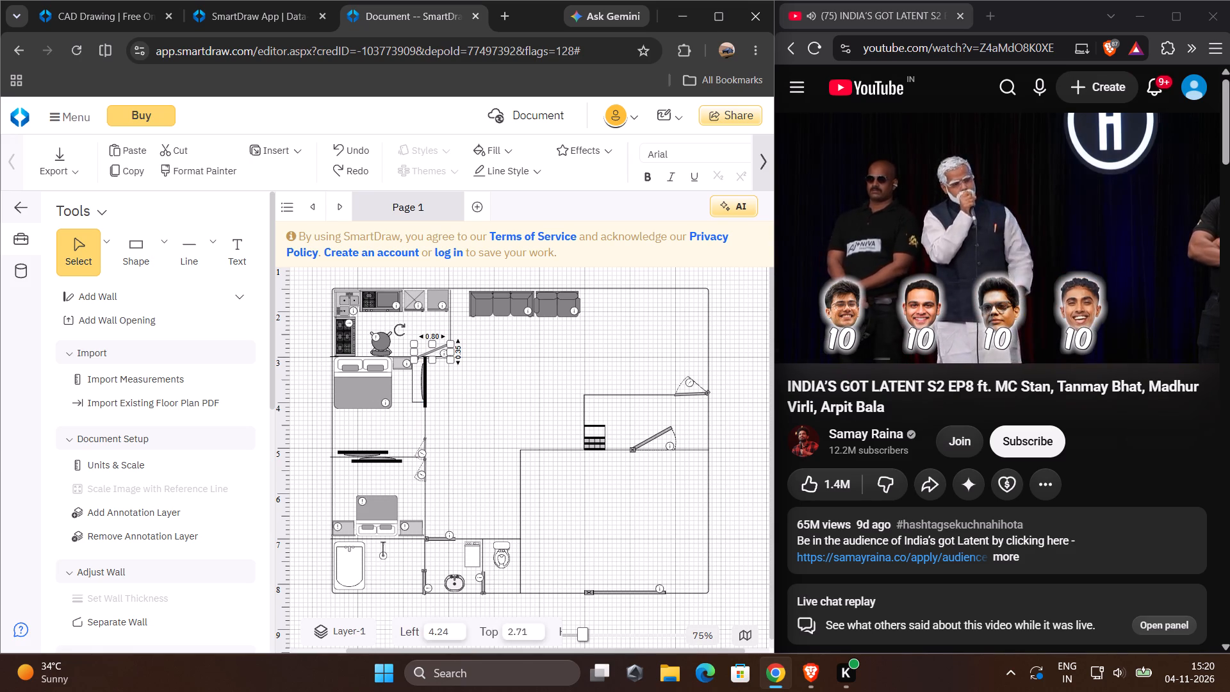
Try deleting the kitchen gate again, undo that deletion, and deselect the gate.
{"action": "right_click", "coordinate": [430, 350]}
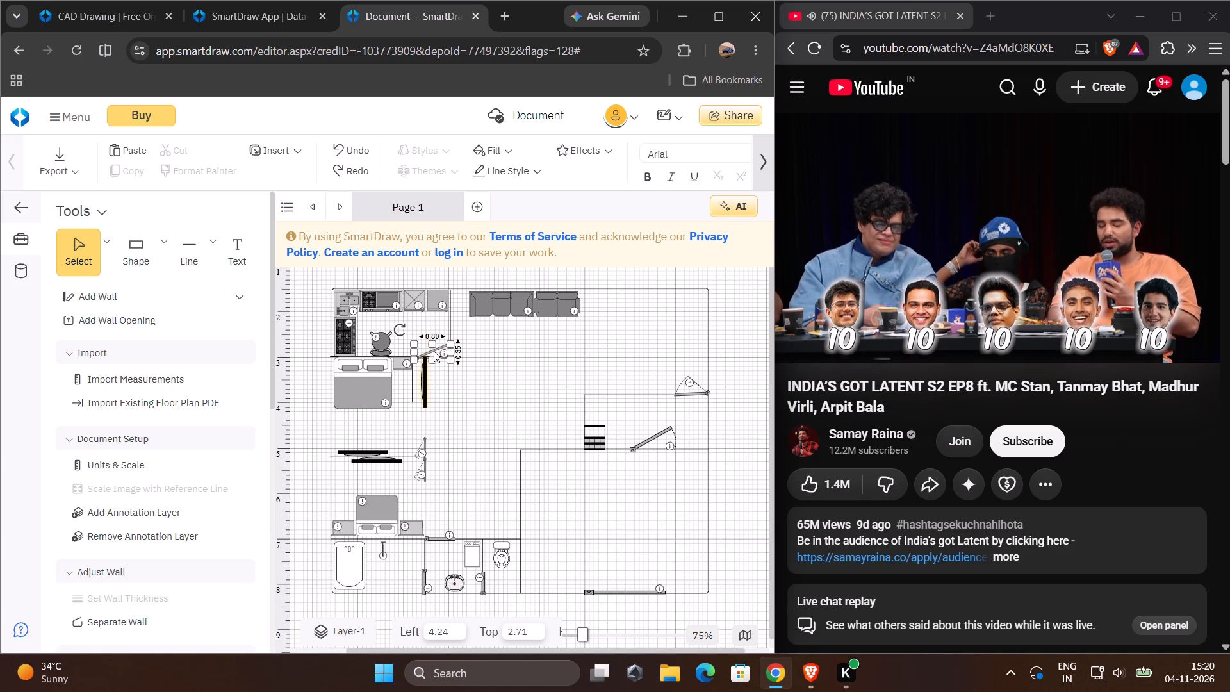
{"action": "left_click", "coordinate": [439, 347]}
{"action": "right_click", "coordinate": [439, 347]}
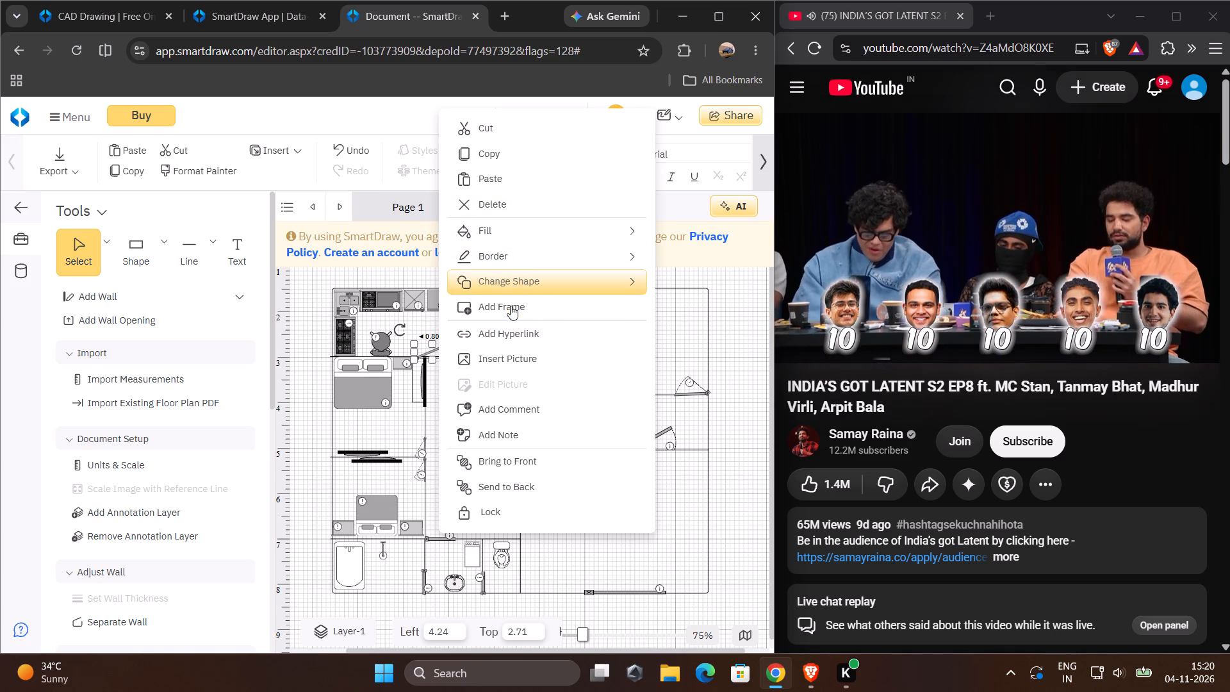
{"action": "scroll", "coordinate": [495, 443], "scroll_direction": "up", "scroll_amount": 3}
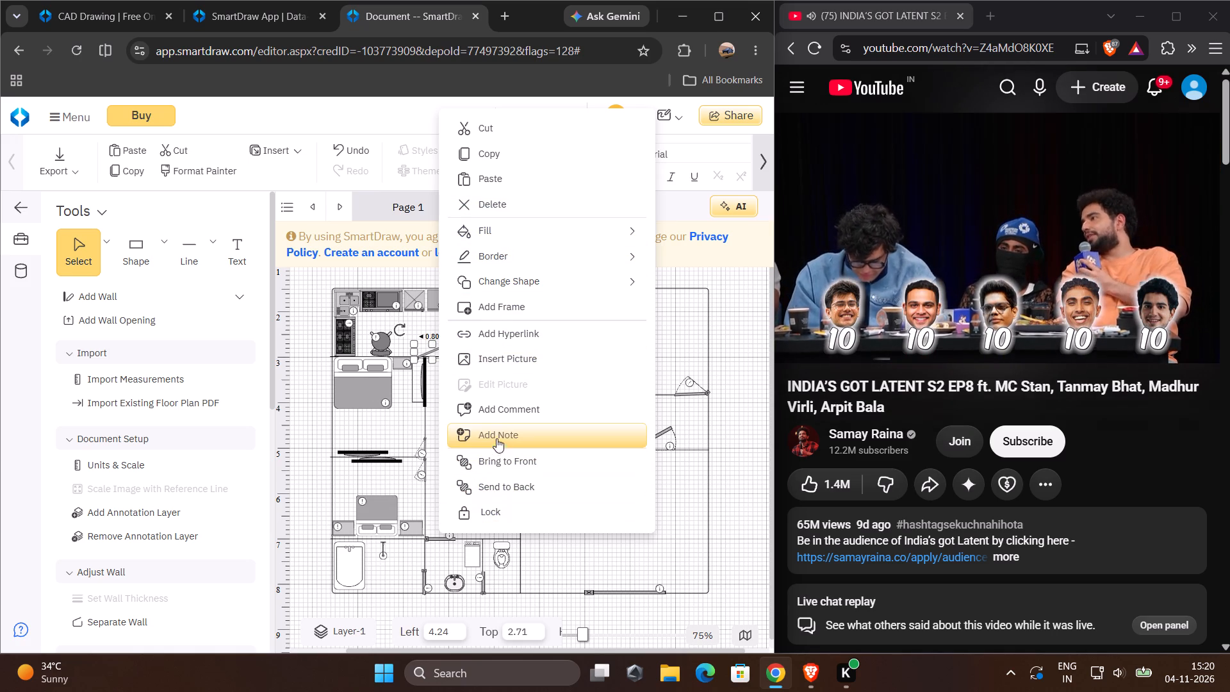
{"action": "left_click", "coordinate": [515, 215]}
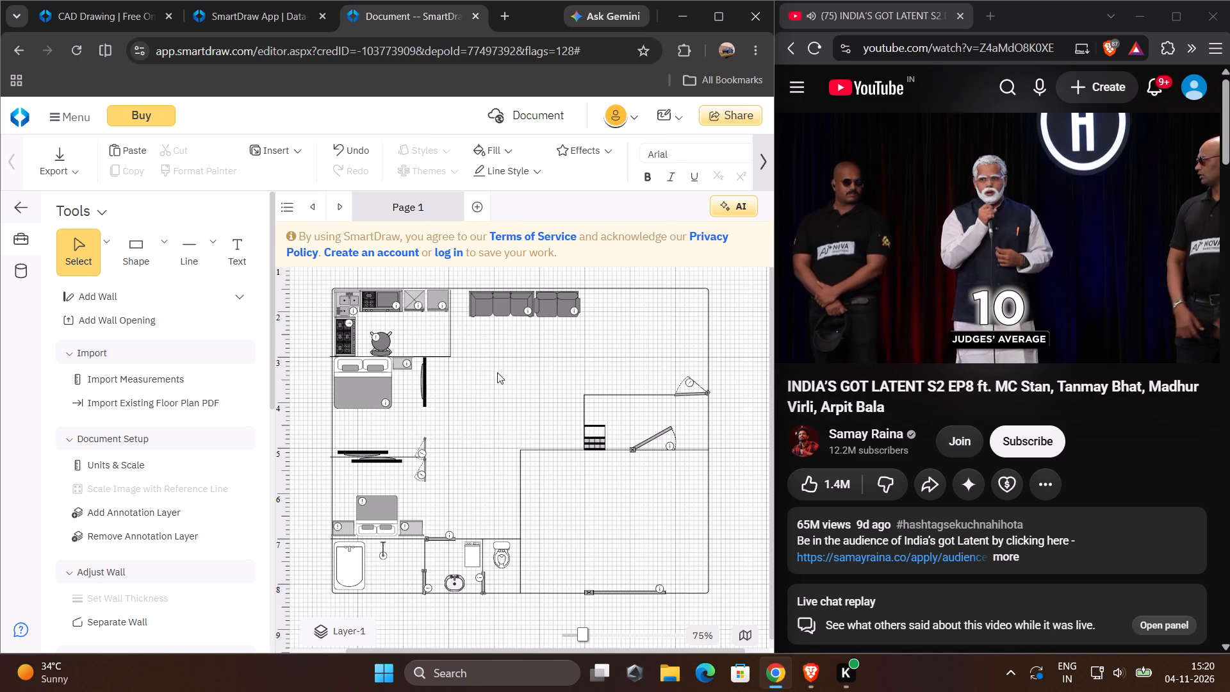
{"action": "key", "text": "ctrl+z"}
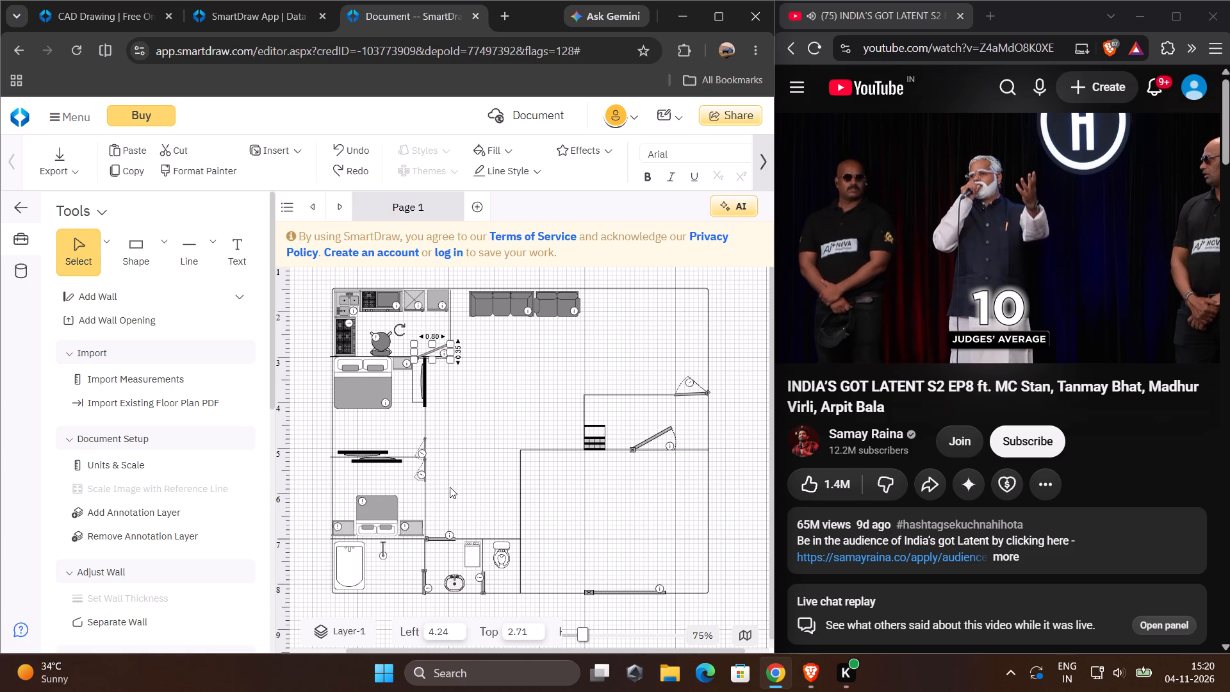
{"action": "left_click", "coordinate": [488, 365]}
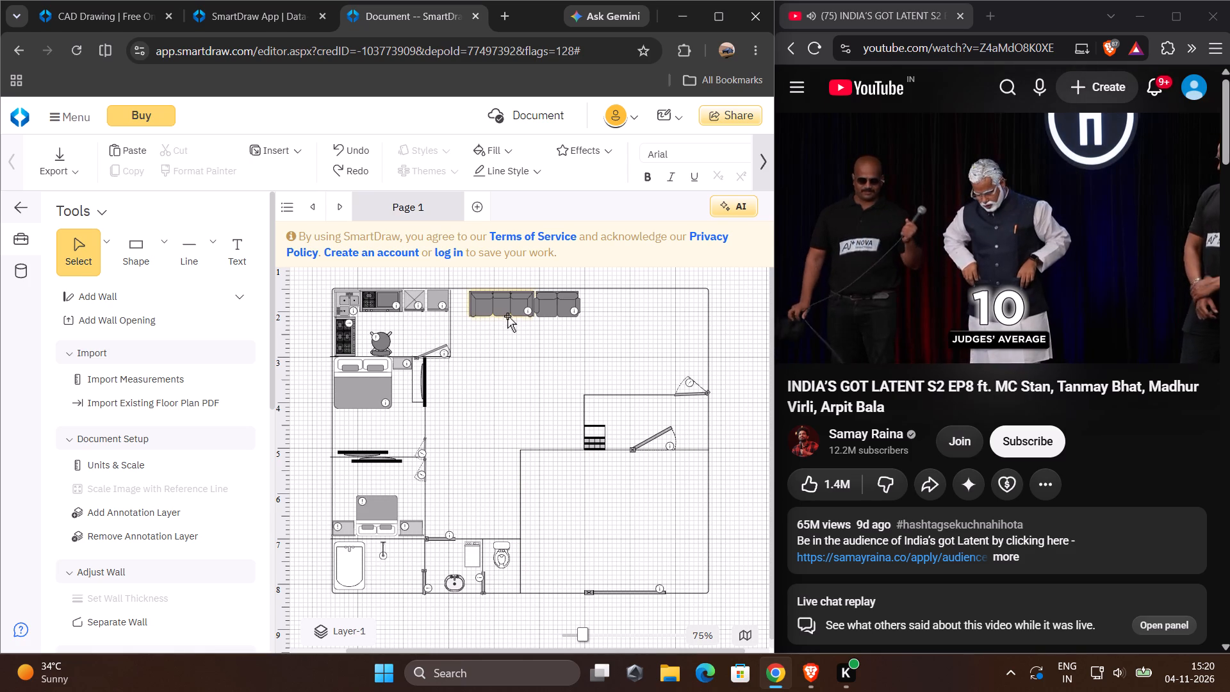
Rotate the three-seat sofa upright and move it down beside the shoe shelf, against the end of the short inner wall.
{"action": "left_click_drag", "start_coordinate": [495, 301], "coordinate": [495, 356]}
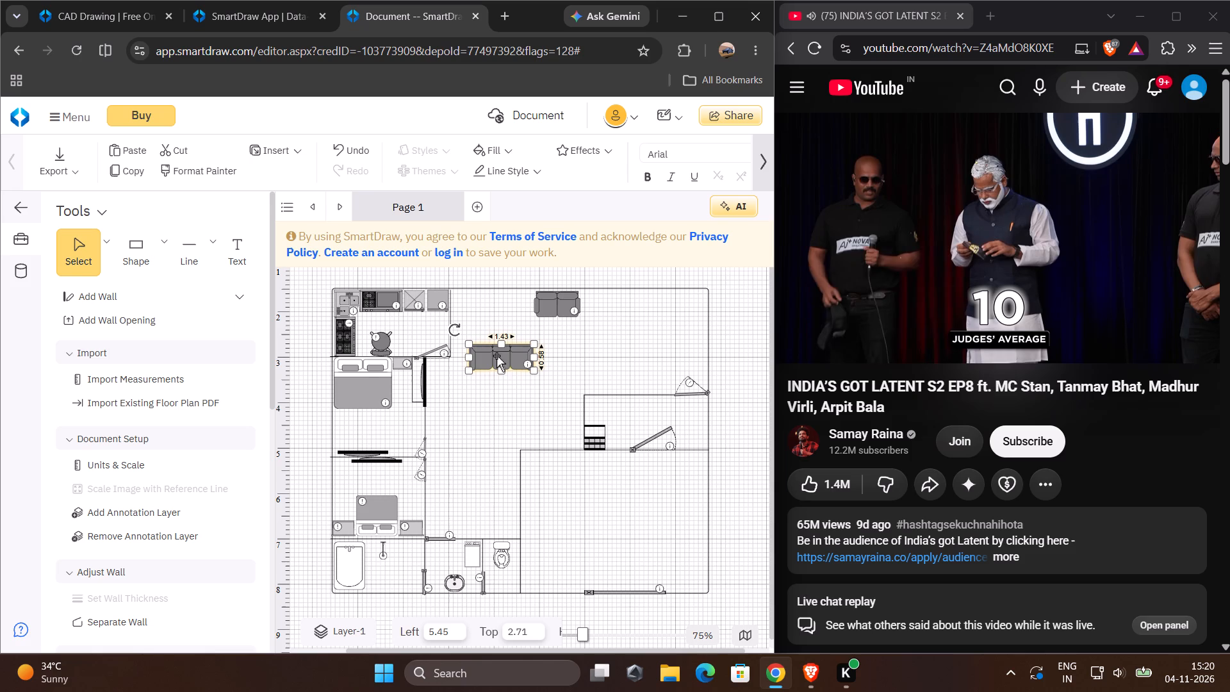
{"action": "left_click_drag", "start_coordinate": [453, 329], "coordinate": [512, 320]}
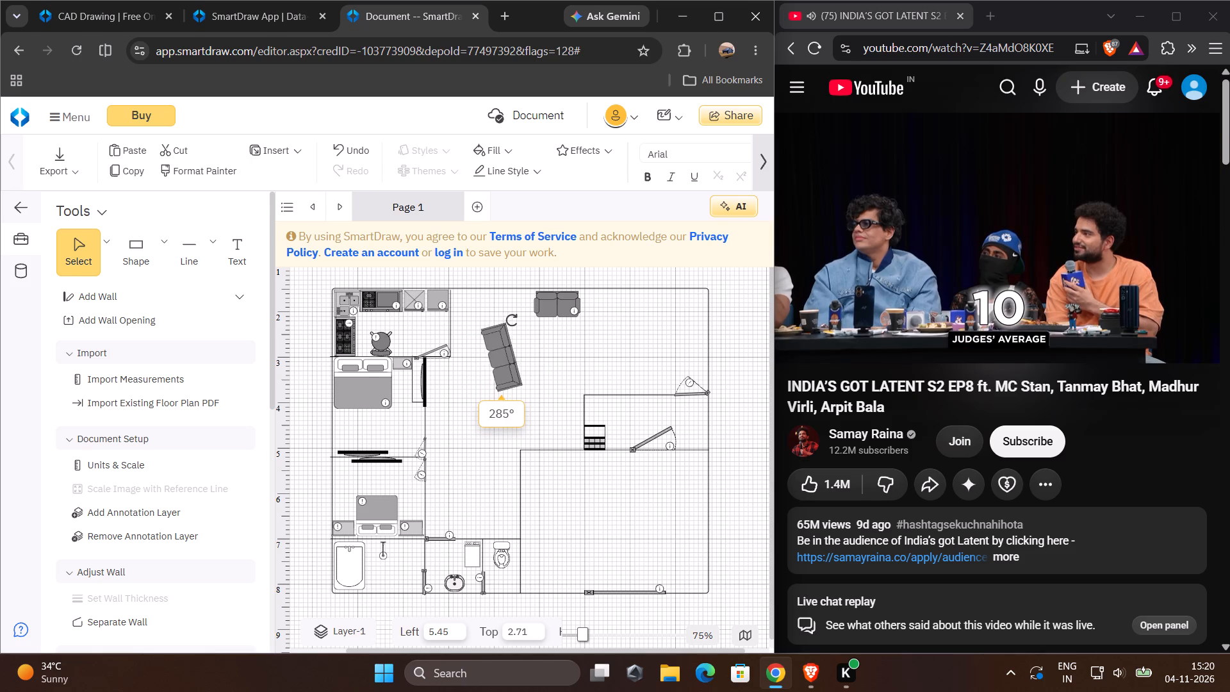
{"action": "left_click_drag", "start_coordinate": [512, 320], "coordinate": [518, 324]}
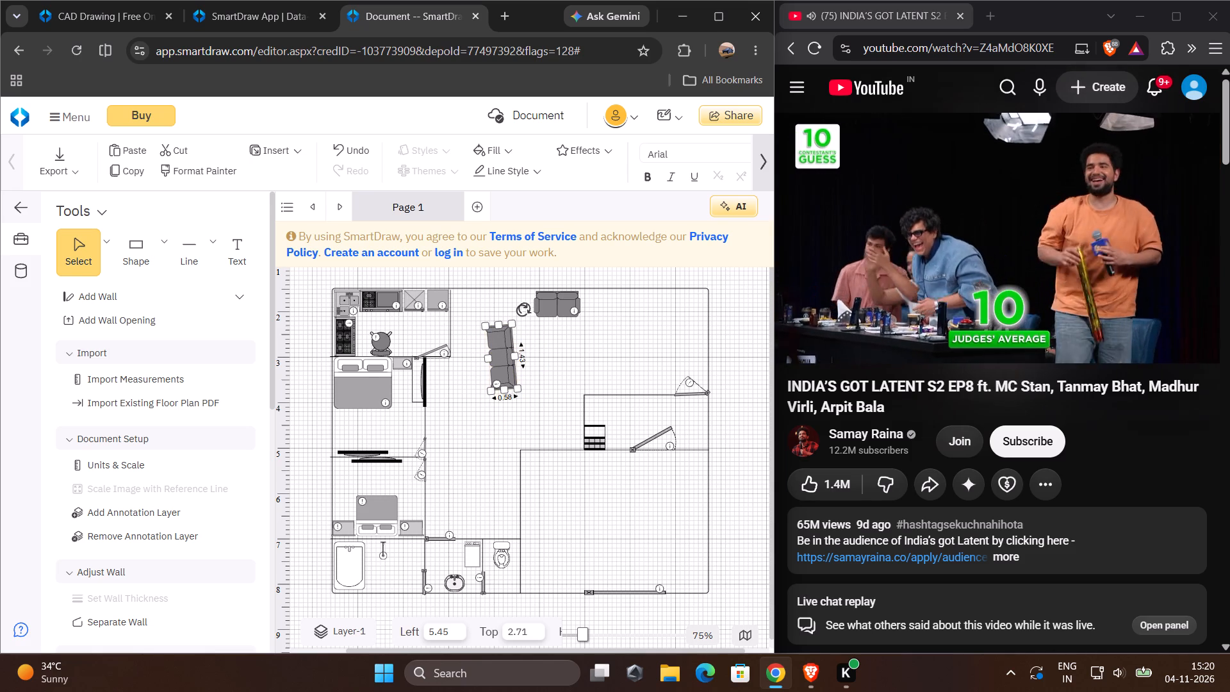
{"action": "left_click", "coordinate": [523, 311]}
{"action": "left_click_drag", "start_coordinate": [505, 349], "coordinate": [541, 366]}
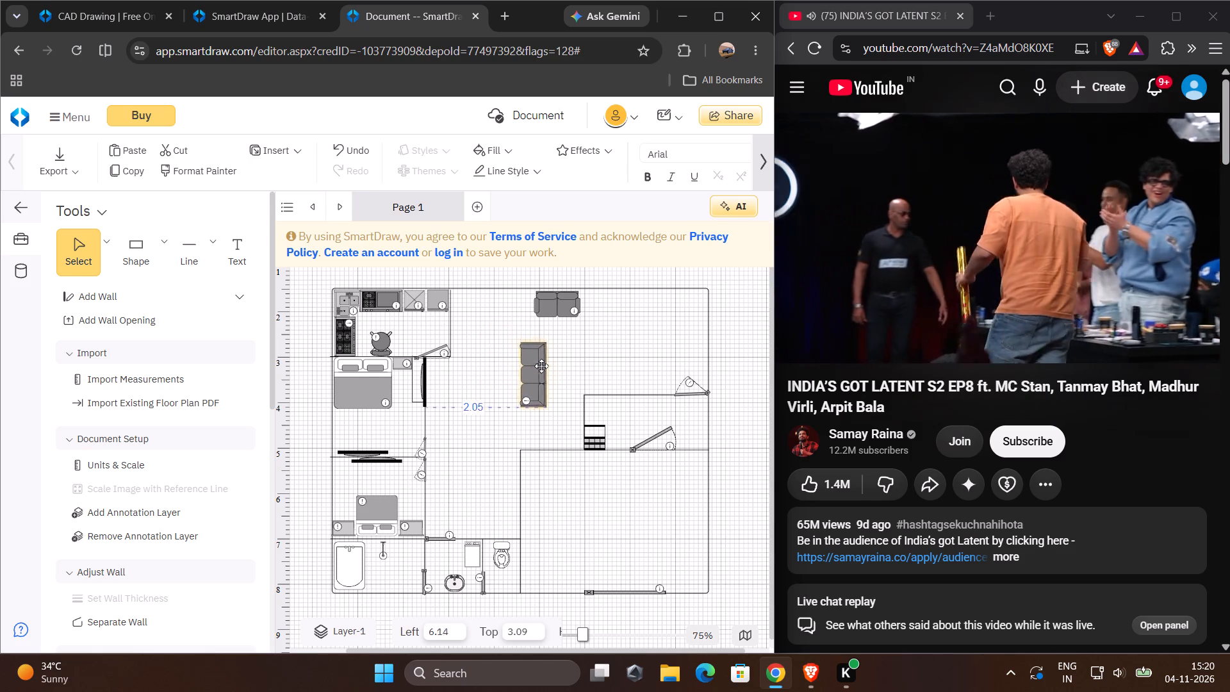
{"action": "left_click_drag", "start_coordinate": [541, 366], "coordinate": [573, 406]}
Rotate the two-seat sofa upright and place it directly above the three-seat sofa, lined up with it.
{"action": "left_click", "coordinate": [557, 304]}
{"action": "left_click", "coordinate": [519, 278]}
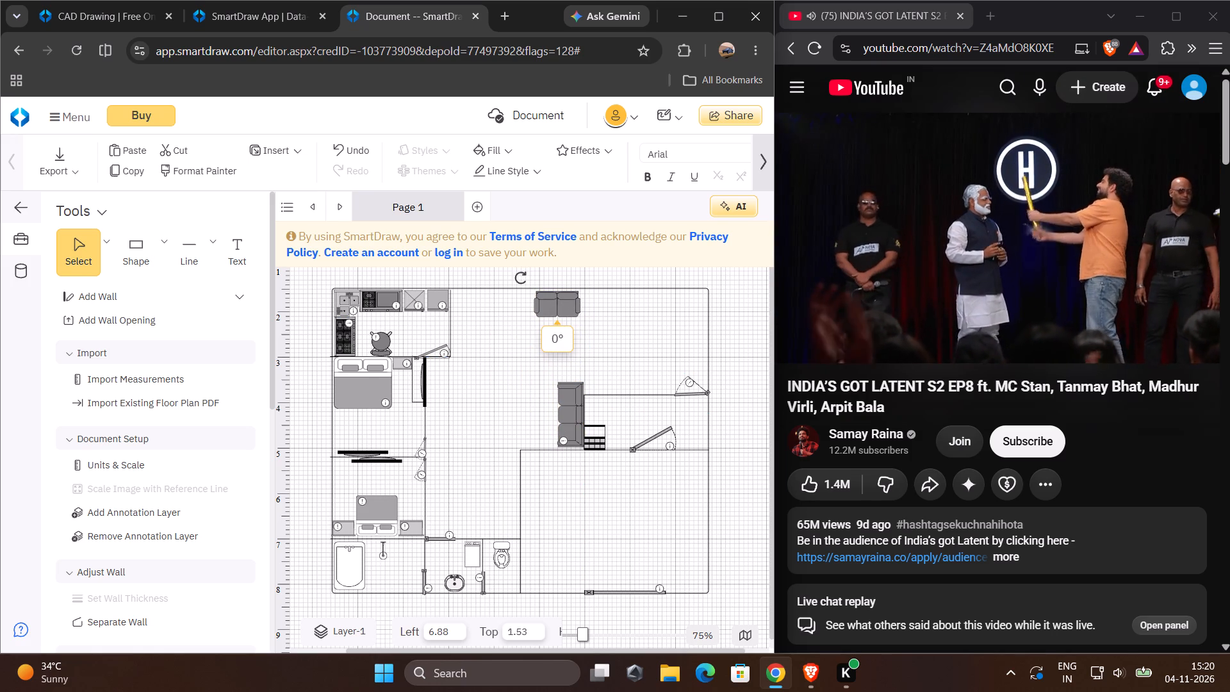
{"action": "left_click_drag", "start_coordinate": [556, 306], "coordinate": [541, 342]}
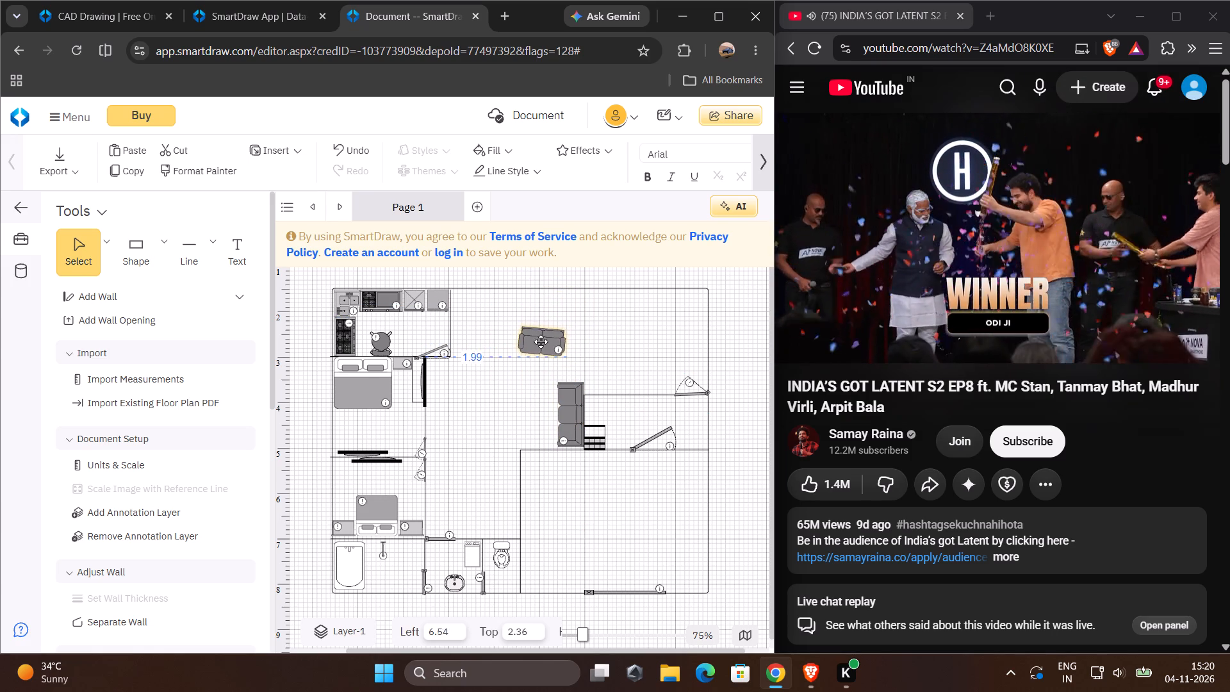
{"action": "left_click_drag", "start_coordinate": [541, 342], "coordinate": [536, 362]}
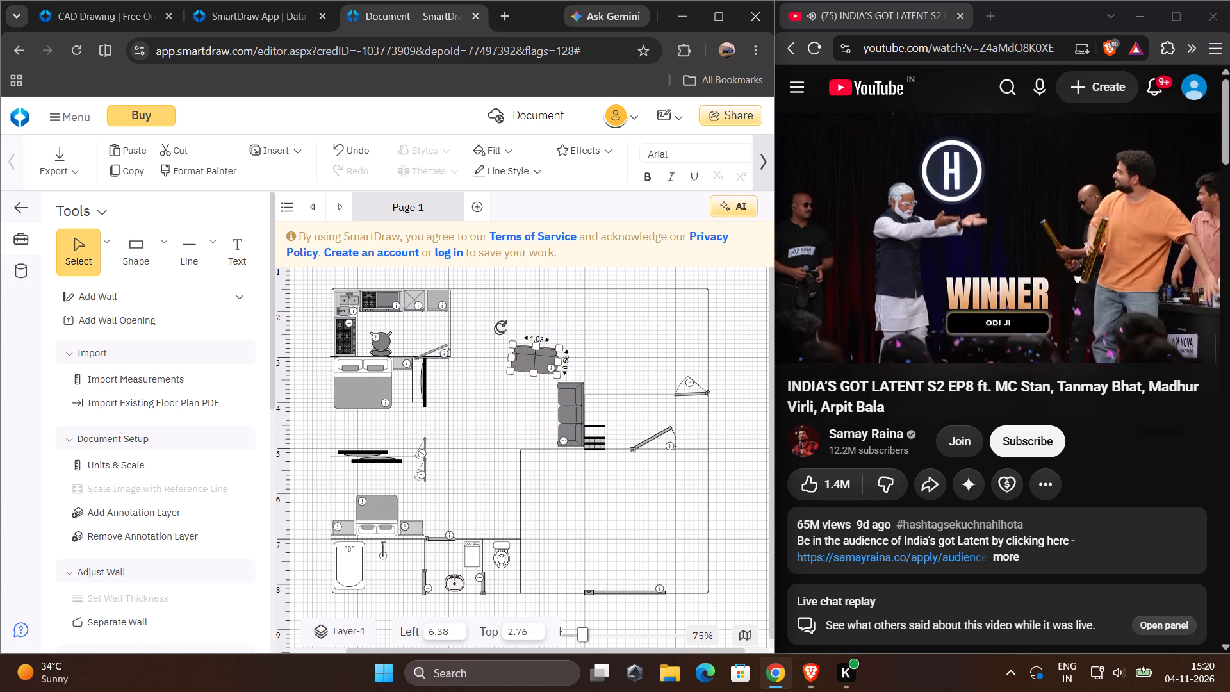
{"action": "left_click_drag", "start_coordinate": [502, 327], "coordinate": [554, 334]}
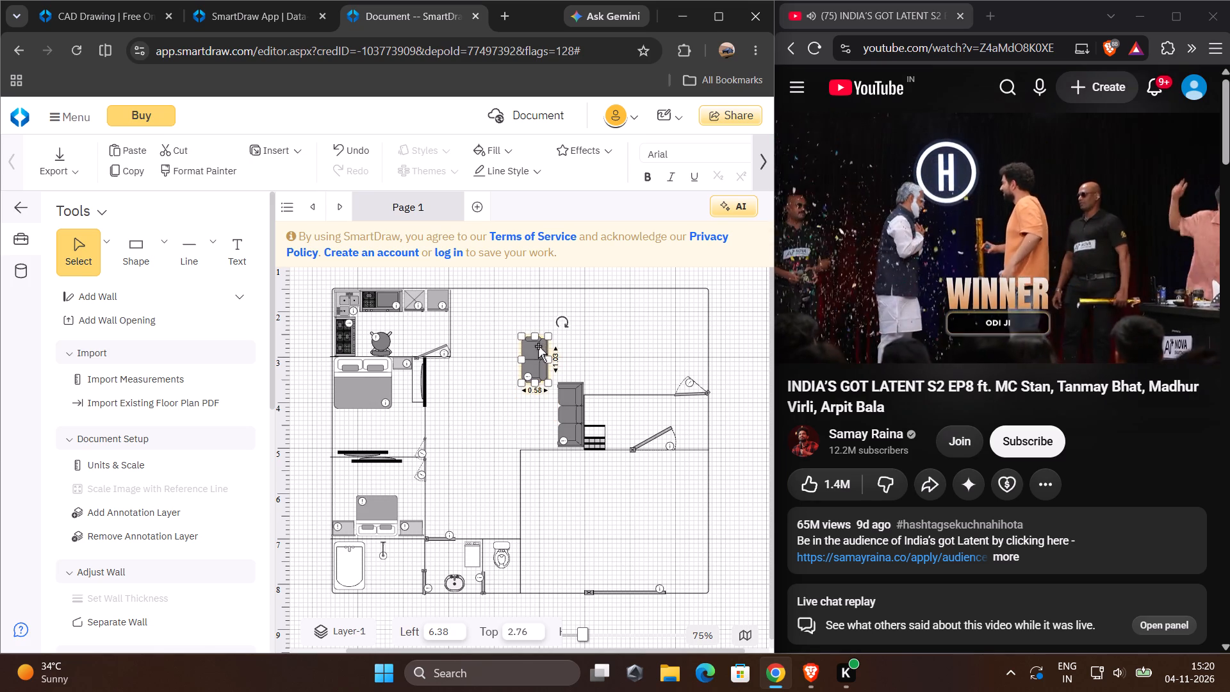
{"action": "left_click_drag", "start_coordinate": [531, 350], "coordinate": [562, 349]}
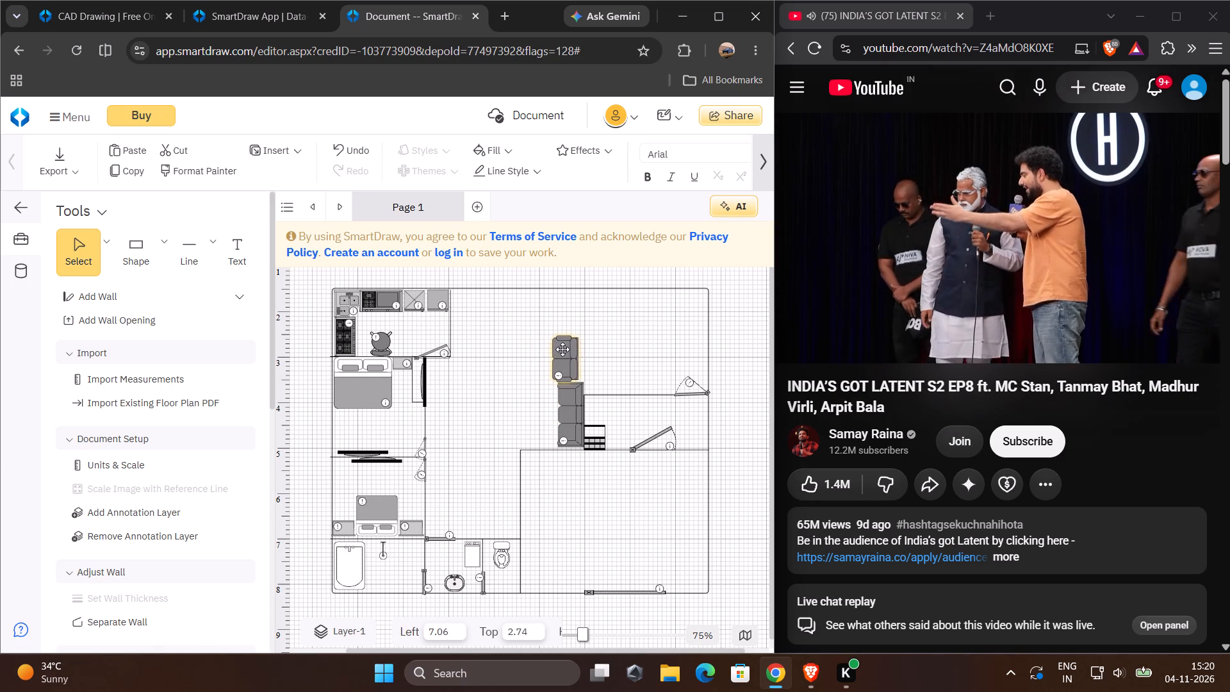
{"action": "left_click_drag", "start_coordinate": [562, 349], "coordinate": [564, 349]}
{"action": "left_click", "coordinate": [509, 374]}
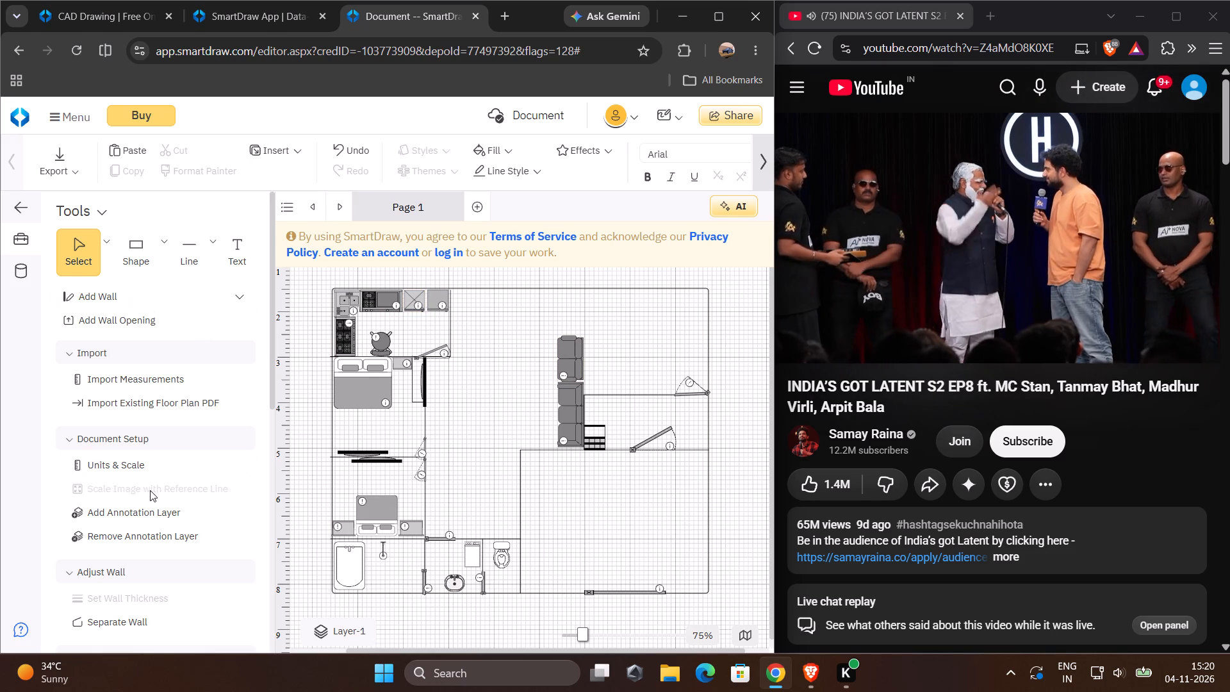
Search the symbol library for "flower table".
{"action": "scroll", "coordinate": [149, 489], "scroll_direction": "down", "scroll_amount": 5}
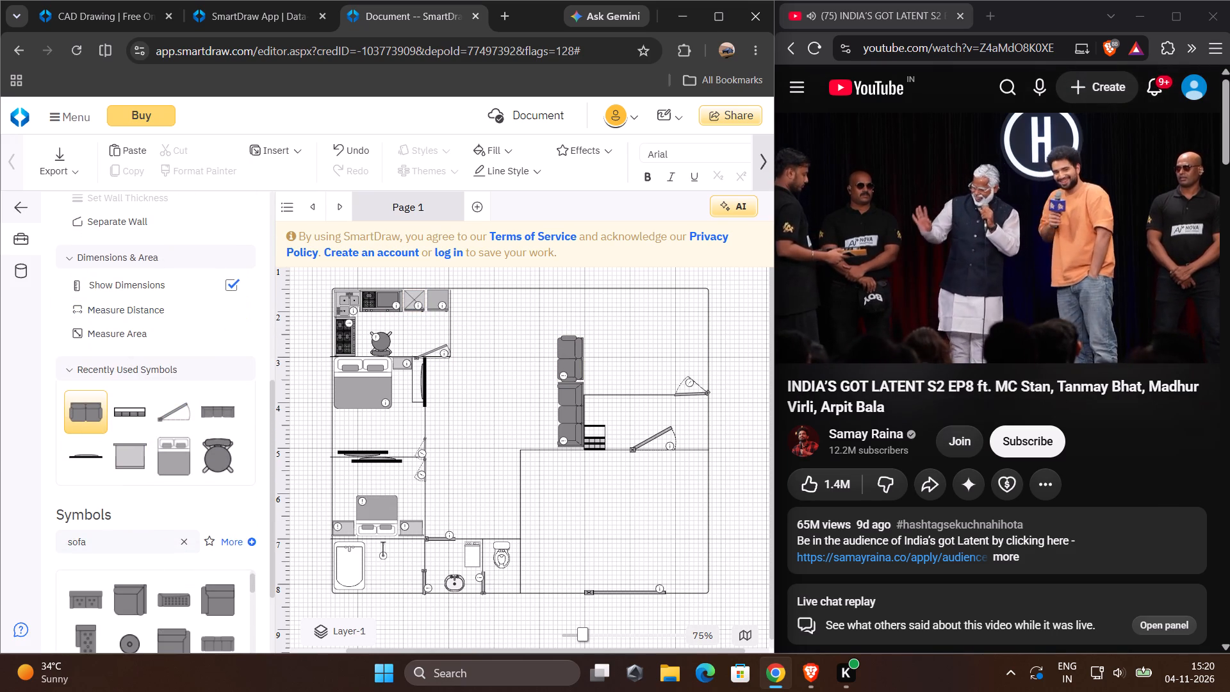
{"action": "left_click", "coordinate": [185, 540]}
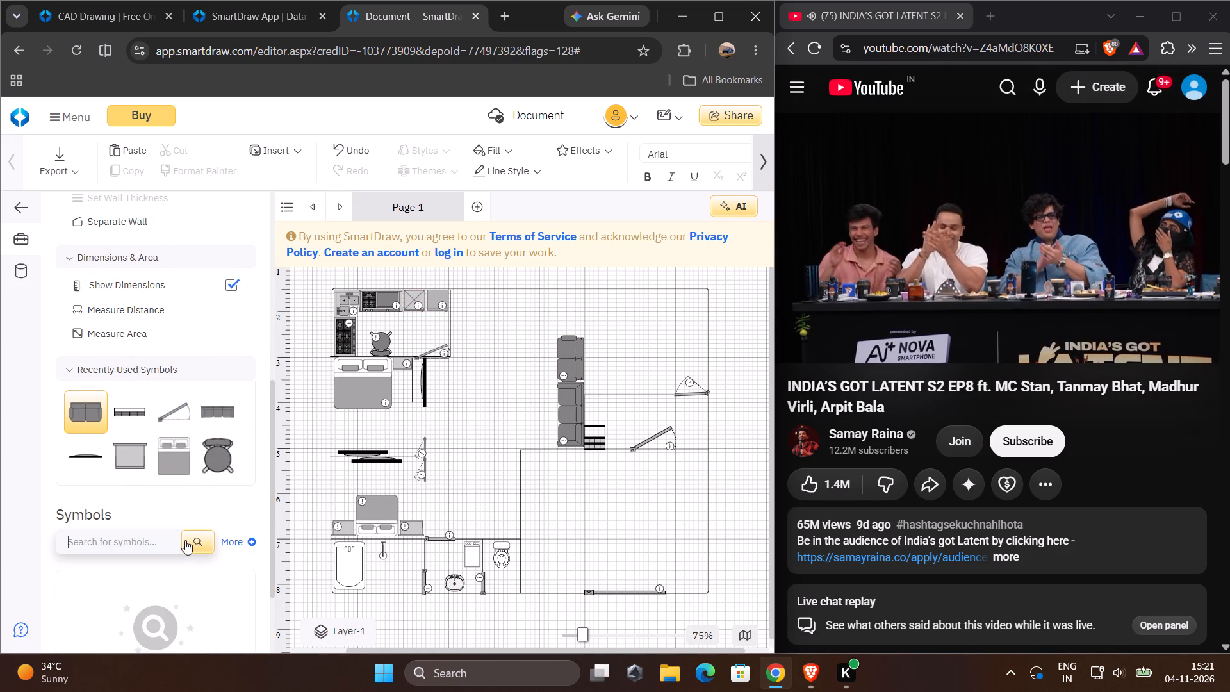
{"action": "type", "text": "flower table"}
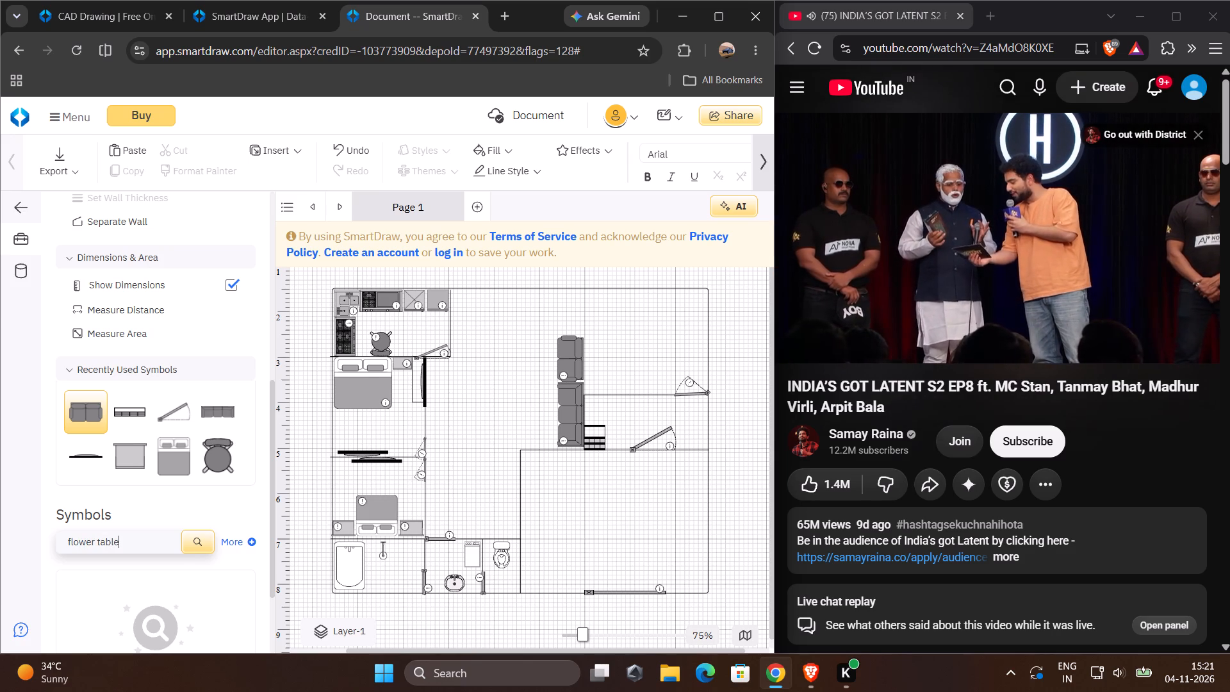
{"action": "key", "text": "Return"}
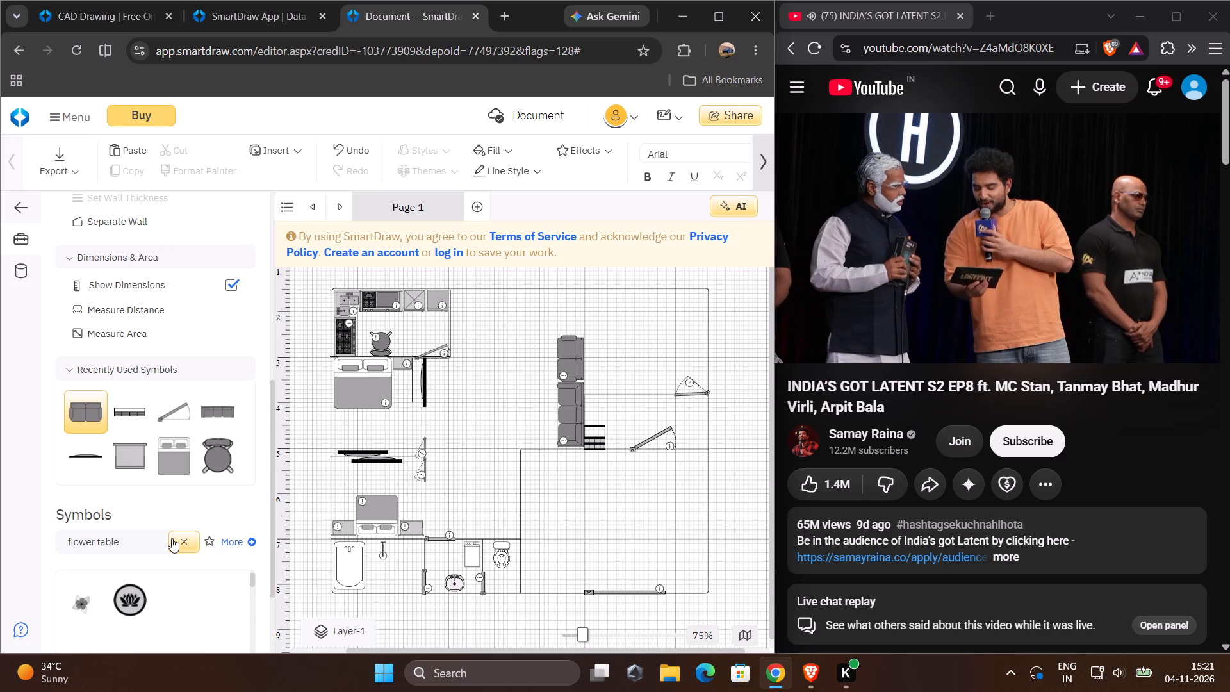
Place a Corner Table in the corner between the kitchen's side wall and the top outer wall, outside the kitchen.
{"action": "scroll", "coordinate": [139, 536], "scroll_direction": "down", "scroll_amount": 3}
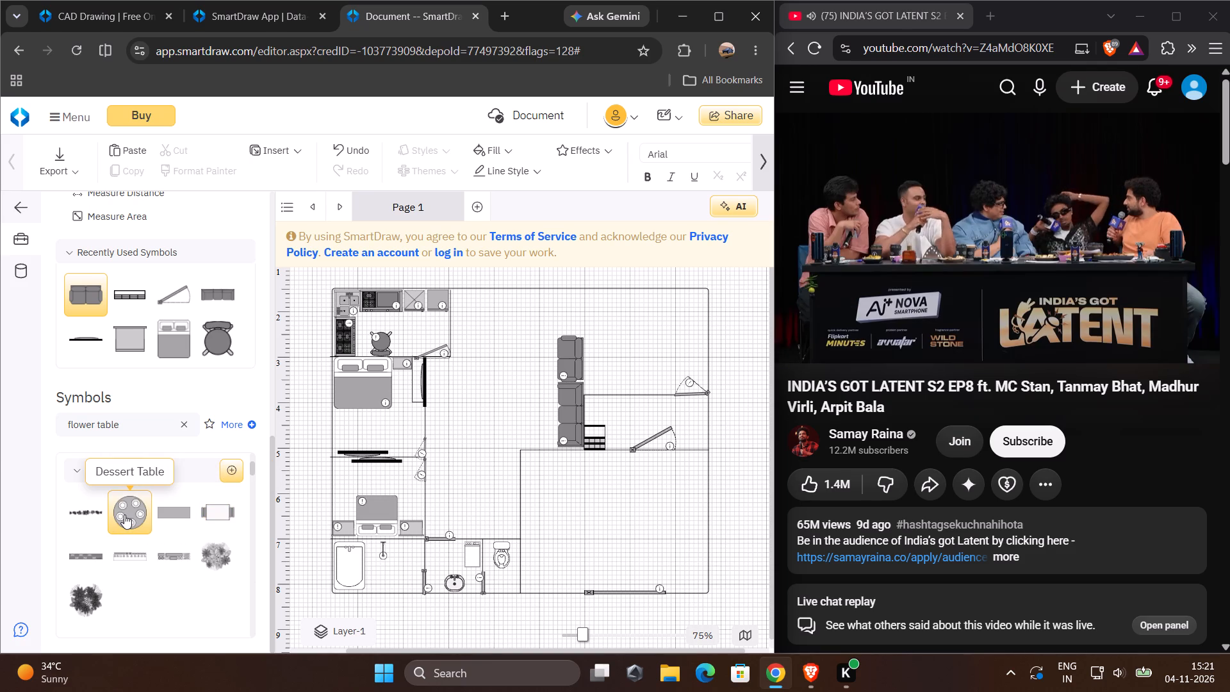
{"action": "scroll", "coordinate": [124, 515], "scroll_direction": "down", "scroll_amount": 2}
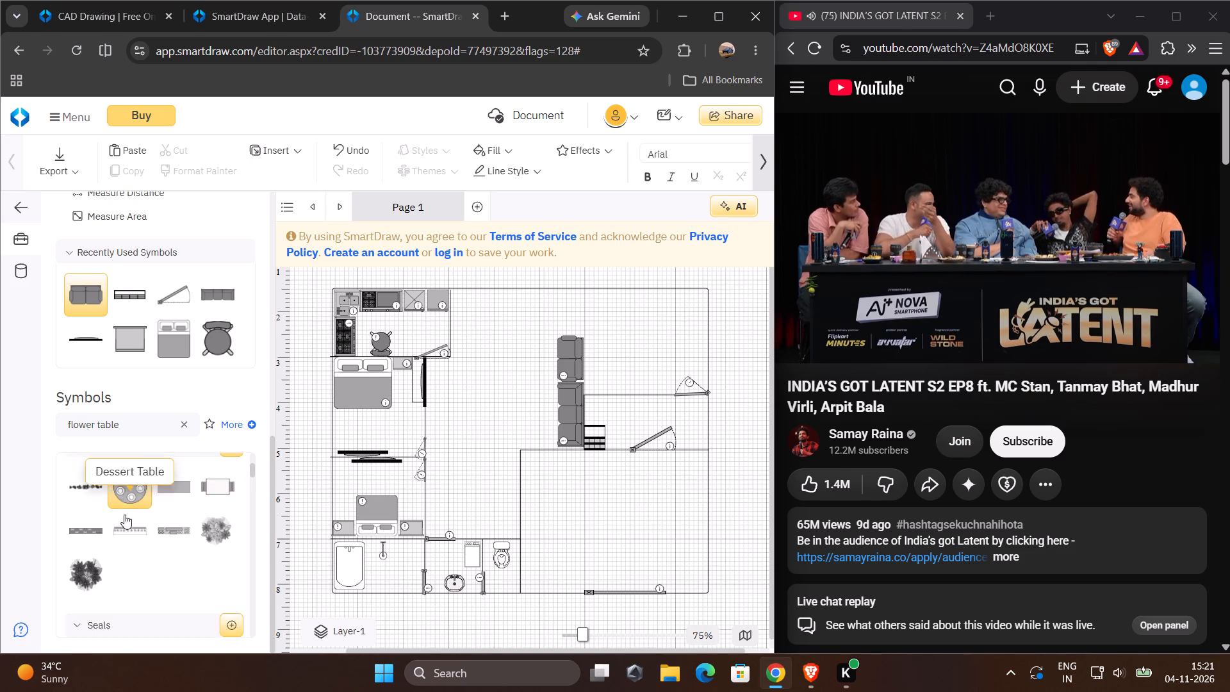
{"action": "scroll", "coordinate": [124, 515], "scroll_direction": "down", "scroll_amount": 2}
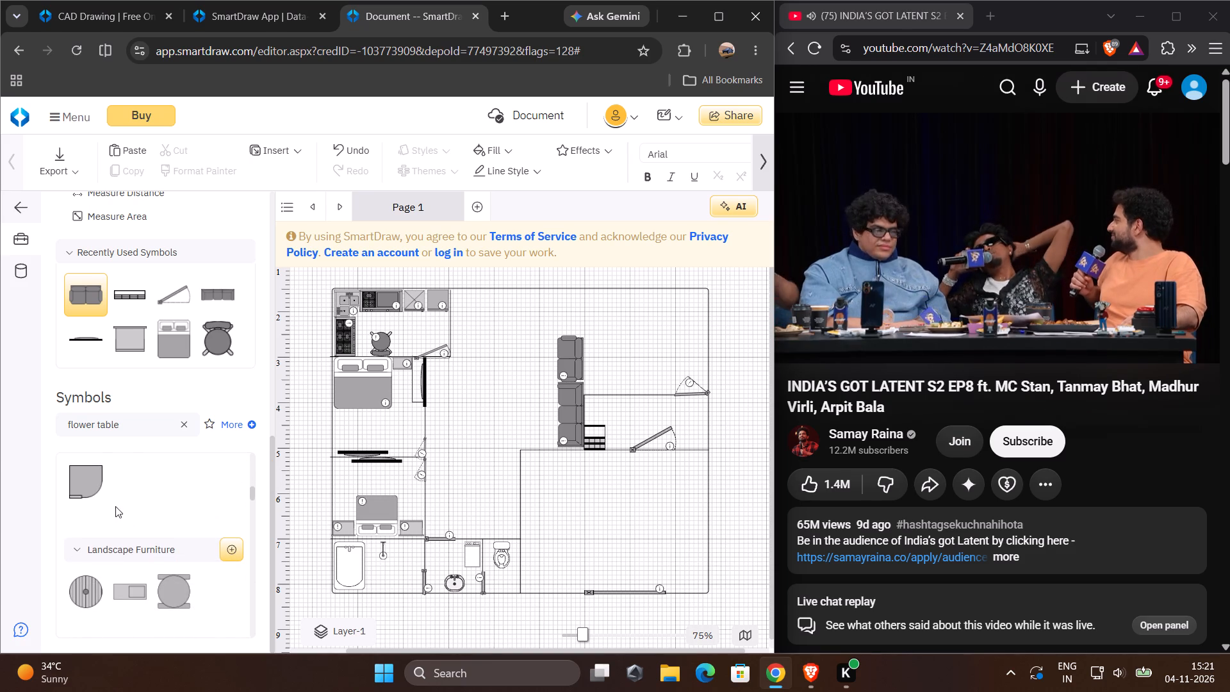
{"action": "left_click_drag", "start_coordinate": [79, 488], "coordinate": [133, 470]}
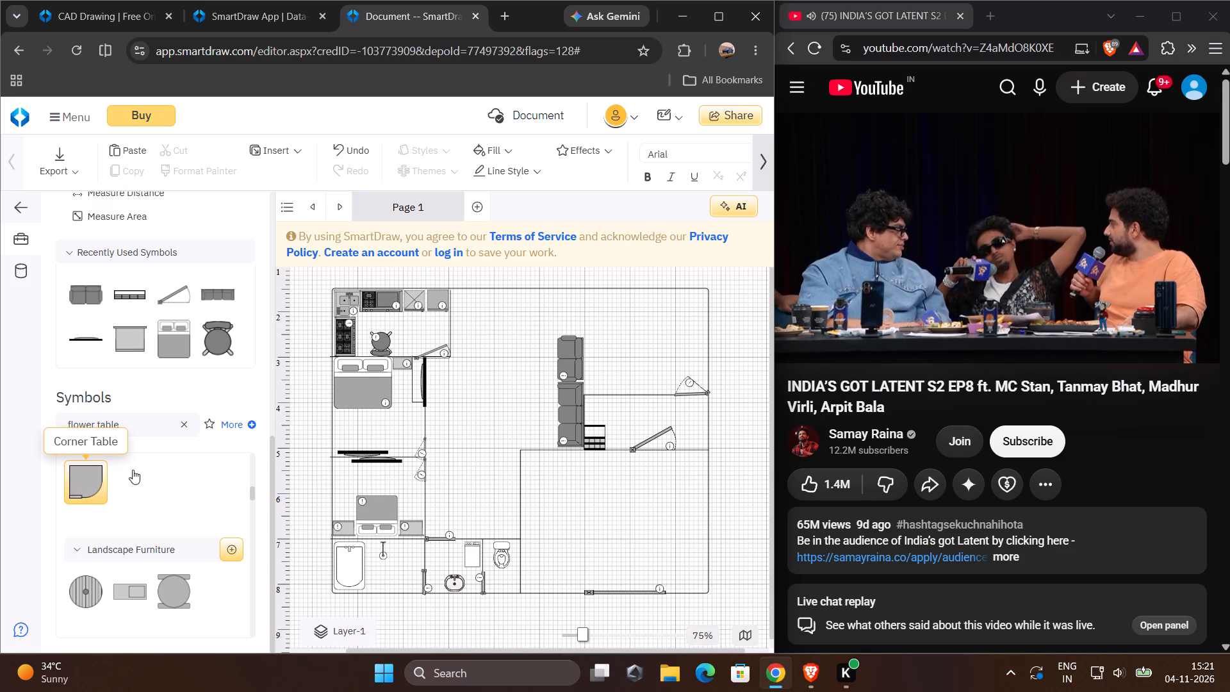
{"action": "left_click_drag", "start_coordinate": [133, 470], "coordinate": [168, 478]}
{"action": "left_click_drag", "start_coordinate": [81, 473], "coordinate": [295, 436]}
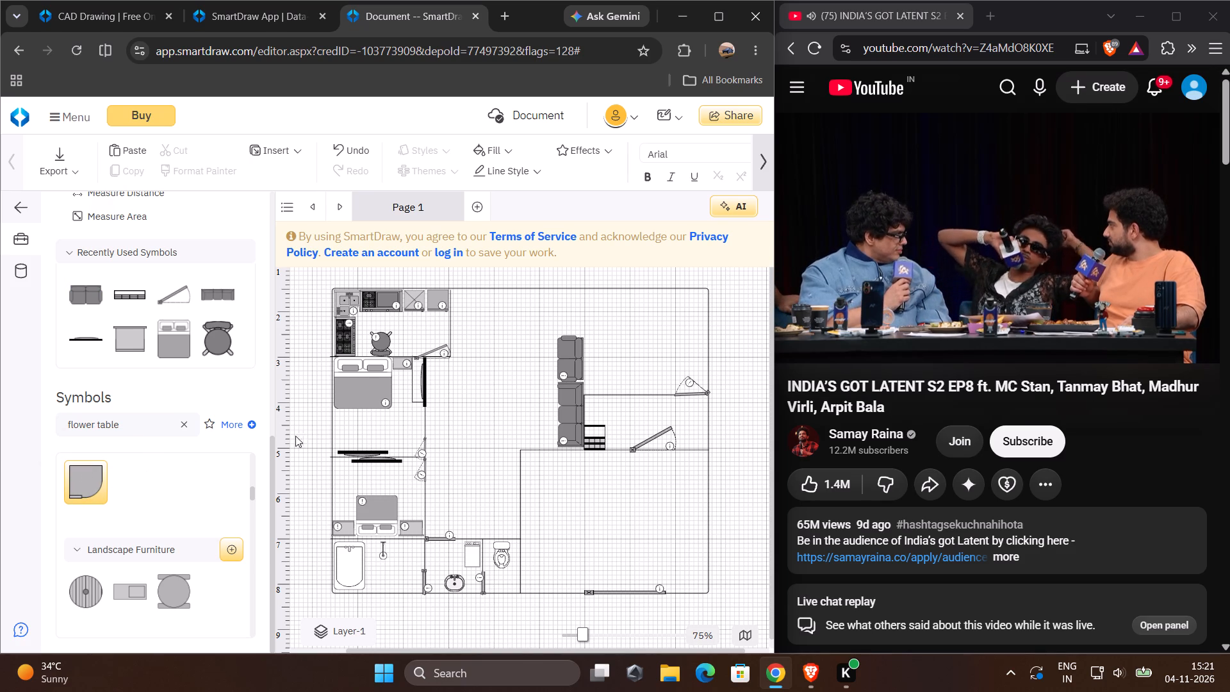
{"action": "left_click_drag", "start_coordinate": [295, 436], "coordinate": [464, 306]}
{"action": "left_click", "coordinate": [493, 344]}
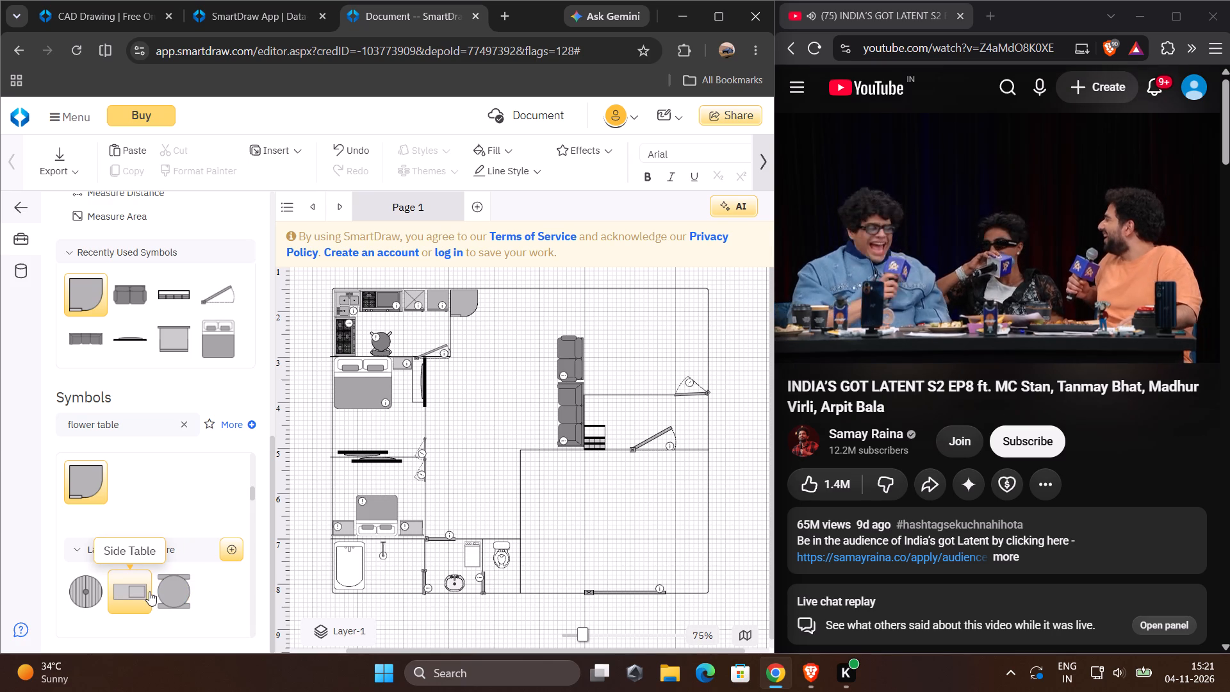
Browse the remaining flower table symbols, from planter beds and tables to entertainment, for another table to use.
{"action": "scroll", "coordinate": [160, 592], "scroll_direction": "down", "scroll_amount": 2}
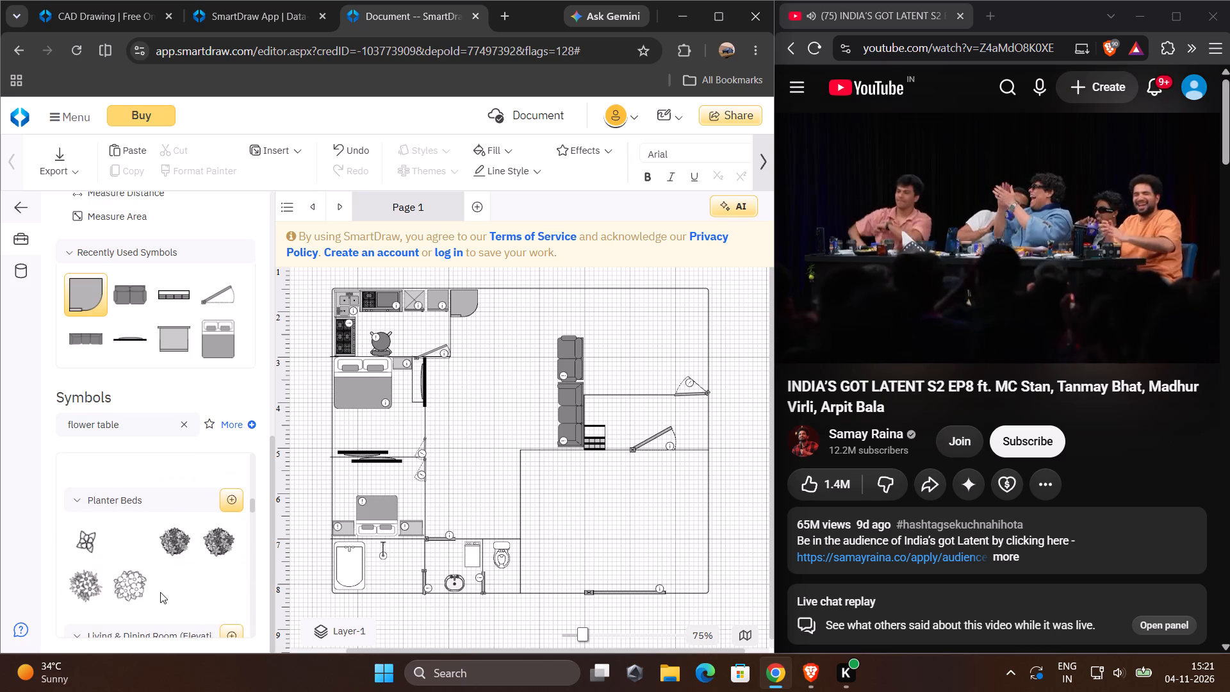
{"action": "scroll", "coordinate": [160, 592], "scroll_direction": "down", "scroll_amount": 3}
{"action": "scroll", "coordinate": [160, 592], "scroll_direction": "up", "scroll_amount": 1}
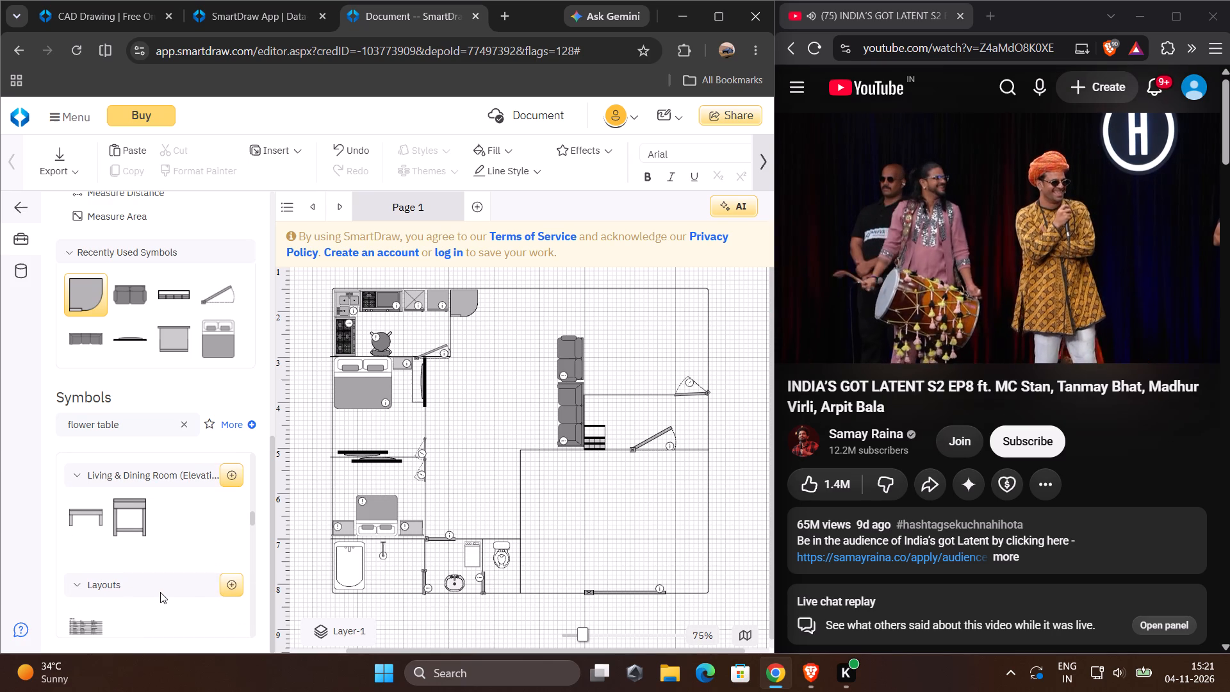
{"action": "scroll", "coordinate": [146, 553], "scroll_direction": "down", "scroll_amount": 3}
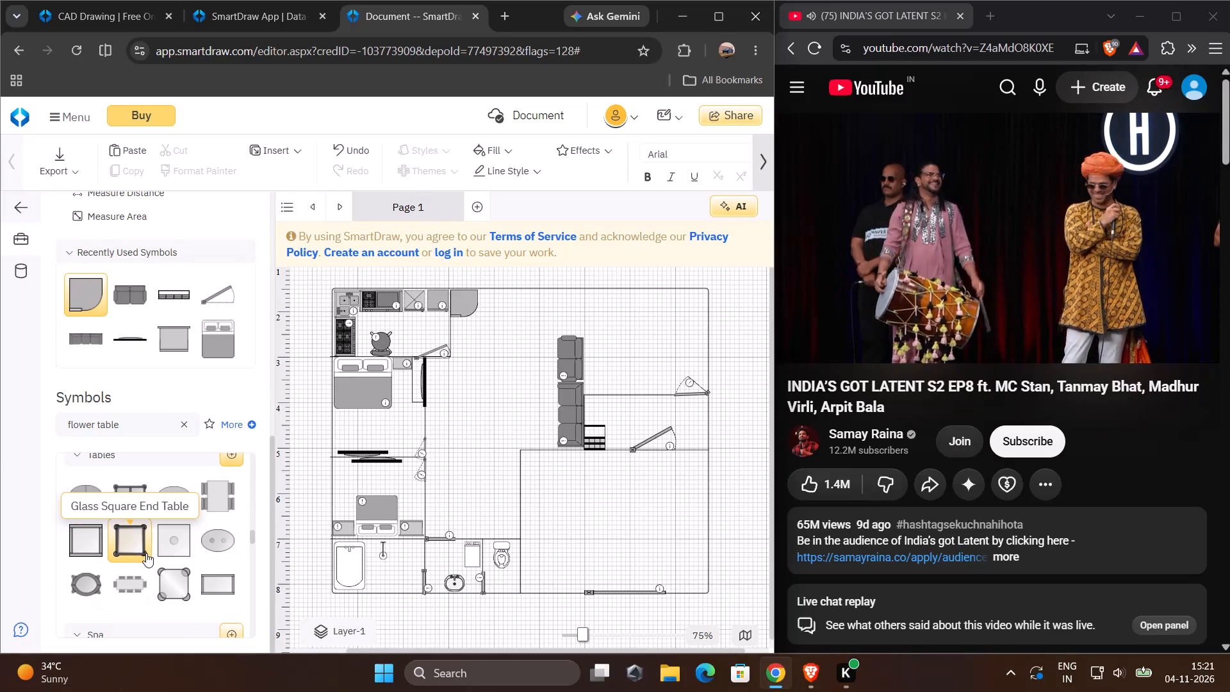
{"action": "scroll", "coordinate": [131, 552], "scroll_direction": "down", "scroll_amount": 1}
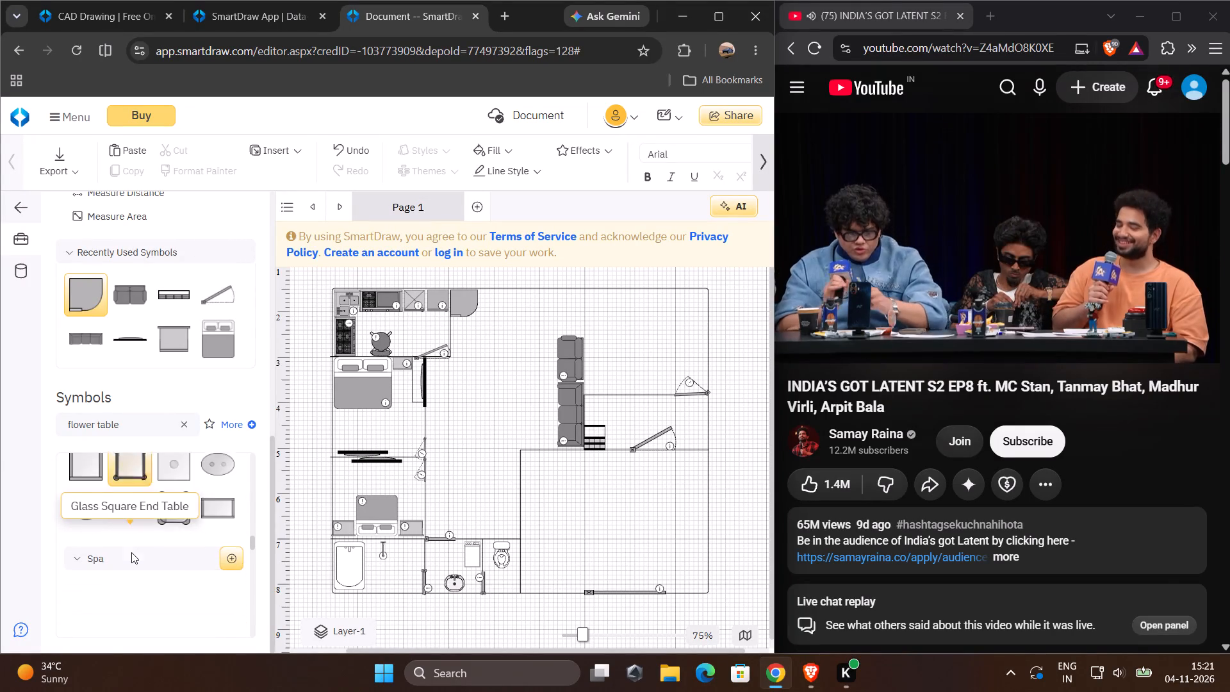
{"action": "scroll", "coordinate": [131, 552], "scroll_direction": "down", "scroll_amount": 1}
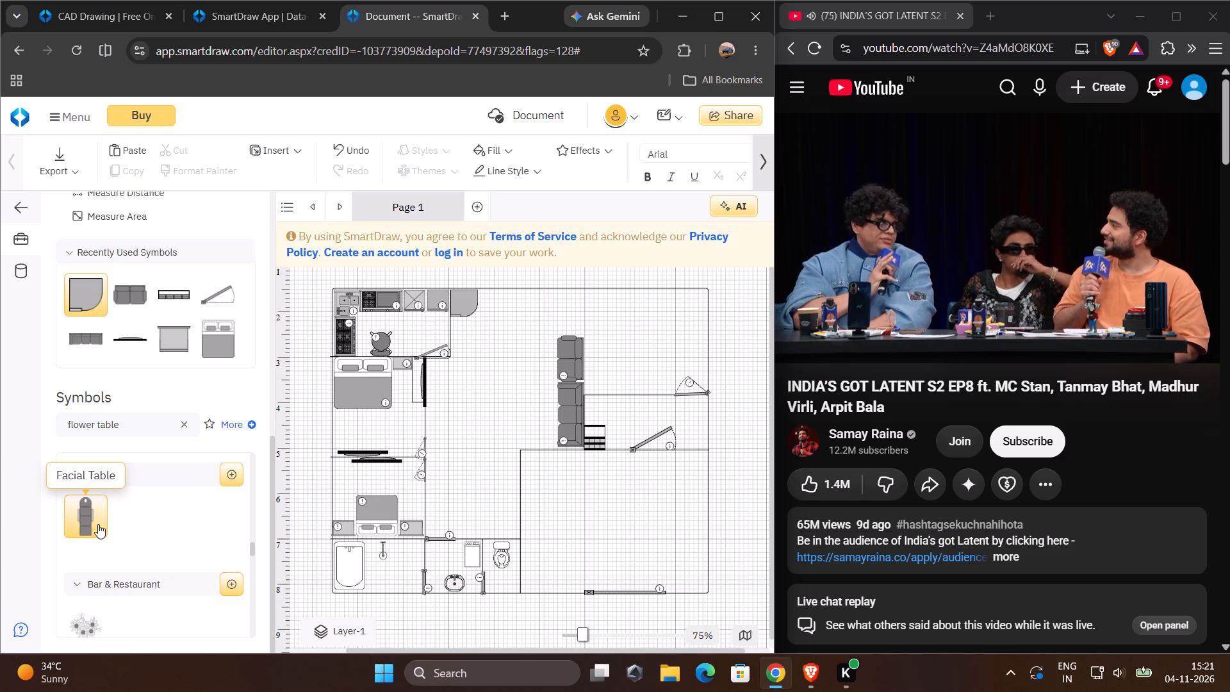
{"action": "scroll", "coordinate": [102, 527], "scroll_direction": "down", "scroll_amount": 5}
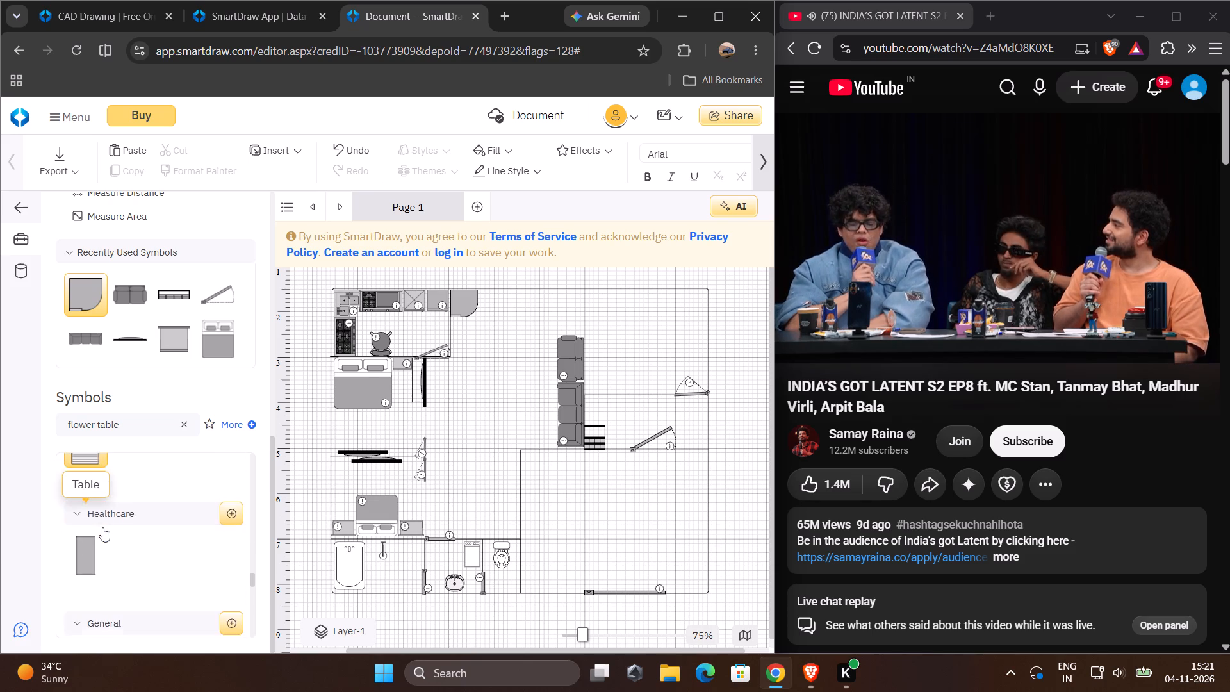
{"action": "scroll", "coordinate": [102, 527], "scroll_direction": "down", "scroll_amount": 2}
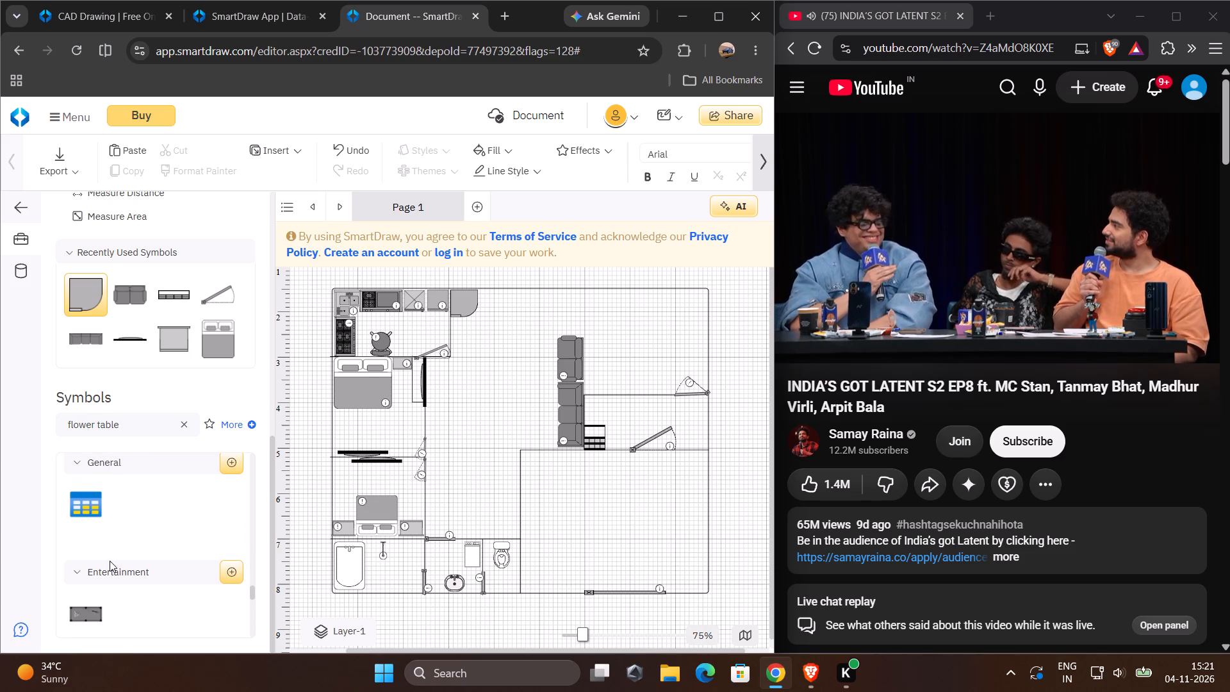
Place a Pool Table in the open area beside the sofas, above the short inner wall, shrunk to about 1.36 by 0.69.
{"action": "left_click_drag", "start_coordinate": [88, 609], "coordinate": [146, 603]}
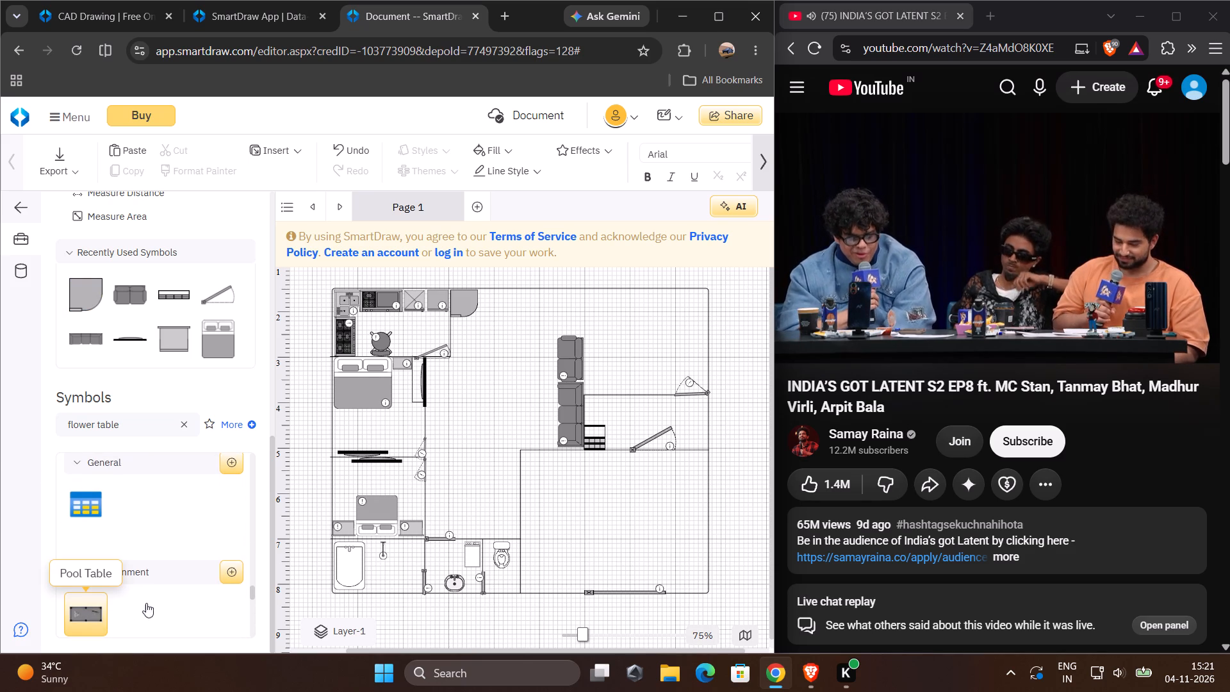
{"action": "left_click_drag", "start_coordinate": [146, 603], "coordinate": [461, 463]}
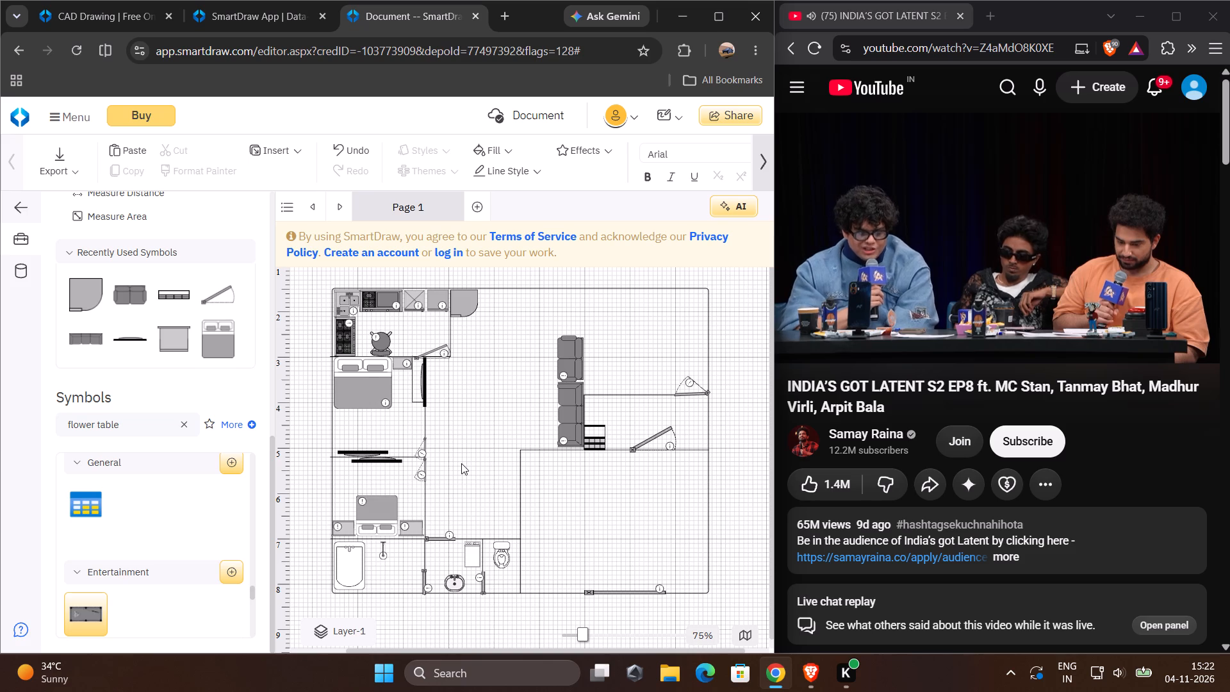
{"action": "left_click_drag", "start_coordinate": [461, 463], "coordinate": [501, 429]}
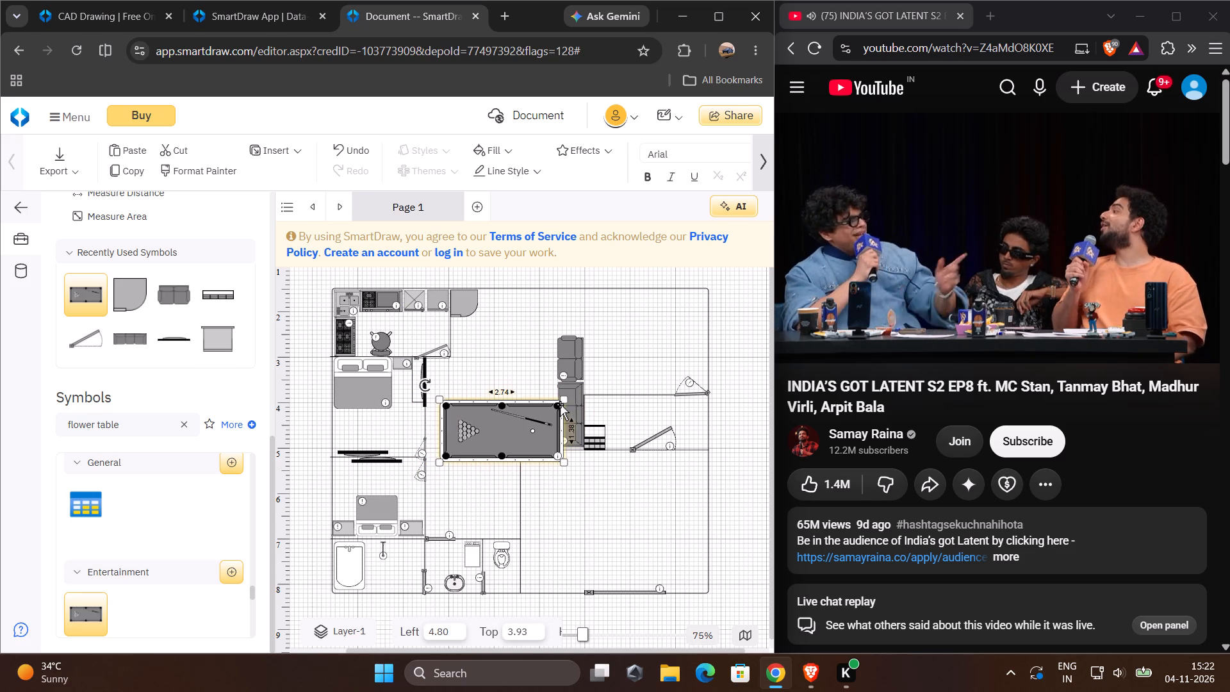
{"action": "left_click_drag", "start_coordinate": [566, 400], "coordinate": [502, 444]}
{"action": "left_click_drag", "start_coordinate": [459, 449], "coordinate": [606, 384]}
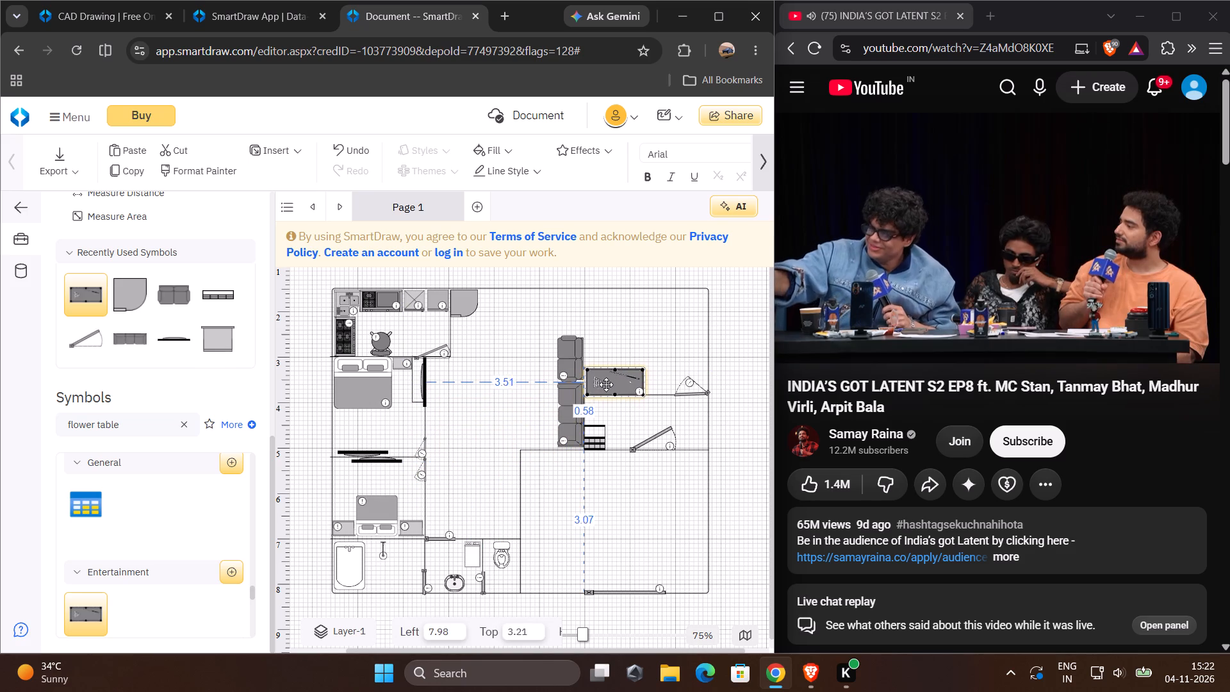
{"action": "left_click_drag", "start_coordinate": [606, 384], "coordinate": [618, 383]}
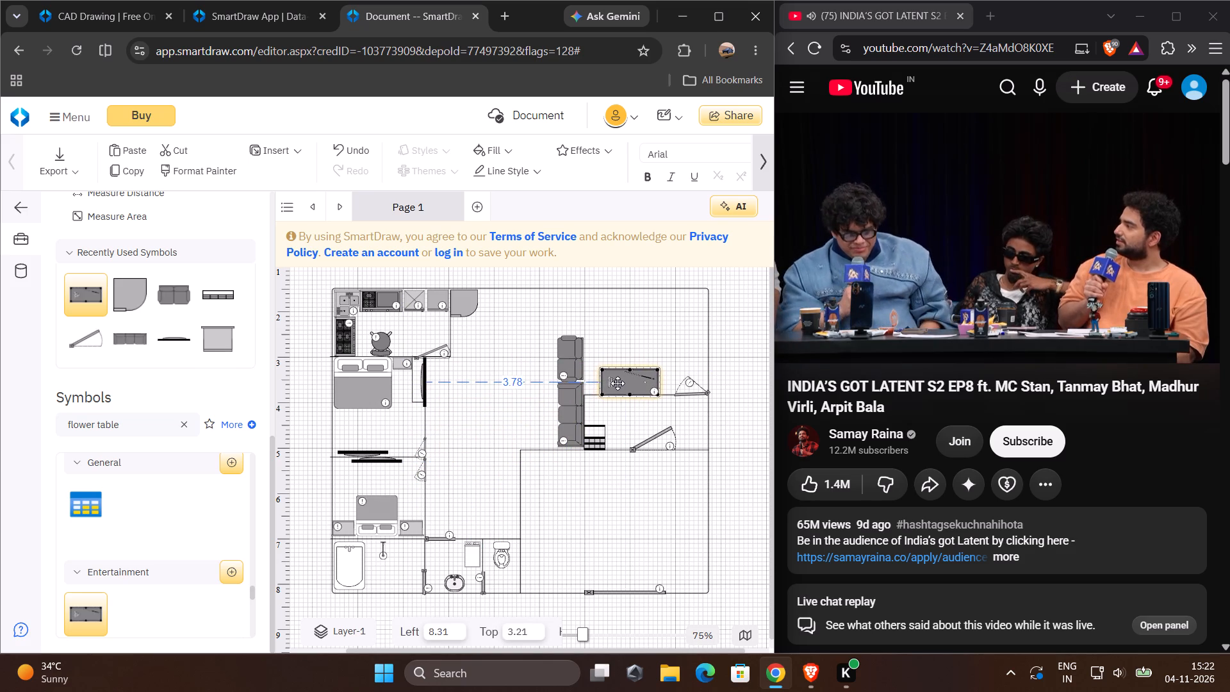
{"action": "left_click_drag", "start_coordinate": [618, 383], "coordinate": [618, 379]}
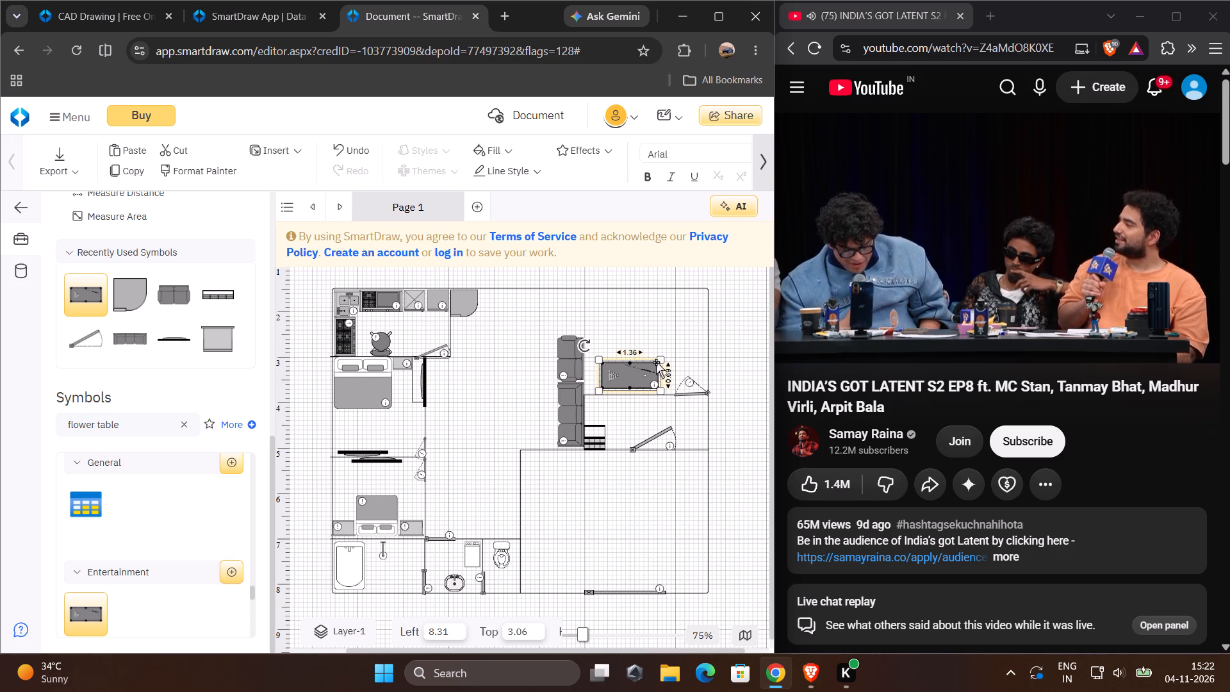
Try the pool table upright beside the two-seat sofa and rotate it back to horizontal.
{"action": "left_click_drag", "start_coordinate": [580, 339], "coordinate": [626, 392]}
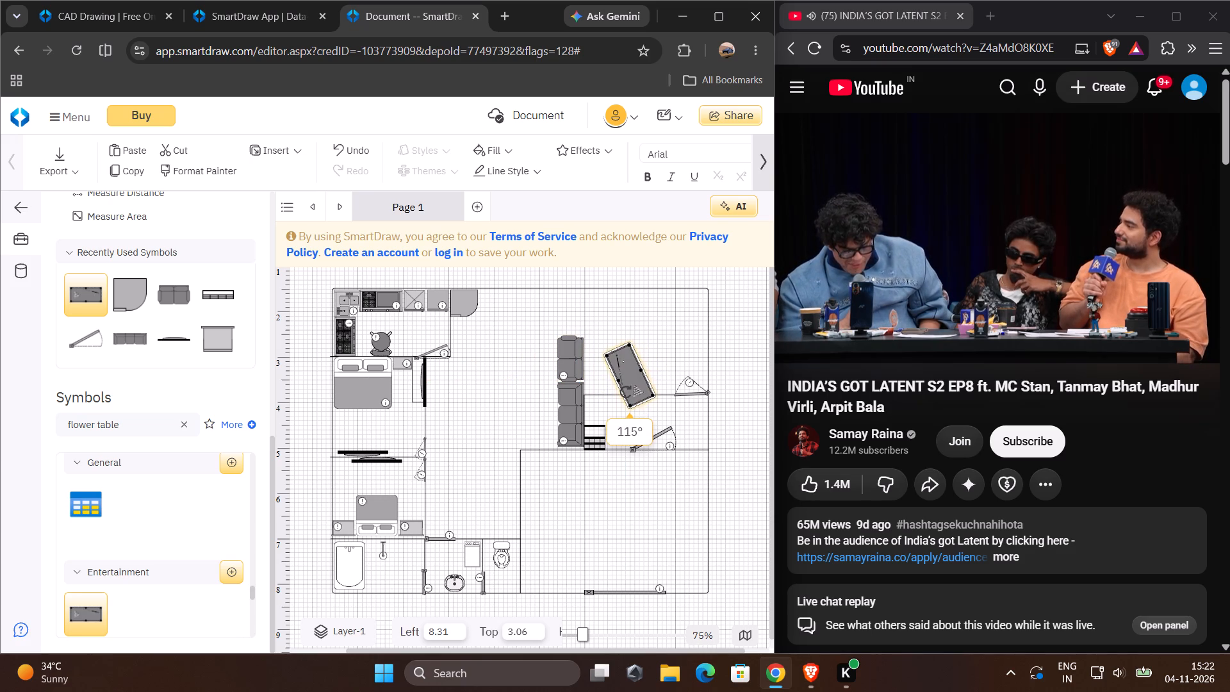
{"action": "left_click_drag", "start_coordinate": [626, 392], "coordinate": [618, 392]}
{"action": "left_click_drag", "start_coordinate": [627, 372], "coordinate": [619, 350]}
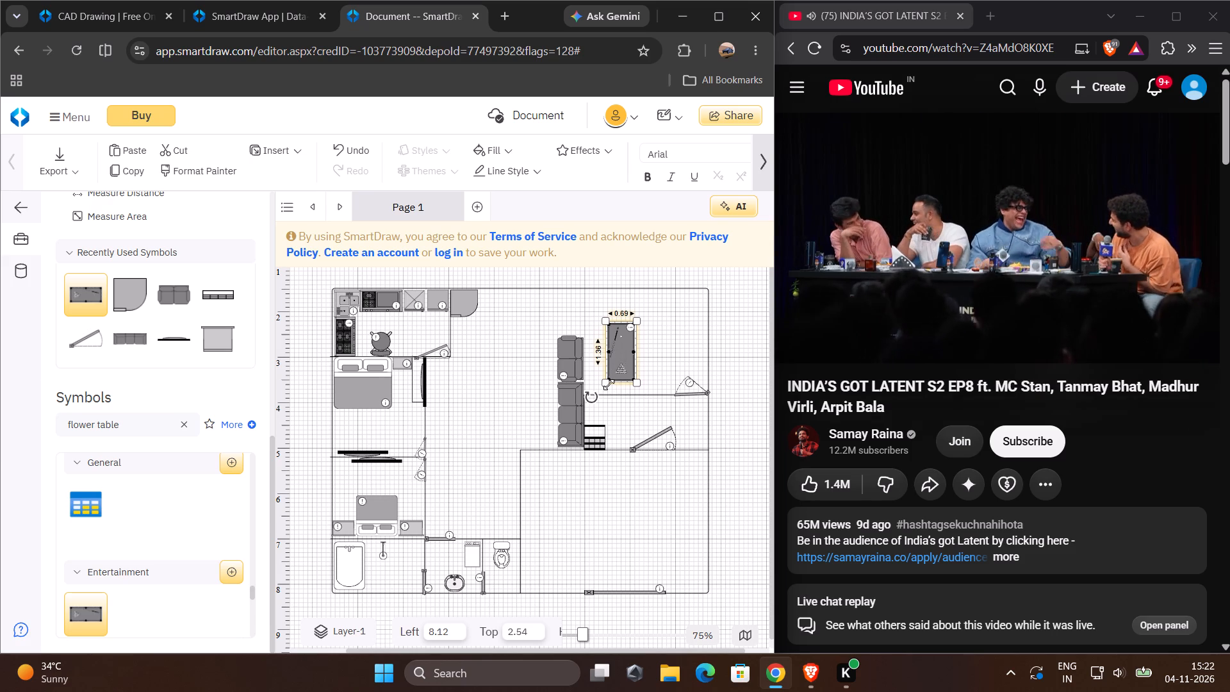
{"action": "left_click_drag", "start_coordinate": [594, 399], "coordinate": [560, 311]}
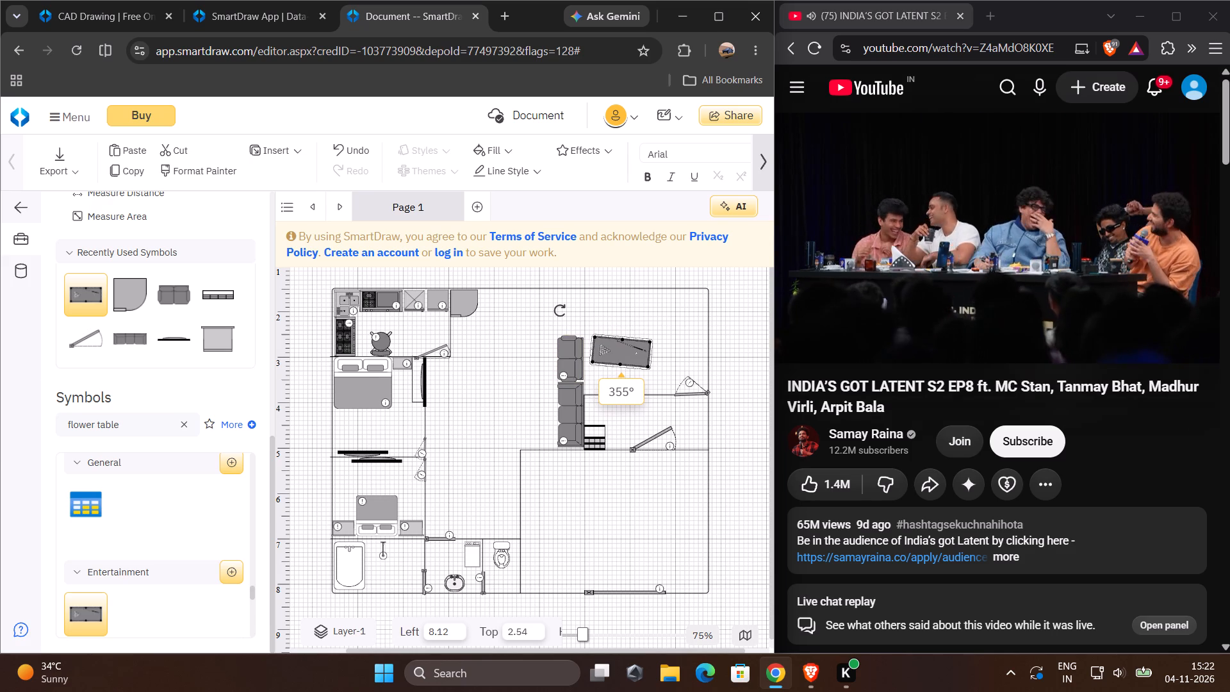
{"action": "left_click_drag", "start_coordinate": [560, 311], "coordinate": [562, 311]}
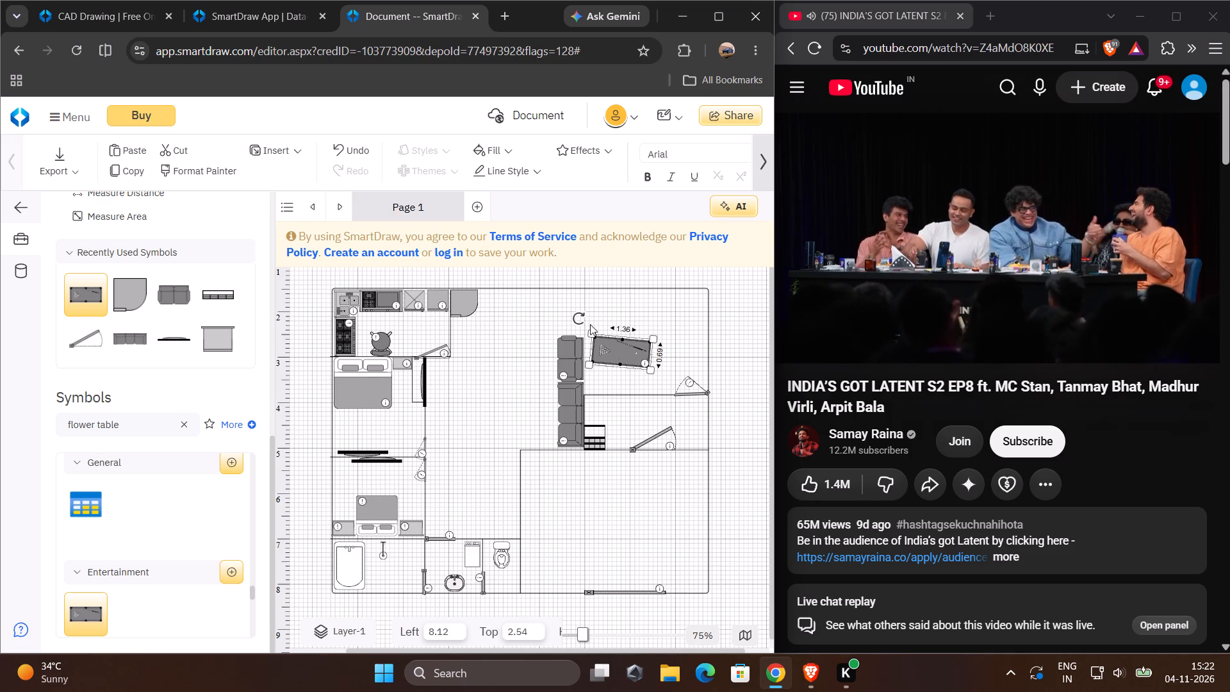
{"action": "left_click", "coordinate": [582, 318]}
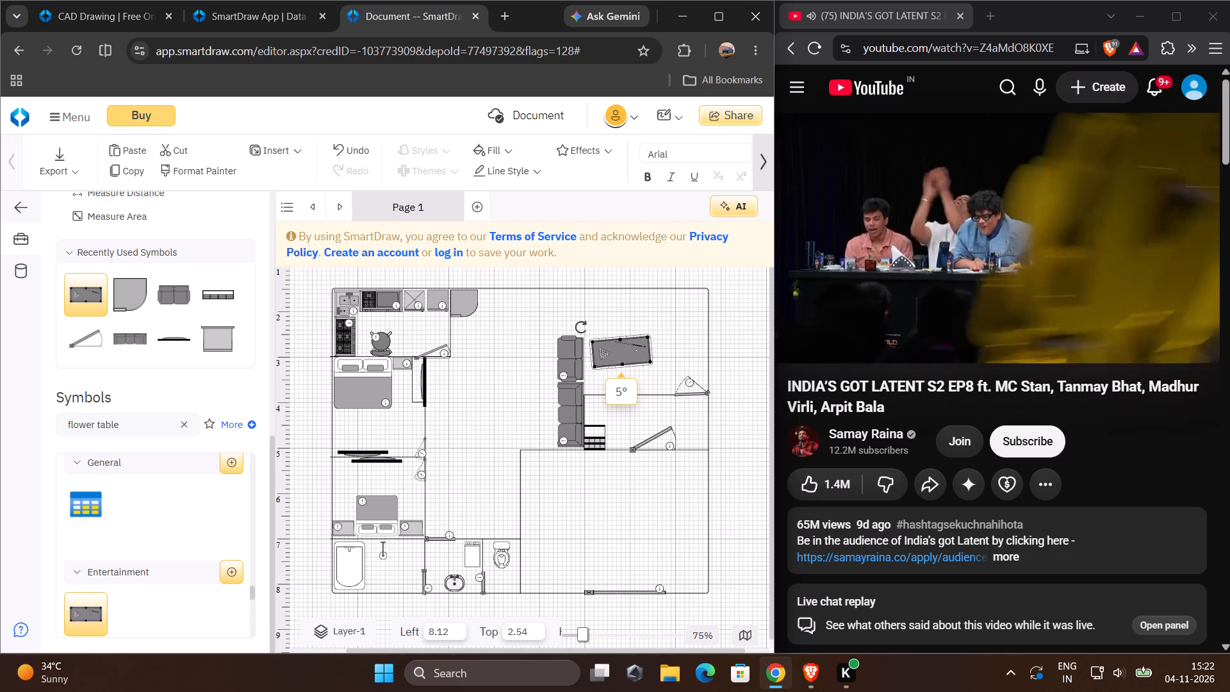
Position the horizontal pool table beside the two-seat sofa at Left 8.35, Top 2.86.
{"action": "left_click_drag", "start_coordinate": [614, 352], "coordinate": [622, 351]}
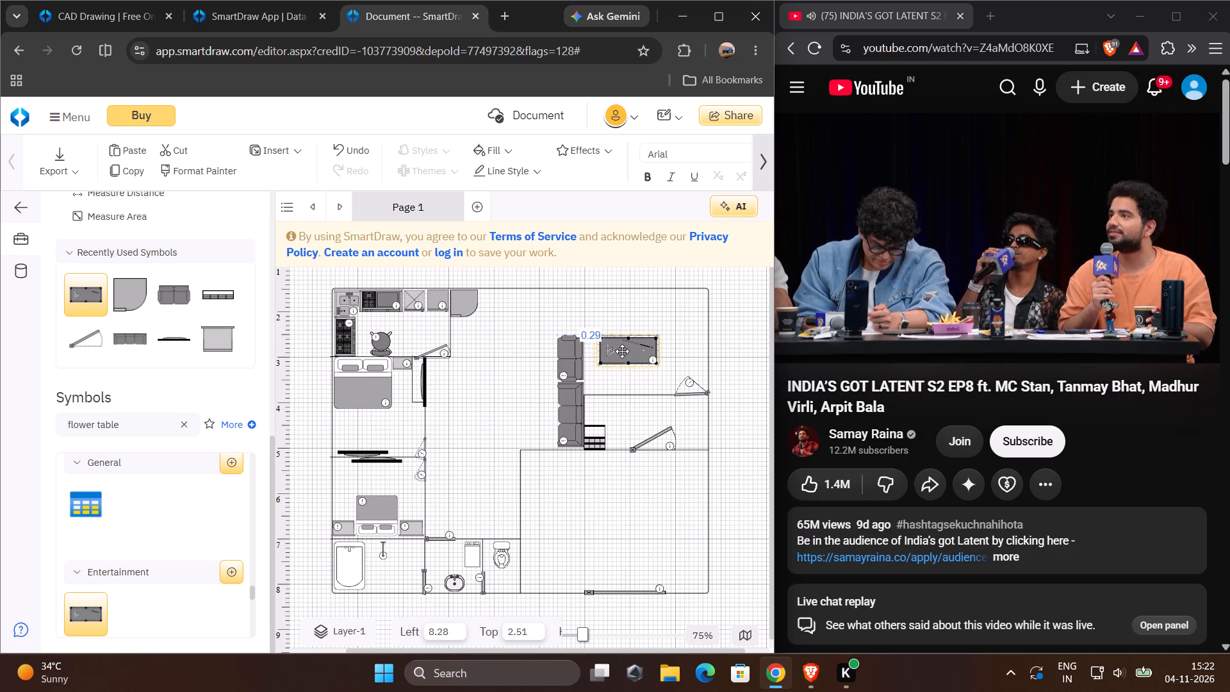
{"action": "left_click_drag", "start_coordinate": [622, 351], "coordinate": [625, 354]}
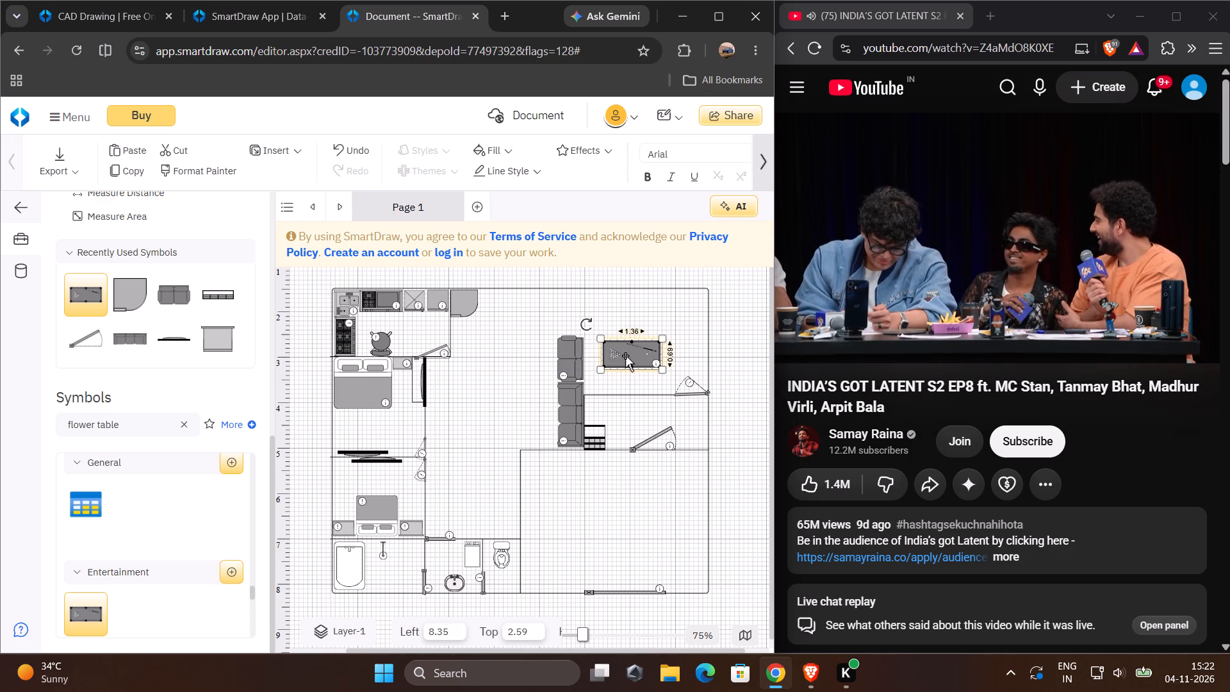
{"action": "left_click_drag", "start_coordinate": [631, 355], "coordinate": [630, 363]}
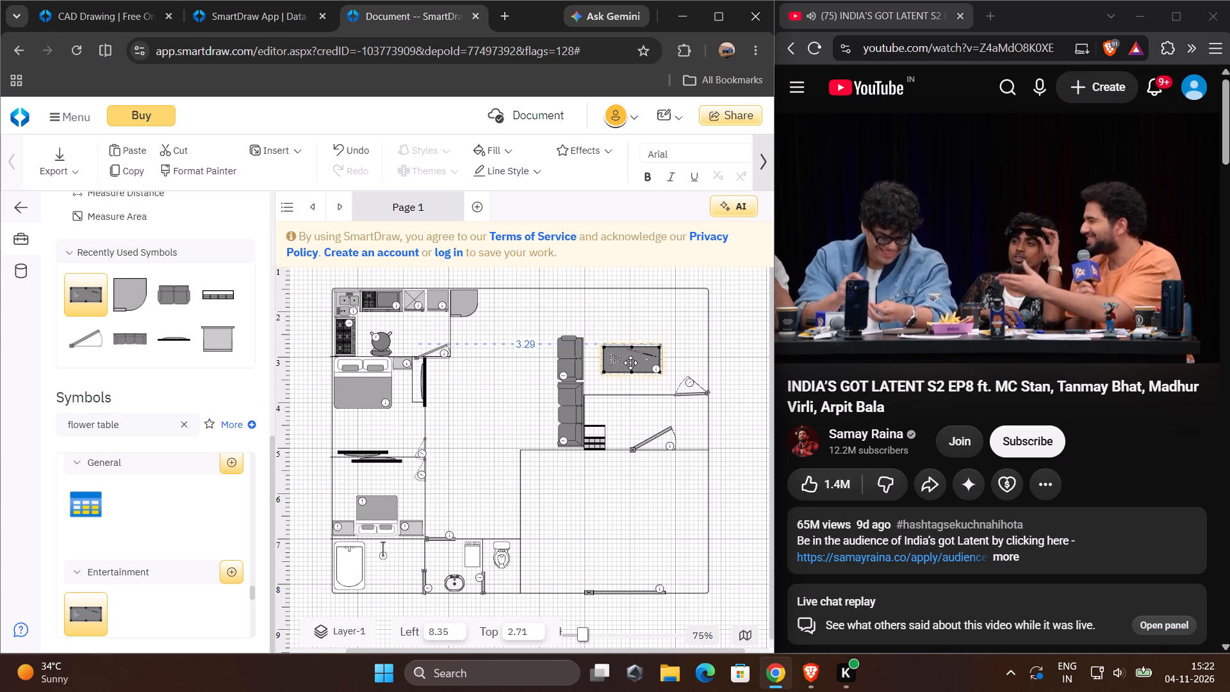
{"action": "left_click_drag", "start_coordinate": [630, 363], "coordinate": [630, 366]}
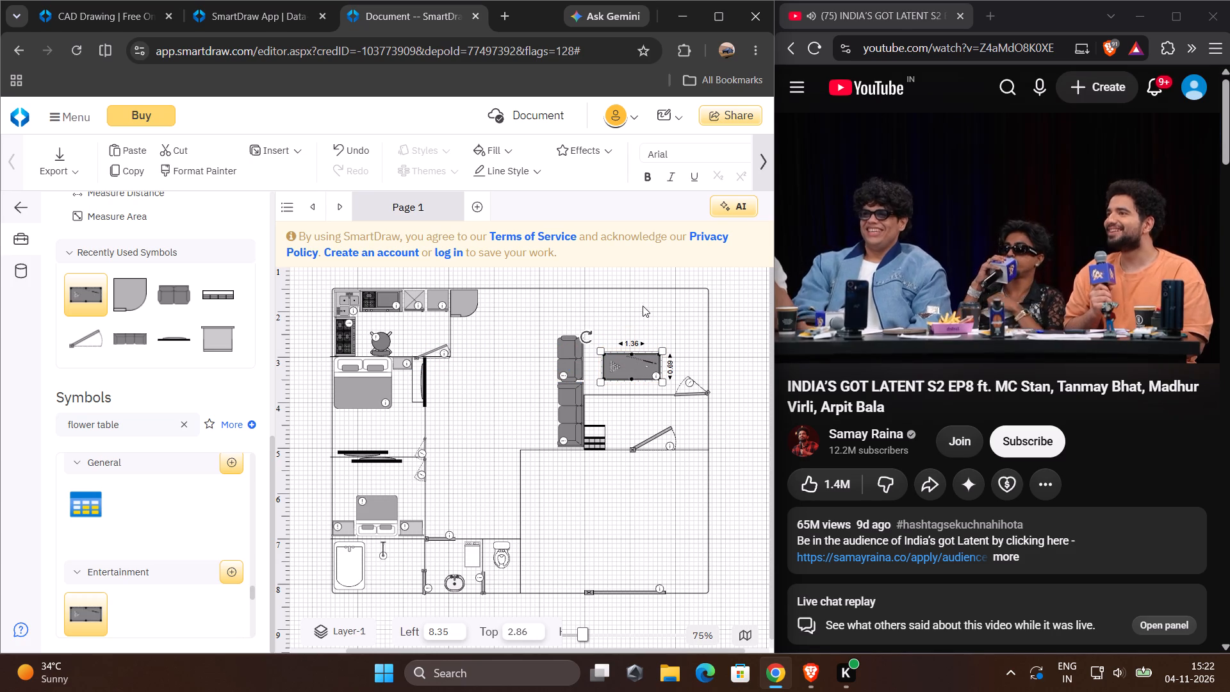
{"action": "left_click", "coordinate": [641, 307]}
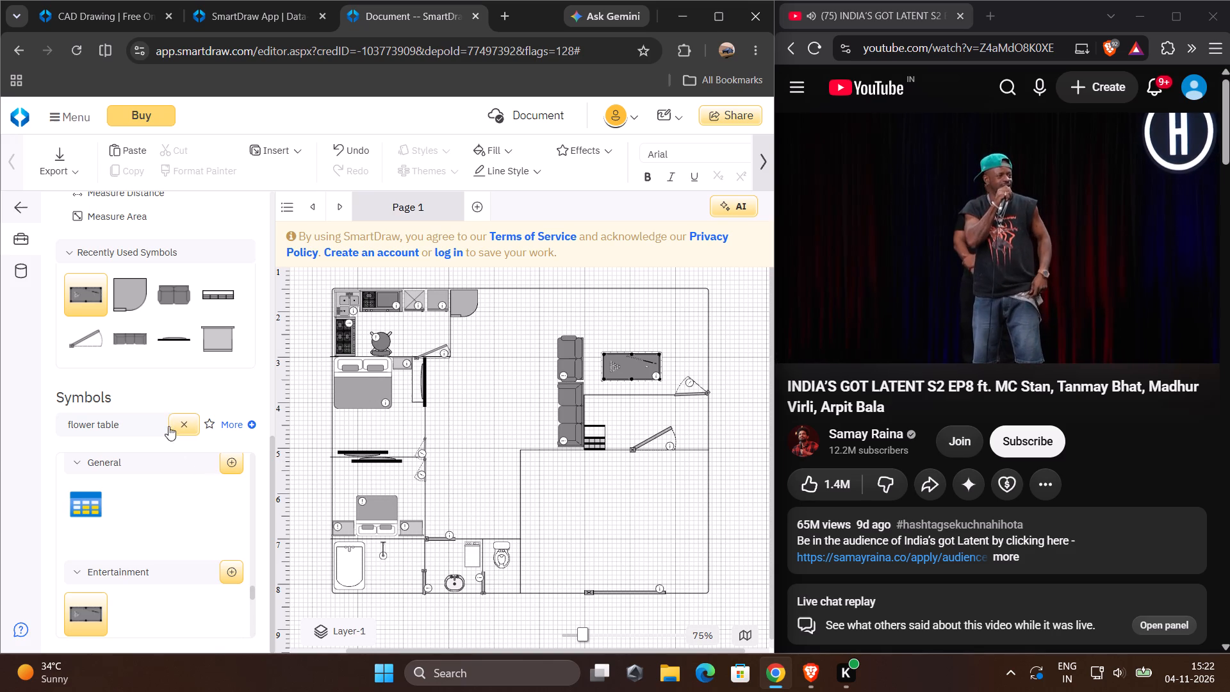
Search the symbol library for "table".
{"action": "left_click", "coordinate": [97, 424]}
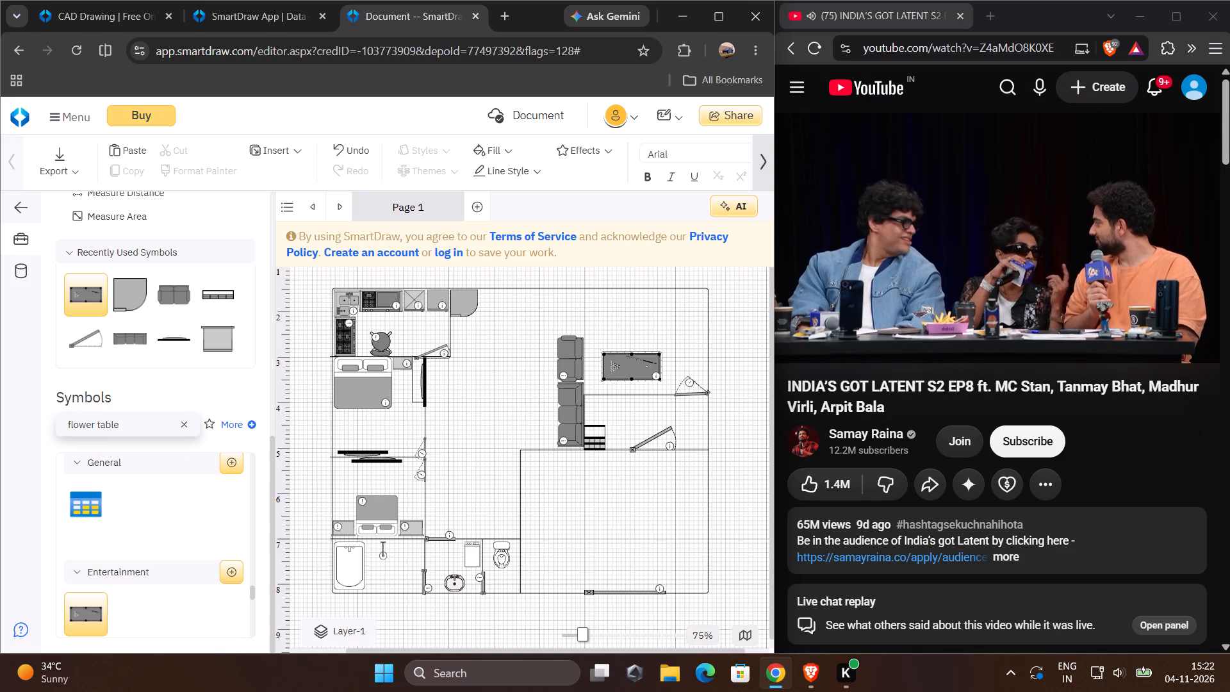
{"action": "key", "text": "BackSpace"}
{"action": "key", "text": "BackSpace"}
{"action": "key", "text": "BackSpace"}
{"action": "key", "text": "BackSpace"}
{"action": "key", "text": "BackSpace"}
{"action": "key", "text": "BackSpace"}
{"action": "key", "text": "BackSpace"}
{"action": "key", "text": "BackSpace"}
{"action": "key", "text": "BackSpace"}
{"action": "key", "text": "BackSpace"}
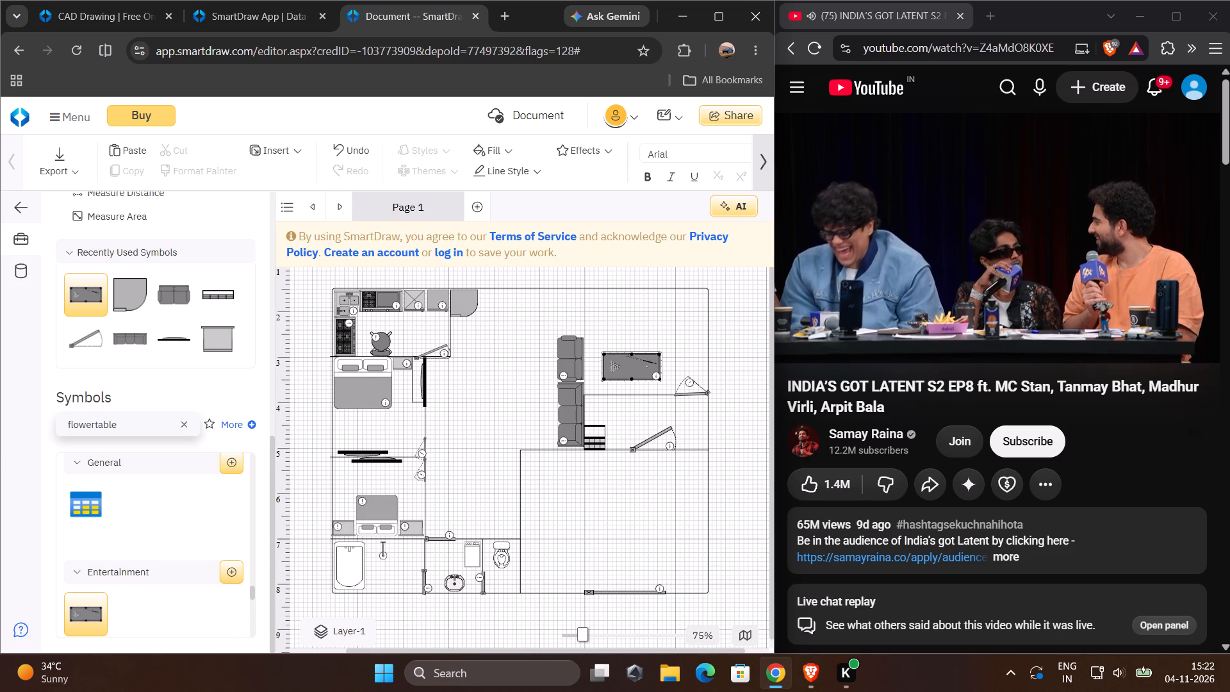
{"action": "key", "text": "Return"}
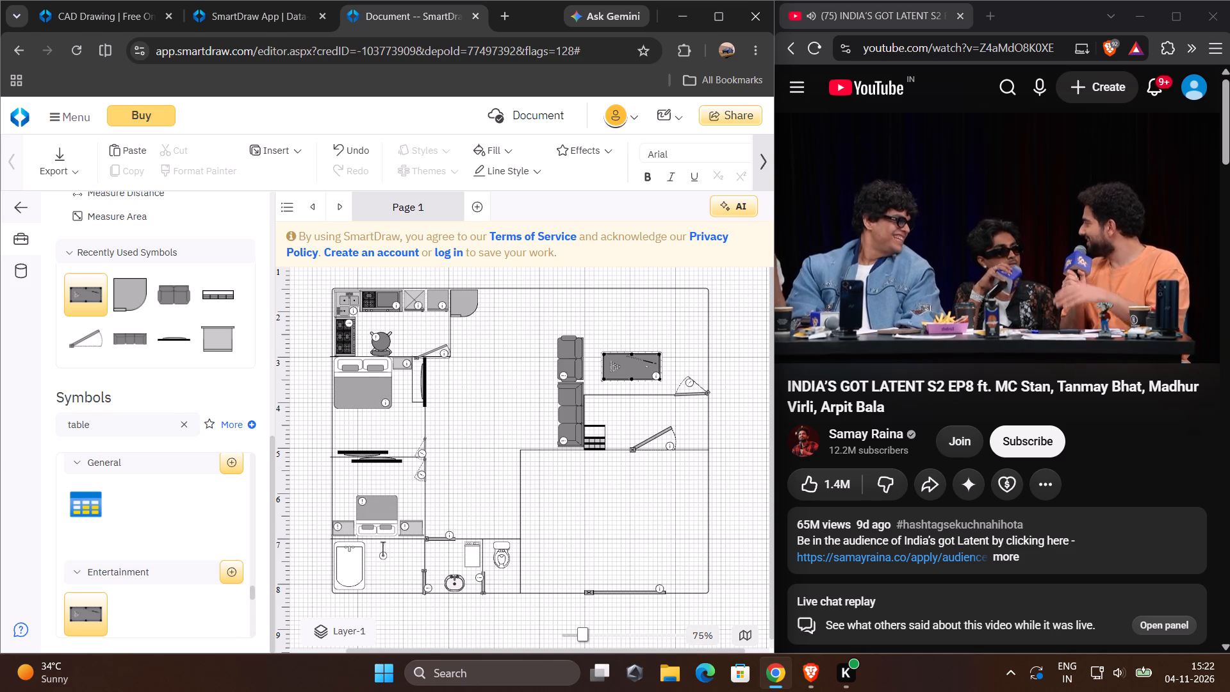
{"action": "key", "text": "Return"}
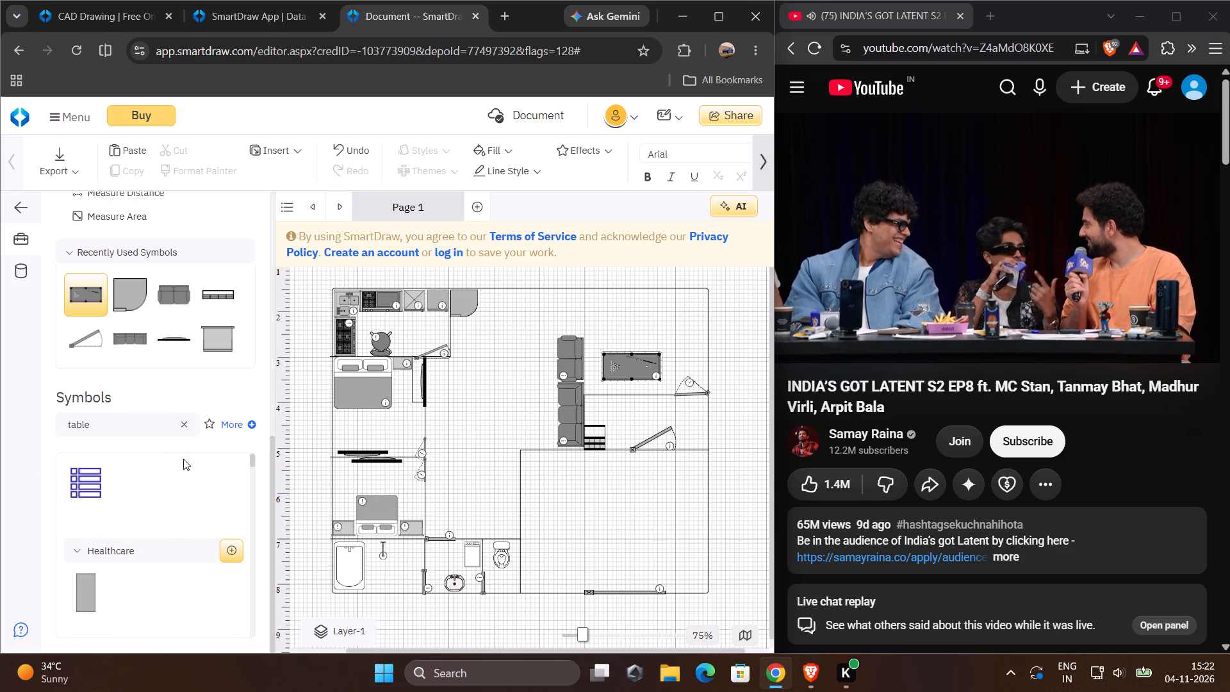
Place the Healthcare Table against the outside of the large lower room's side wall, above the toilet, and lengthen it to about 0.59 by 1.90.
{"action": "left_click", "coordinate": [86, 601]}
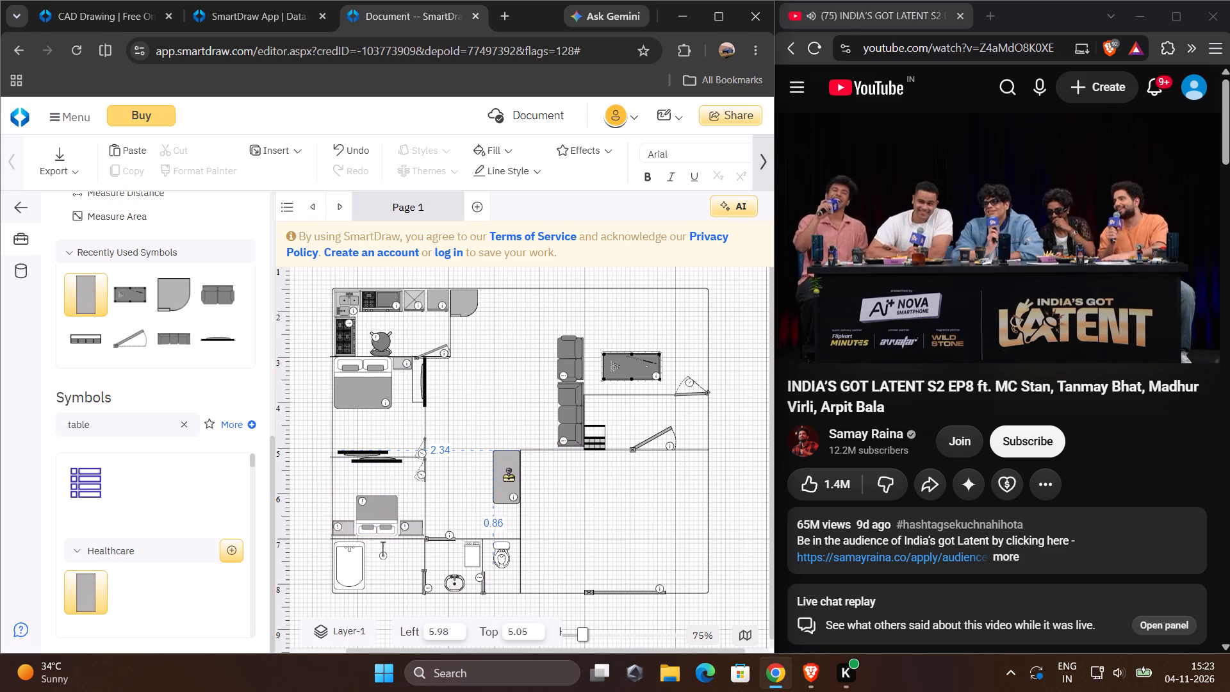
{"action": "left_click", "coordinate": [448, 474]}
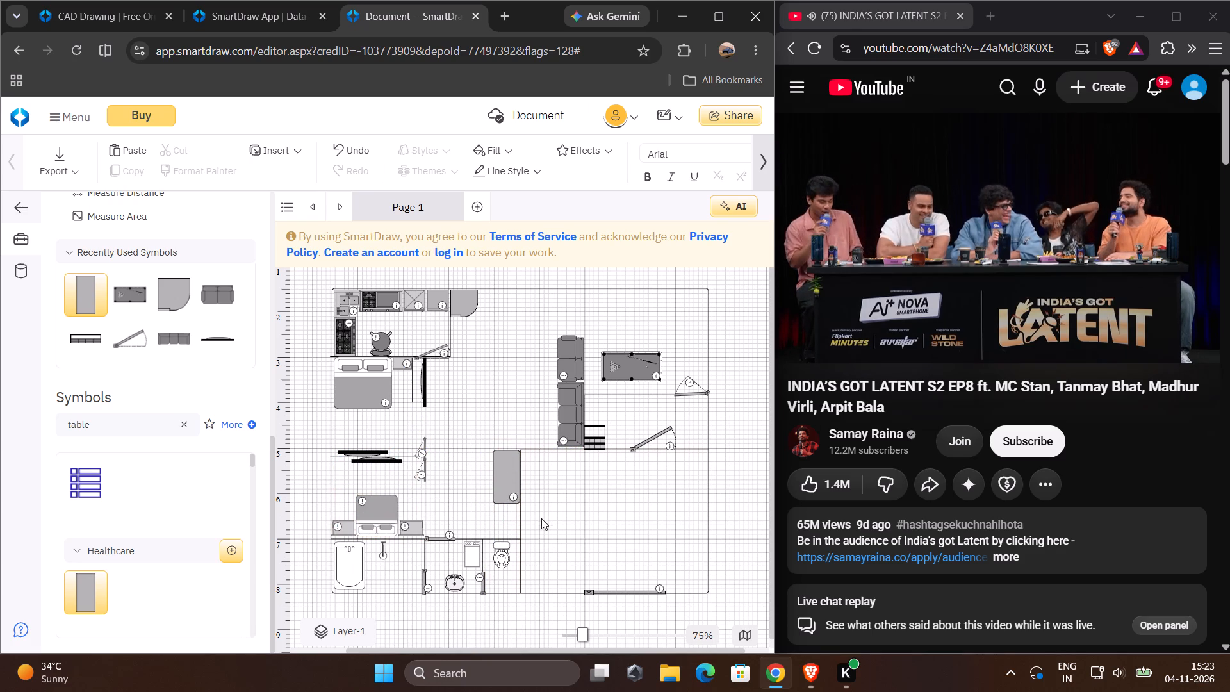
{"action": "left_click", "coordinate": [509, 502]}
{"action": "left_click", "coordinate": [503, 481]}
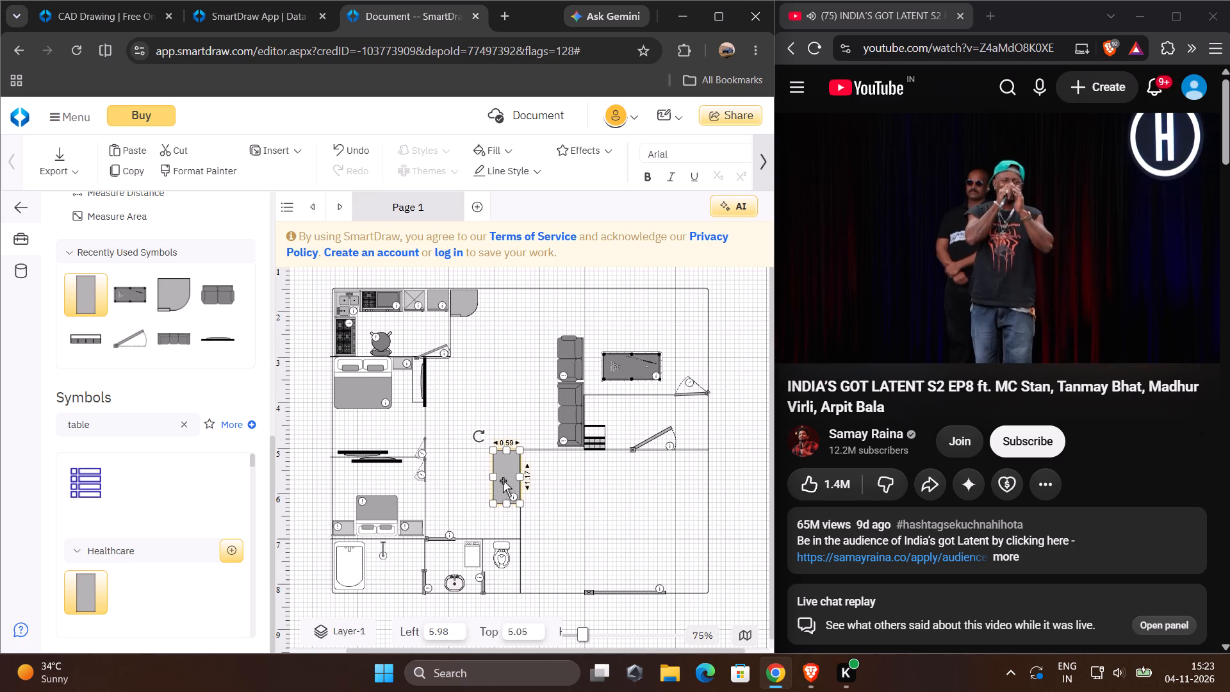
{"action": "left_click_drag", "start_coordinate": [506, 500], "coordinate": [511, 536]}
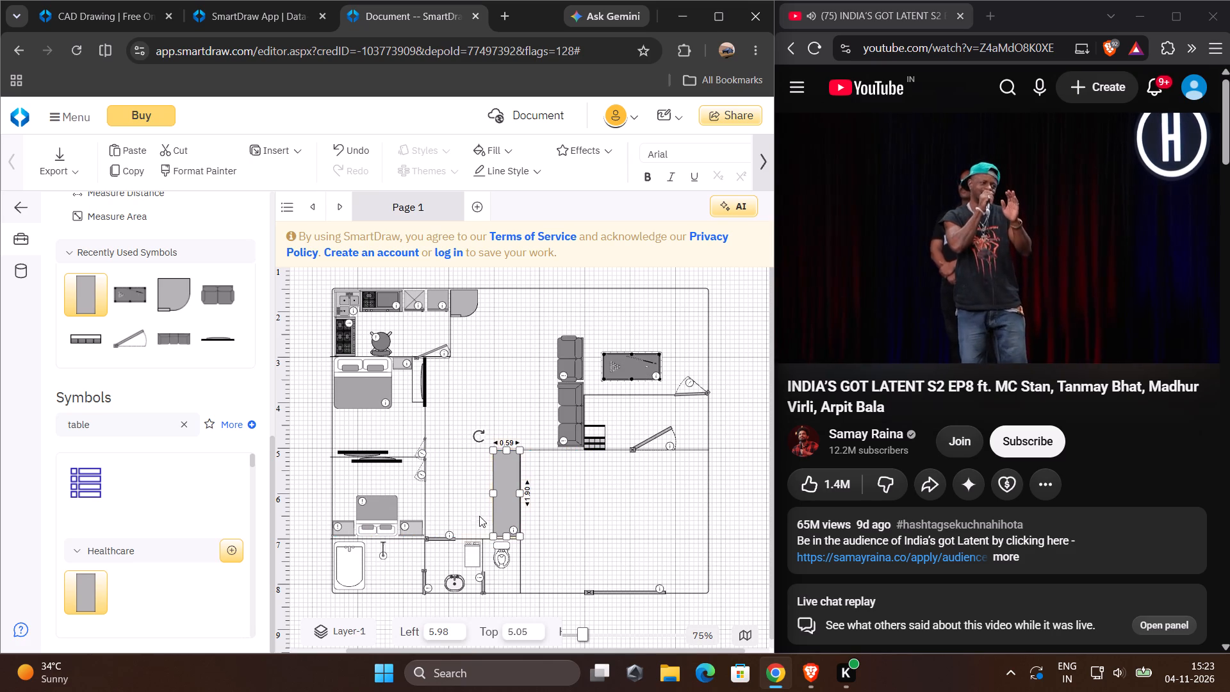
{"action": "left_click", "coordinate": [465, 500]}
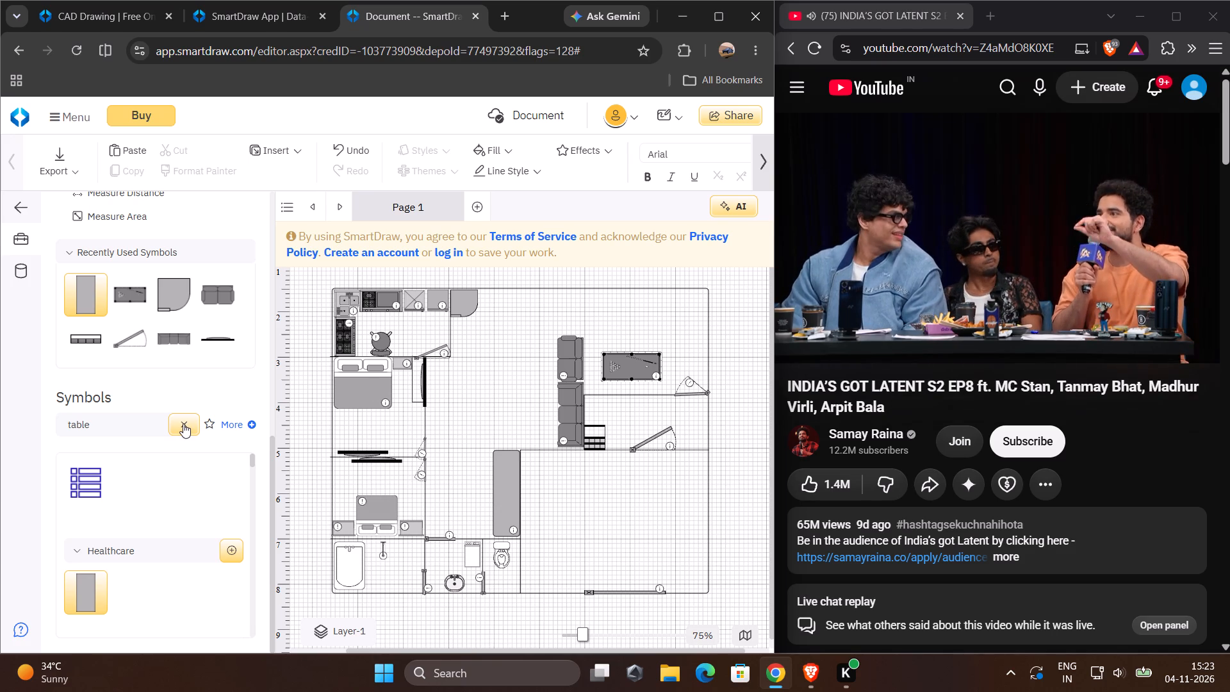
Place the slatted Table from OLE & COM in the plan's top corner above the pool table, resized to a low, wide strip along the top wall.
{"action": "scroll", "coordinate": [163, 481], "scroll_direction": "down", "scroll_amount": 3}
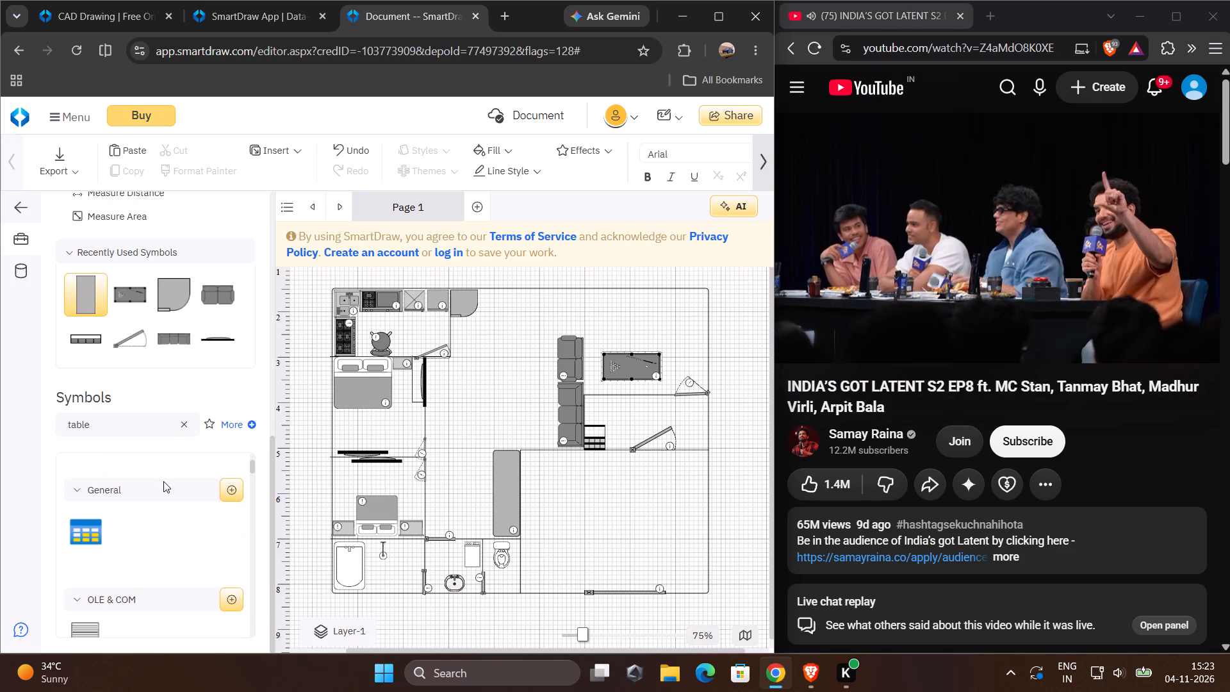
{"action": "scroll", "coordinate": [163, 481], "scroll_direction": "down", "scroll_amount": 1}
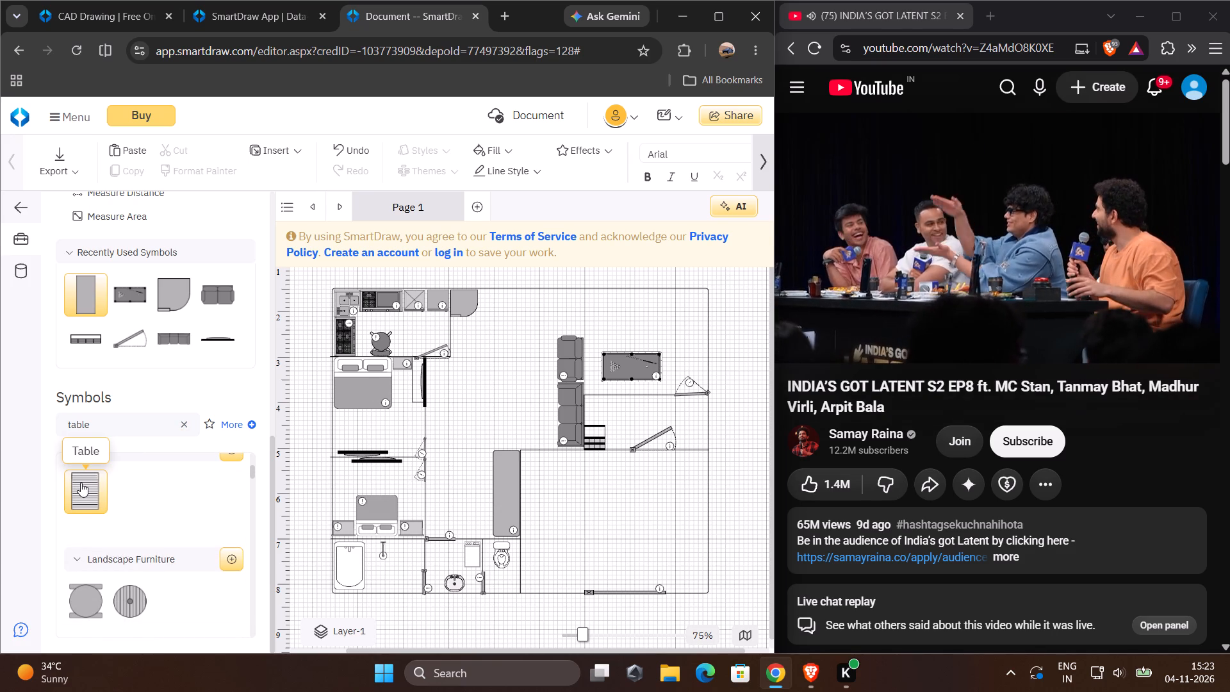
{"action": "left_click_drag", "start_coordinate": [81, 483], "coordinate": [684, 304]}
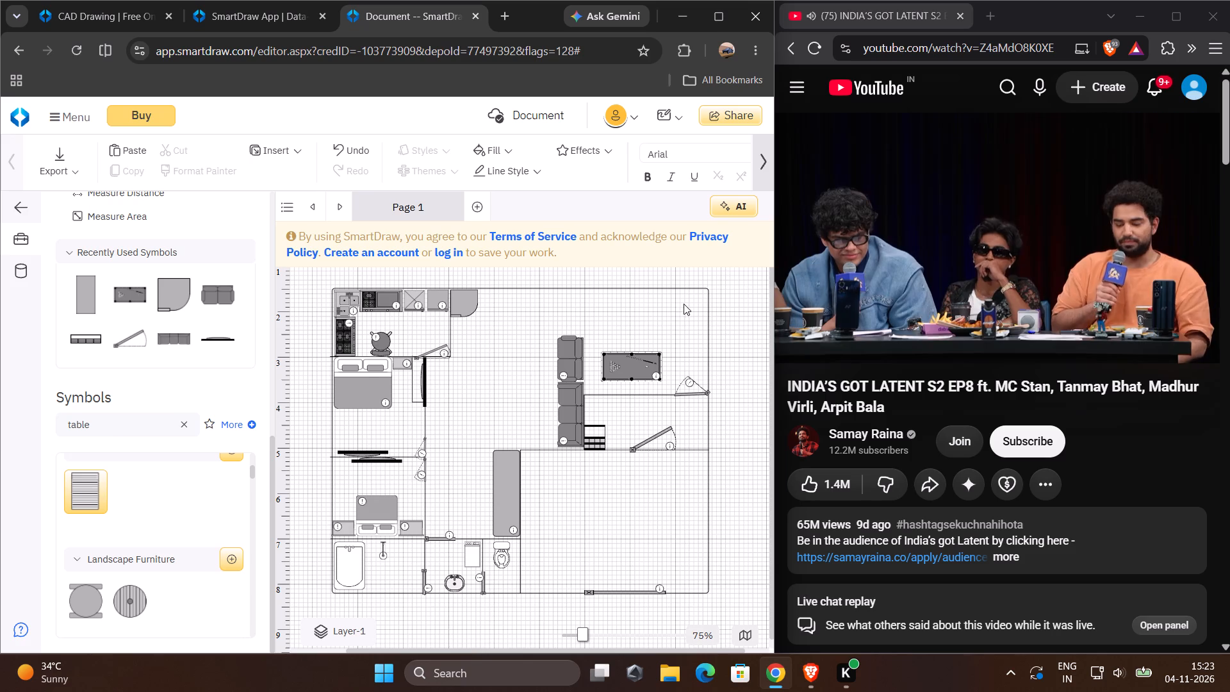
{"action": "left_click_drag", "start_coordinate": [684, 304], "coordinate": [282, 491]}
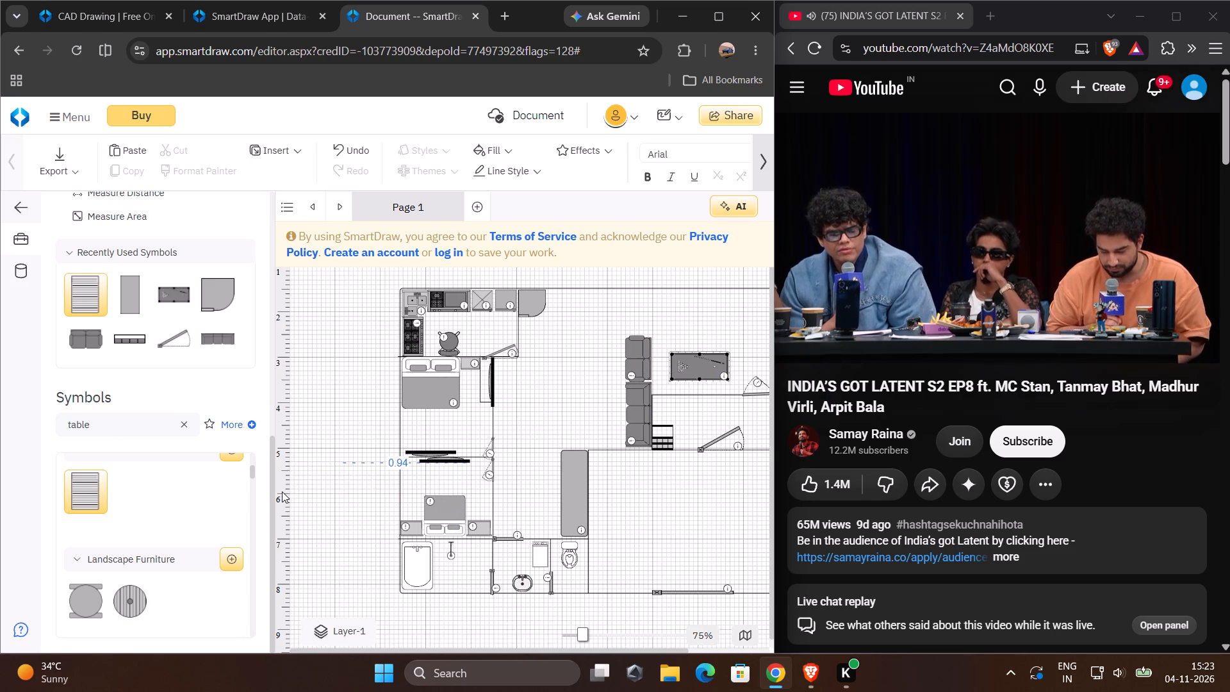
{"action": "left_click_drag", "start_coordinate": [282, 491], "coordinate": [693, 359]}
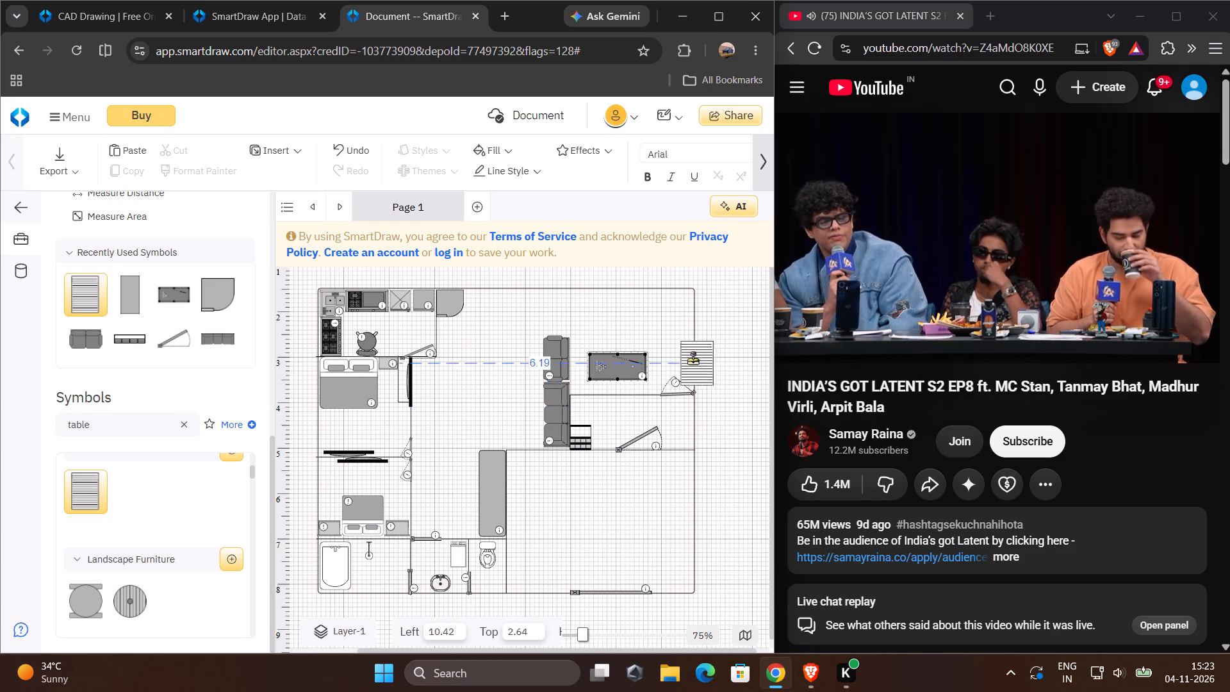
{"action": "left_click_drag", "start_coordinate": [693, 359], "coordinate": [678, 315]}
{"action": "left_click_drag", "start_coordinate": [662, 333], "coordinate": [668, 318]}
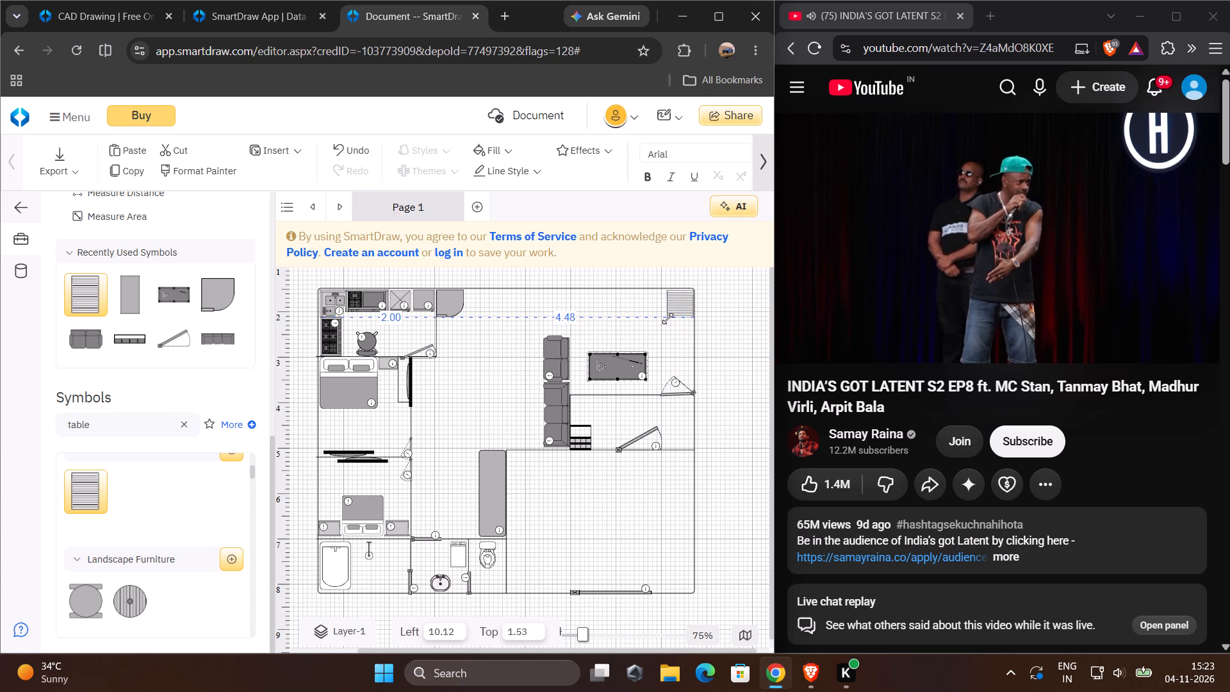
{"action": "left_click_drag", "start_coordinate": [668, 318], "coordinate": [649, 308]}
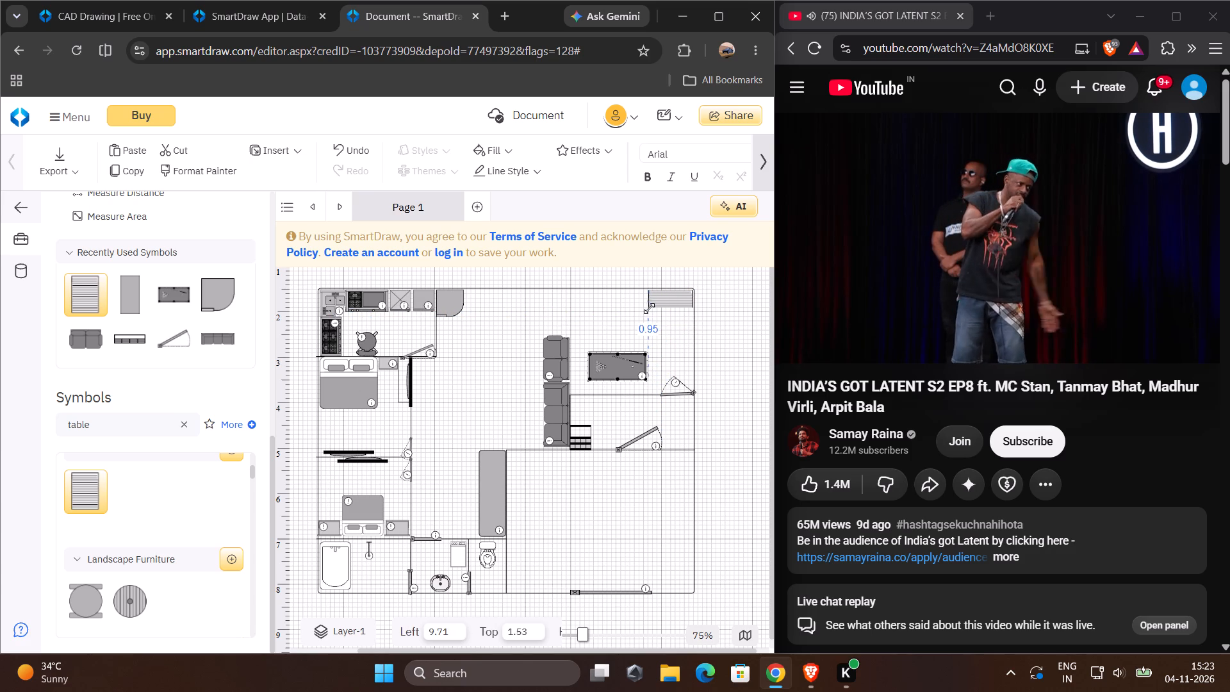
{"action": "left_click_drag", "start_coordinate": [649, 308], "coordinate": [644, 308]}
{"action": "left_click", "coordinate": [602, 317]}
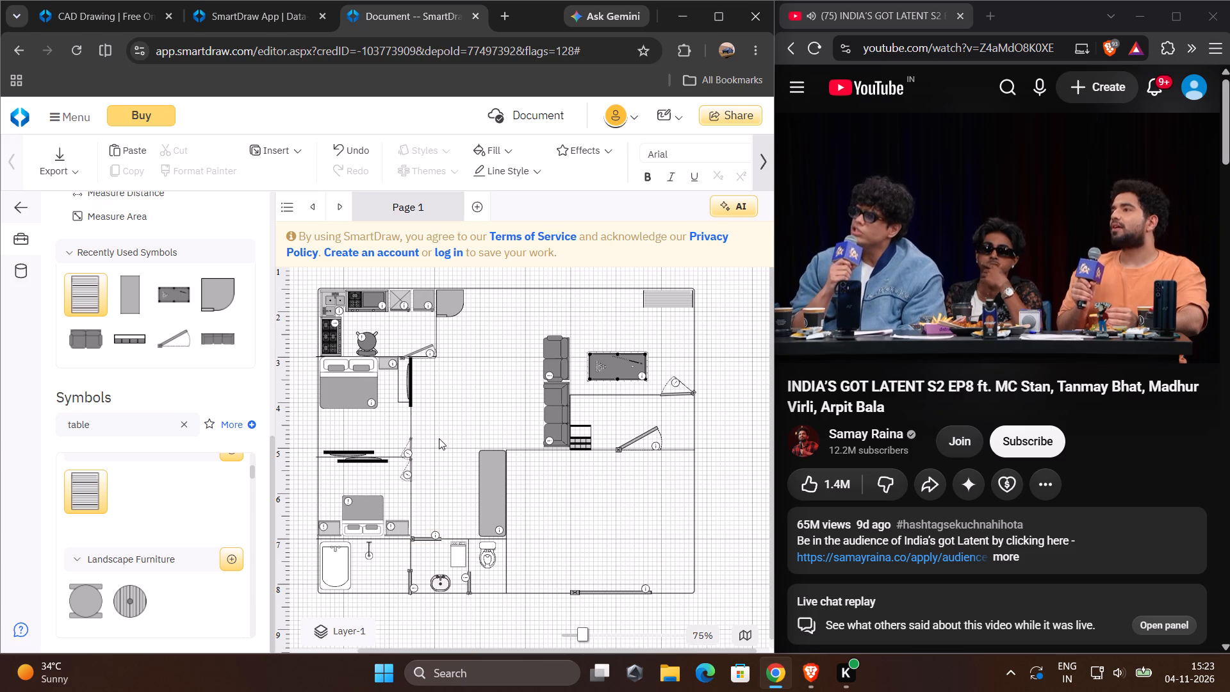
Rotate the two-seat sofa to 0° and move it above the three-seat sofa's open side, at about Left 6.3, Top 3.0.
{"action": "left_click_drag", "start_coordinate": [555, 356], "coordinate": [555, 357]}
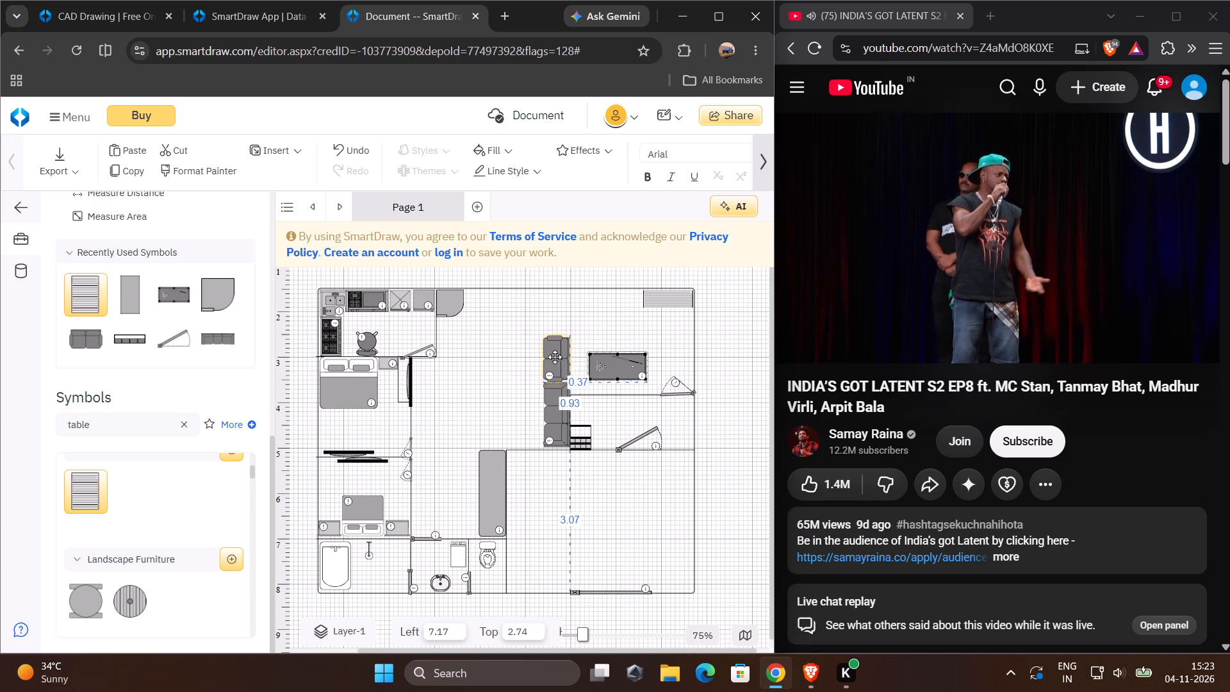
{"action": "left_click_drag", "start_coordinate": [555, 357], "coordinate": [451, 422]}
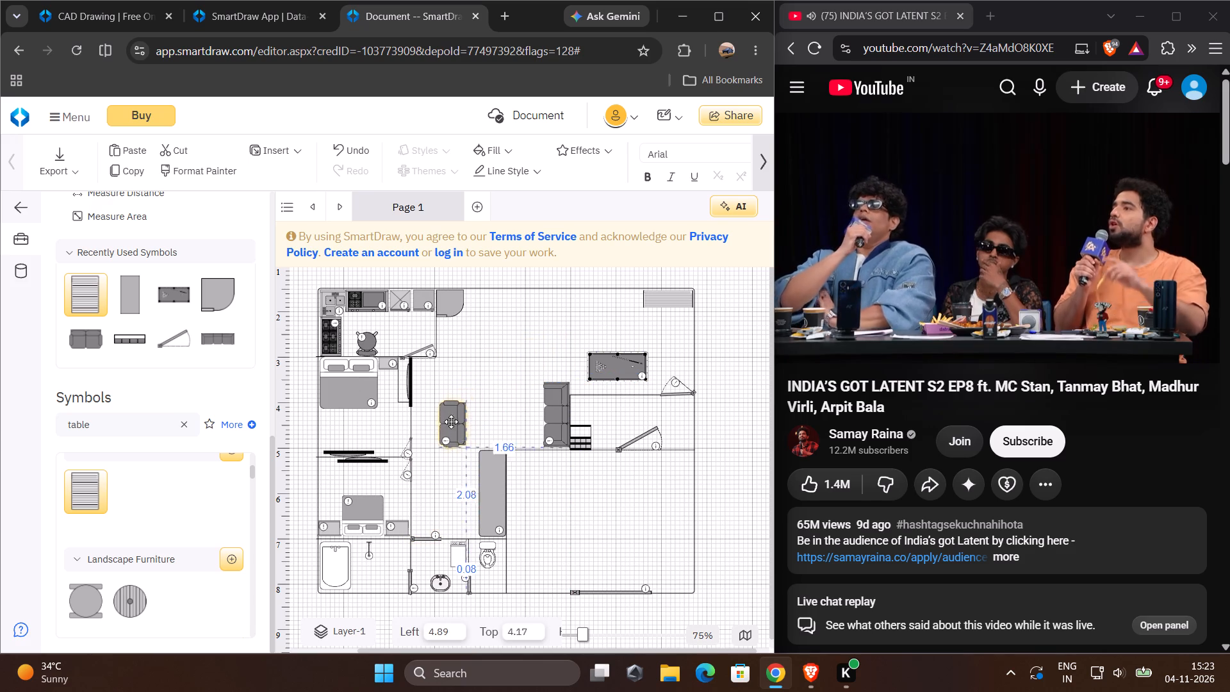
{"action": "left_click_drag", "start_coordinate": [451, 422], "coordinate": [491, 368]}
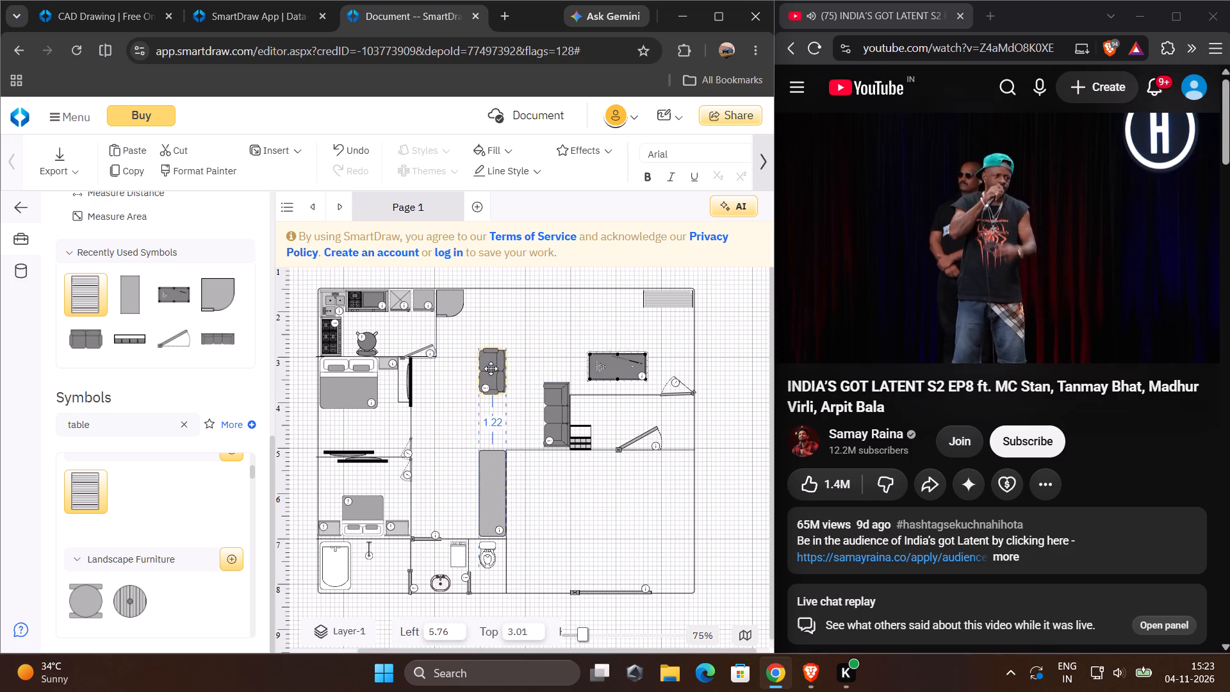
{"action": "left_click_drag", "start_coordinate": [491, 368], "coordinate": [491, 353]}
{"action": "left_click_drag", "start_coordinate": [516, 320], "coordinate": [474, 335]}
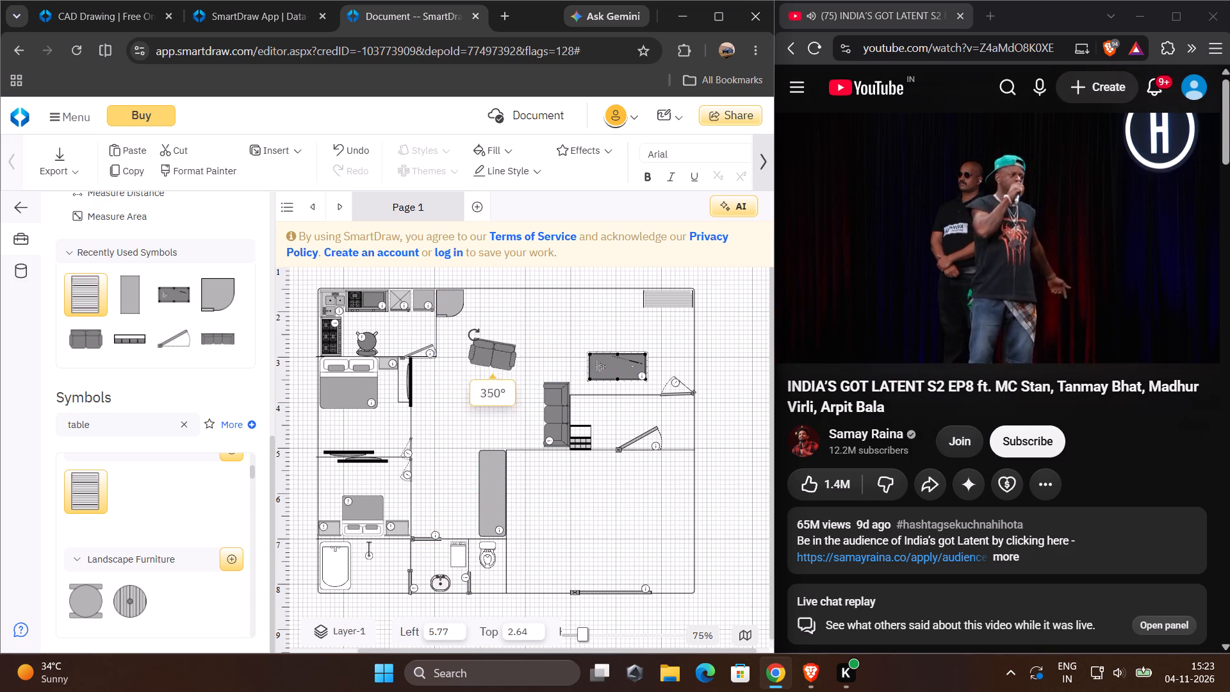
{"action": "left_click_drag", "start_coordinate": [474, 335], "coordinate": [471, 342]}
{"action": "left_click", "coordinate": [455, 329]}
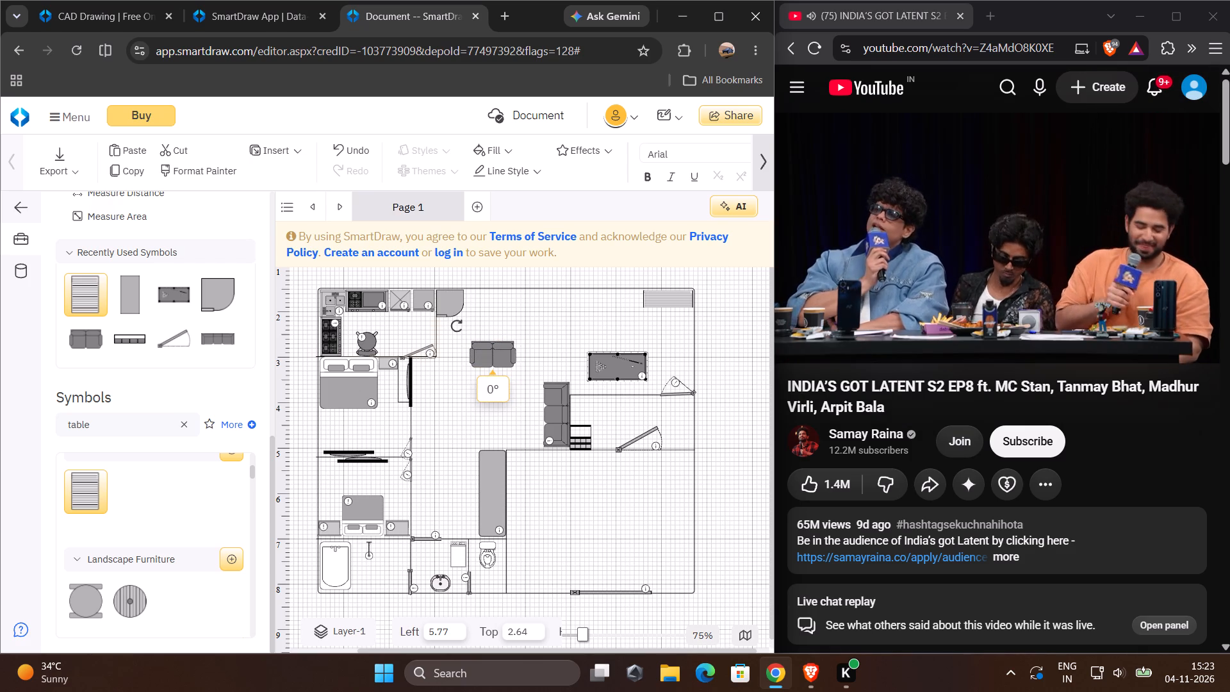
{"action": "left_click_drag", "start_coordinate": [490, 349], "coordinate": [497, 352]}
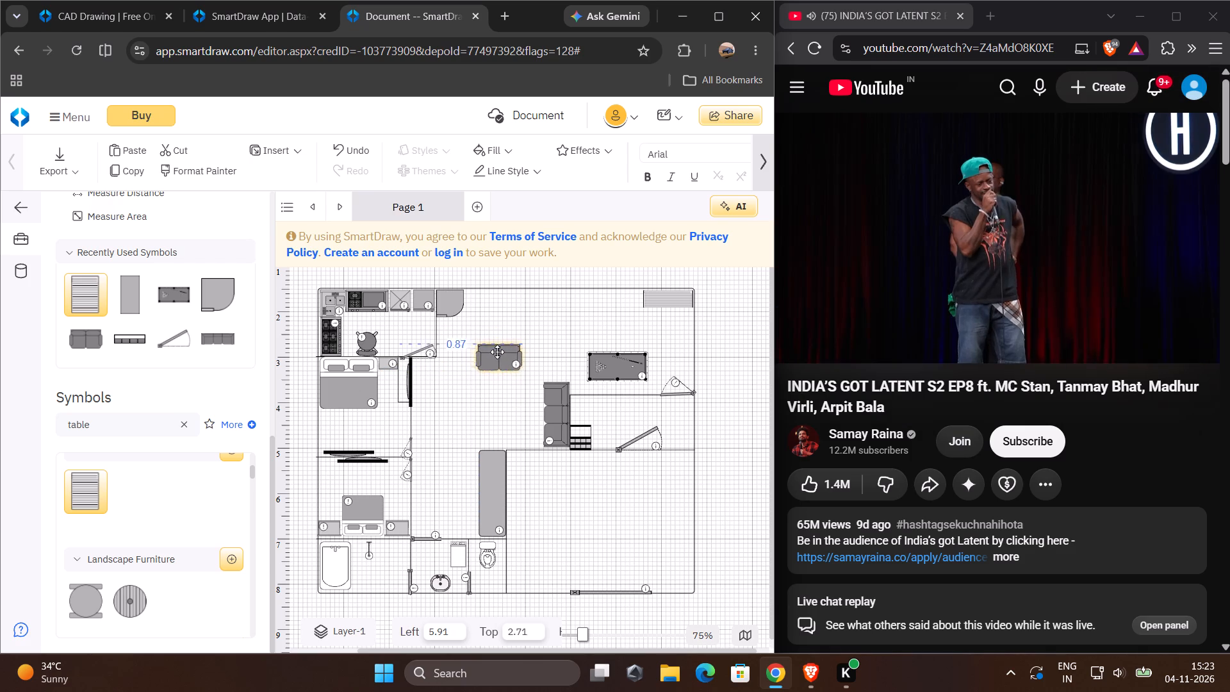
{"action": "left_click_drag", "start_coordinate": [497, 352], "coordinate": [512, 362]}
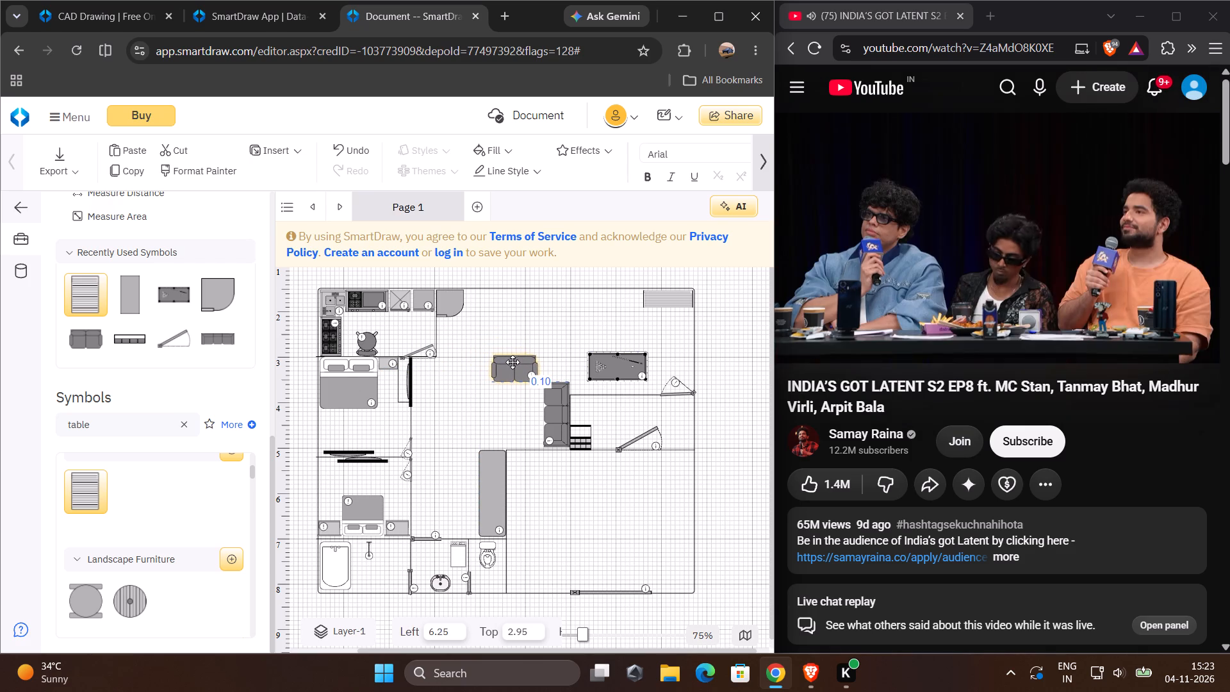
{"action": "left_click_drag", "start_coordinate": [512, 362], "coordinate": [514, 363]}
{"action": "left_click", "coordinate": [498, 427]}
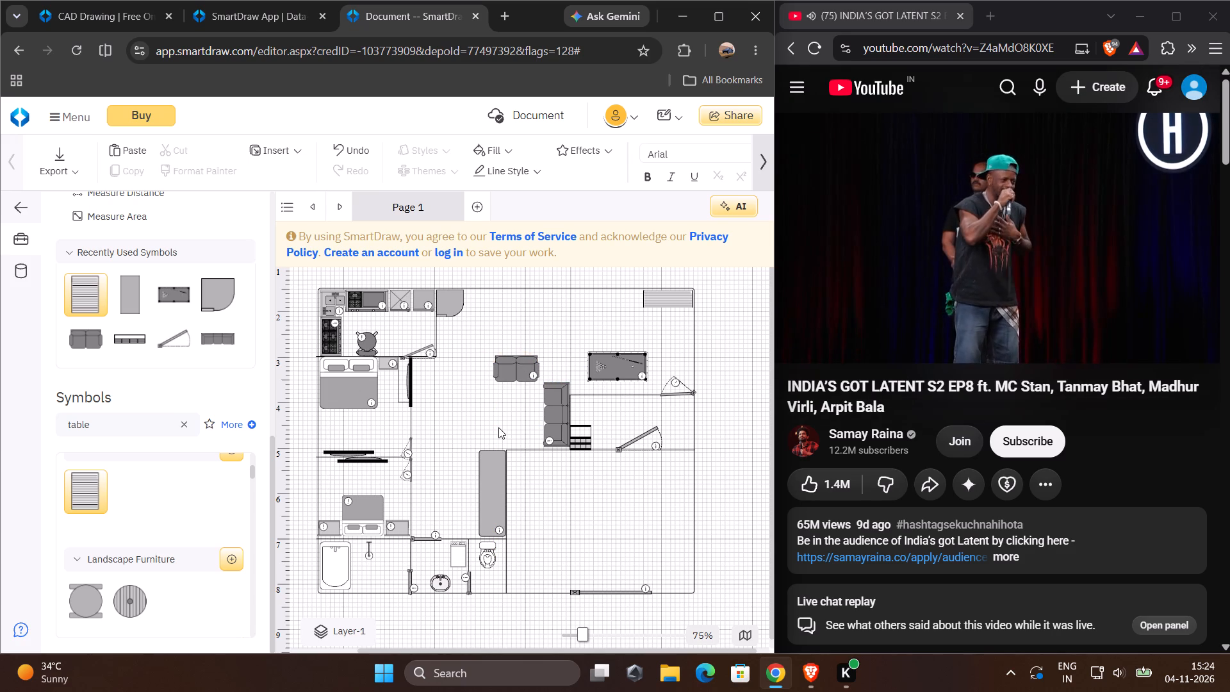
Search the symbol library for "sofa table".
{"action": "left_click", "coordinate": [65, 423]}
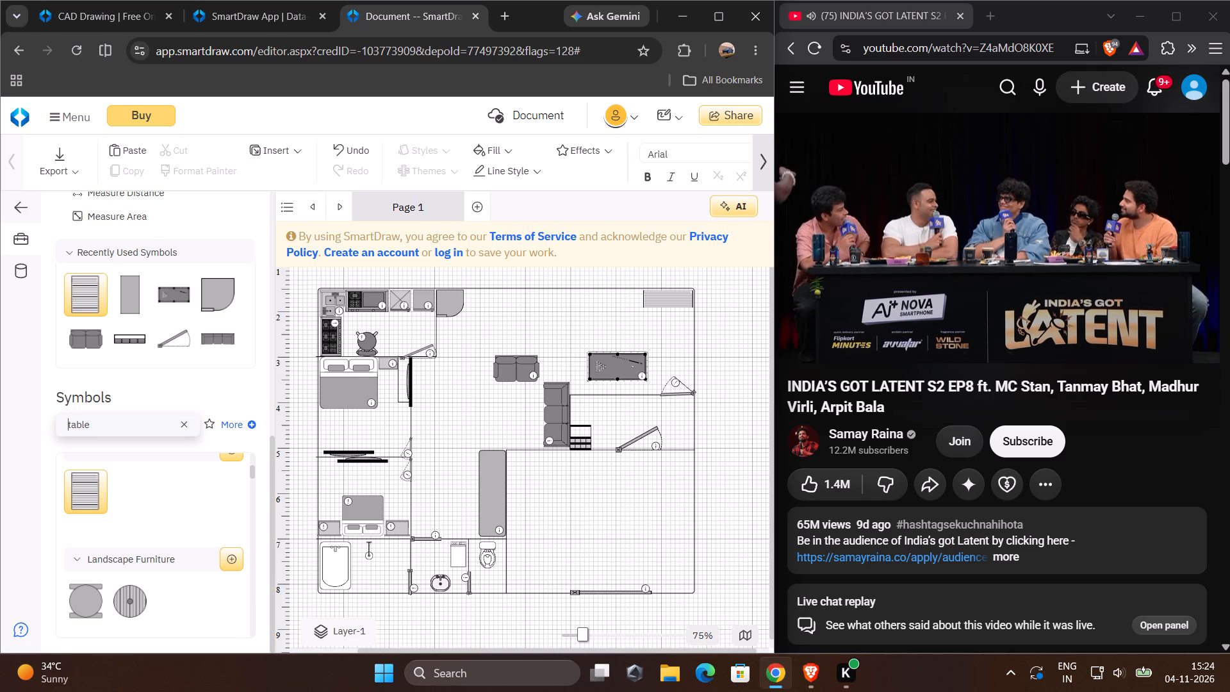
{"action": "key", "text": "BackSpace"}
{"action": "type", "text": "sofa"}
{"action": "key", "text": "space"}
{"action": "key", "text": "Return"}
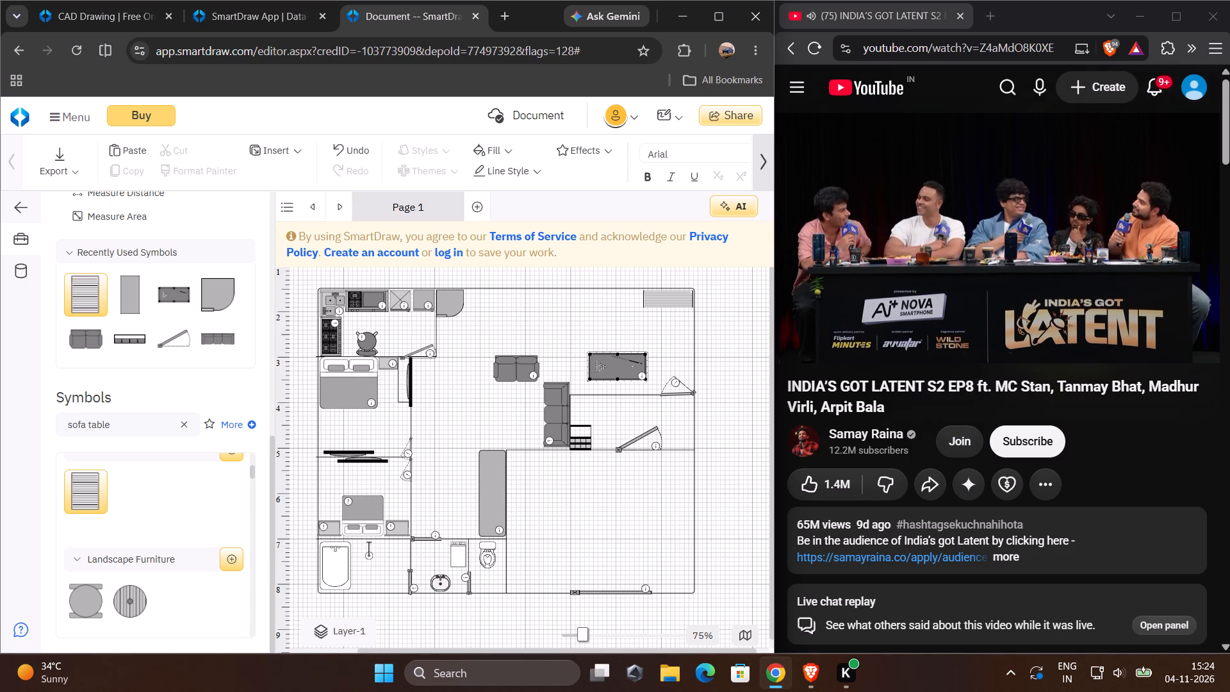
Place a Square Throw Pillow symbol as the table between the two sofas, enlarged to about 0.55 by 0.55, at Left 6.53, Top 3.93.
{"action": "scroll", "coordinate": [107, 565], "scroll_direction": "up", "scroll_amount": 2}
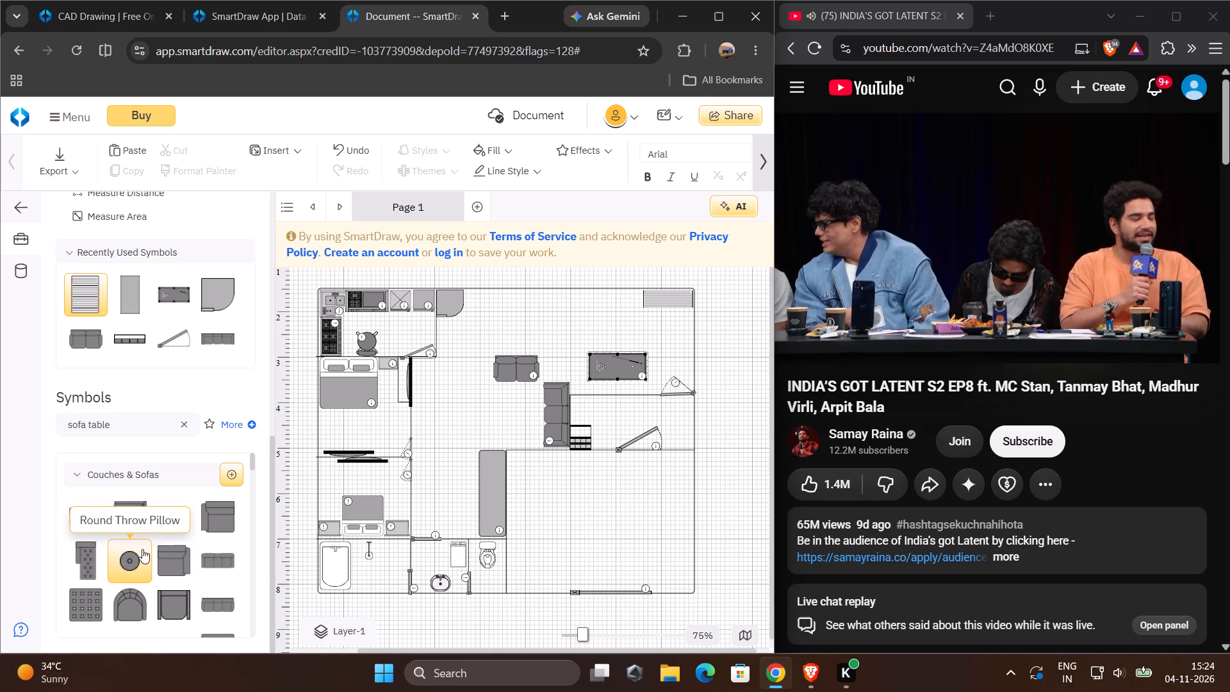
{"action": "scroll", "coordinate": [141, 550], "scroll_direction": "down", "scroll_amount": 2}
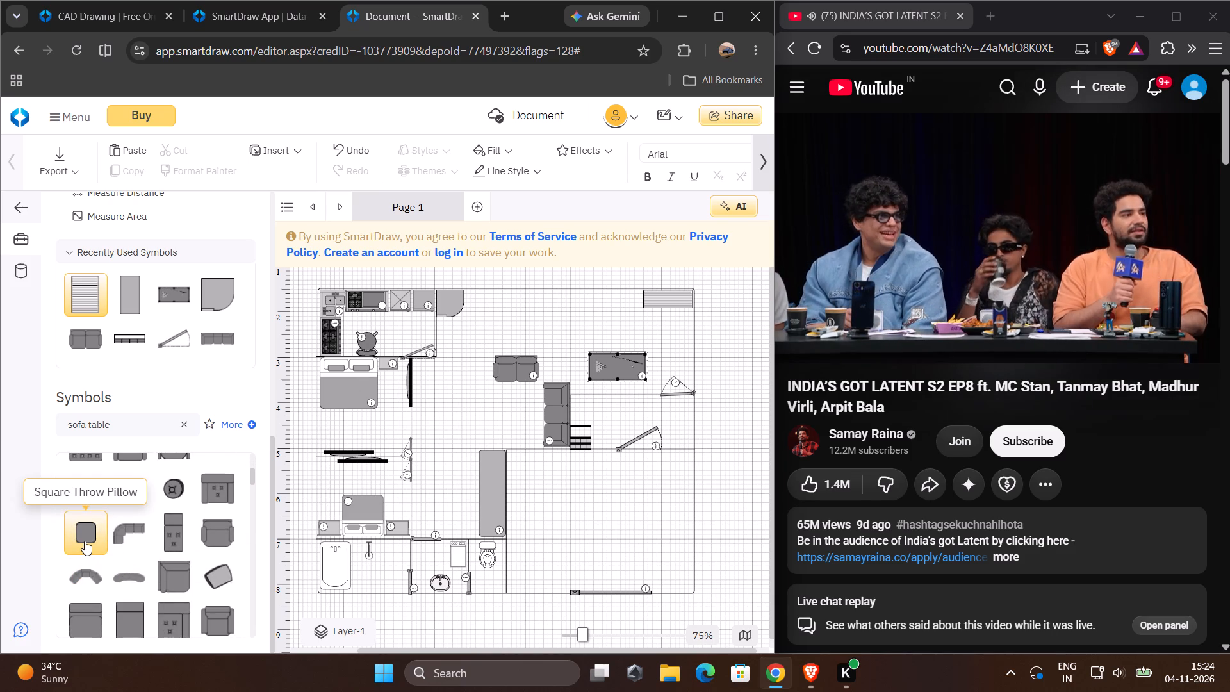
{"action": "left_click_drag", "start_coordinate": [85, 541], "coordinate": [512, 409]}
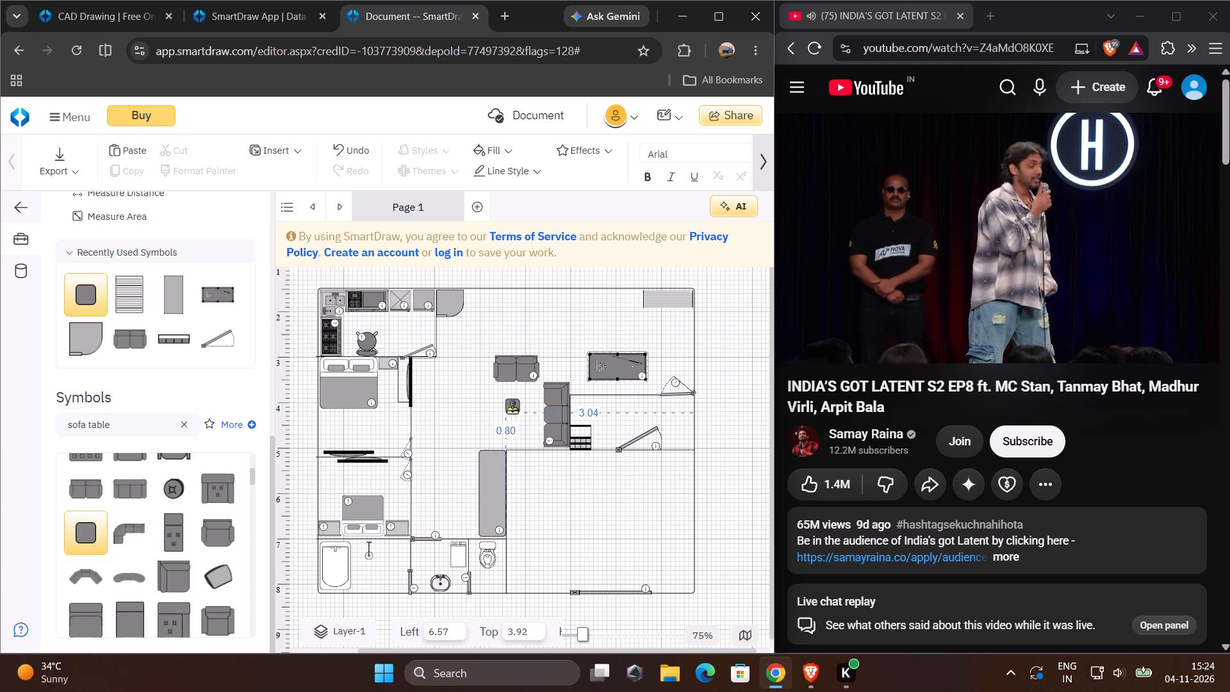
{"action": "left_click_drag", "start_coordinate": [512, 409], "coordinate": [510, 411]}
{"action": "left_click_drag", "start_coordinate": [521, 420], "coordinate": [526, 427]}
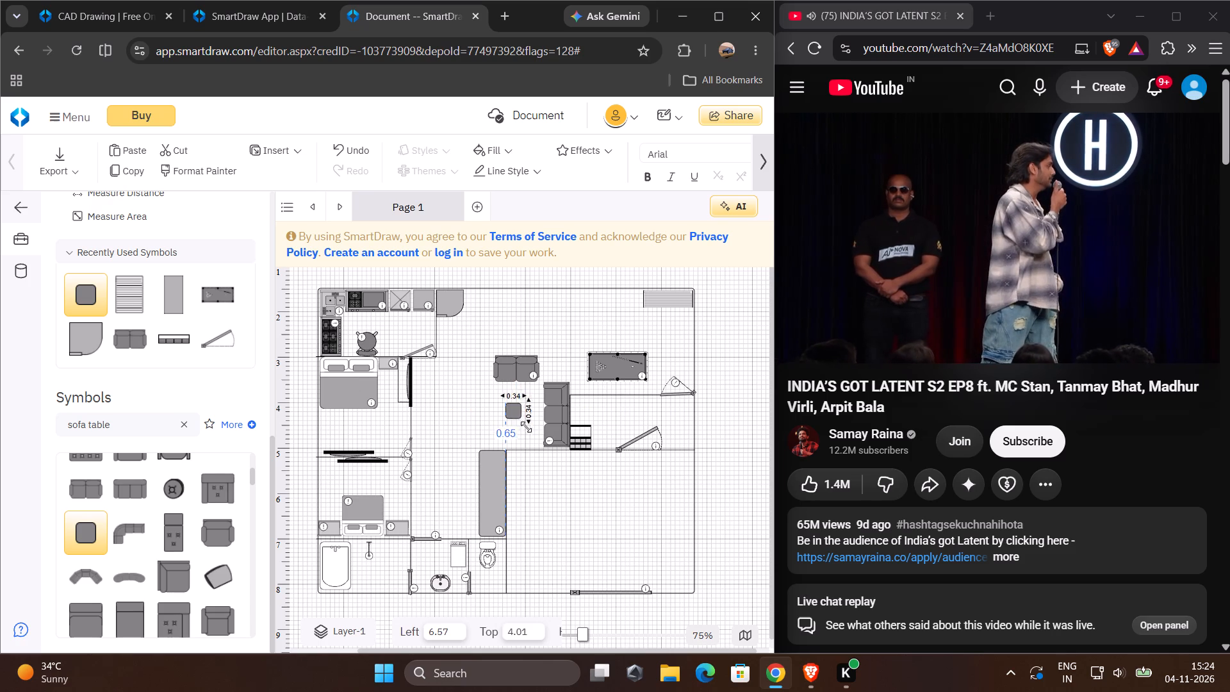
{"action": "left_click_drag", "start_coordinate": [526, 427], "coordinate": [532, 440]}
{"action": "left_click_drag", "start_coordinate": [518, 418], "coordinate": [511, 406]}
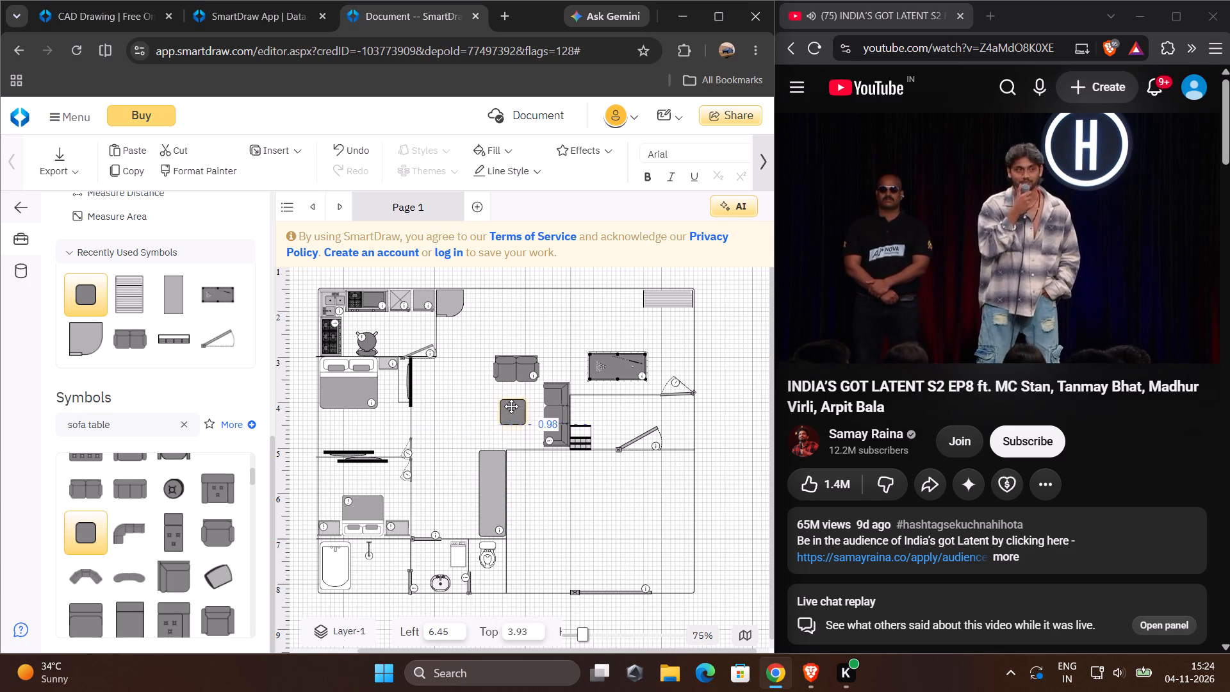
{"action": "left_click_drag", "start_coordinate": [511, 406], "coordinate": [516, 409]}
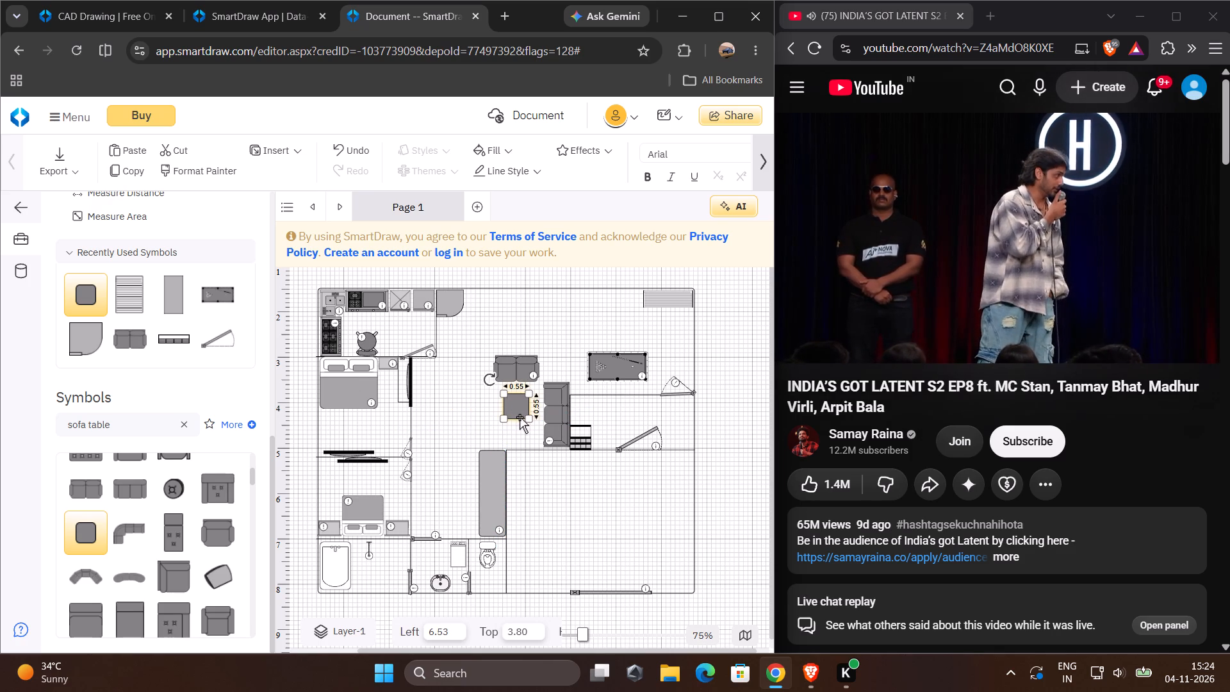
{"action": "left_click", "coordinate": [518, 418]}
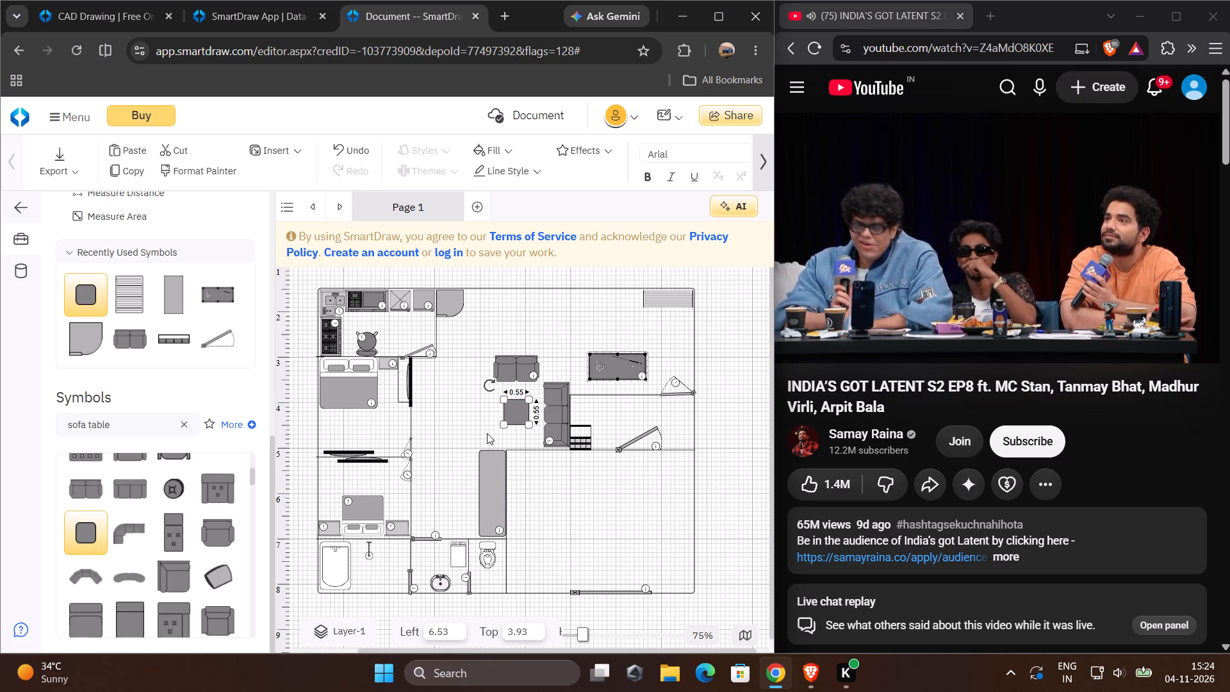
{"action": "left_click", "coordinate": [455, 418]}
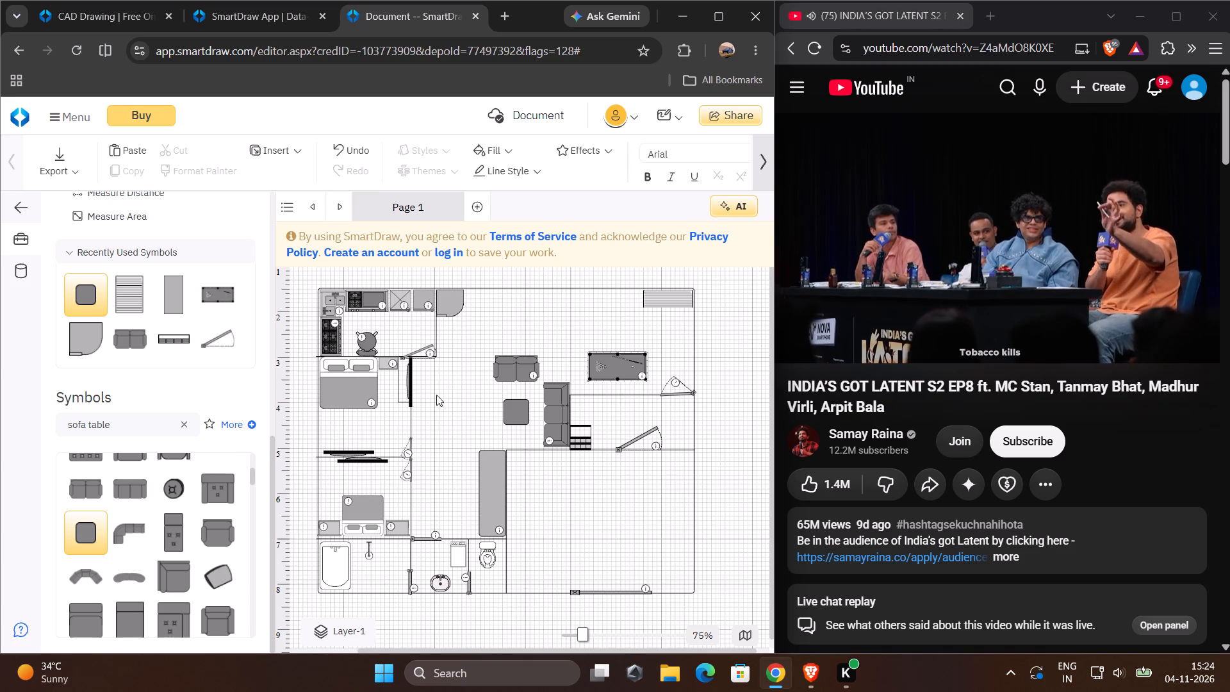
Move the vertical TV from the upper bedroom to the living-area side of its wall, facing the sofas, at Left 4.05, Top 4.03.
{"action": "left_click_drag", "start_coordinate": [411, 380], "coordinate": [420, 398]}
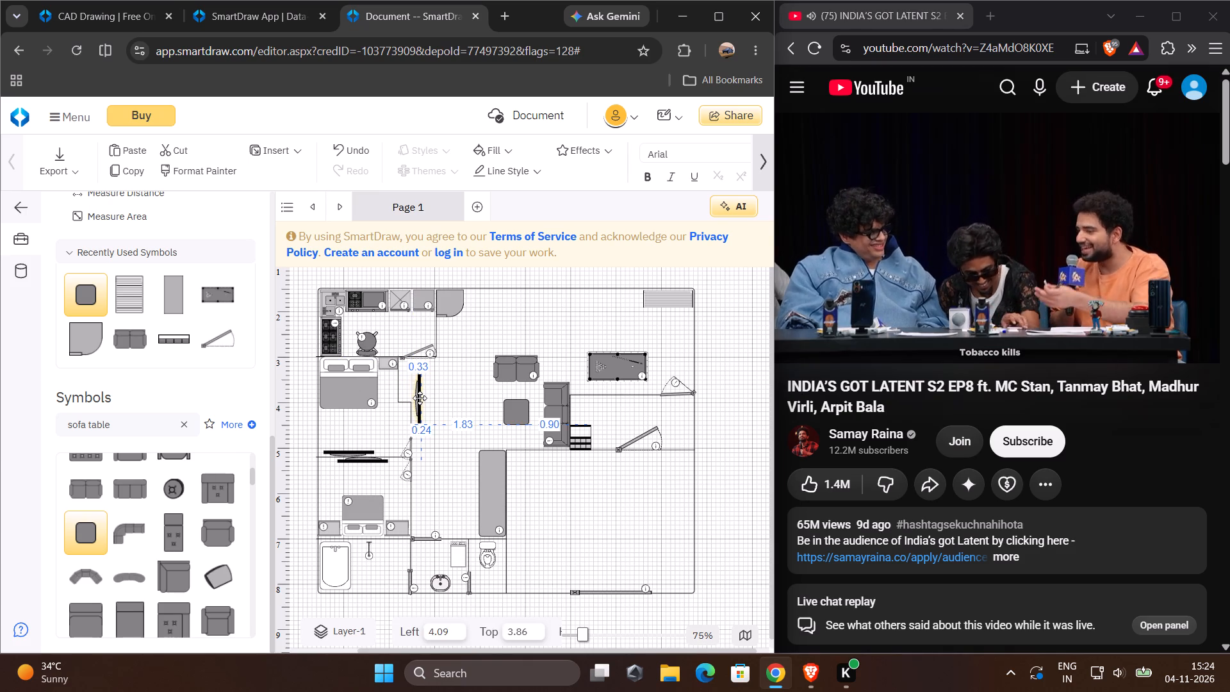
{"action": "left_click_drag", "start_coordinate": [420, 398], "coordinate": [422, 413]}
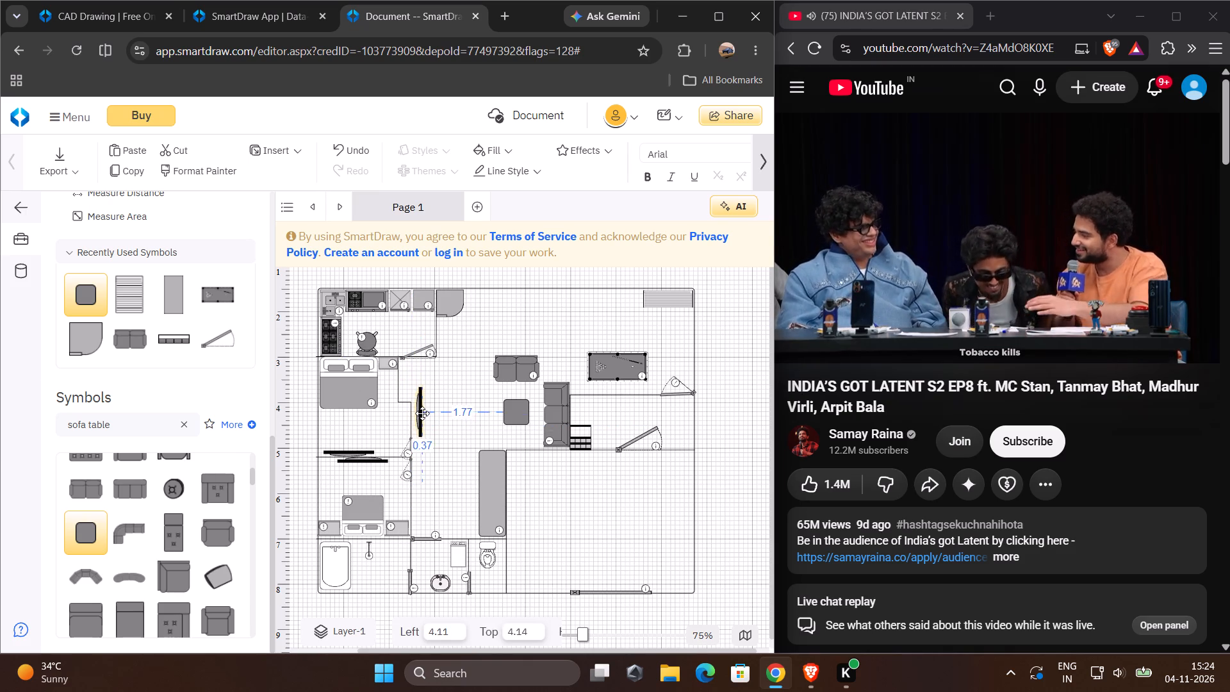
{"action": "left_click_drag", "start_coordinate": [422, 413], "coordinate": [418, 411]}
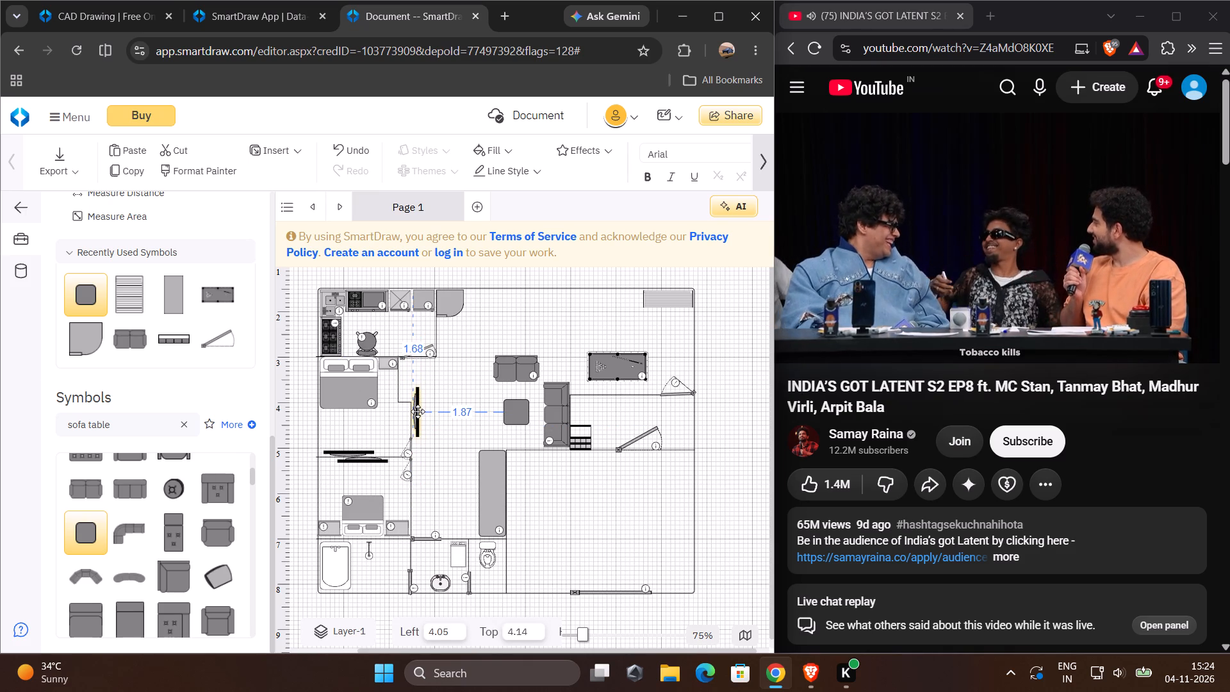
{"action": "left_click_drag", "start_coordinate": [418, 411], "coordinate": [418, 404]}
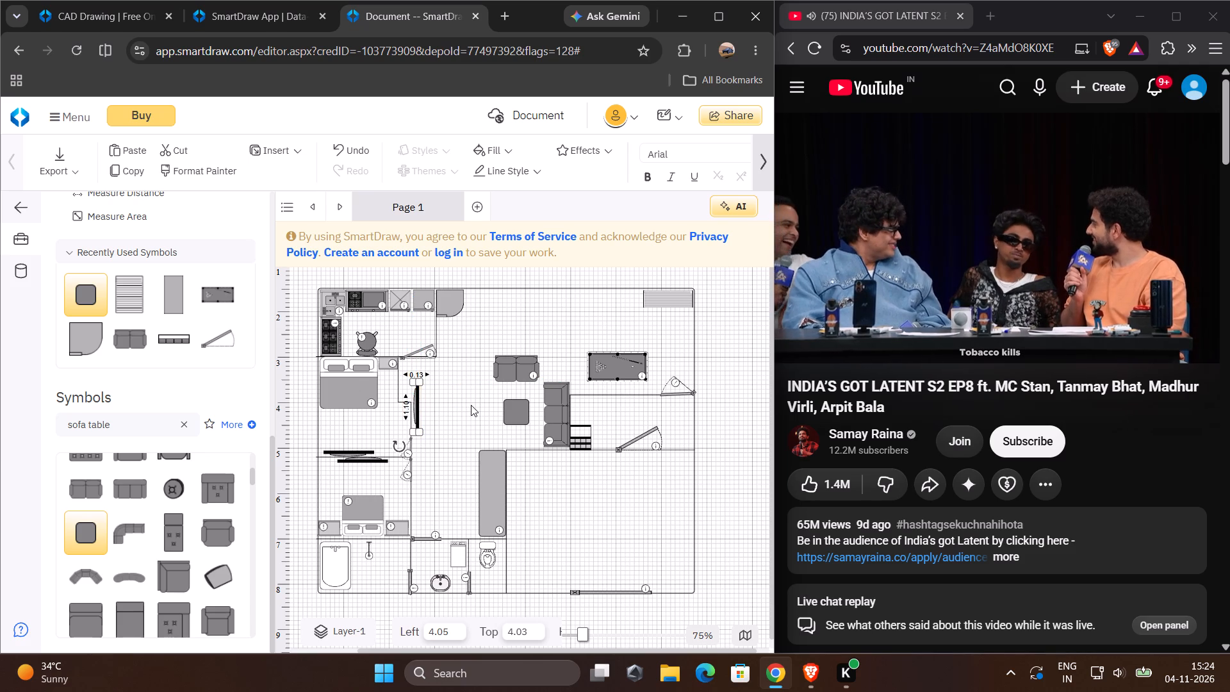
{"action": "left_click", "coordinate": [471, 405]}
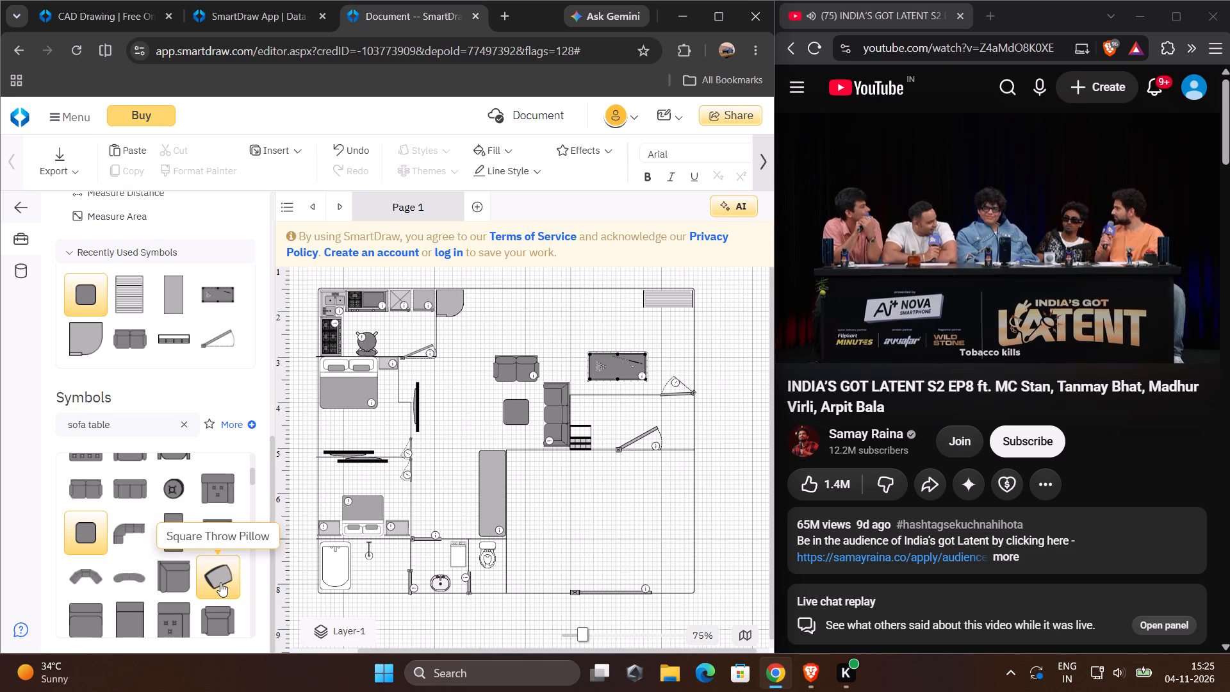
Browse the "sofa table" symbols through the sofa, dining, landscape, game and table categories for further furniture.
{"action": "scroll", "coordinate": [211, 585], "scroll_direction": "down", "scroll_amount": 1}
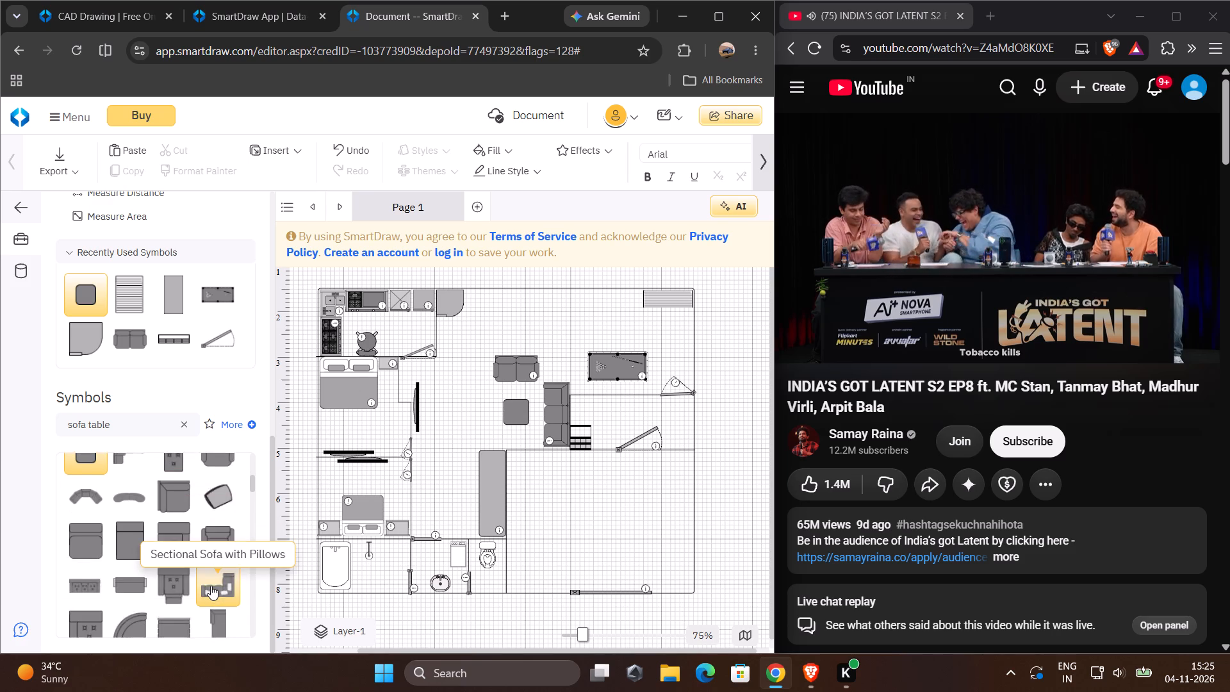
{"action": "scroll", "coordinate": [211, 586], "scroll_direction": "down", "scroll_amount": 2}
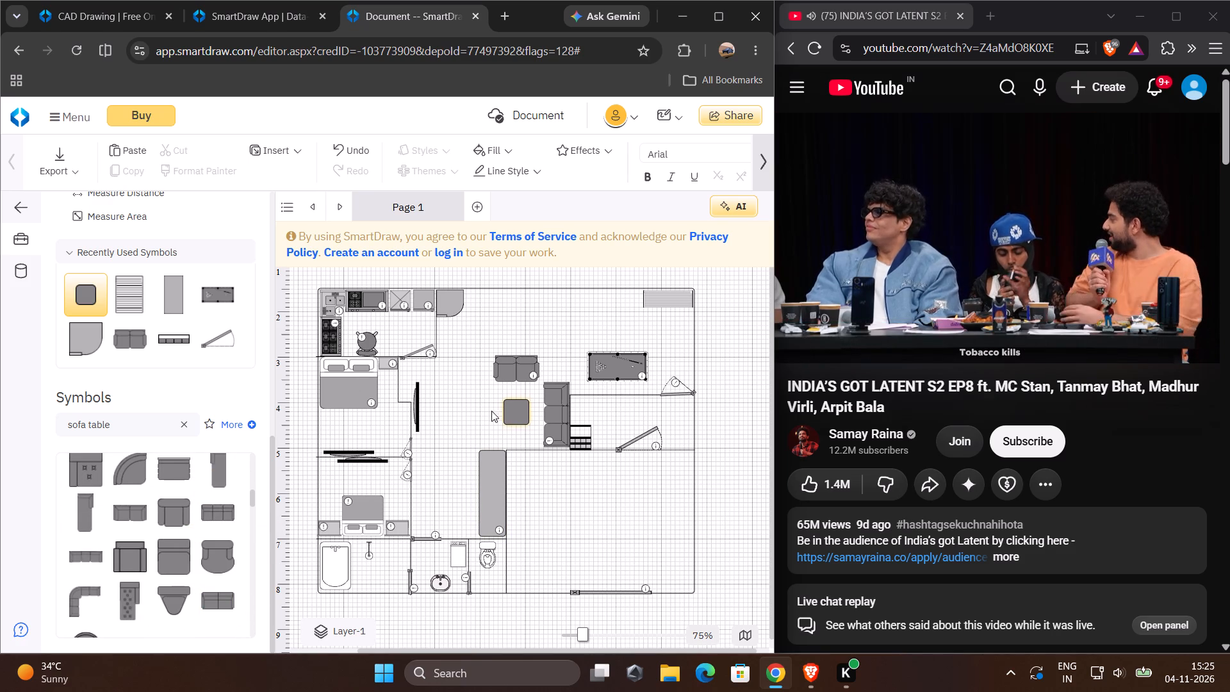
{"action": "scroll", "coordinate": [61, 500], "scroll_direction": "down", "scroll_amount": 2}
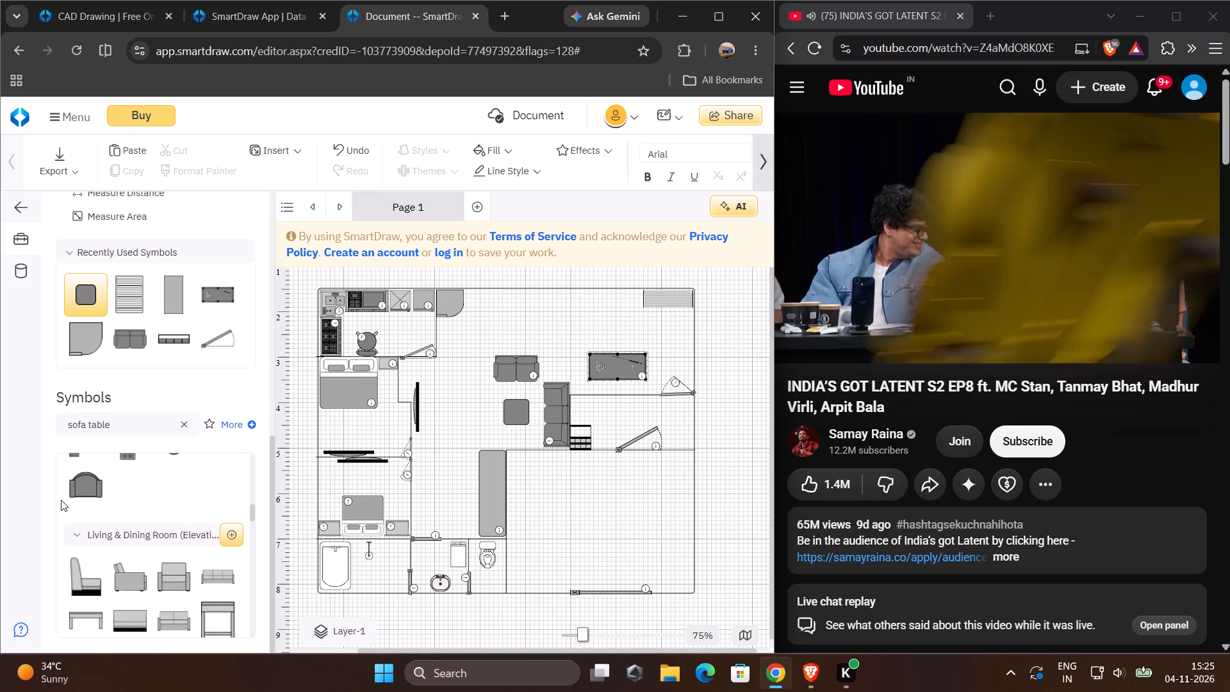
{"action": "scroll", "coordinate": [61, 500], "scroll_direction": "down", "scroll_amount": 1}
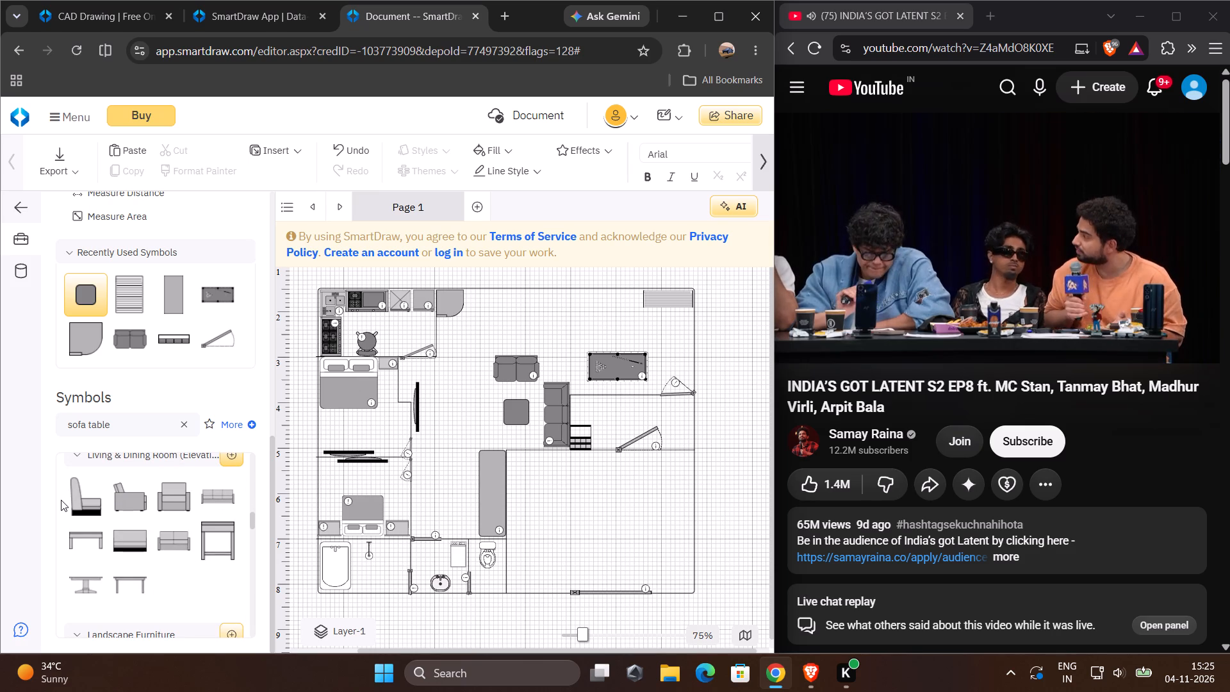
{"action": "scroll", "coordinate": [60, 505], "scroll_direction": "down", "scroll_amount": 1}
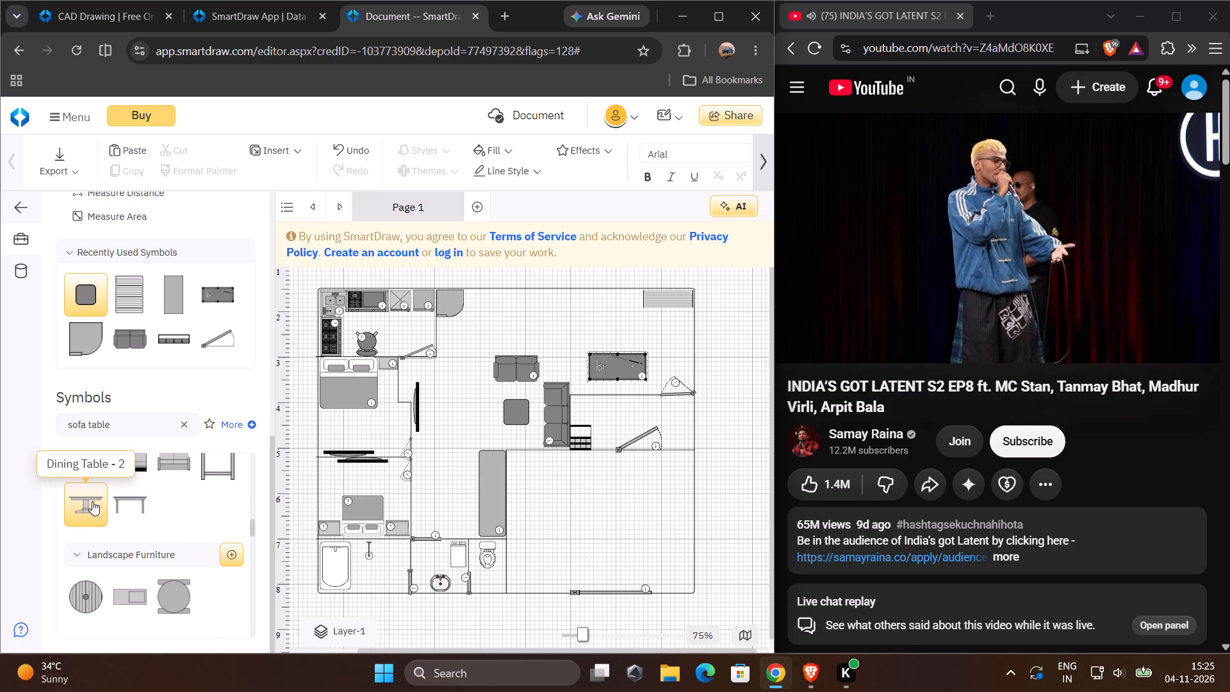
{"action": "scroll", "coordinate": [113, 523], "scroll_direction": "up", "scroll_amount": 1}
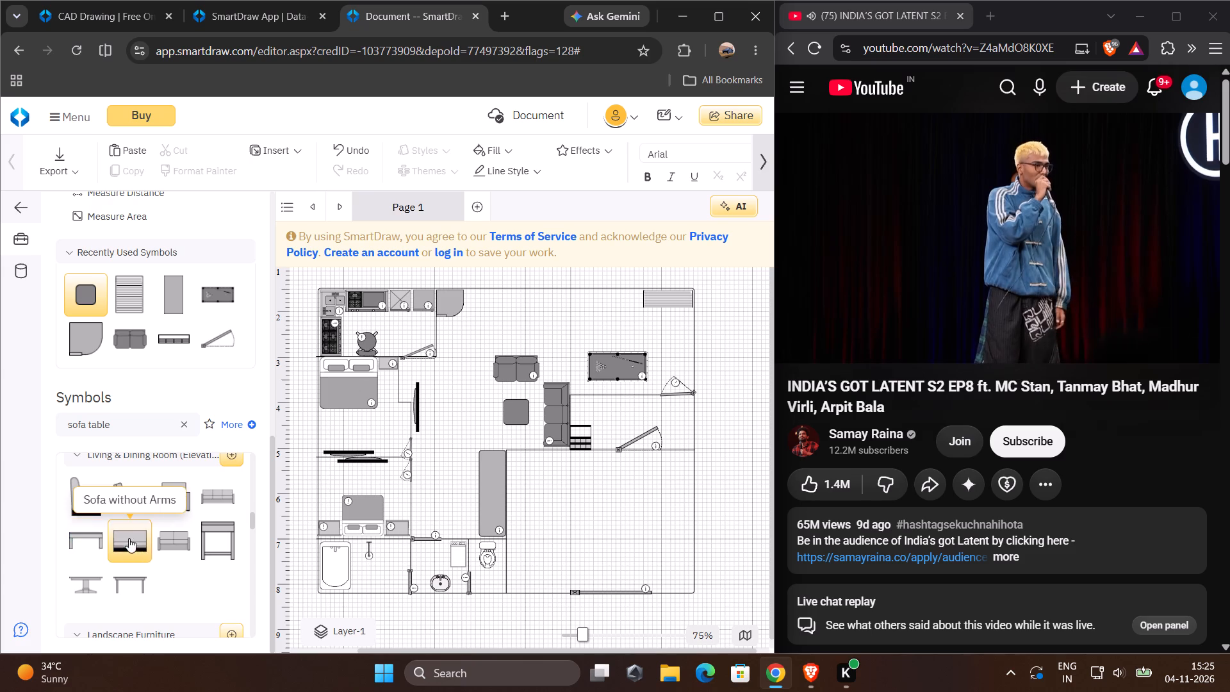
{"action": "scroll", "coordinate": [133, 536], "scroll_direction": "up", "scroll_amount": 1}
{"action": "scroll", "coordinate": [163, 582], "scroll_direction": "up", "scroll_amount": 1}
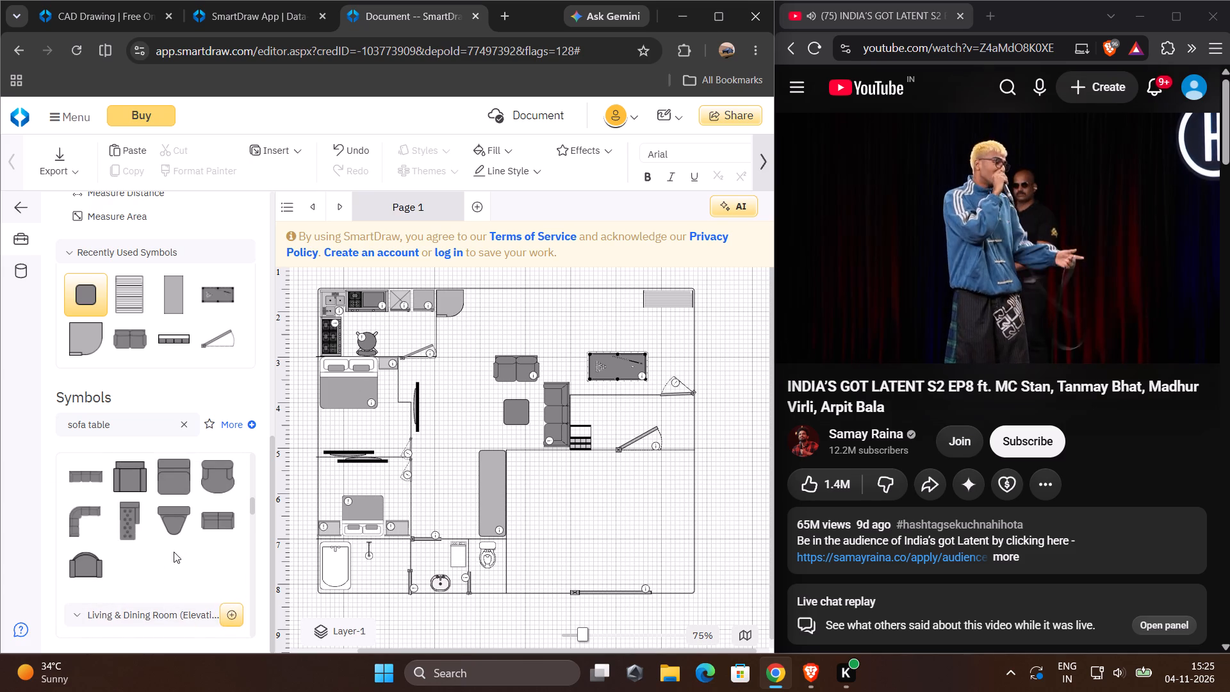
{"action": "scroll", "coordinate": [174, 552], "scroll_direction": "down", "scroll_amount": 7}
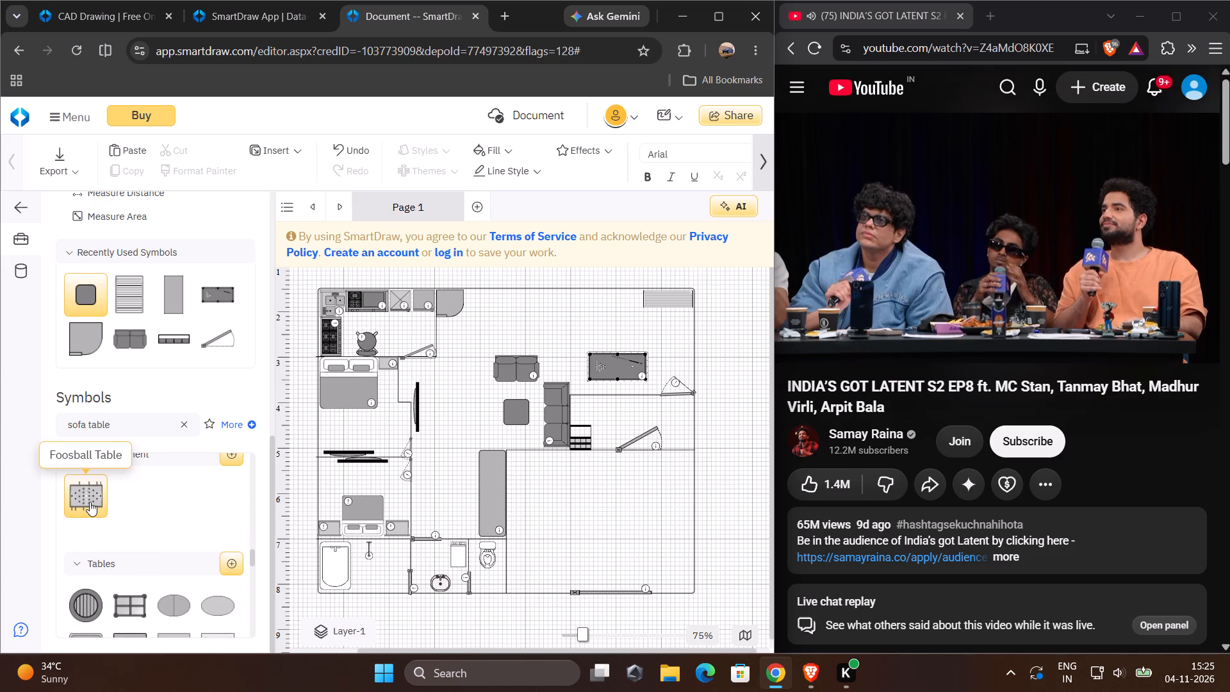
{"action": "scroll", "coordinate": [90, 502], "scroll_direction": "down", "scroll_amount": 1}
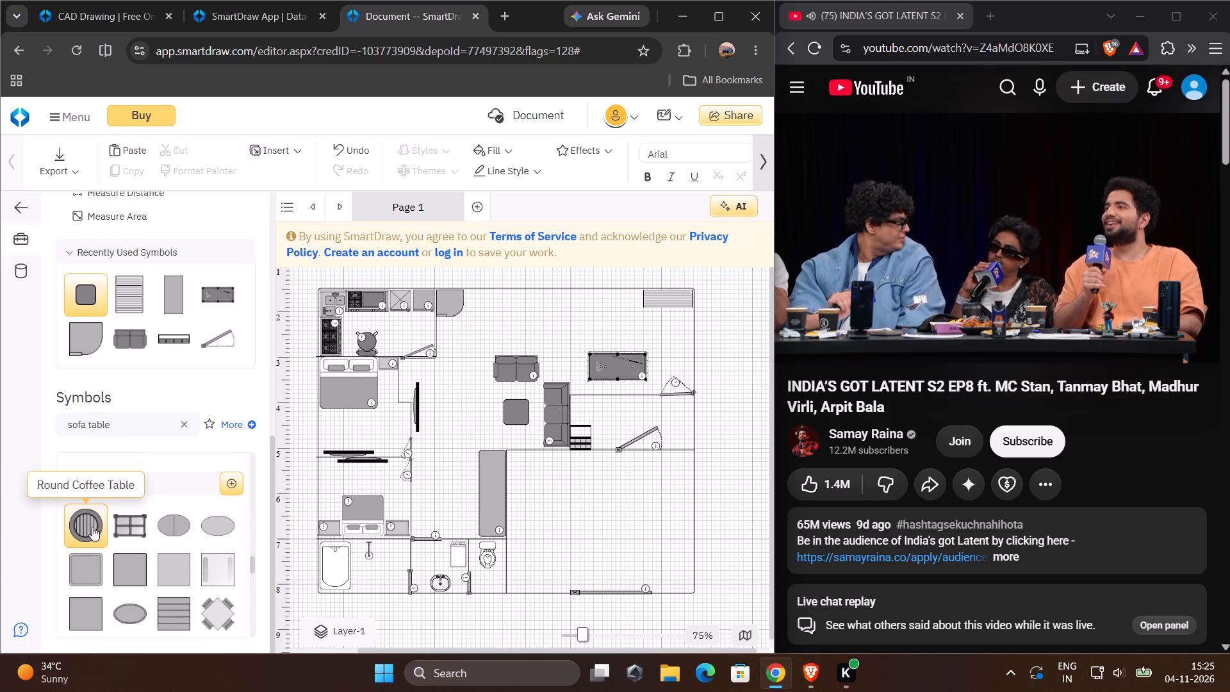
{"action": "scroll", "coordinate": [165, 550], "scroll_direction": "down", "scroll_amount": 2}
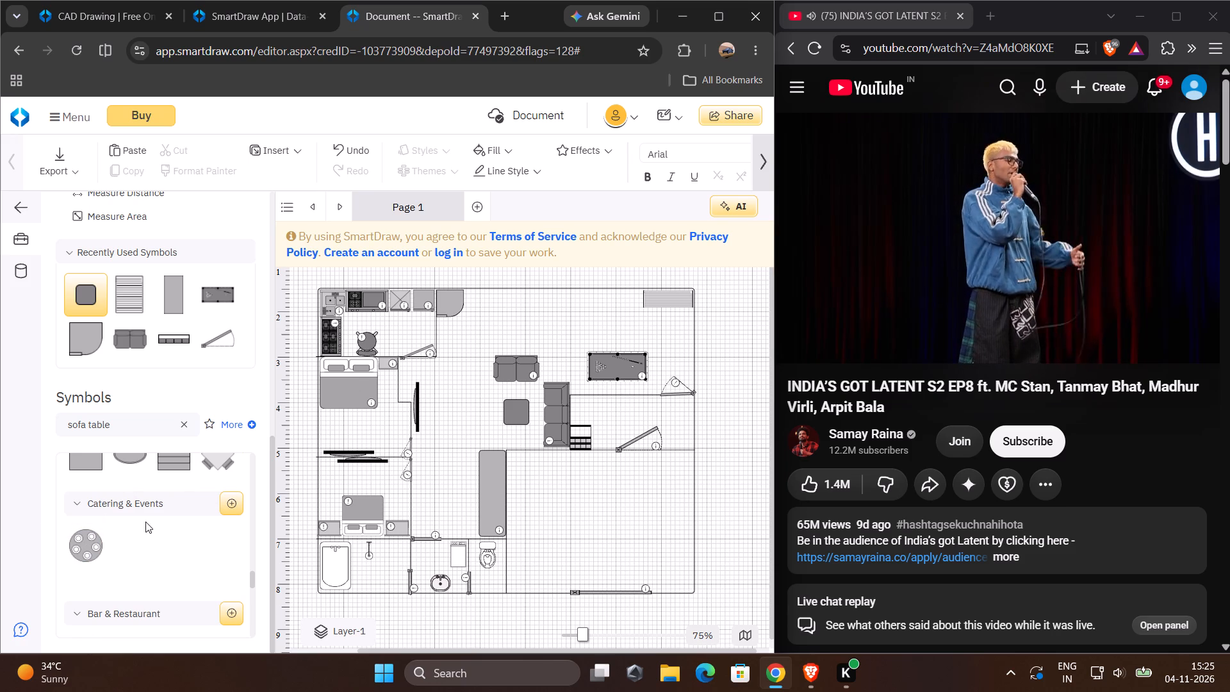
{"action": "scroll", "coordinate": [145, 521], "scroll_direction": "up", "scroll_amount": 1}
Find a "grass" symbol in the library and stretch it over the whole lower-right room, starting at Left 6.59, Top 5.02.
{"action": "left_click", "coordinate": [192, 425]}
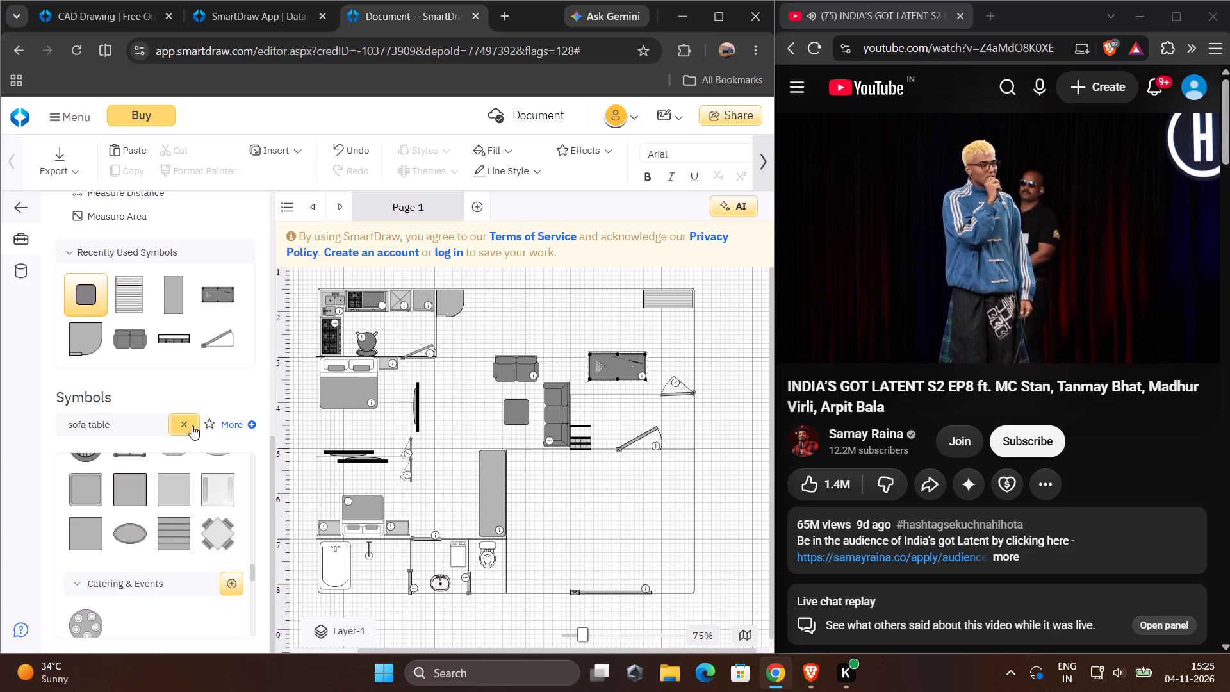
{"action": "left_click", "coordinate": [116, 427]}
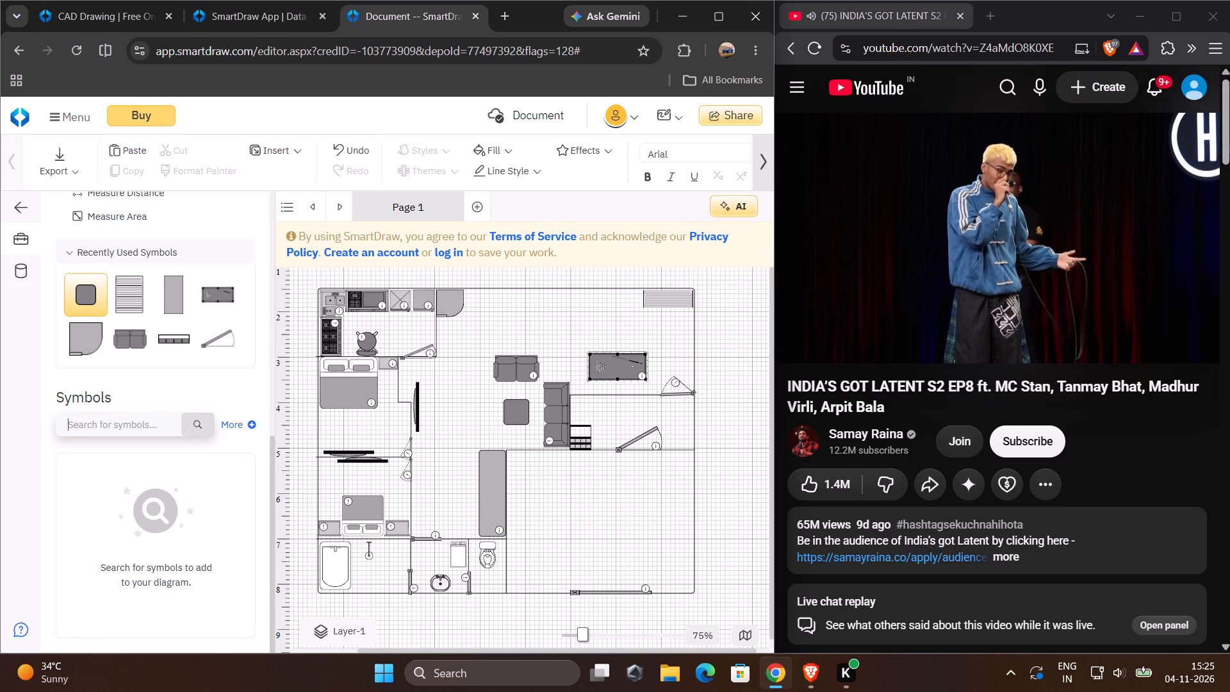
{"action": "type", "text": "grass"}
{"action": "key", "text": "Return"}
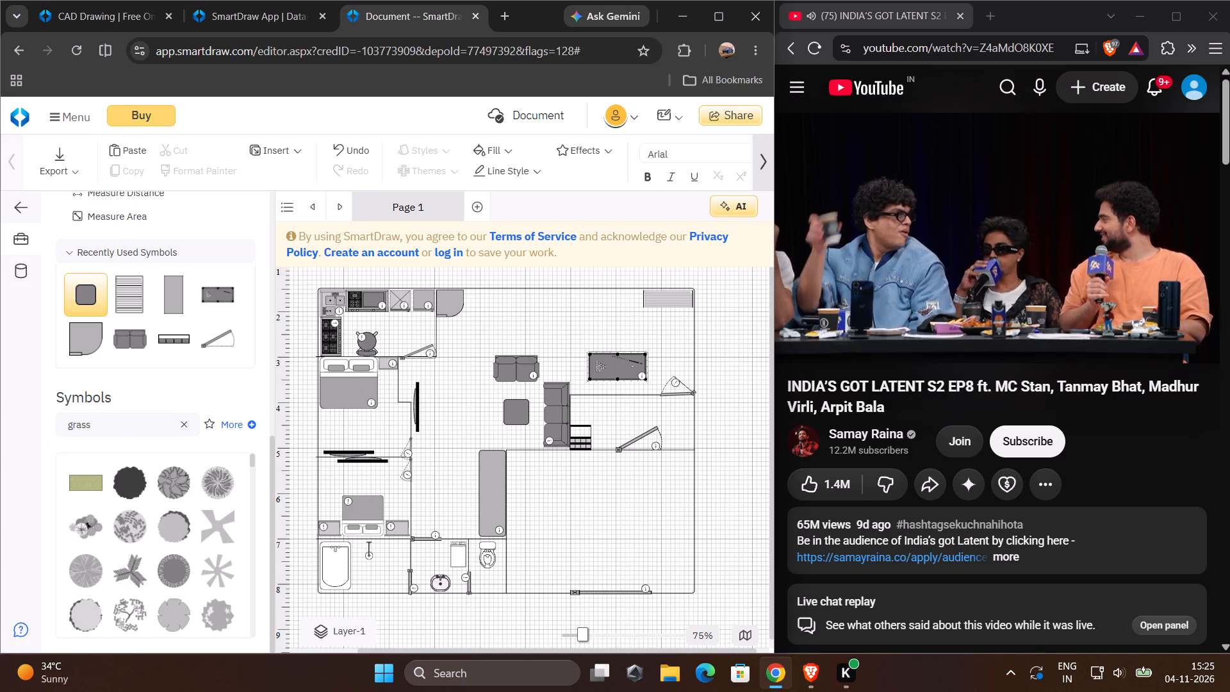
{"action": "left_click_drag", "start_coordinate": [81, 482], "coordinate": [550, 527]}
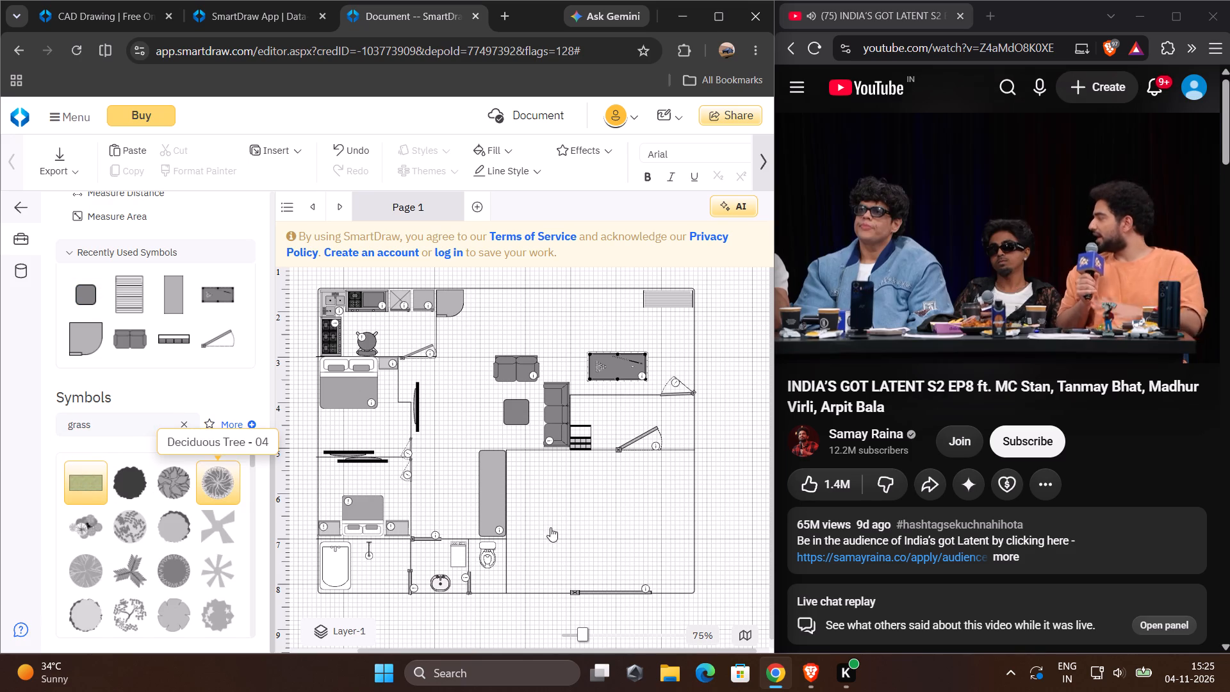
{"action": "left_click_drag", "start_coordinate": [550, 527], "coordinate": [542, 484]}
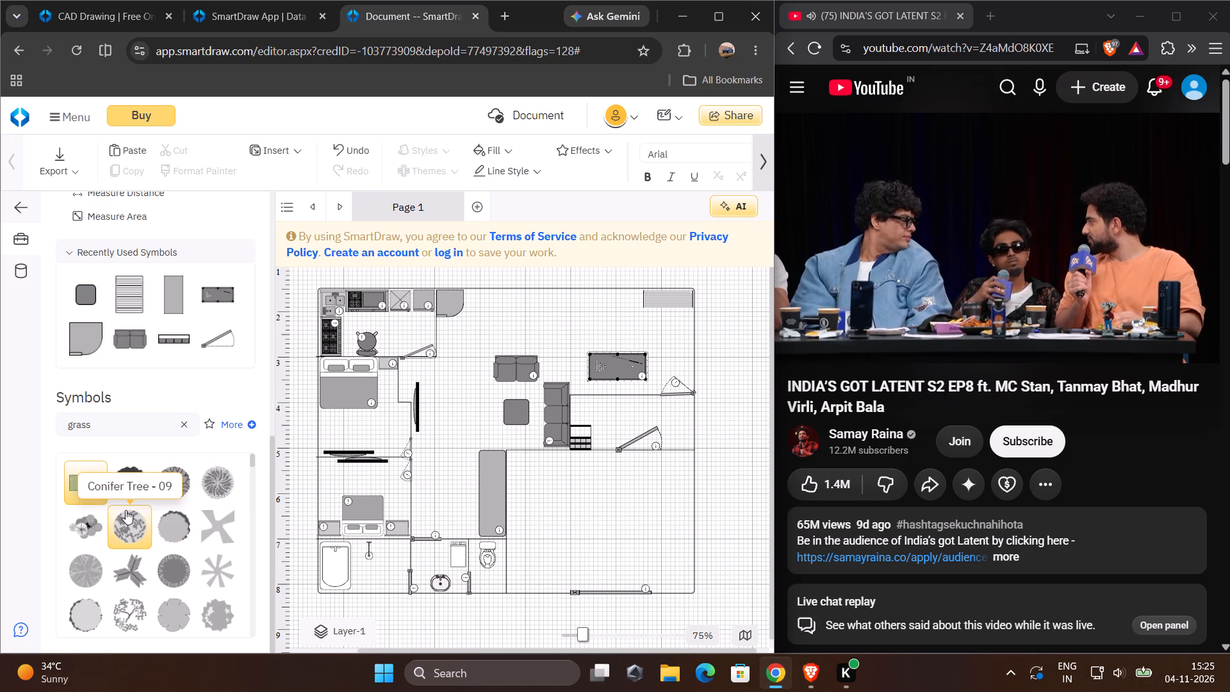
{"action": "left_click_drag", "start_coordinate": [87, 478], "coordinate": [553, 484]}
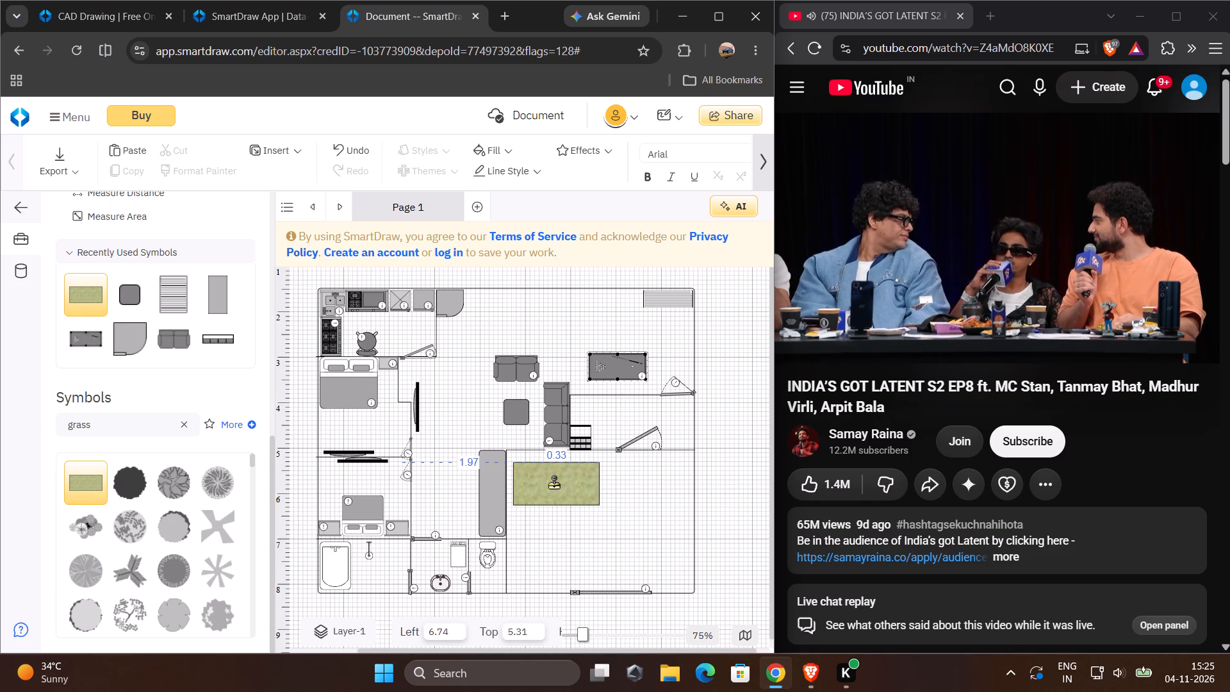
{"action": "left_click_drag", "start_coordinate": [553, 484], "coordinate": [550, 471]}
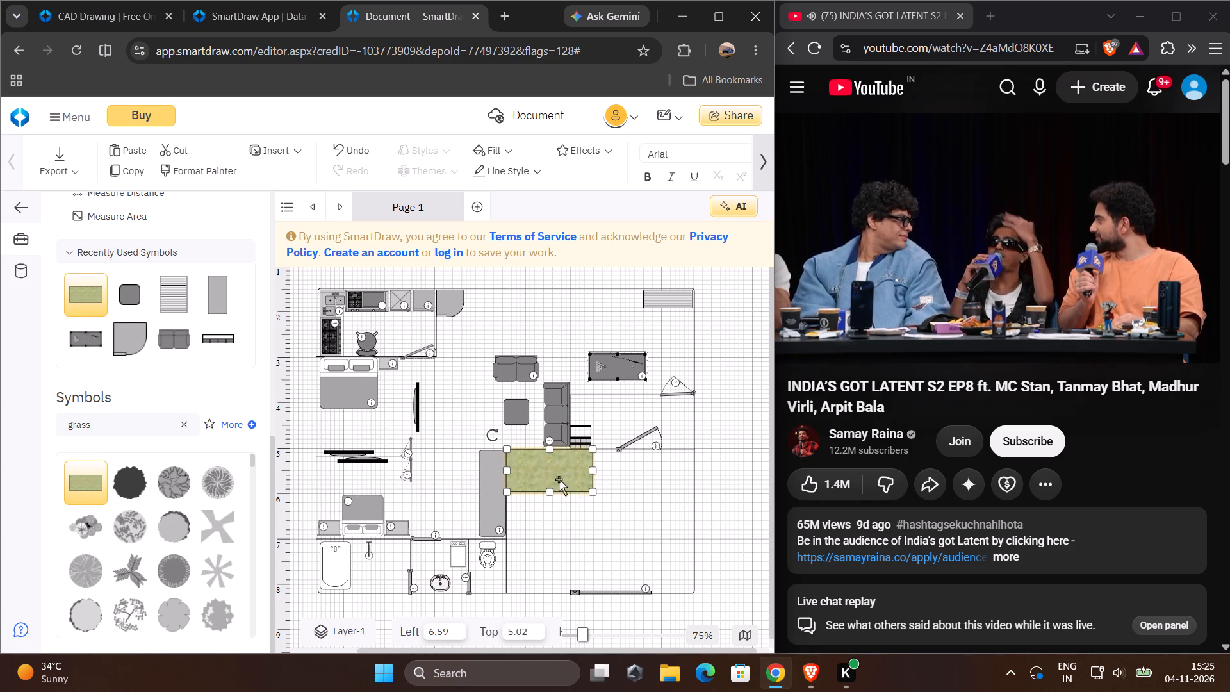
{"action": "left_click_drag", "start_coordinate": [590, 491], "coordinate": [650, 562]}
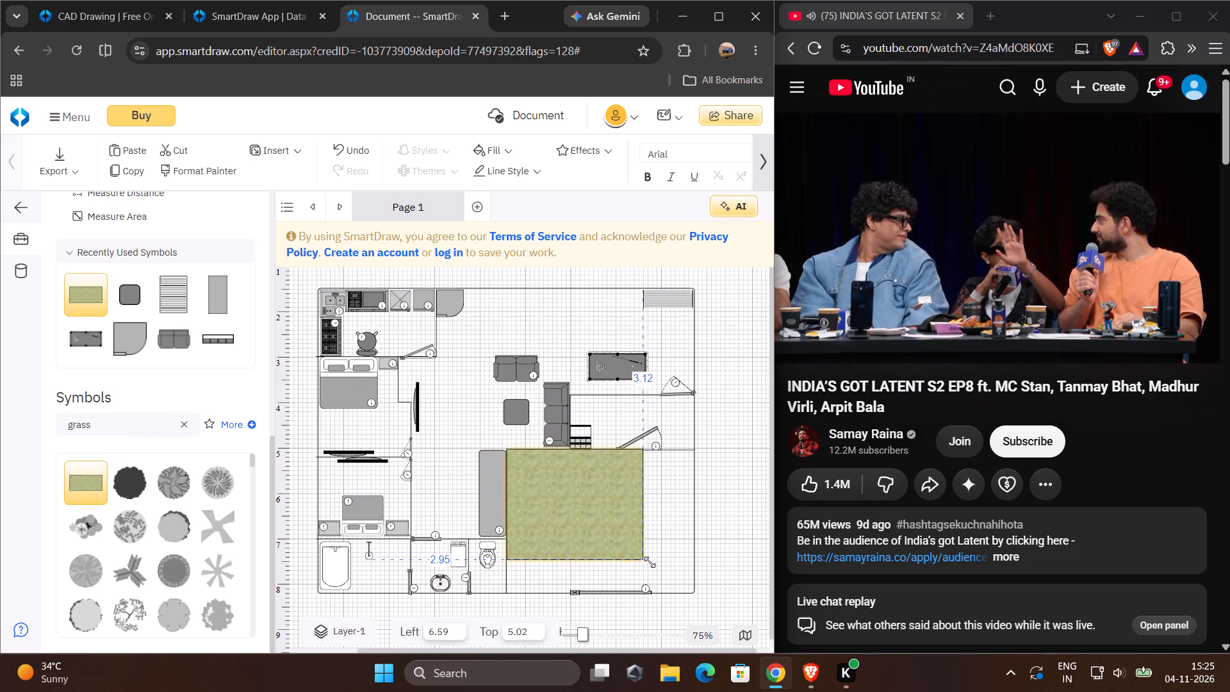
{"action": "left_click_drag", "start_coordinate": [650, 562], "coordinate": [693, 591]}
{"action": "left_click", "coordinate": [748, 532]}
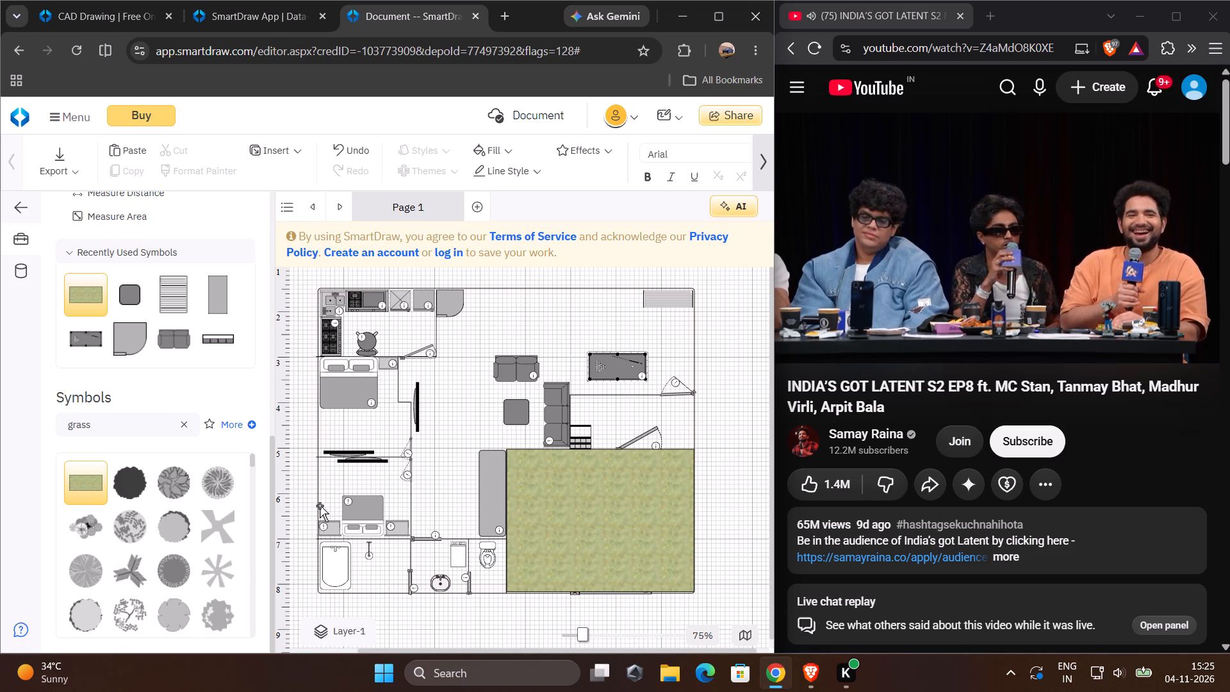
Place a Conifer Tree - 15 symbol on the grass, shrink it to under half size and fit it into the upper-left corner.
{"action": "scroll", "coordinate": [177, 535], "scroll_direction": "down", "scroll_amount": 2}
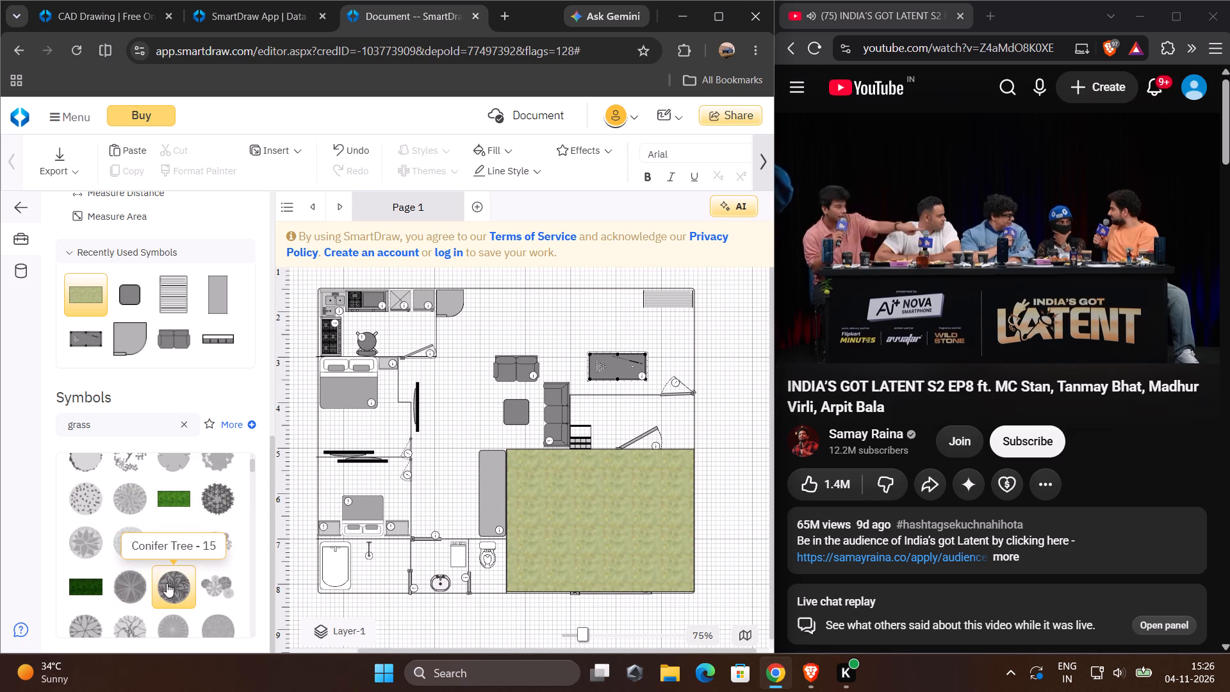
{"action": "left_click_drag", "start_coordinate": [167, 583], "coordinate": [545, 537]}
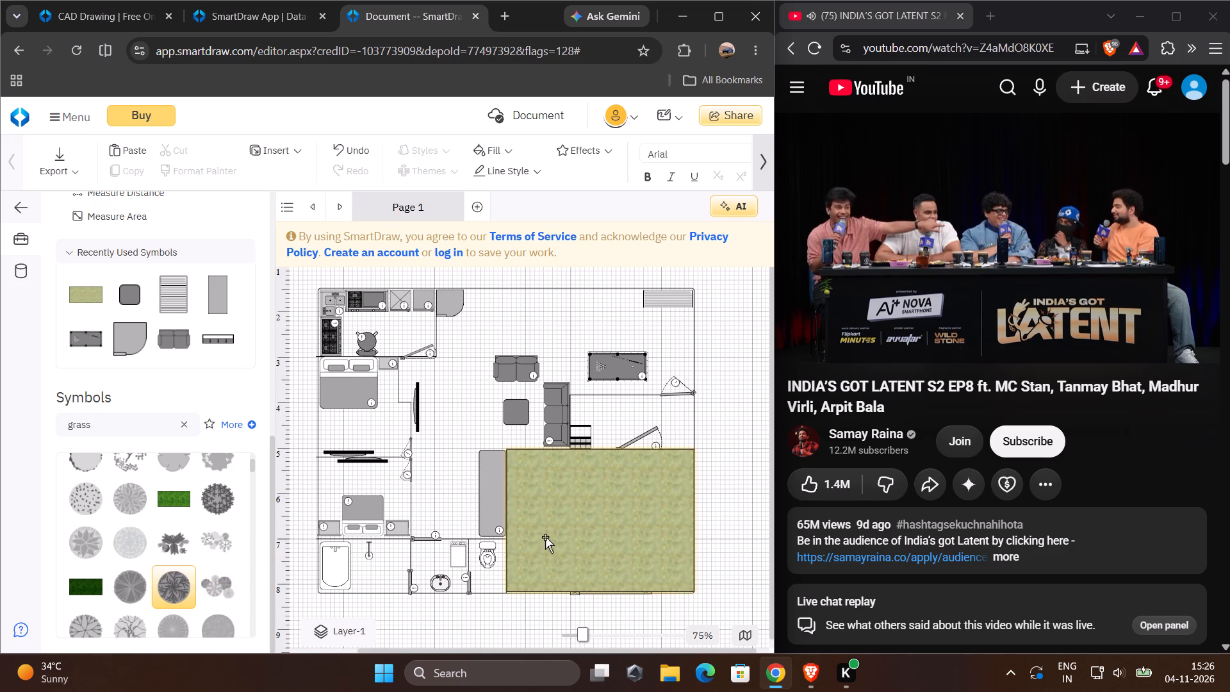
{"action": "left_click_drag", "start_coordinate": [545, 537], "coordinate": [536, 491]}
{"action": "left_click", "coordinate": [537, 484]}
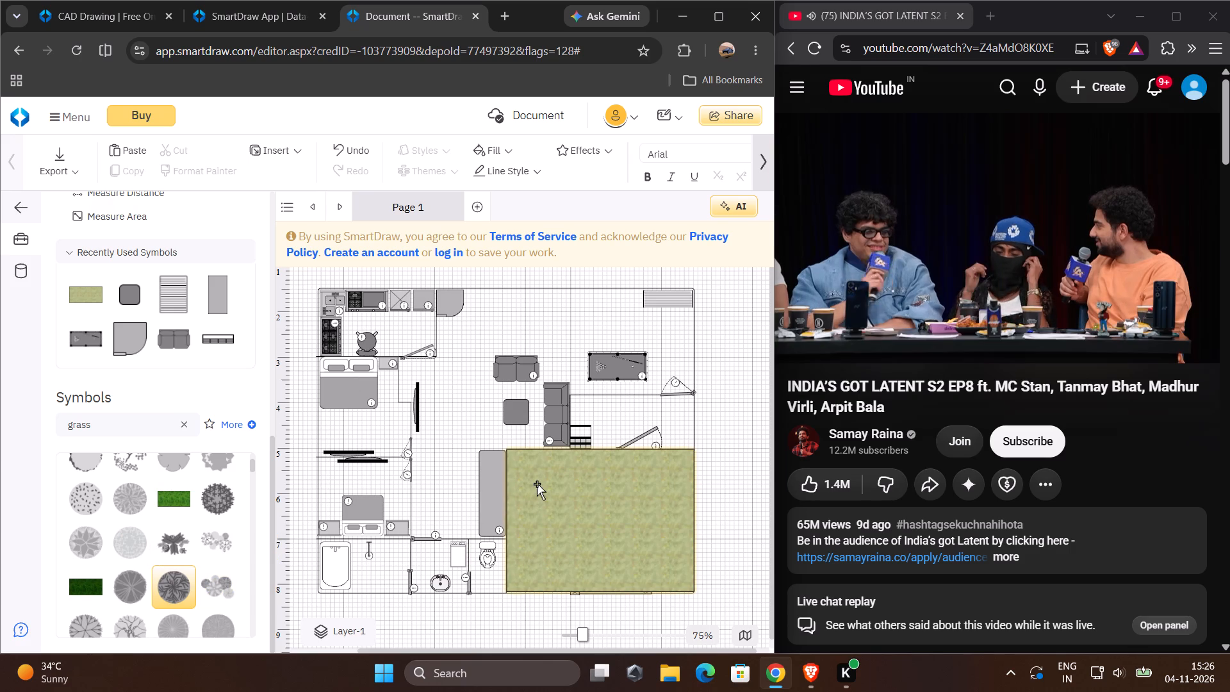
{"action": "left_click_drag", "start_coordinate": [182, 591], "coordinate": [509, 464]}
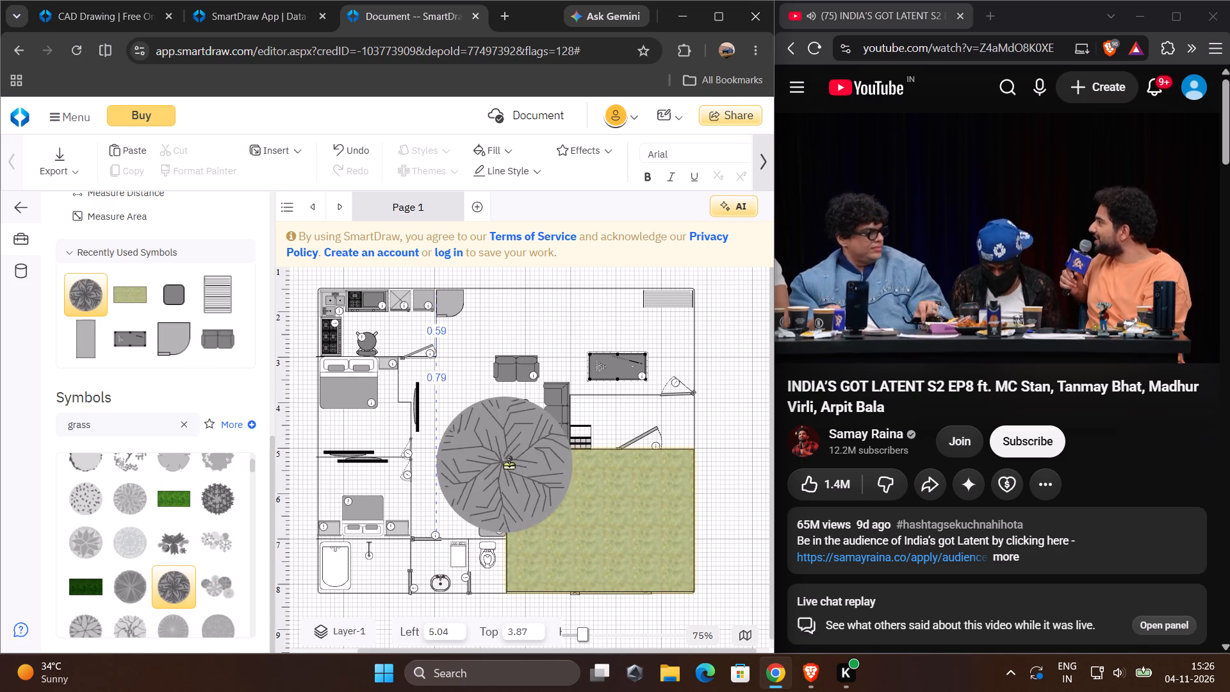
{"action": "left_click_drag", "start_coordinate": [509, 464], "coordinate": [582, 502]}
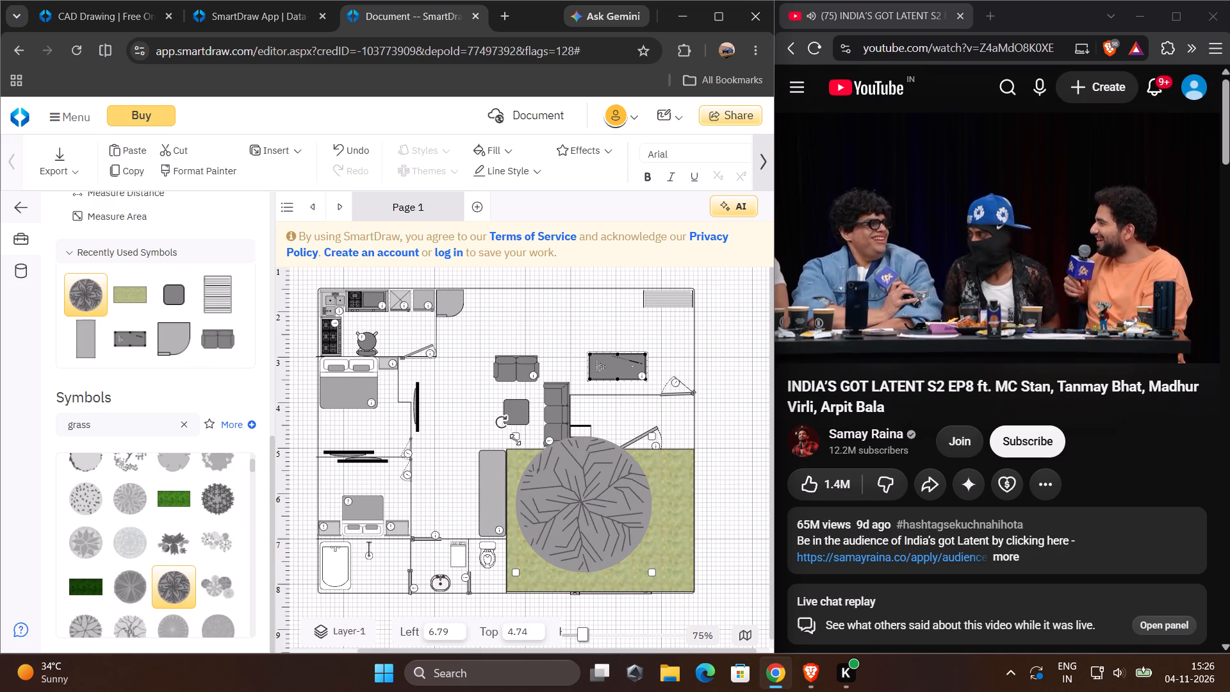
{"action": "left_click_drag", "start_coordinate": [515, 440], "coordinate": [593, 527]}
{"action": "left_click_drag", "start_coordinate": [618, 543], "coordinate": [541, 490]}
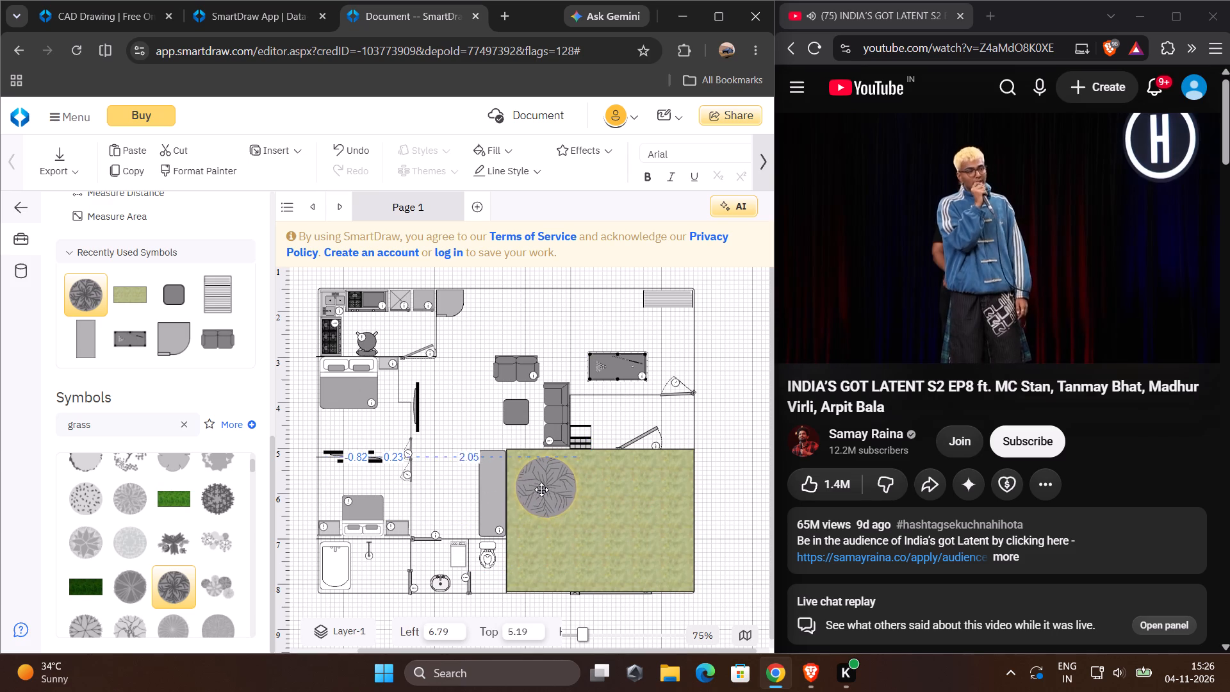
{"action": "left_click_drag", "start_coordinate": [541, 490], "coordinate": [535, 484]}
{"action": "left_click", "coordinate": [600, 540]}
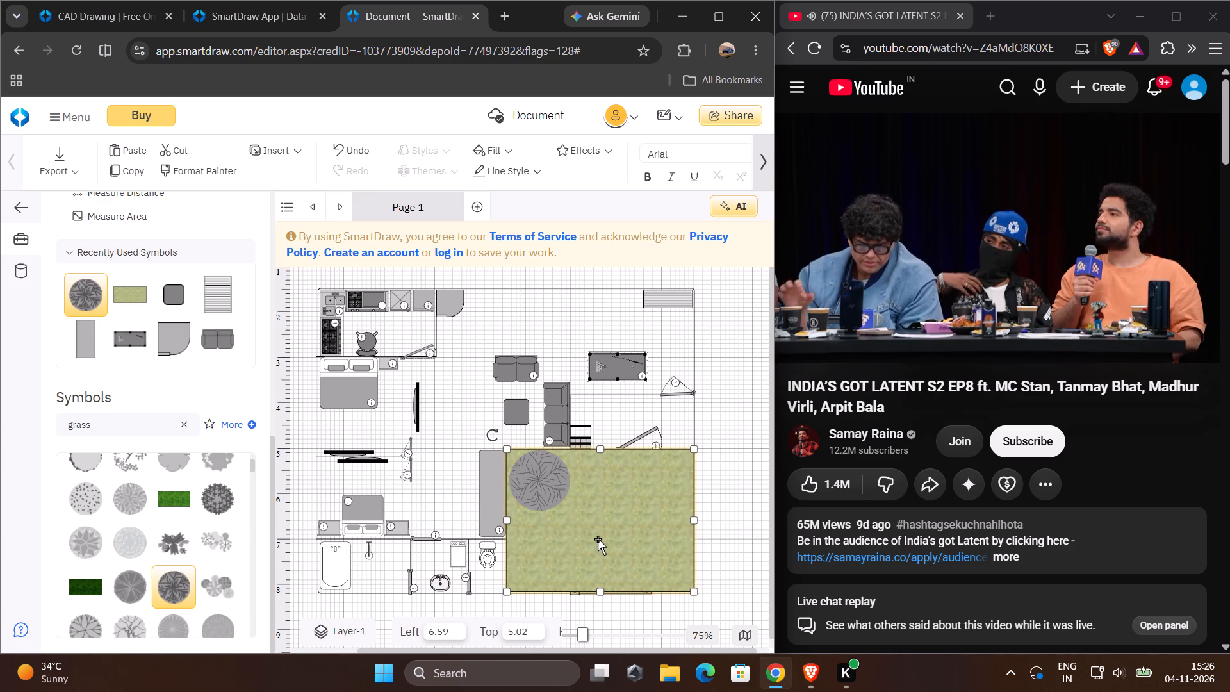
Browse the remaining "grass" symbols, including the Landscape Features category, for more garden items.
{"action": "scroll", "coordinate": [204, 602], "scroll_direction": "down", "scroll_amount": 2}
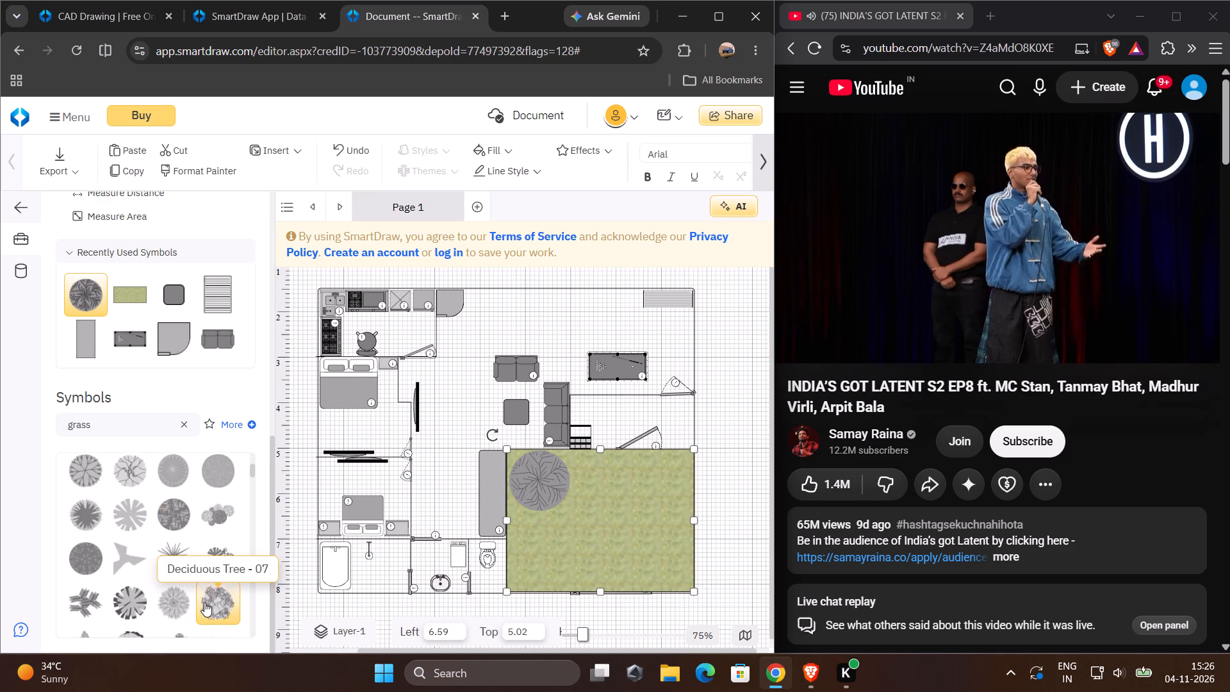
{"action": "scroll", "coordinate": [204, 602], "scroll_direction": "down", "scroll_amount": 4}
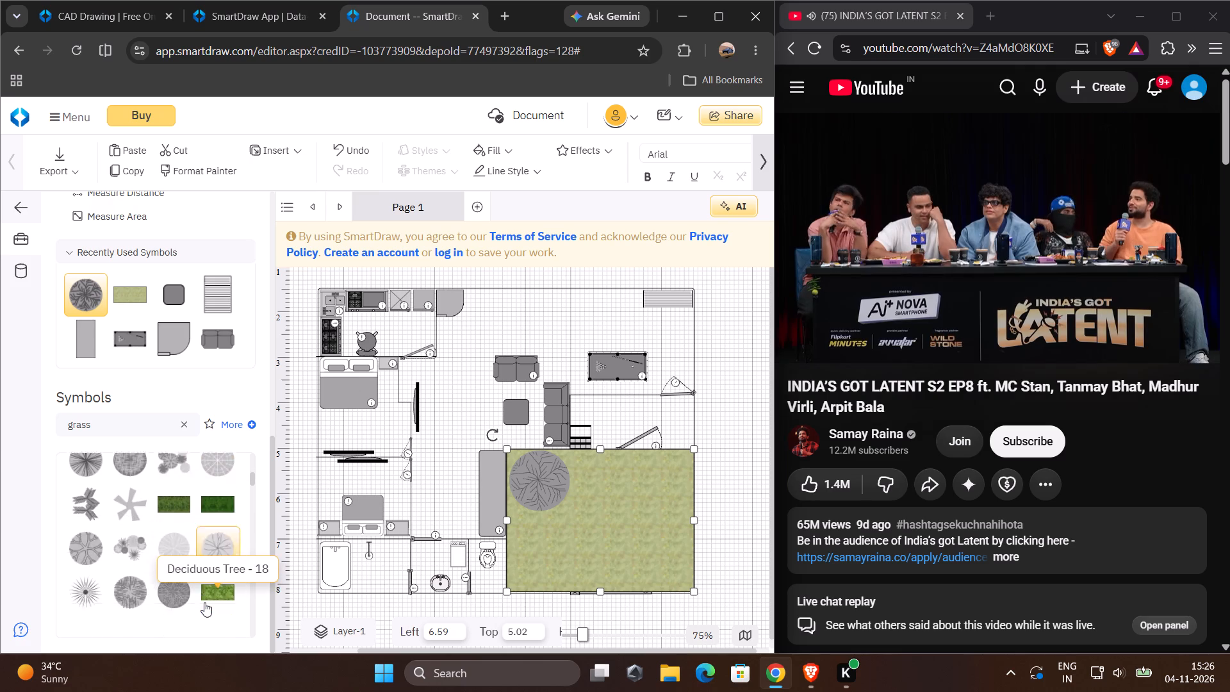
{"action": "scroll", "coordinate": [204, 602], "scroll_direction": "down", "scroll_amount": 5}
{"action": "scroll", "coordinate": [204, 601], "scroll_direction": "up", "scroll_amount": 5}
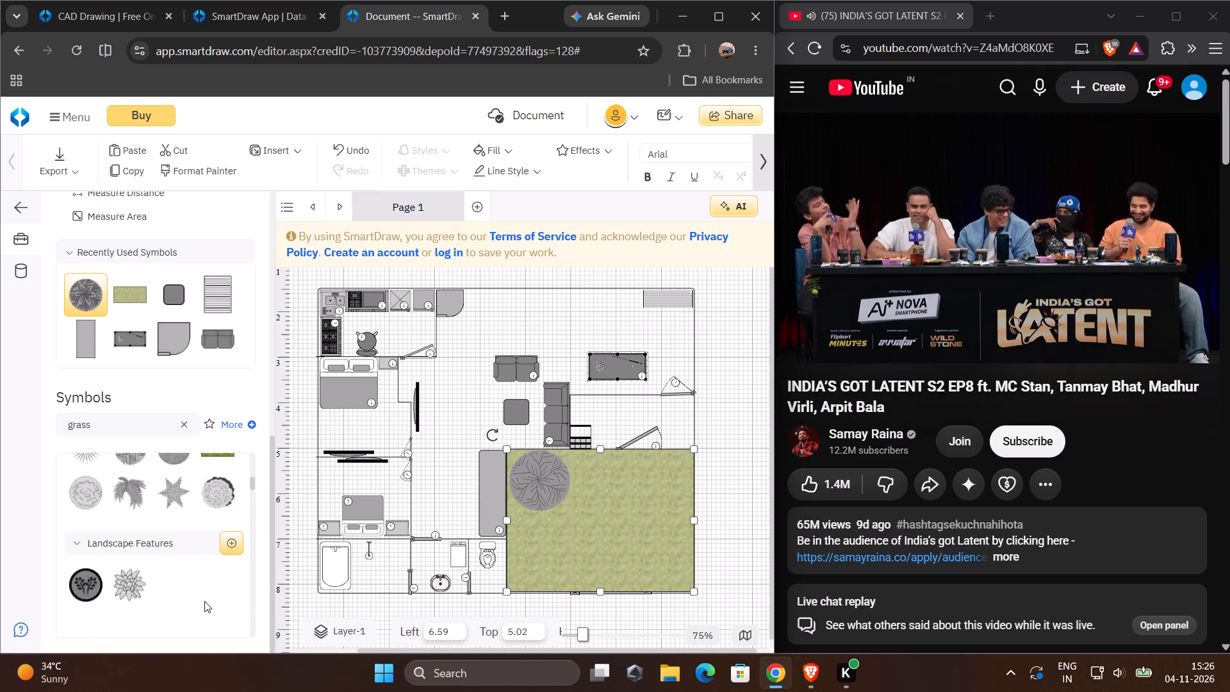
{"action": "scroll", "coordinate": [204, 601], "scroll_direction": "up", "scroll_amount": 12}
Search for "swing" and place a Swing Set on the grass, rotated a quarter turn, shrunk and positioned below the tree.
{"action": "left_click", "coordinate": [185, 422]}
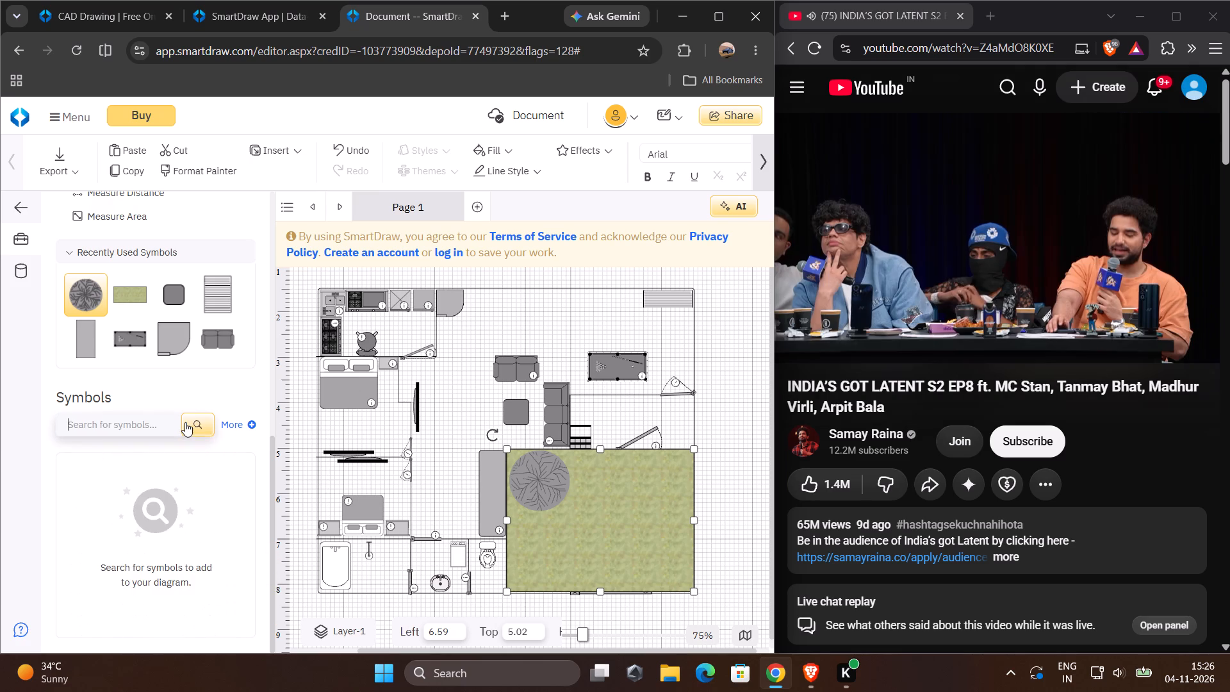
{"action": "type", "text": "swingg"}
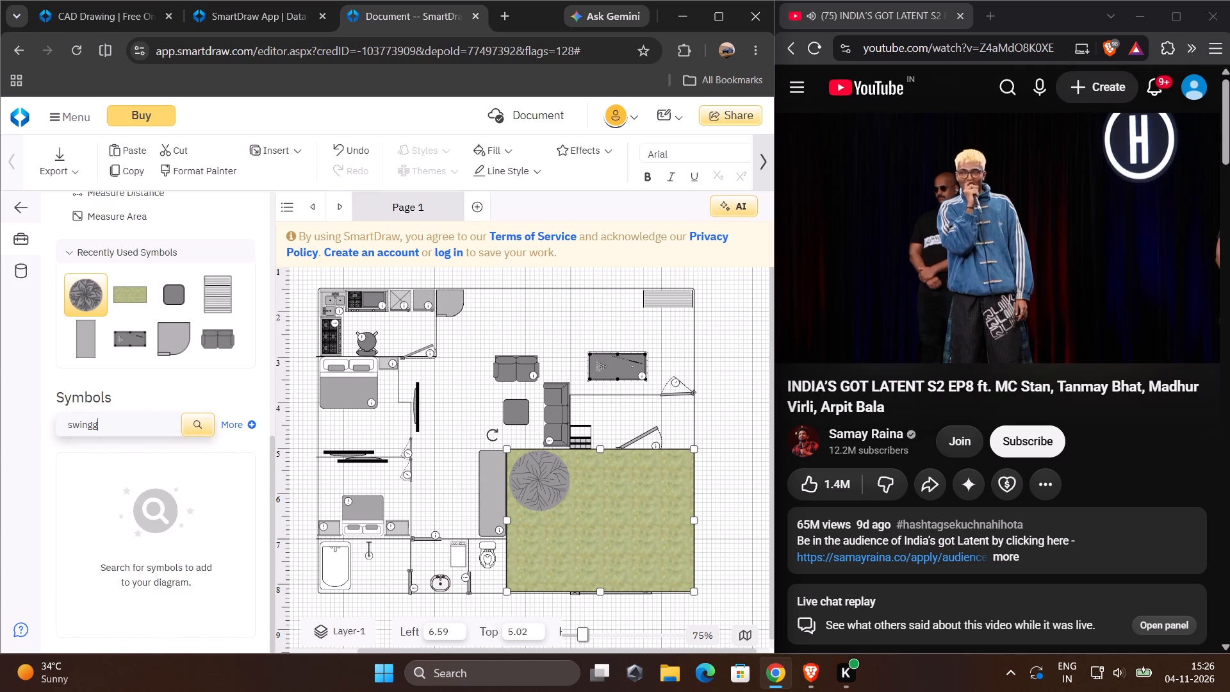
{"action": "key", "text": "BackSpace"}
{"action": "key", "text": "Return"}
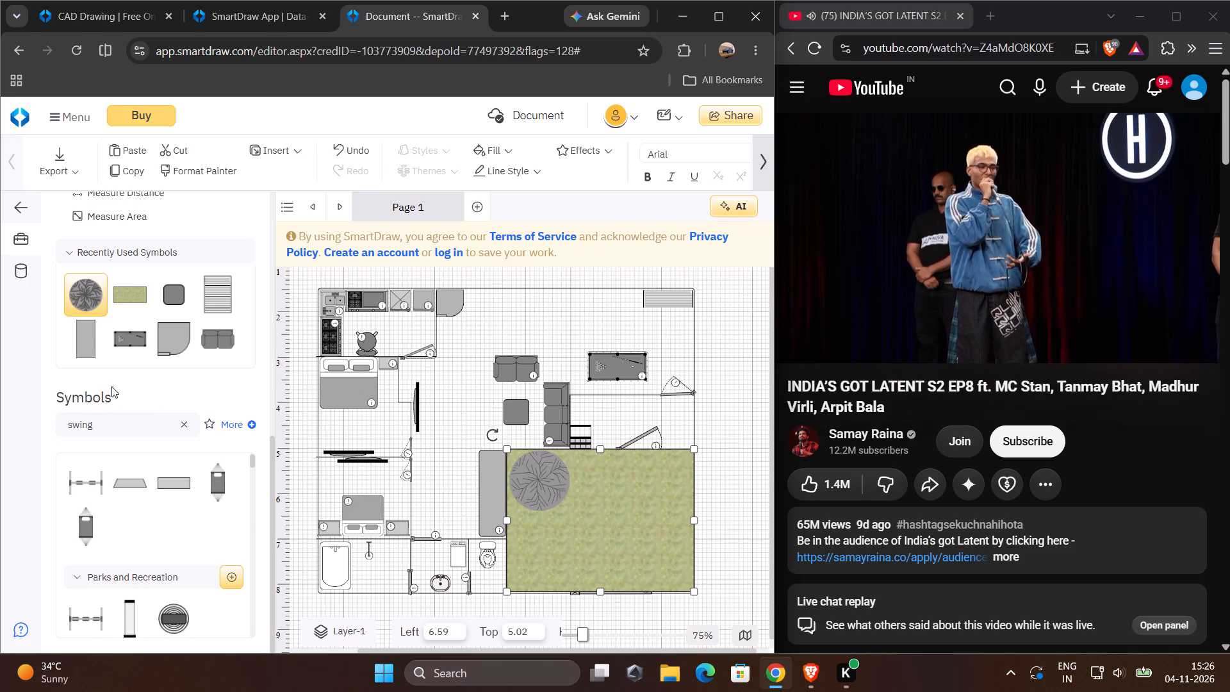
{"action": "left_click_drag", "start_coordinate": [83, 484], "coordinate": [174, 494]}
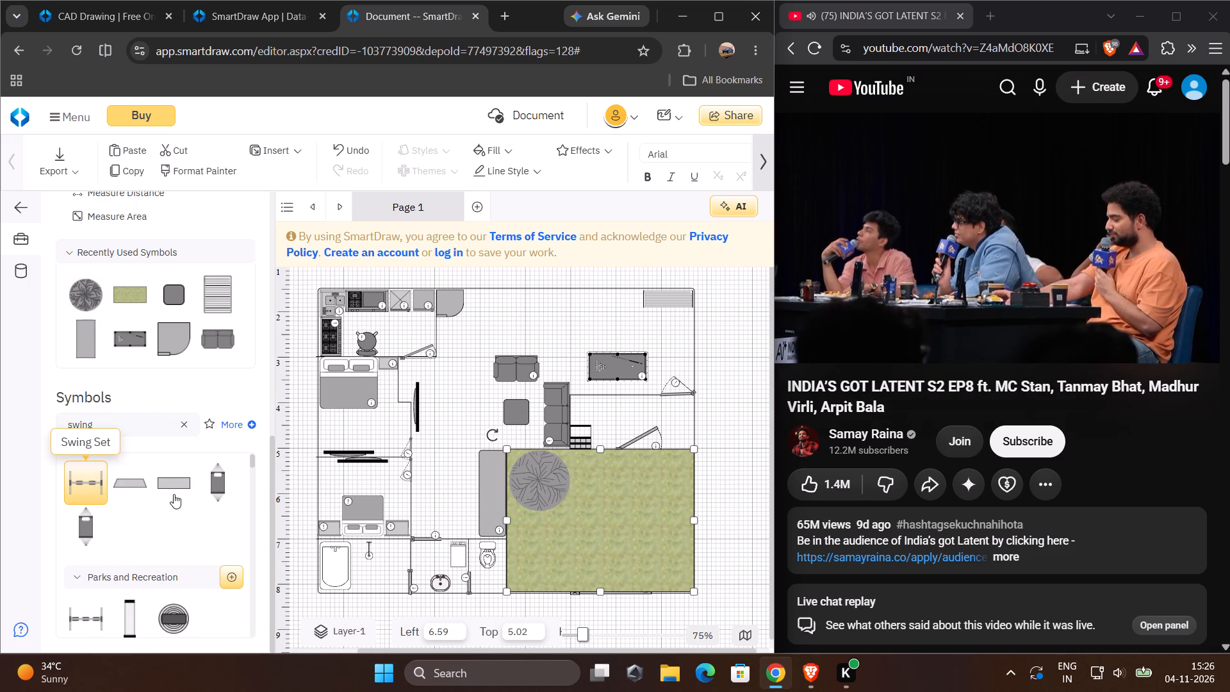
{"action": "left_click_drag", "start_coordinate": [174, 494], "coordinate": [542, 550]}
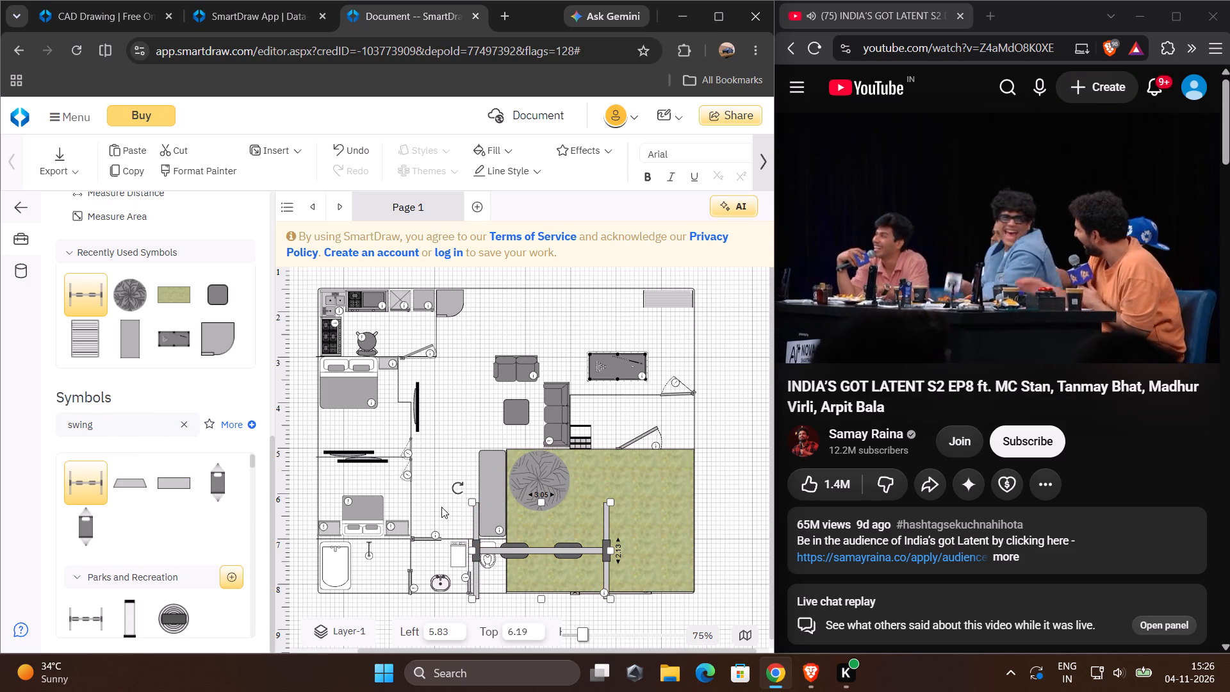
{"action": "left_click_drag", "start_coordinate": [463, 491], "coordinate": [612, 458]}
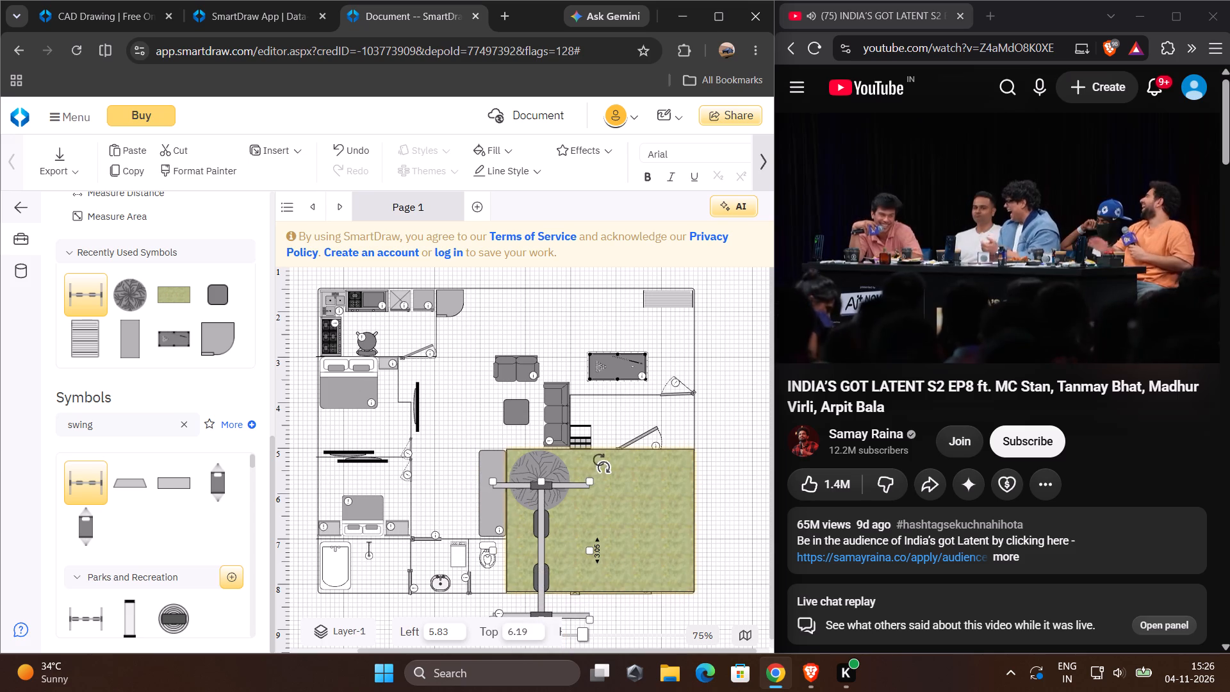
{"action": "left_click_drag", "start_coordinate": [589, 481], "coordinate": [541, 557]}
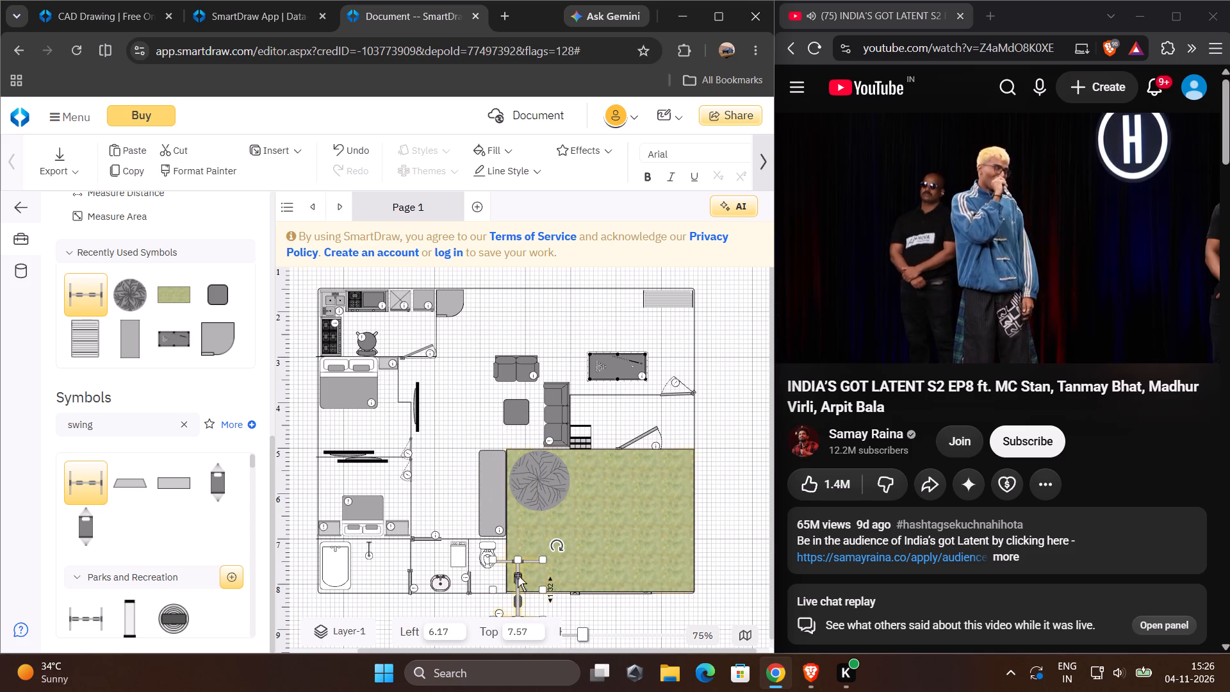
{"action": "left_click_drag", "start_coordinate": [517, 581], "coordinate": [534, 550]}
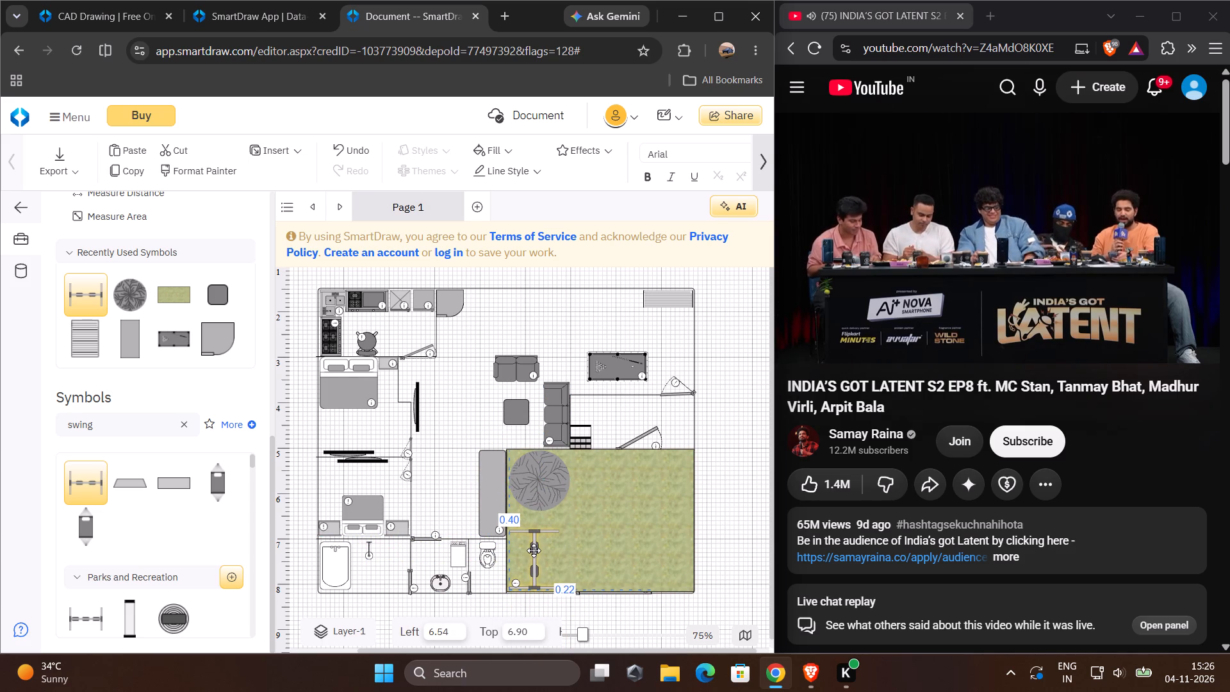
{"action": "left_click_drag", "start_coordinate": [534, 550], "coordinate": [538, 550]}
{"action": "left_click", "coordinate": [627, 541]}
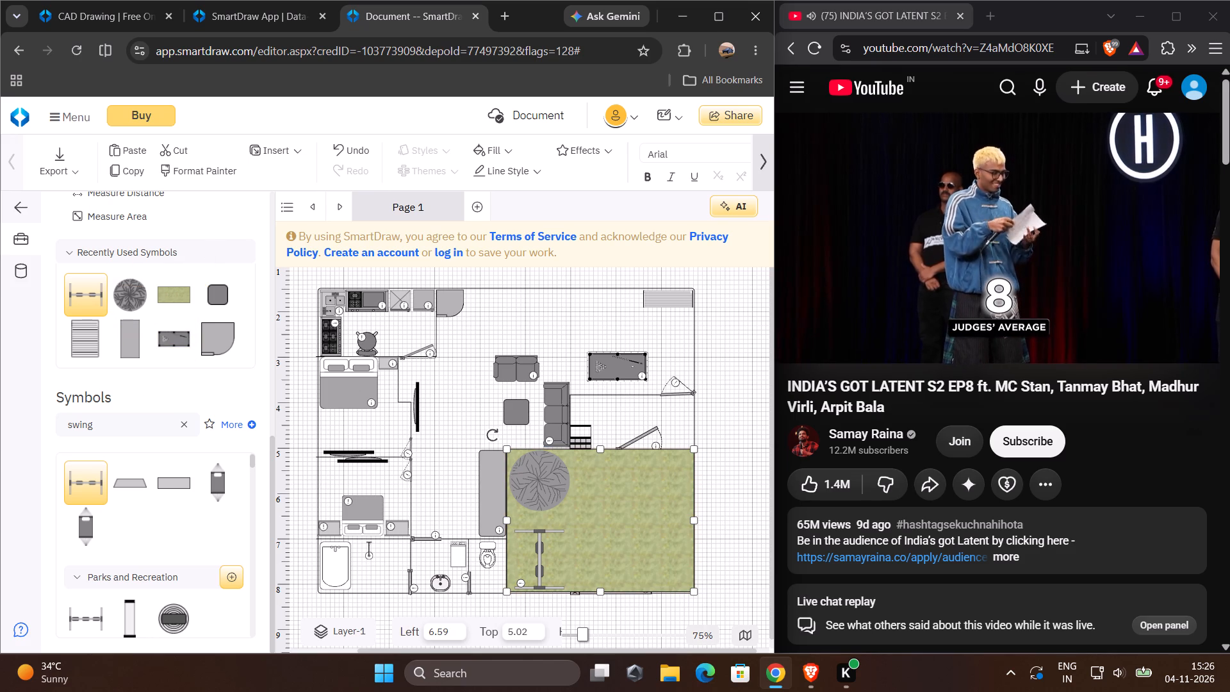
Search the symbol library for "ps5".
{"action": "left_click", "coordinate": [190, 424]}
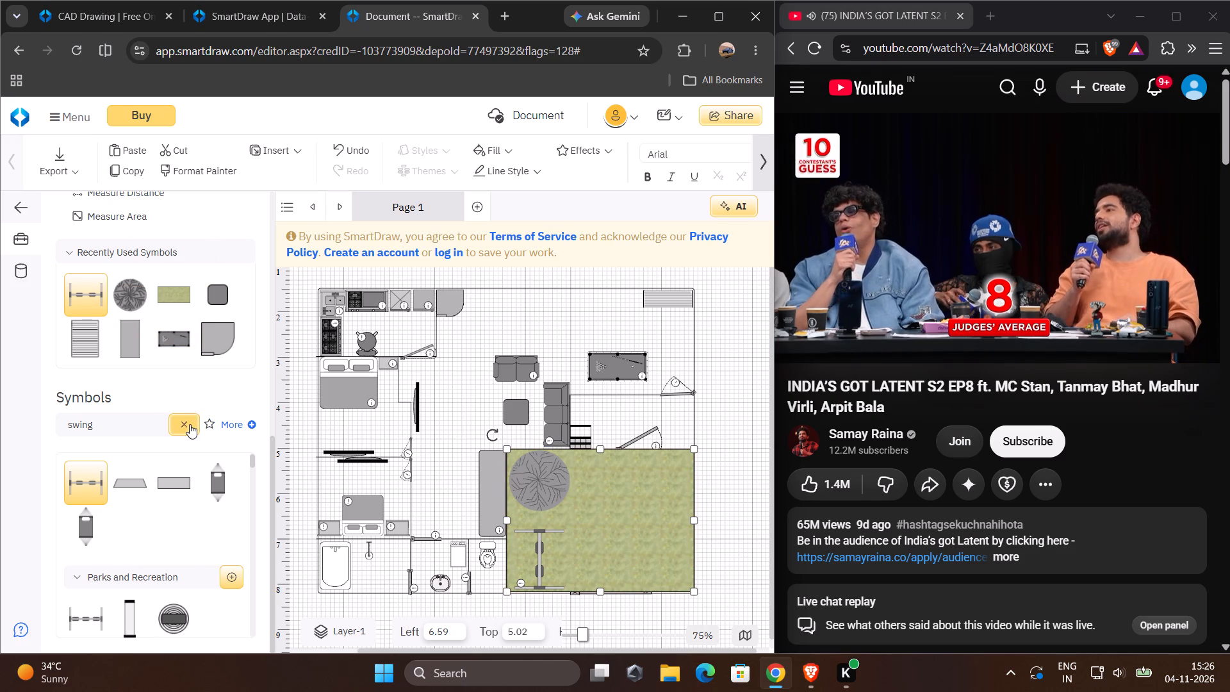
{"action": "type", "text": "ps"}
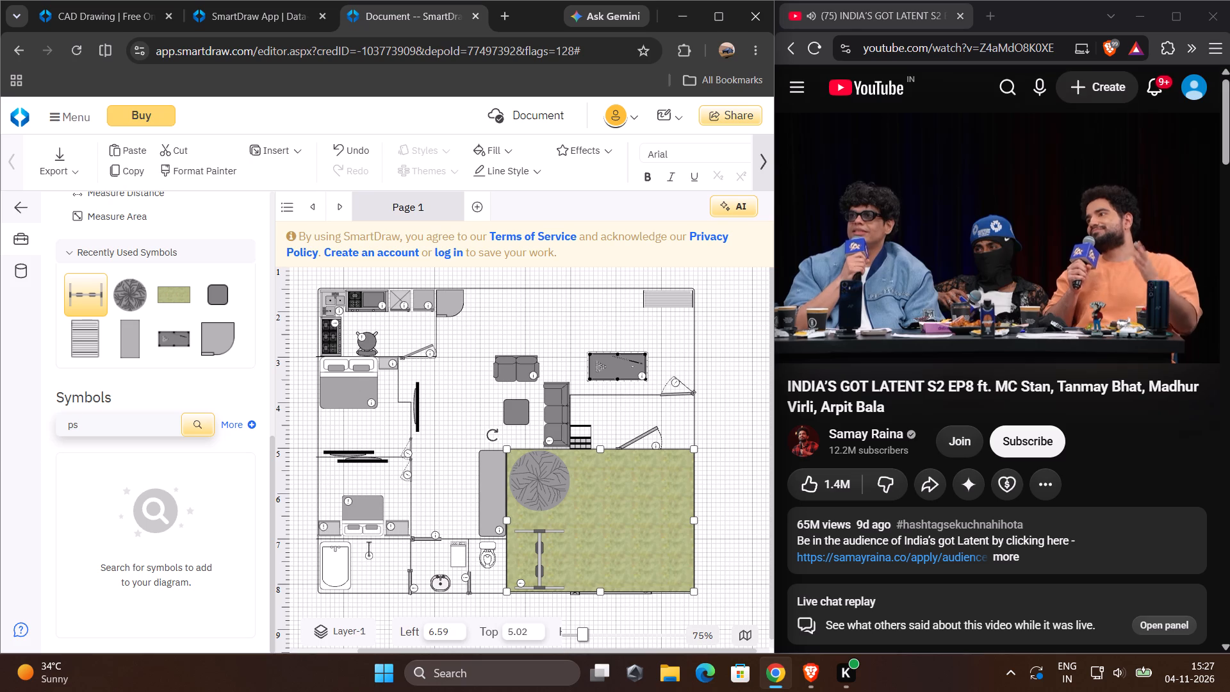
{"action": "key", "text": "5"}
{"action": "key", "text": "Return"}
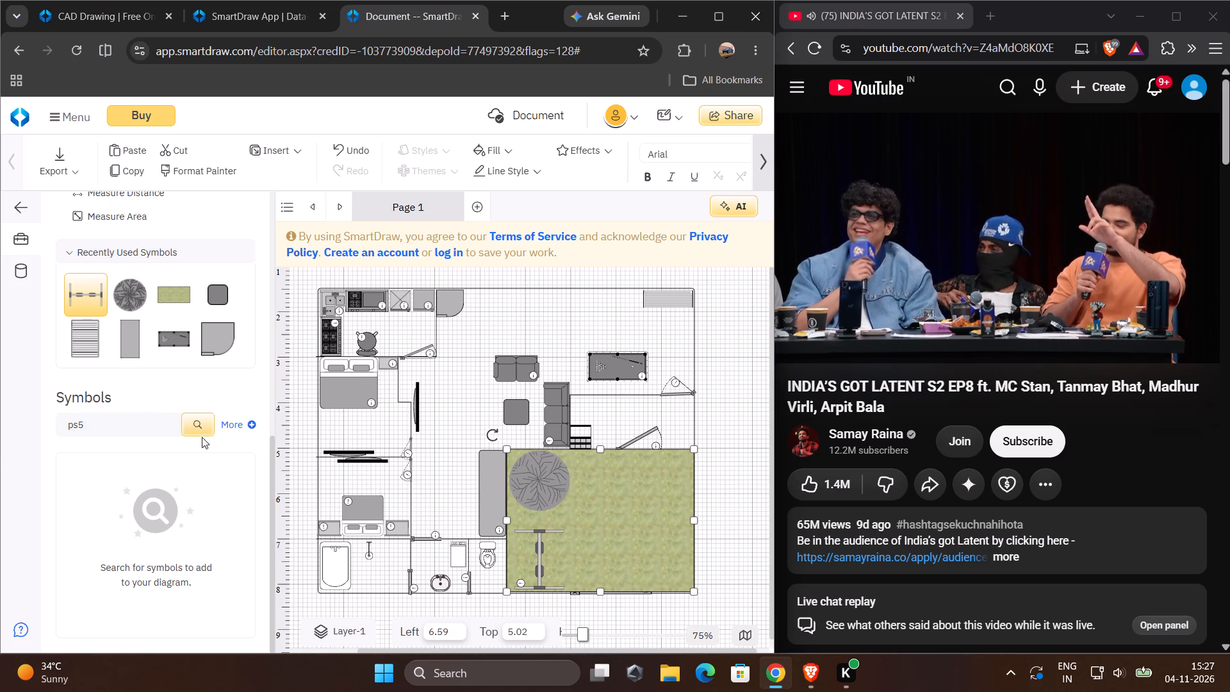
{"action": "left_click", "coordinate": [199, 427]}
Search the symbol library for "games".
{"action": "left_click", "coordinate": [161, 424]}
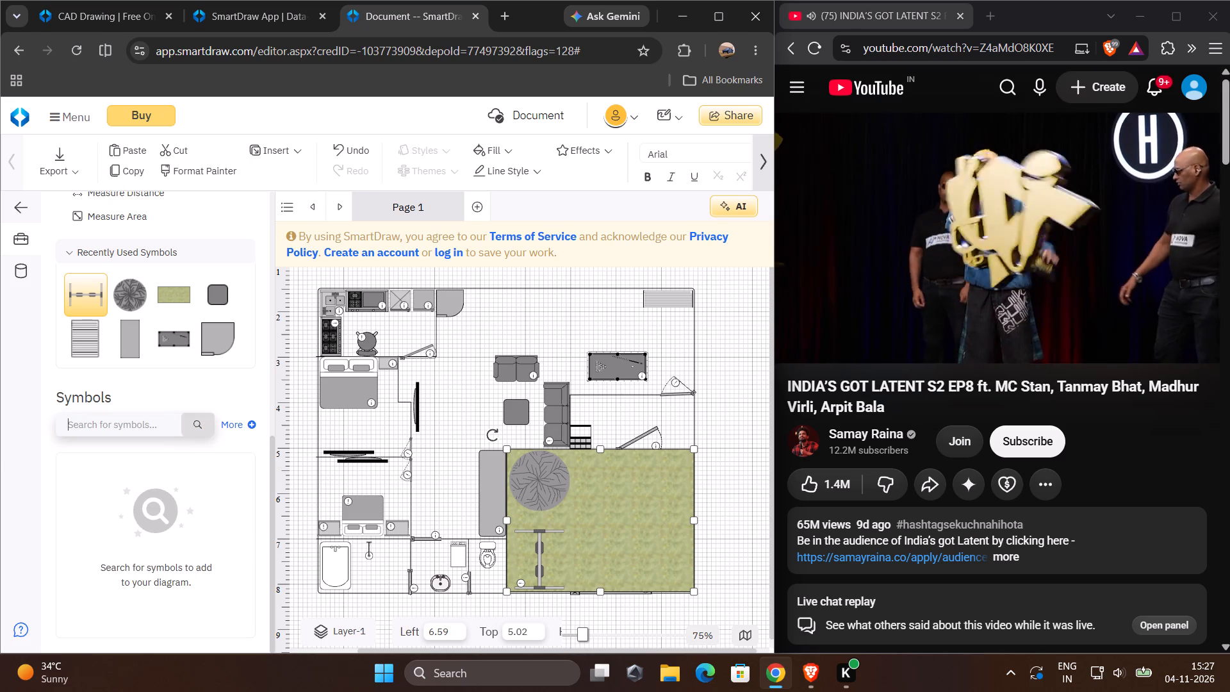
{"action": "type", "text": "games"}
{"action": "key", "text": "Return"}
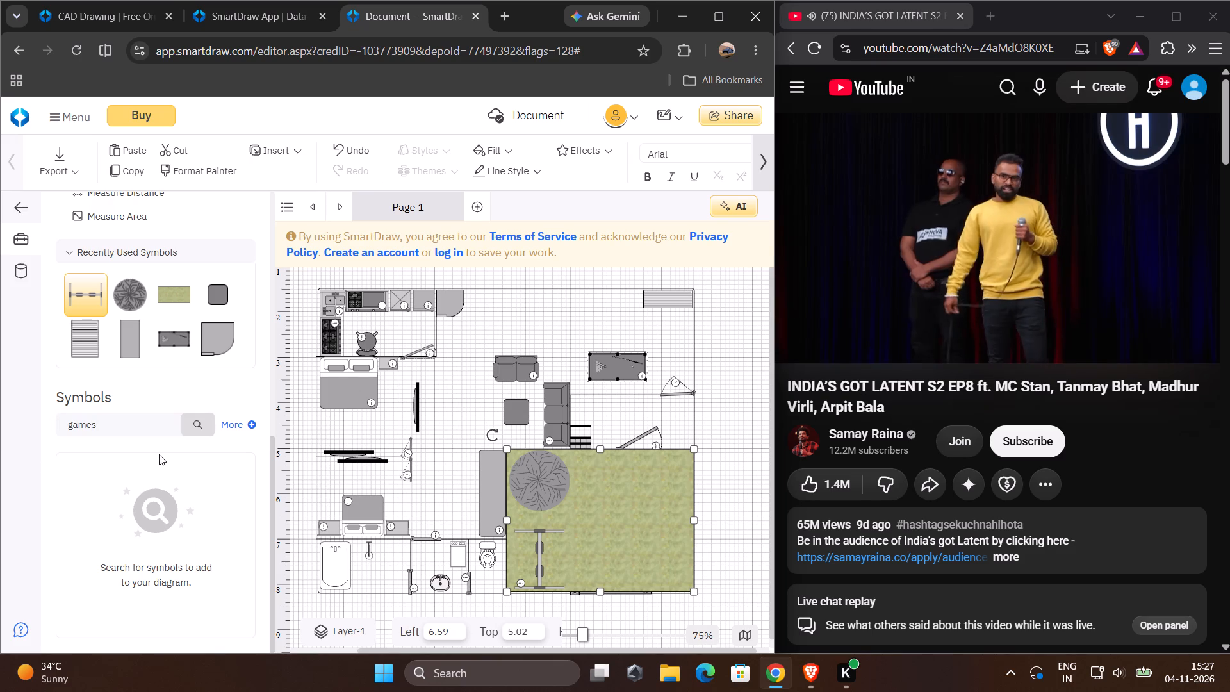
{"action": "left_click", "coordinate": [189, 418]}
Search the symbol library for "game" and browse the result categories for a suitable gaming item, clearing the search when done.
{"action": "left_click", "coordinate": [192, 425]}
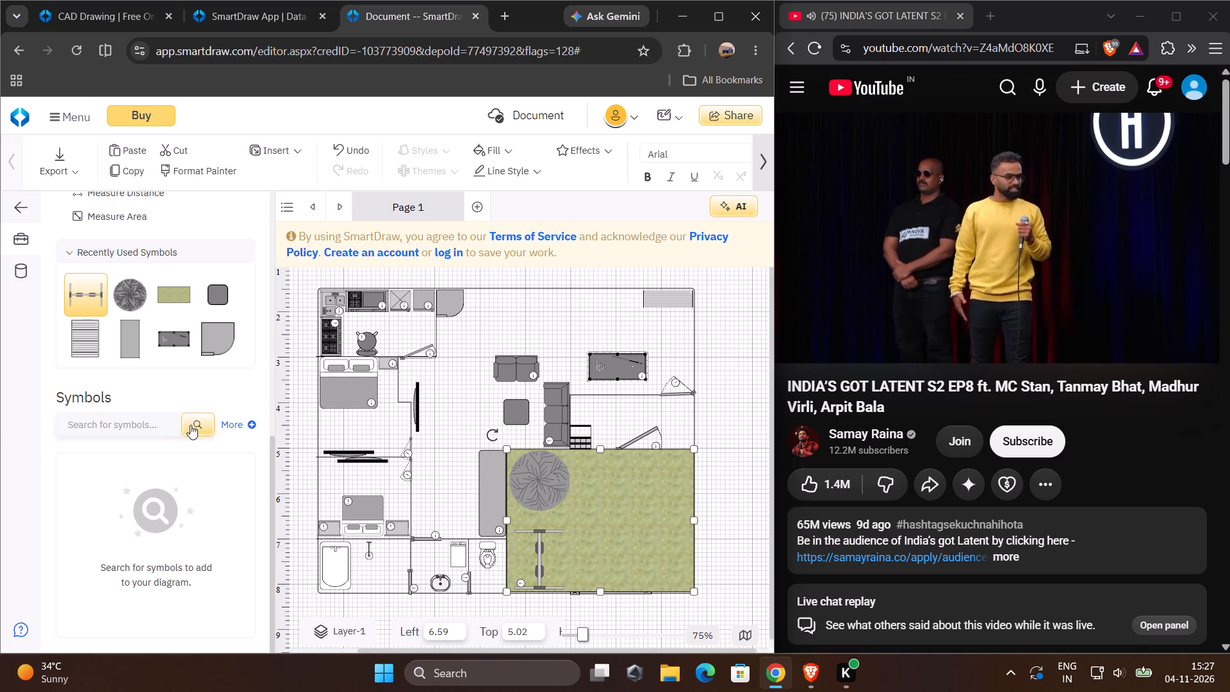
{"action": "left_click", "coordinate": [133, 434]}
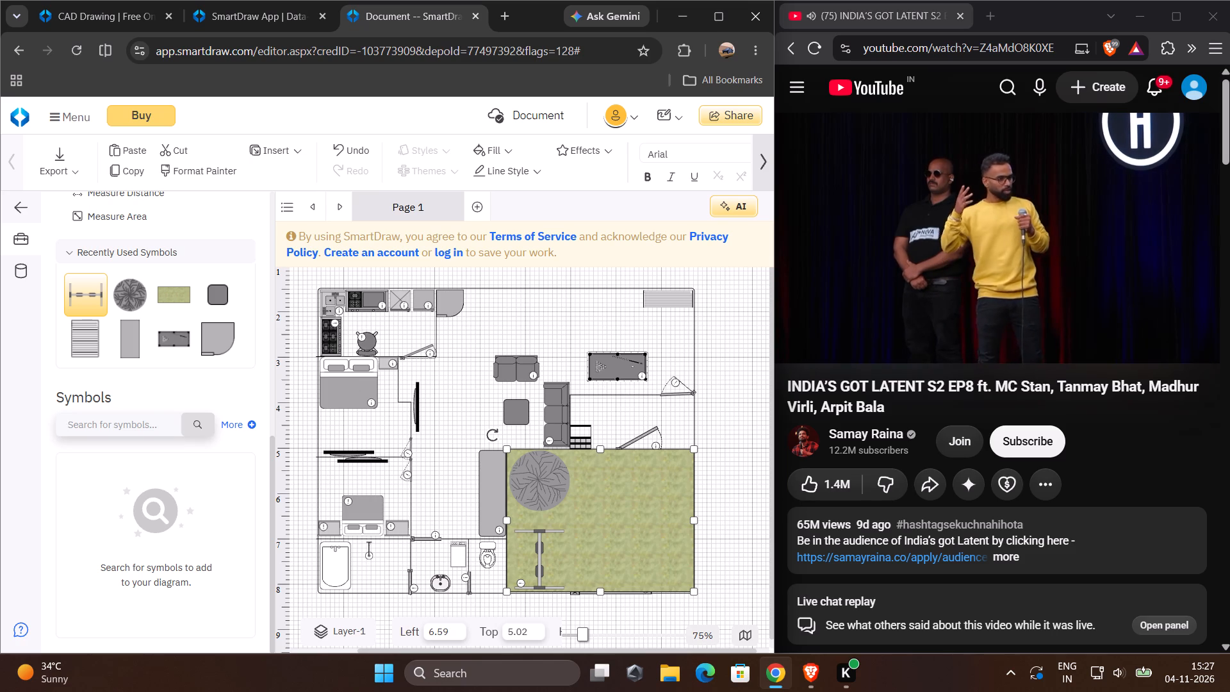
{"action": "type", "text": "game"}
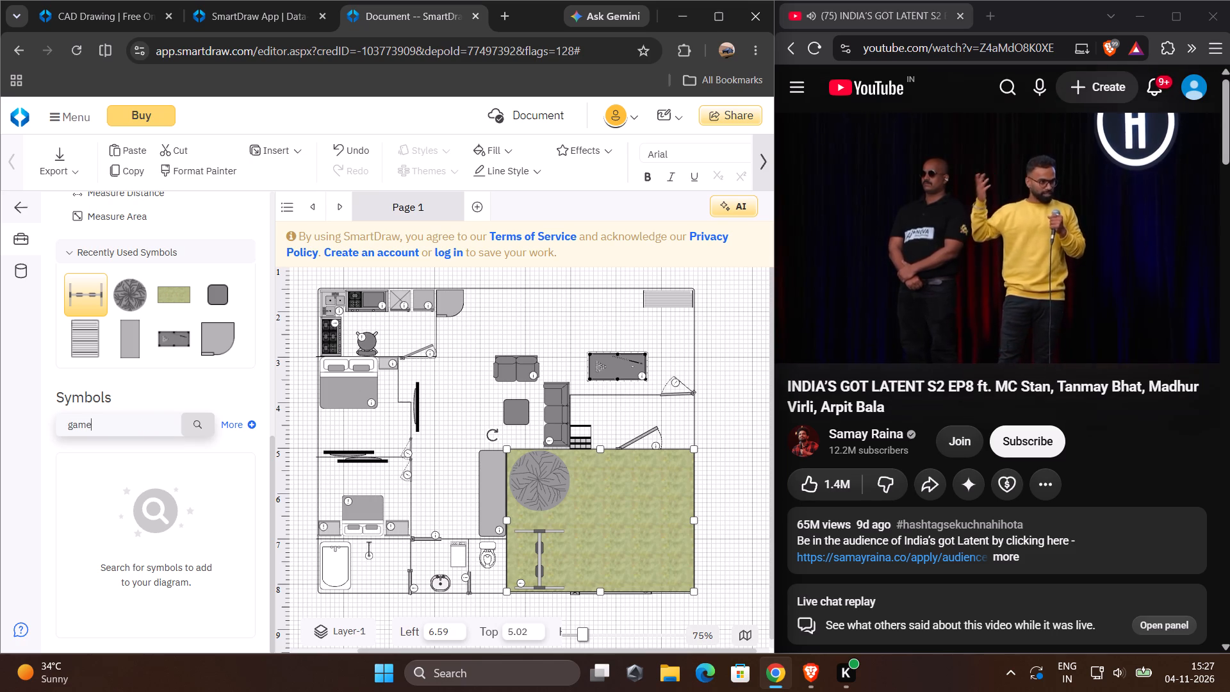
{"action": "key", "text": "Return"}
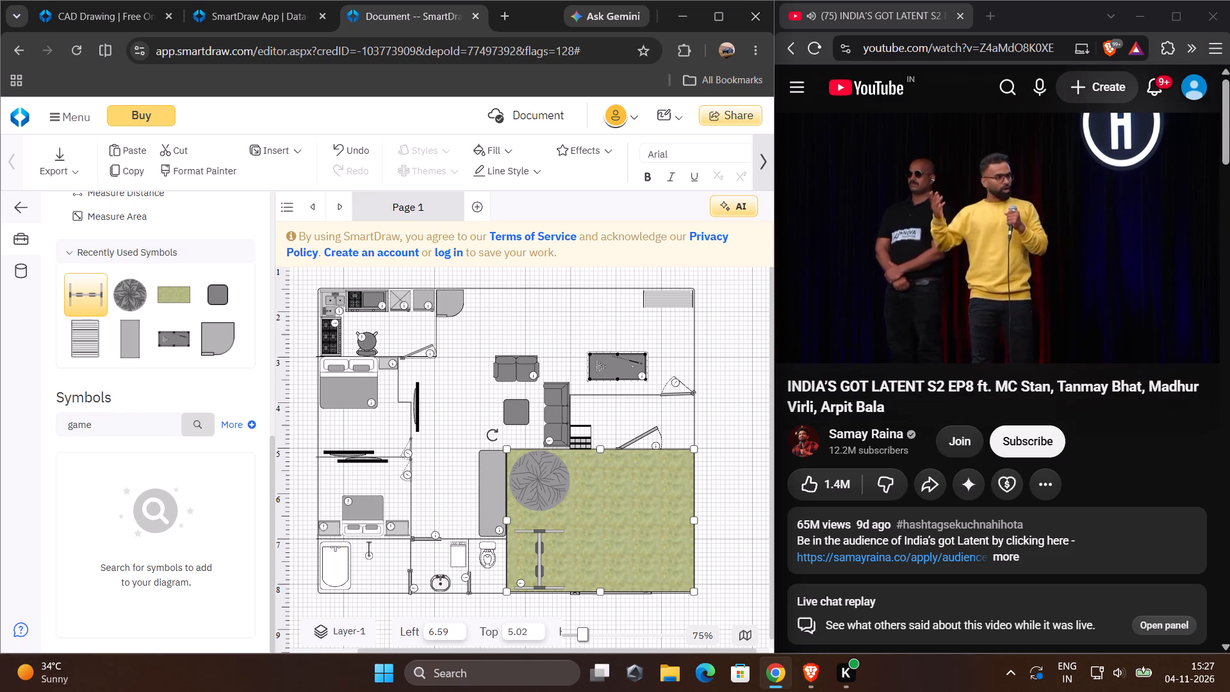
{"action": "scroll", "coordinate": [199, 484], "scroll_direction": "down", "scroll_amount": 2}
{"action": "scroll", "coordinate": [199, 484], "scroll_direction": "up", "scroll_amount": 2}
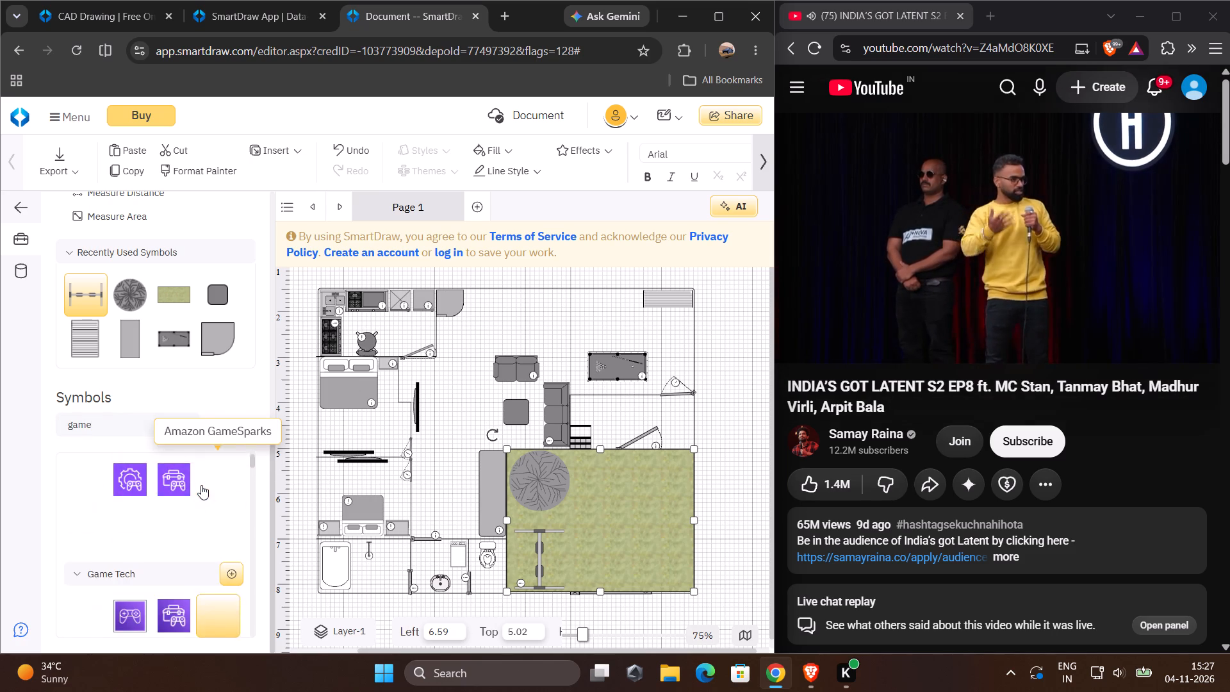
{"action": "scroll", "coordinate": [203, 492], "scroll_direction": "up", "scroll_amount": 4}
{"action": "scroll", "coordinate": [209, 481], "scroll_direction": "down", "scroll_amount": 7}
{"action": "scroll", "coordinate": [207, 491], "scroll_direction": "up", "scroll_amount": 2}
{"action": "scroll", "coordinate": [207, 491], "scroll_direction": "down", "scroll_amount": 3}
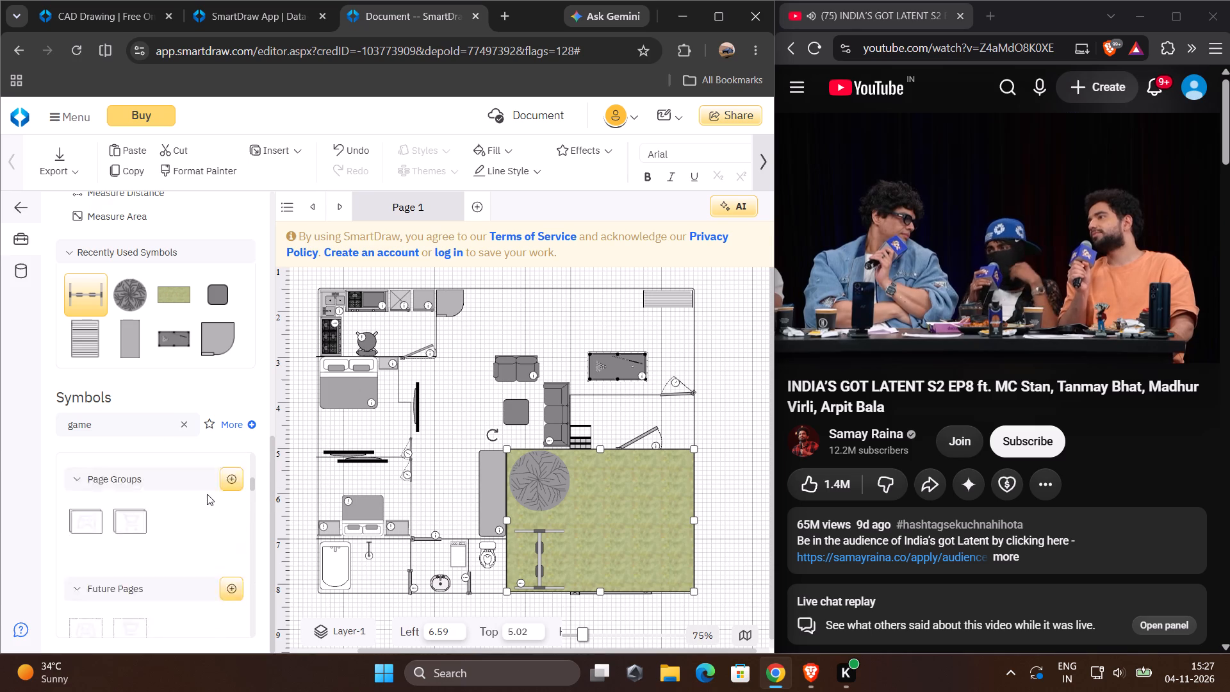
{"action": "scroll", "coordinate": [207, 494], "scroll_direction": "down", "scroll_amount": 5}
{"action": "scroll", "coordinate": [207, 494], "scroll_direction": "up", "scroll_amount": 2}
{"action": "scroll", "coordinate": [207, 494], "scroll_direction": "down", "scroll_amount": 2}
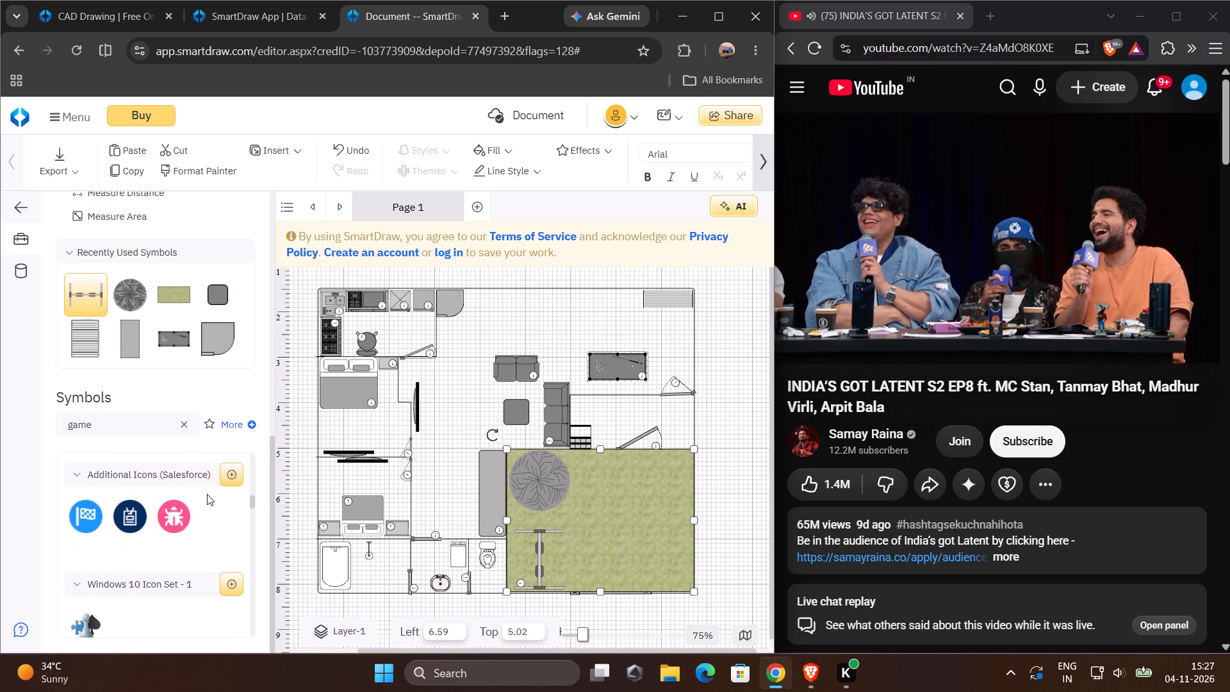
{"action": "scroll", "coordinate": [207, 494], "scroll_direction": "down", "scroll_amount": 5}
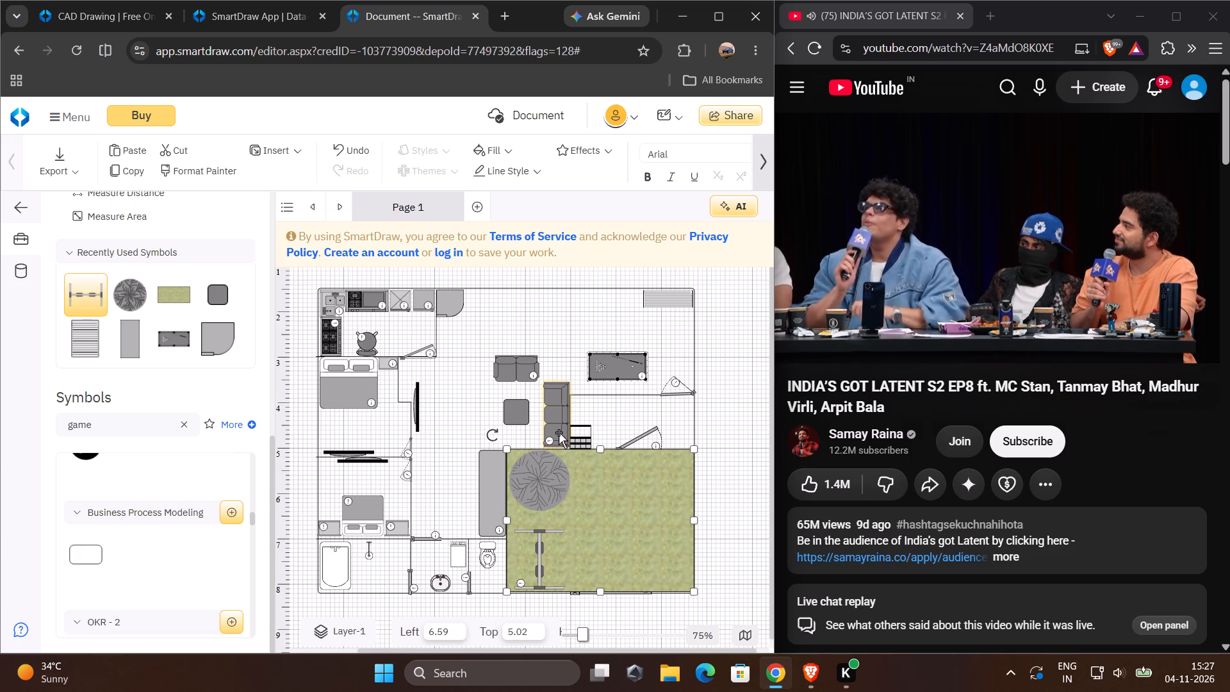
{"action": "scroll", "coordinate": [119, 504], "scroll_direction": "down", "scroll_amount": 3}
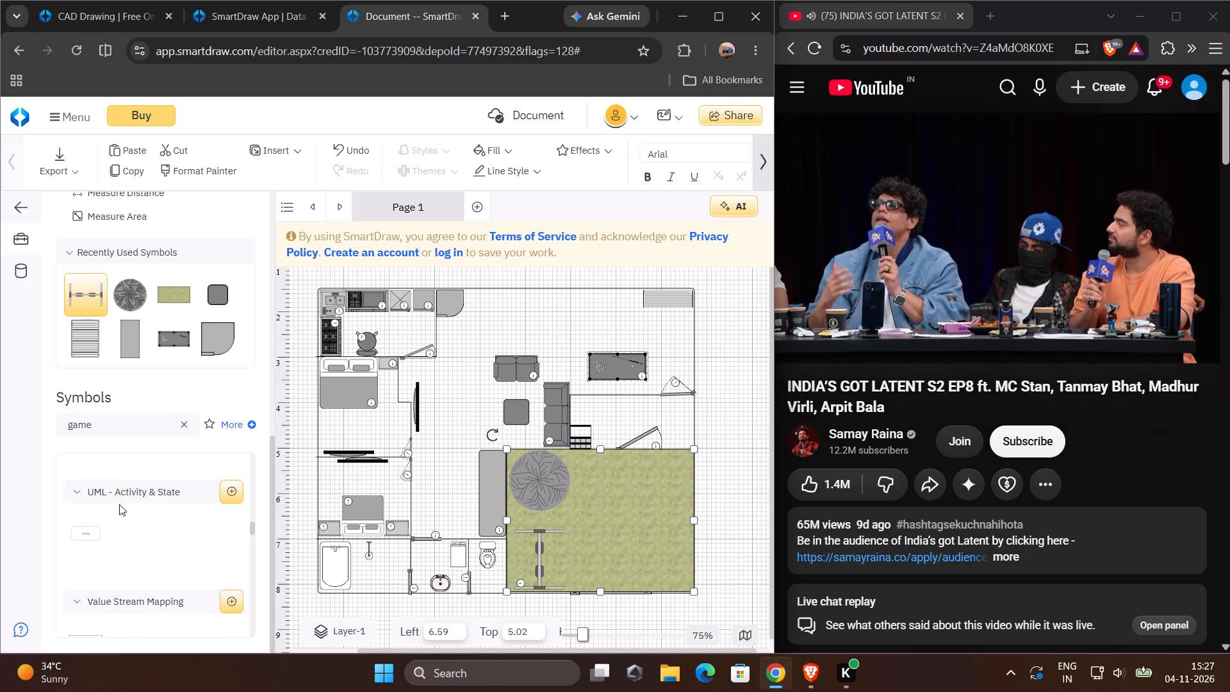
{"action": "scroll", "coordinate": [119, 503], "scroll_direction": "down", "scroll_amount": 3}
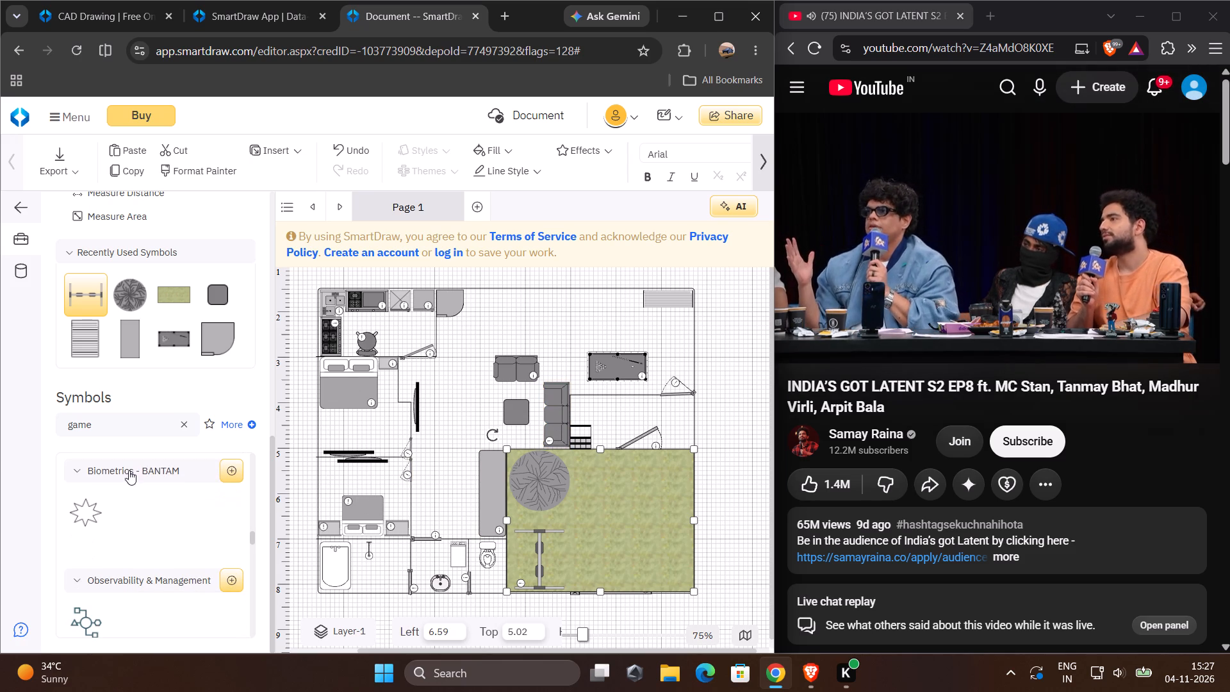
{"action": "scroll", "coordinate": [129, 476], "scroll_direction": "down", "scroll_amount": 6}
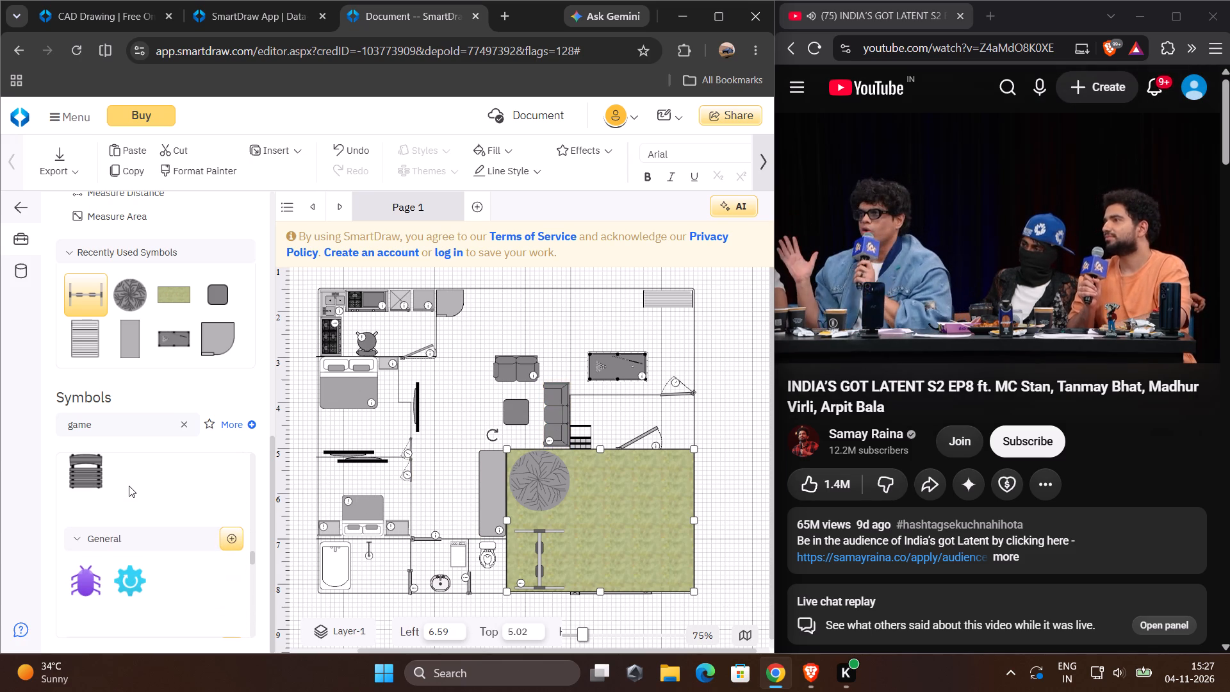
{"action": "scroll", "coordinate": [96, 482], "scroll_direction": "down", "scroll_amount": 4}
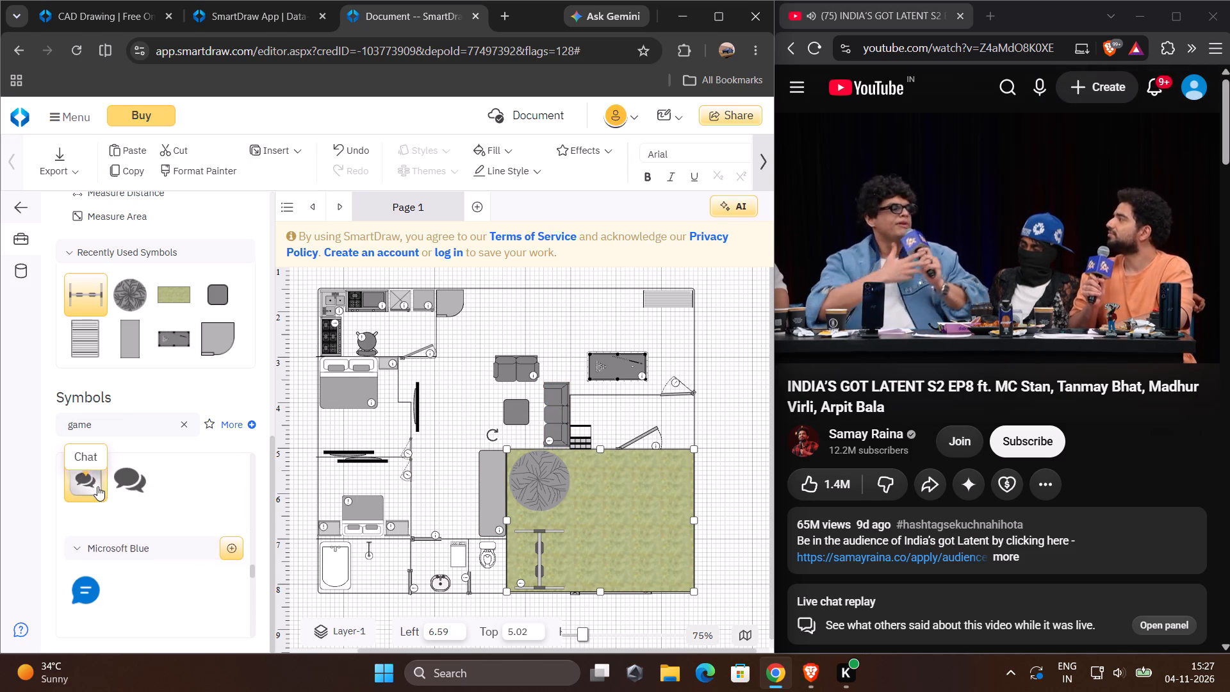
{"action": "scroll", "coordinate": [97, 486], "scroll_direction": "down", "scroll_amount": 4}
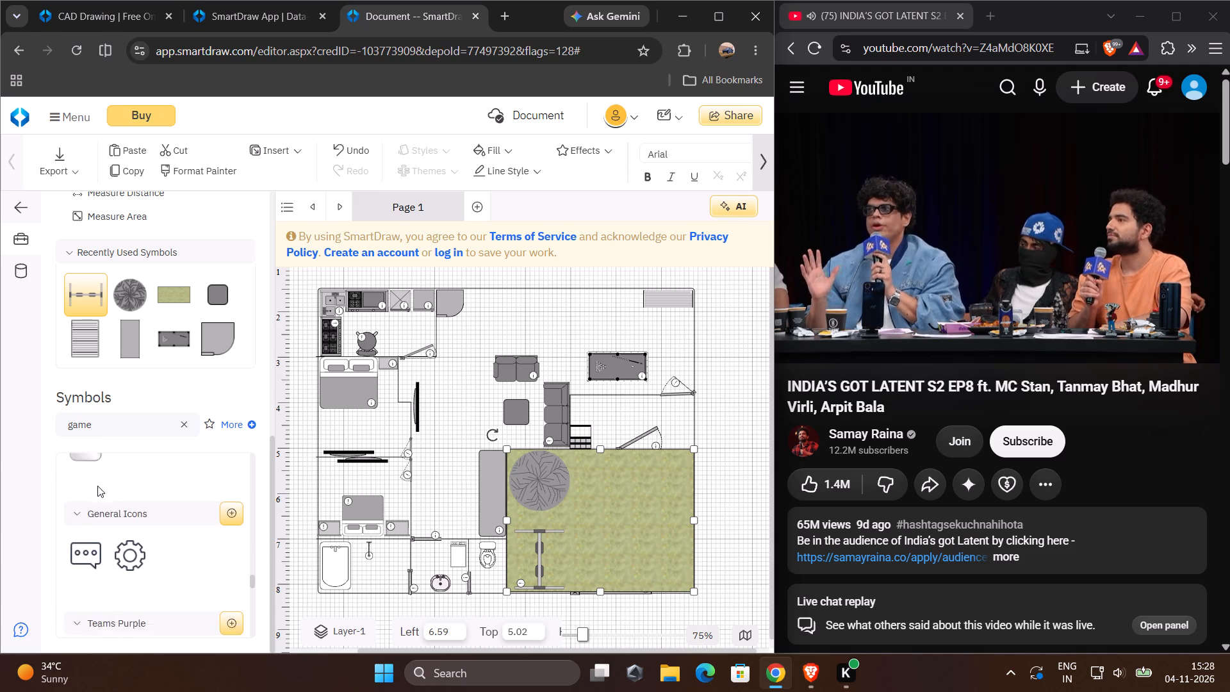
{"action": "scroll", "coordinate": [97, 486], "scroll_direction": "down", "scroll_amount": 5}
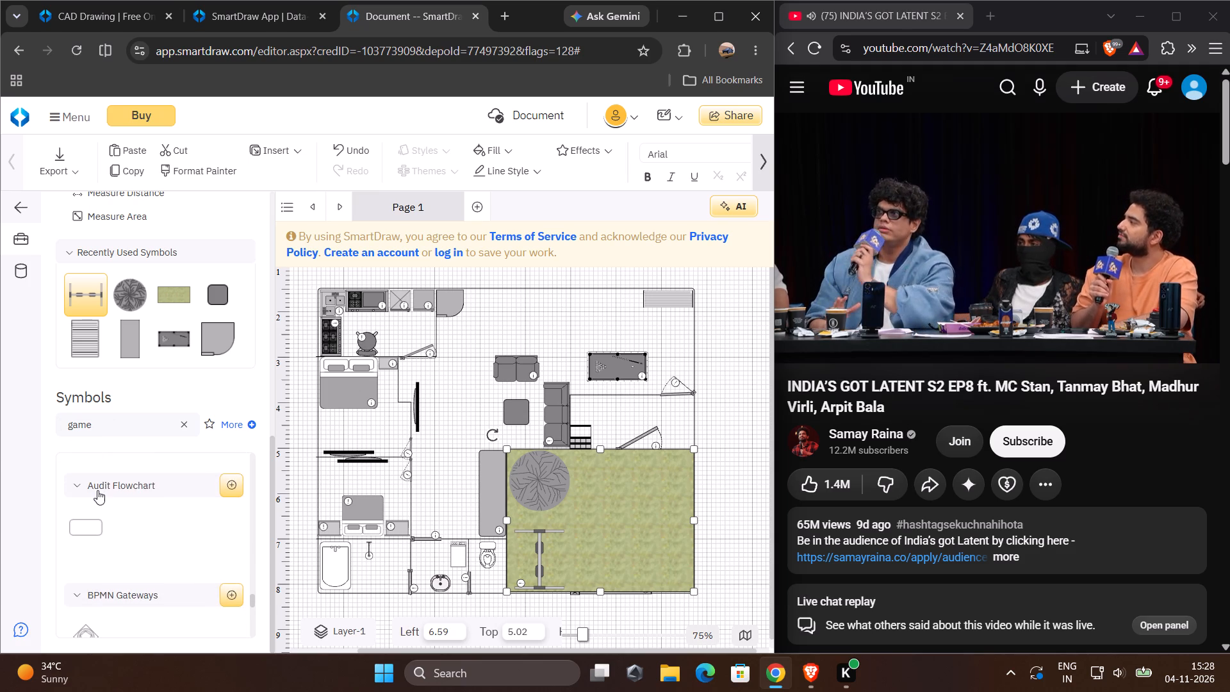
{"action": "scroll", "coordinate": [97, 490], "scroll_direction": "up", "scroll_amount": 13}
{"action": "scroll", "coordinate": [113, 543], "scroll_direction": "up", "scroll_amount": 2}
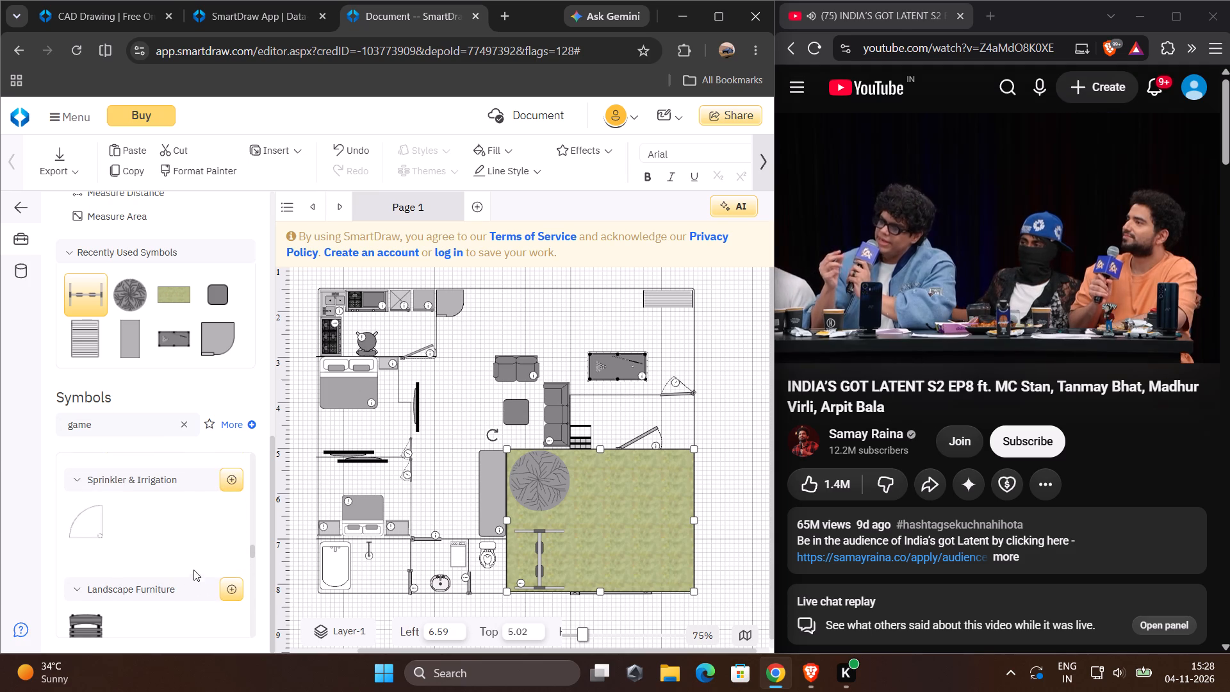
{"action": "scroll", "coordinate": [165, 491], "scroll_direction": "up", "scroll_amount": 8}
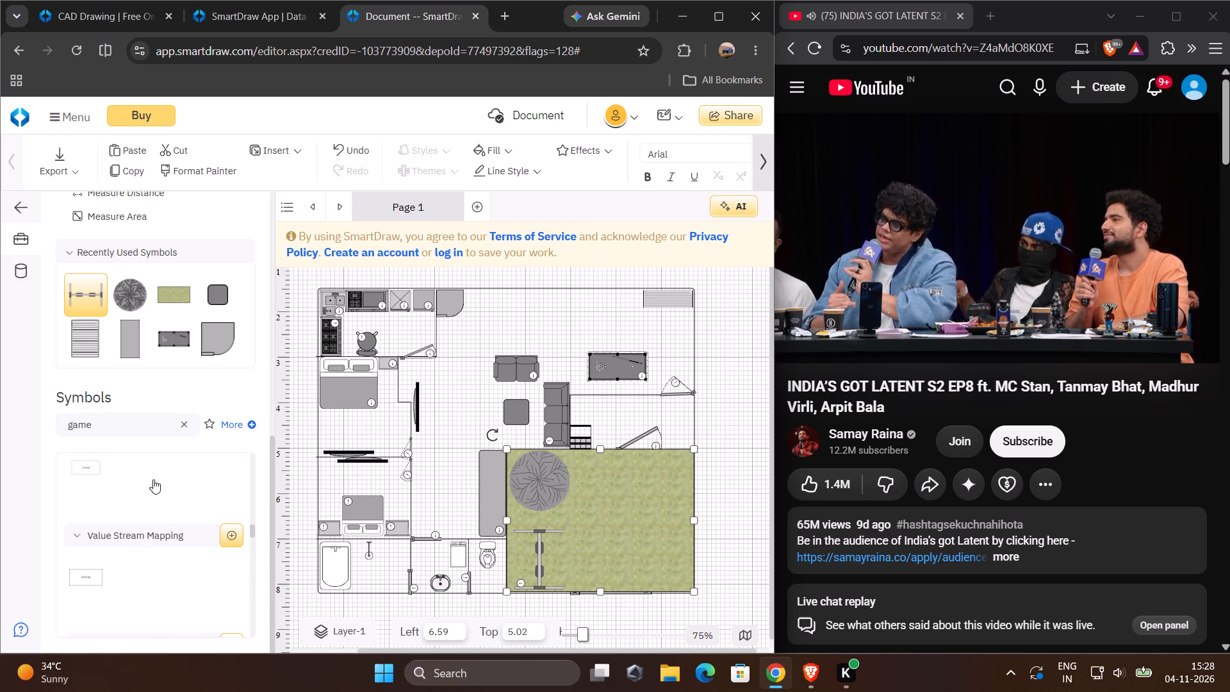
{"action": "scroll", "coordinate": [153, 479], "scroll_direction": "up", "scroll_amount": 9}
{"action": "left_click", "coordinate": [180, 421]}
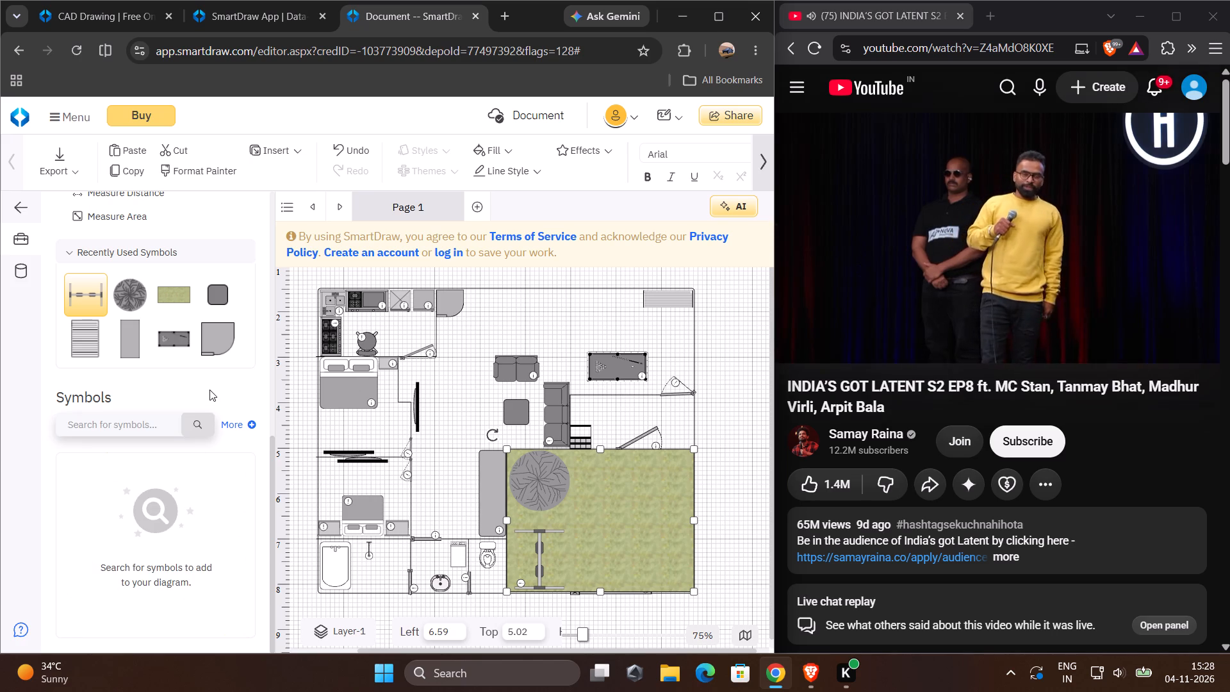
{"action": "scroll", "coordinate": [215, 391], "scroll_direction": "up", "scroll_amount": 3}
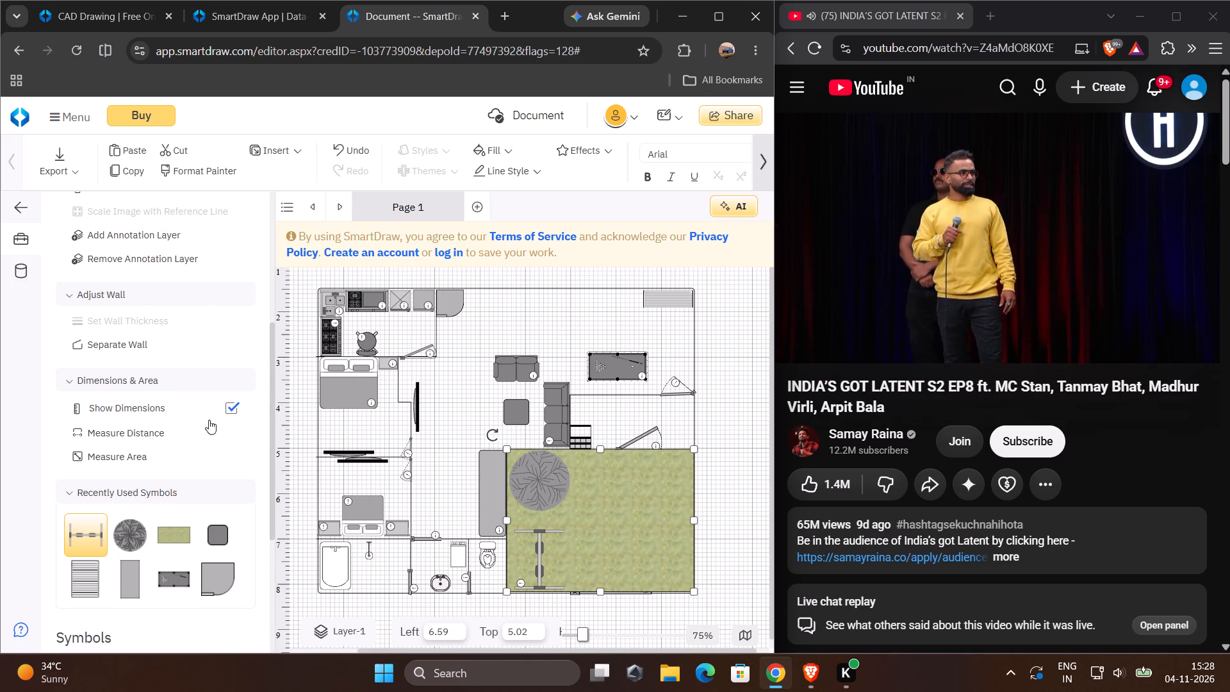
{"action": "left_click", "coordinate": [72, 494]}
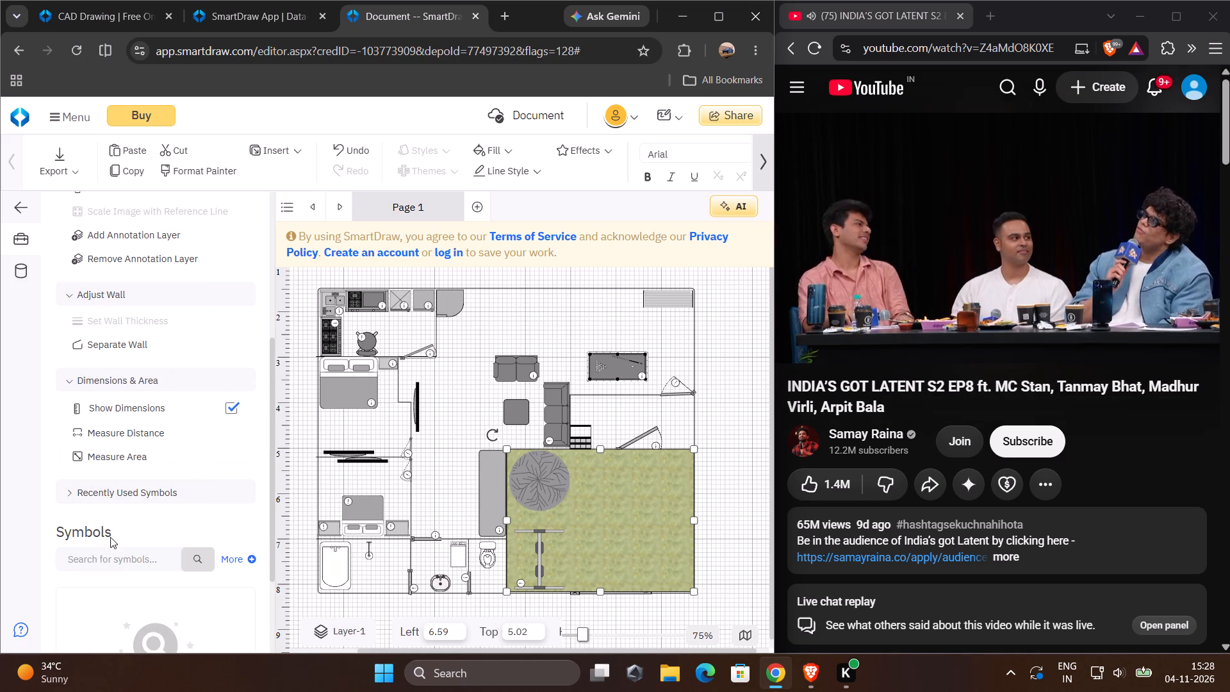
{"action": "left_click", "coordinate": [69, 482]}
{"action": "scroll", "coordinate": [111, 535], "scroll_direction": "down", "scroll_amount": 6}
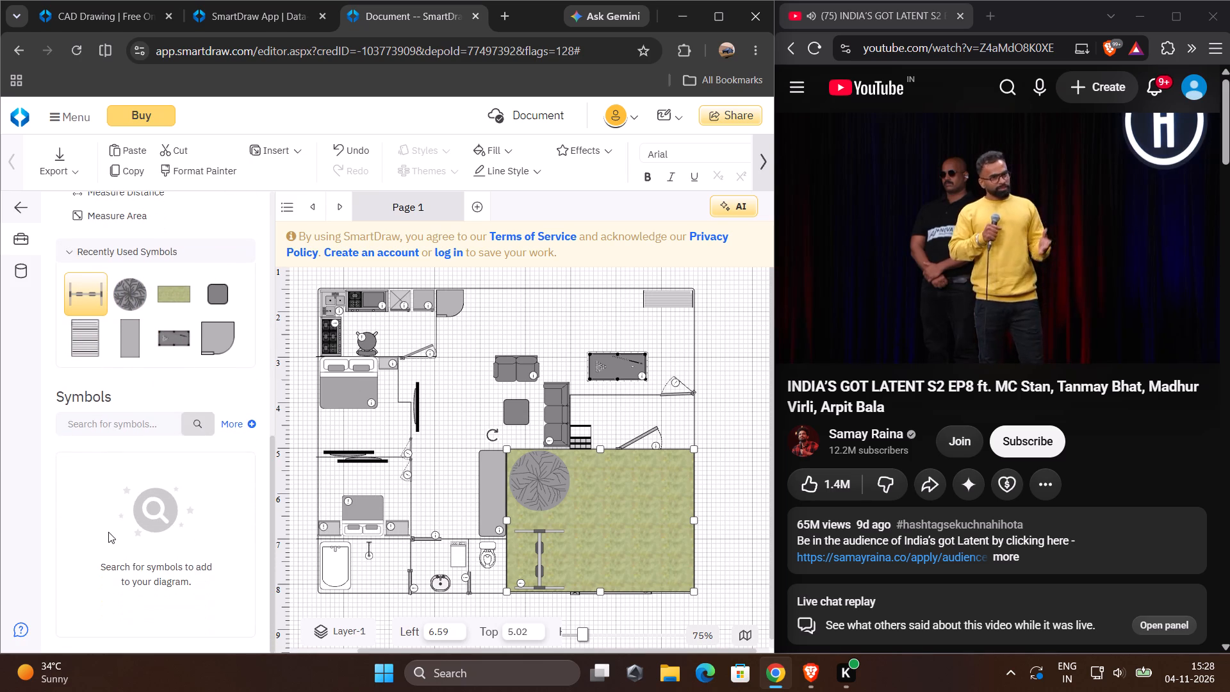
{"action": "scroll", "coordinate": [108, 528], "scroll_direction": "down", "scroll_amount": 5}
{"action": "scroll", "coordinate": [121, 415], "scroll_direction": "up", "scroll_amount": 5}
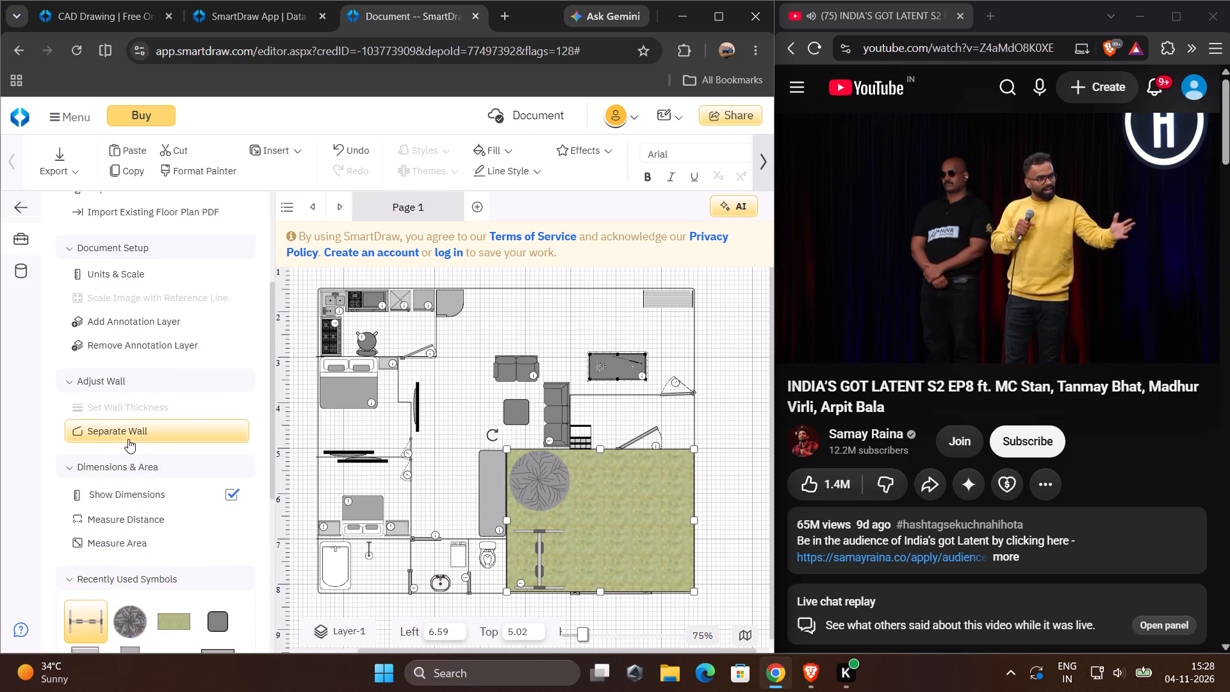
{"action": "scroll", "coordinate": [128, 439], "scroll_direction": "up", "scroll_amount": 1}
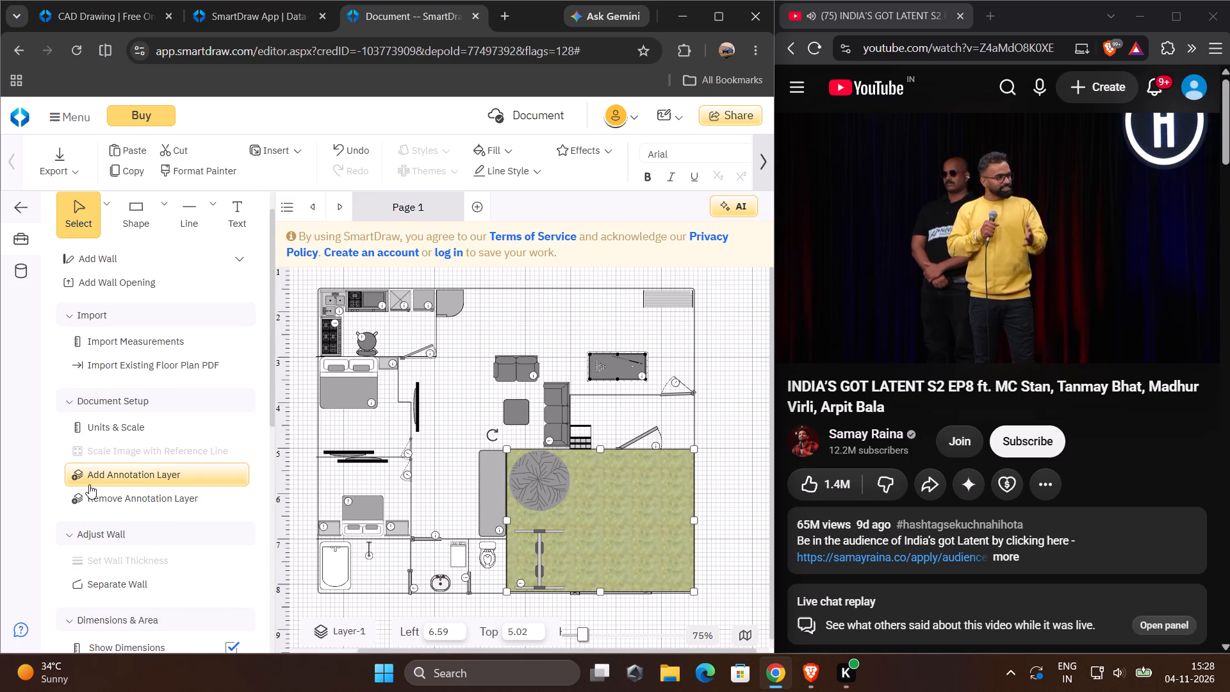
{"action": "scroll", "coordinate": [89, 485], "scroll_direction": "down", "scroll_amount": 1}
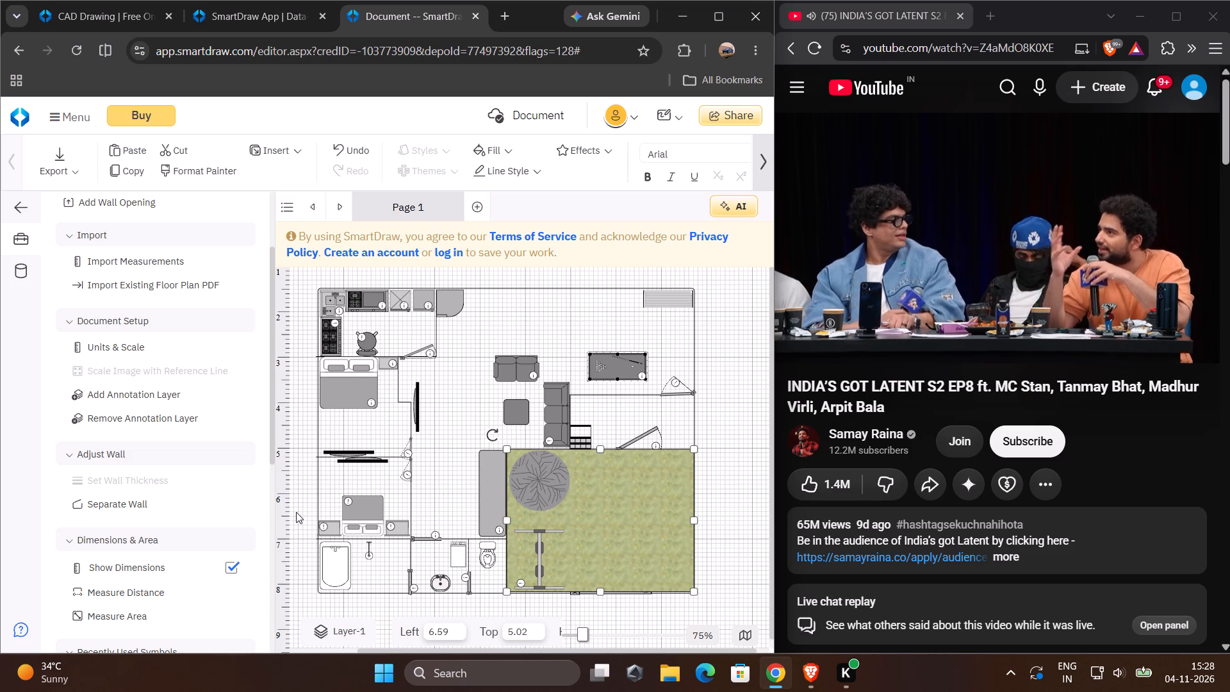
Search the symbol library for "bucket" and look through the result categories for one that suits the bathroom.
{"action": "scroll", "coordinate": [154, 561], "scroll_direction": "down", "scroll_amount": 4}
{"action": "left_click", "coordinate": [151, 500]}
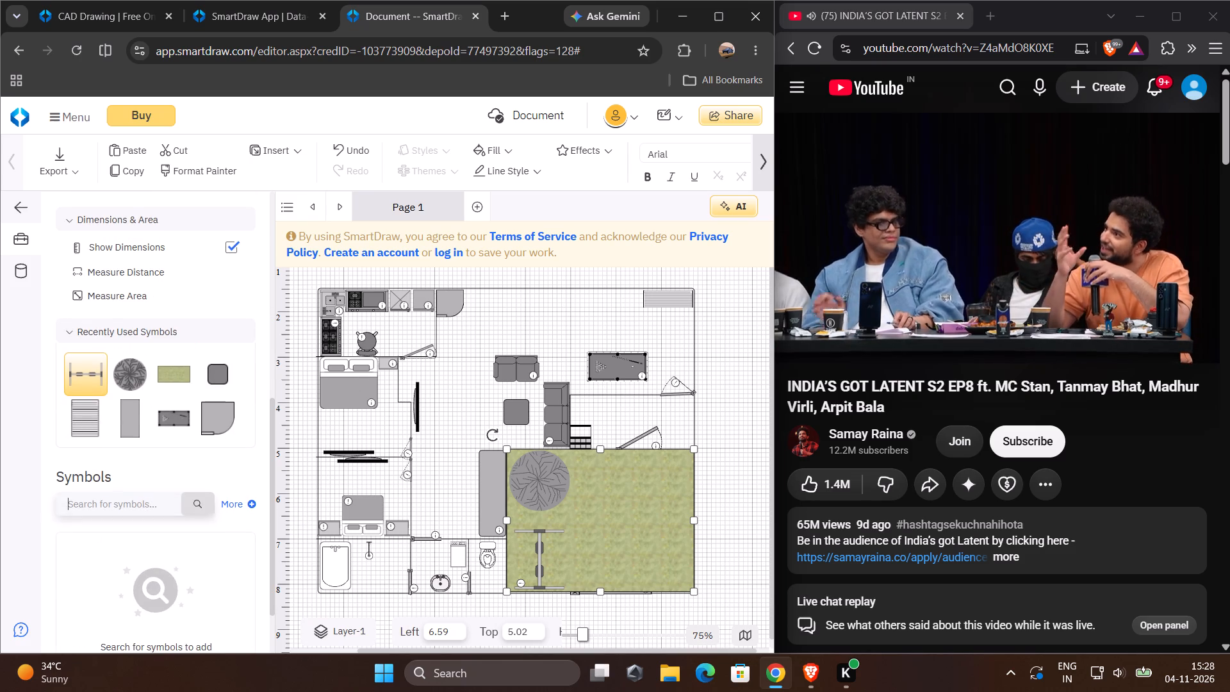
{"action": "type", "text": "bu"}
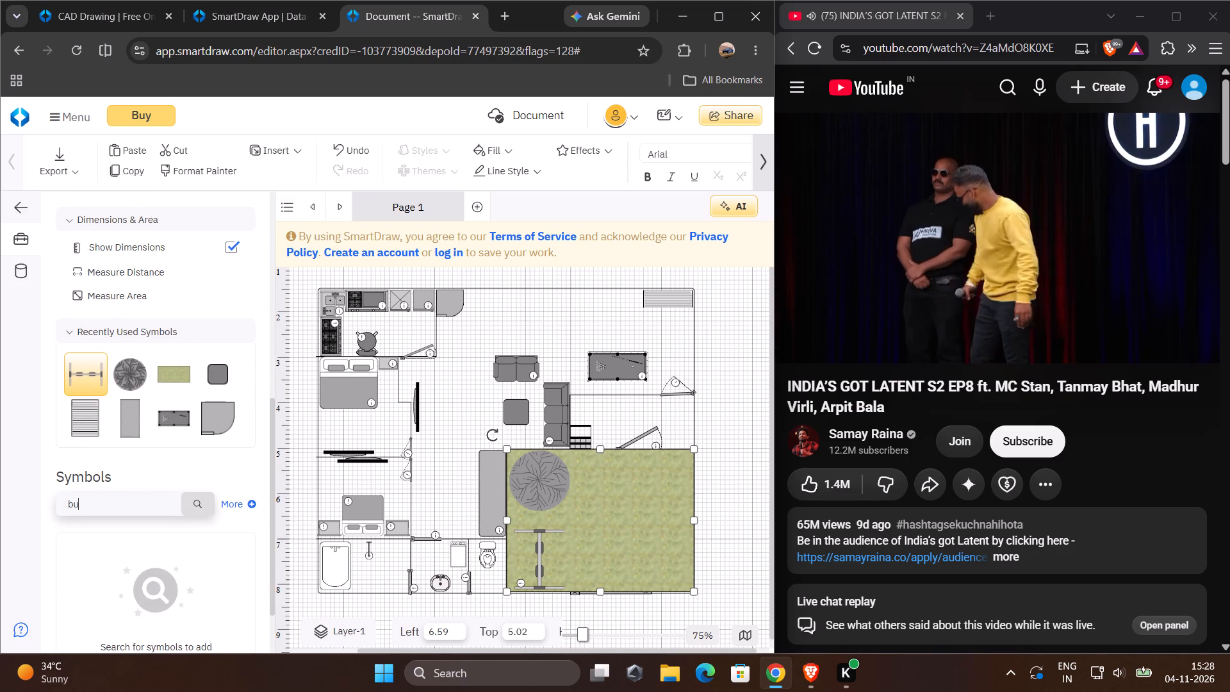
{"action": "type", "text": "cket"}
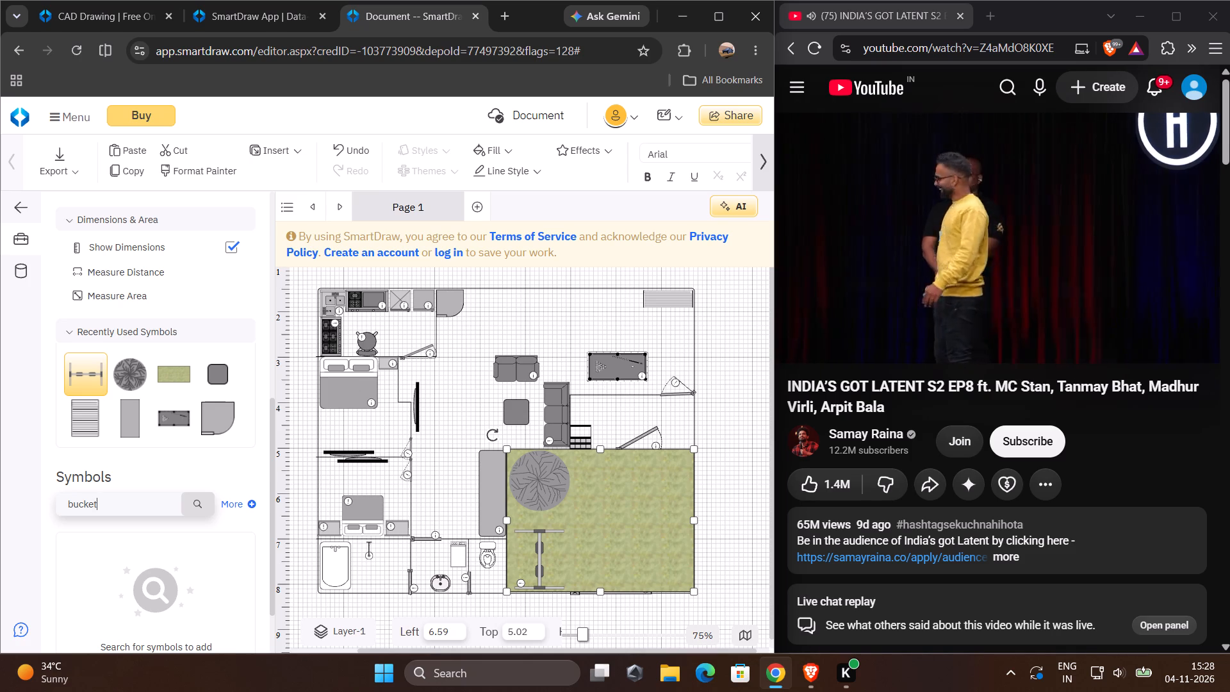
{"action": "key", "text": "Return"}
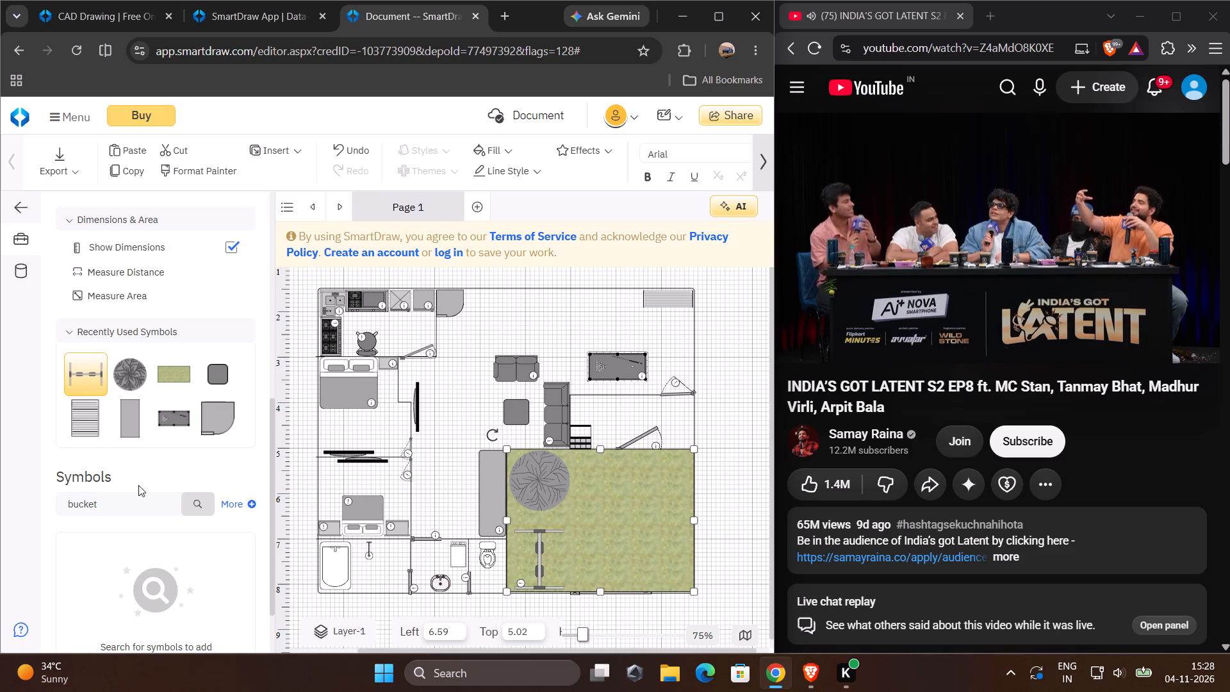
{"action": "scroll", "coordinate": [110, 598], "scroll_direction": "down", "scroll_amount": 1}
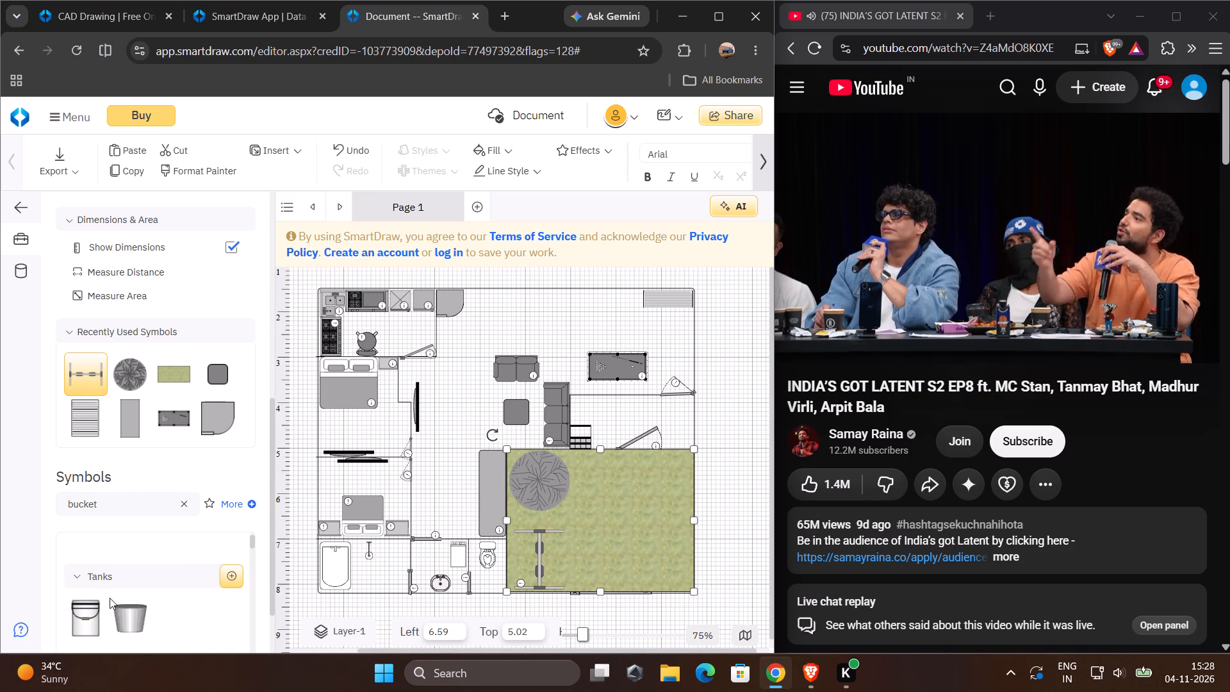
{"action": "scroll", "coordinate": [96, 565], "scroll_direction": "down", "scroll_amount": 3}
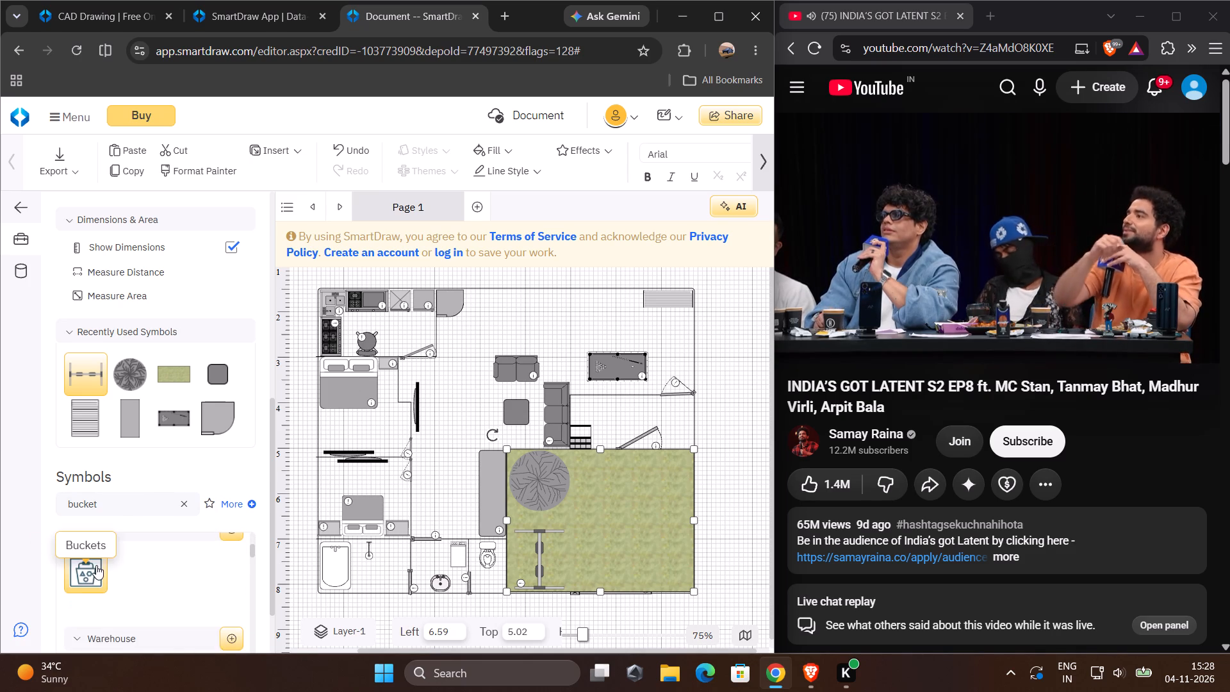
{"action": "scroll", "coordinate": [96, 565], "scroll_direction": "down", "scroll_amount": 8}
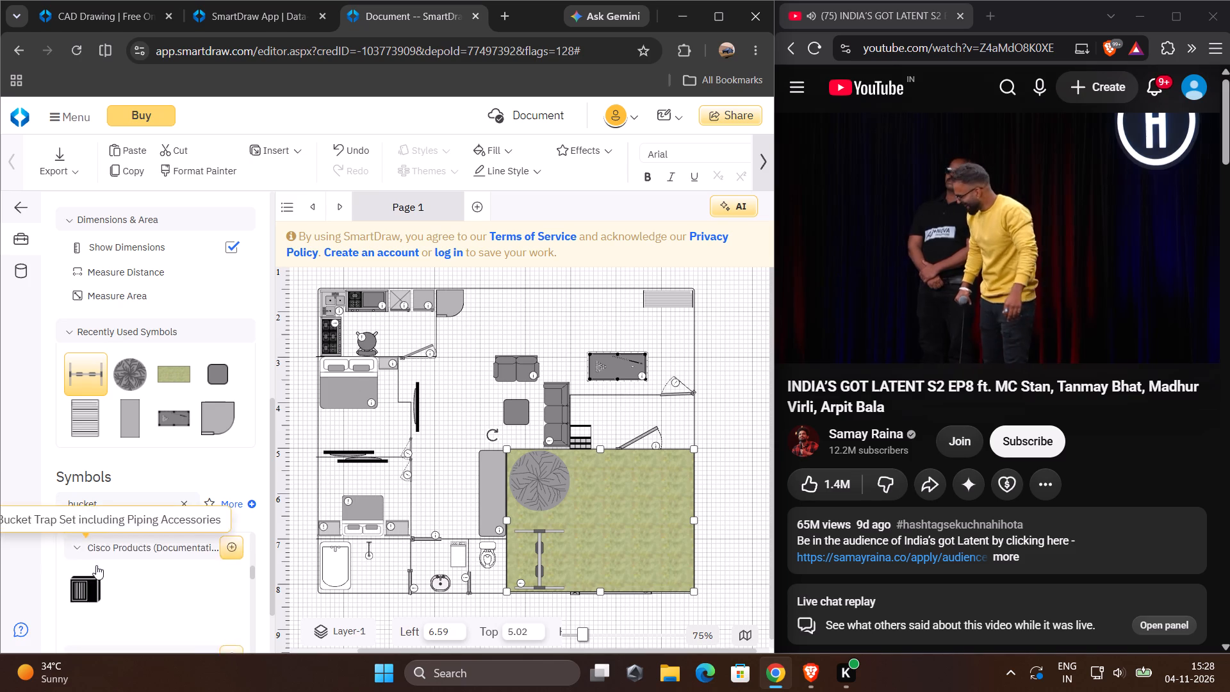
{"action": "scroll", "coordinate": [96, 560], "scroll_direction": "down", "scroll_amount": 6}
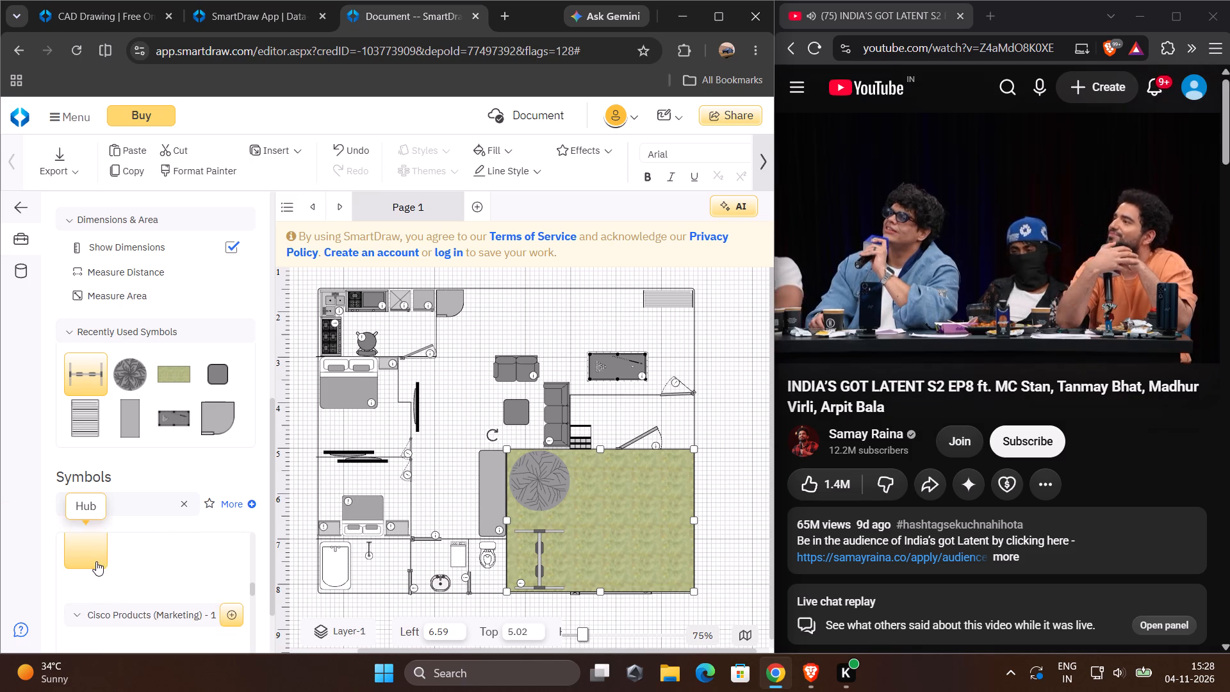
{"action": "scroll", "coordinate": [96, 561], "scroll_direction": "up", "scroll_amount": 18}
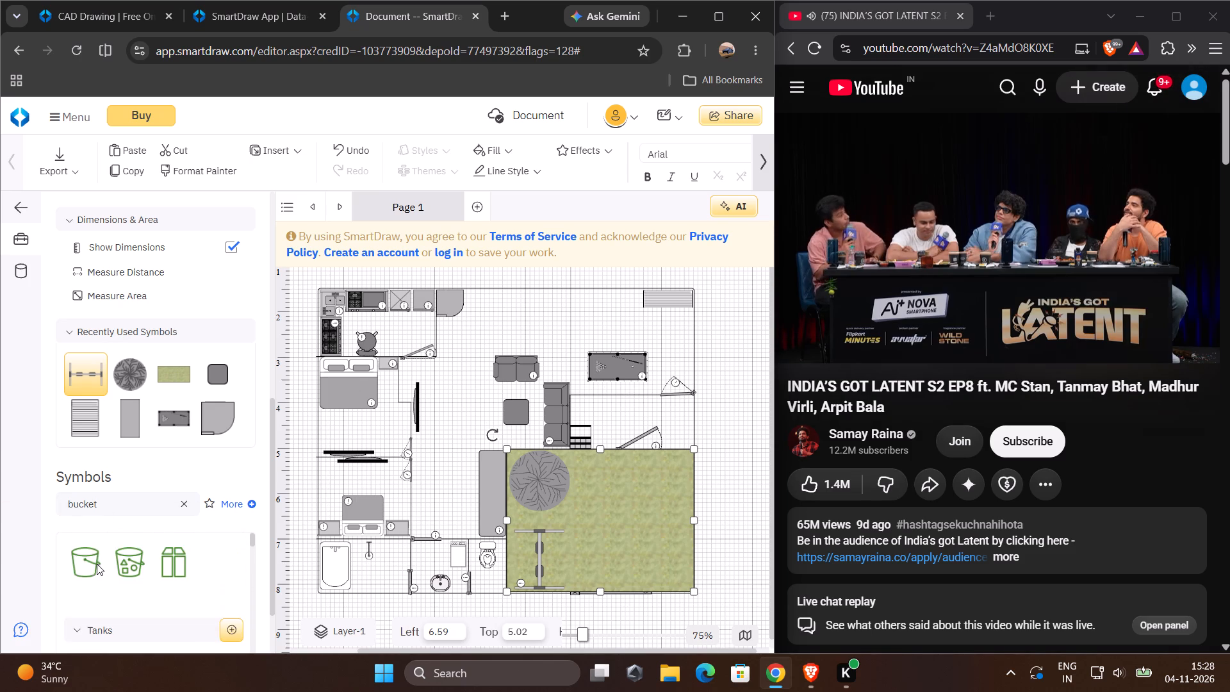
Place a small 5-gallon bucket from the search results on the bathroom floor beside the bathtub, scaled down to fit, and clear the search.
{"action": "scroll", "coordinate": [97, 564], "scroll_direction": "down", "scroll_amount": 1}
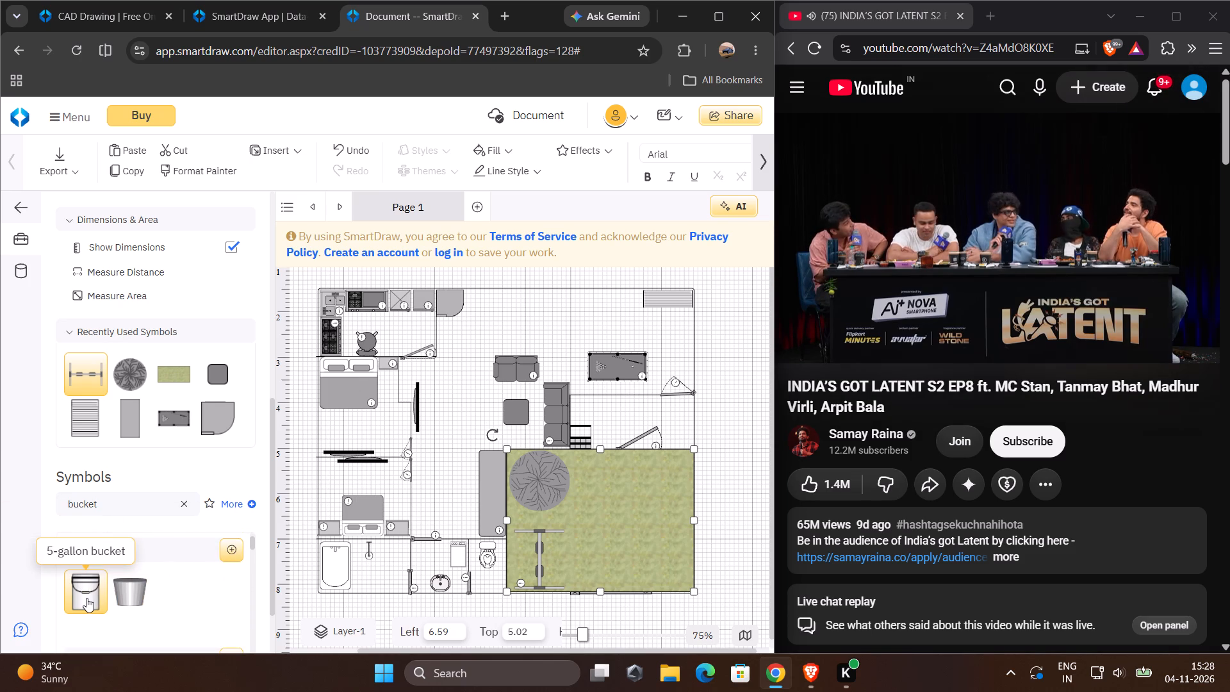
{"action": "left_click_drag", "start_coordinate": [86, 598], "coordinate": [364, 578]}
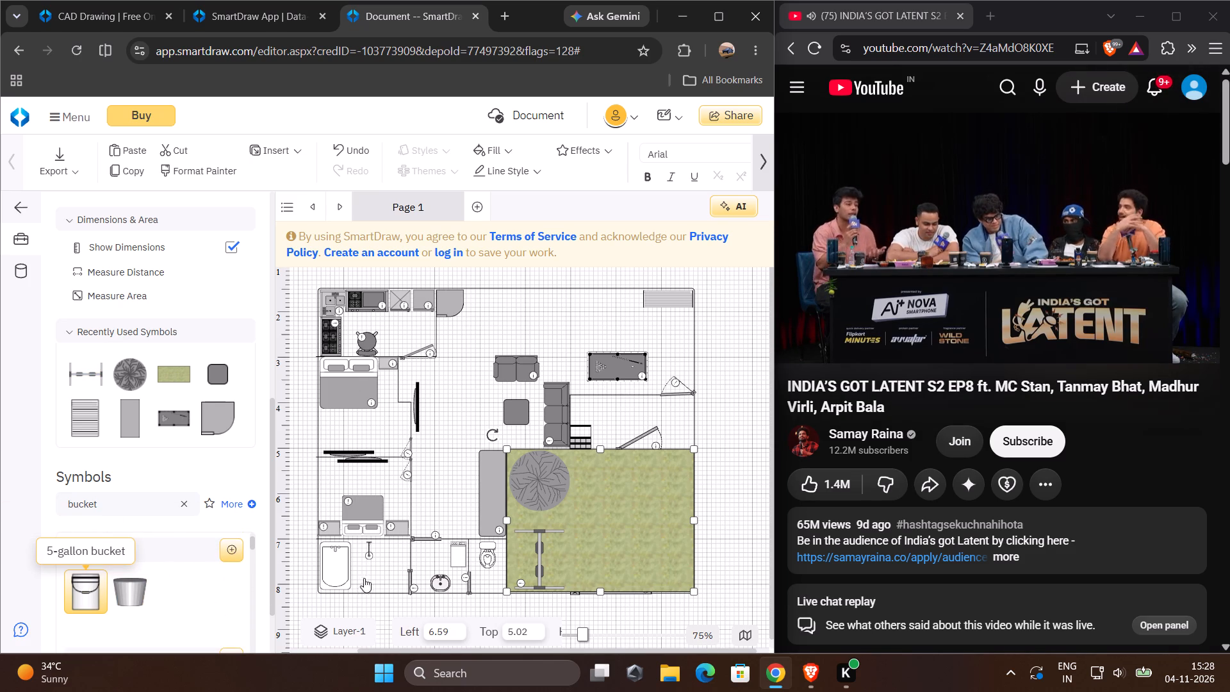
{"action": "left_click_drag", "start_coordinate": [364, 578], "coordinate": [370, 576]}
{"action": "left_click_drag", "start_coordinate": [86, 595], "coordinate": [143, 517]}
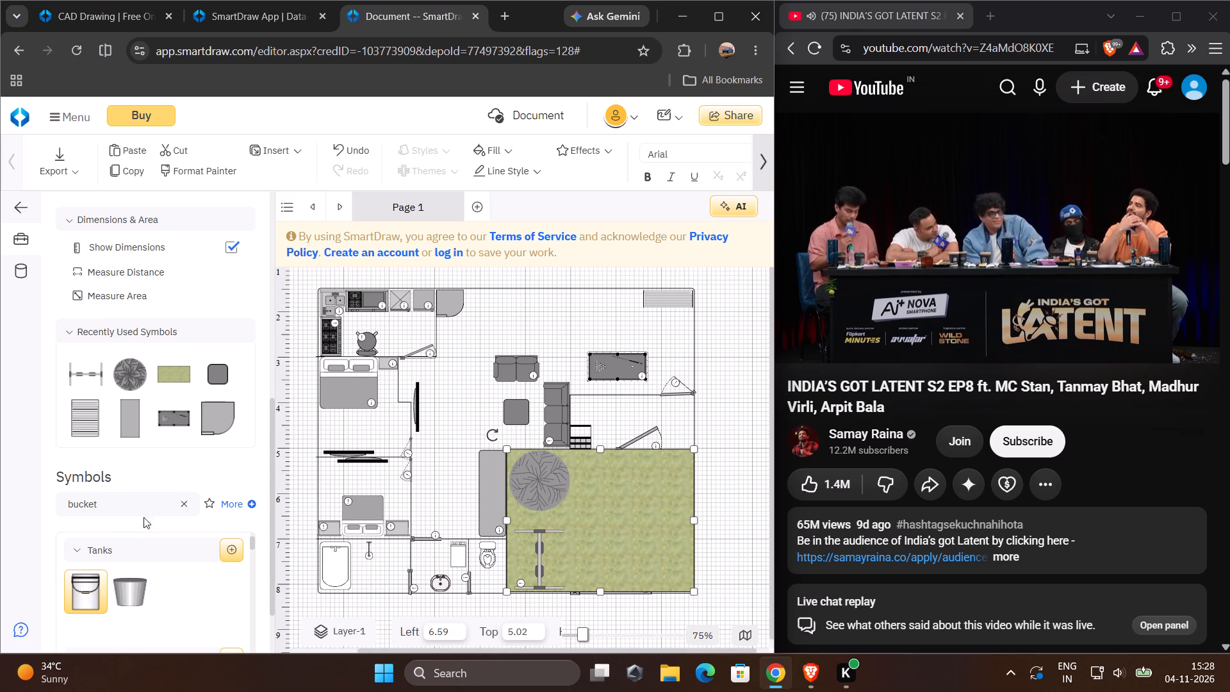
{"action": "left_click_drag", "start_coordinate": [143, 517], "coordinate": [382, 564]}
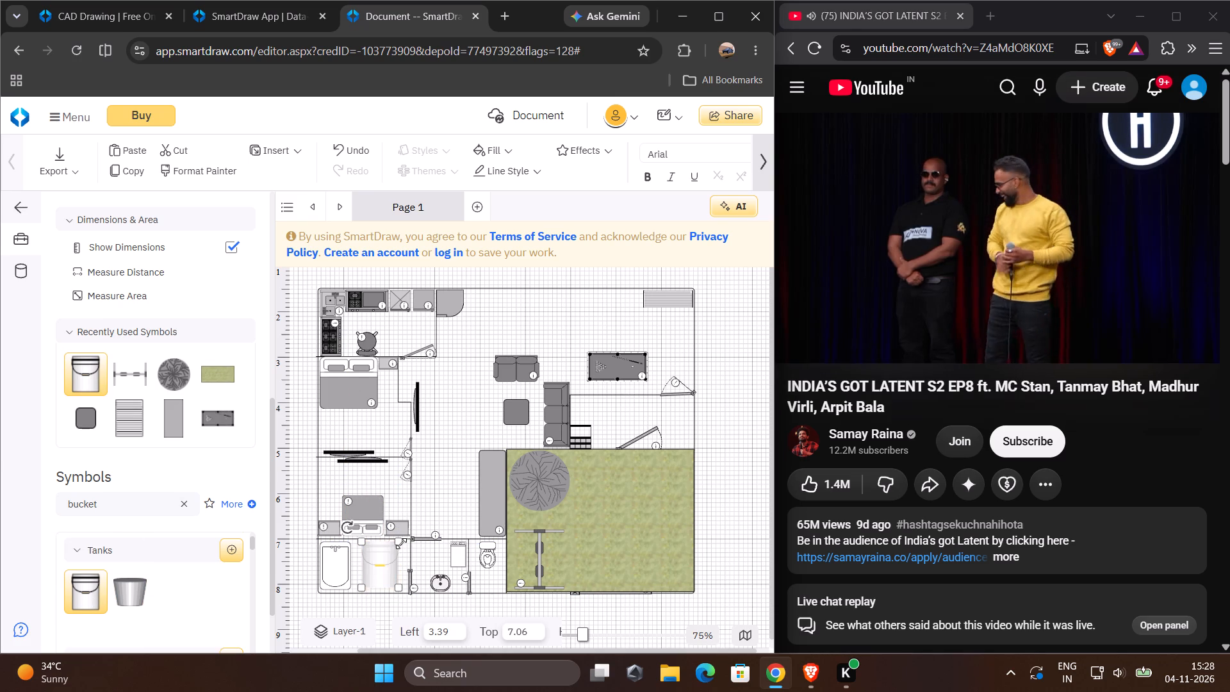
{"action": "left_click_drag", "start_coordinate": [401, 543], "coordinate": [376, 586]}
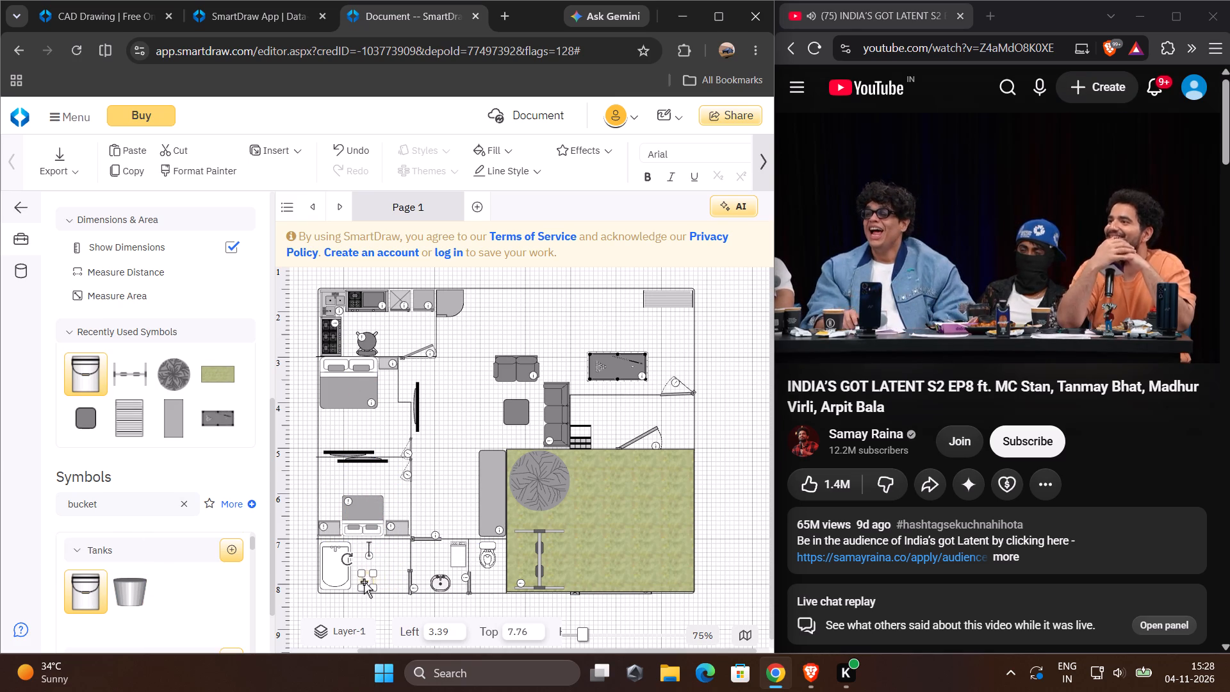
{"action": "left_click_drag", "start_coordinate": [364, 582], "coordinate": [370, 586]}
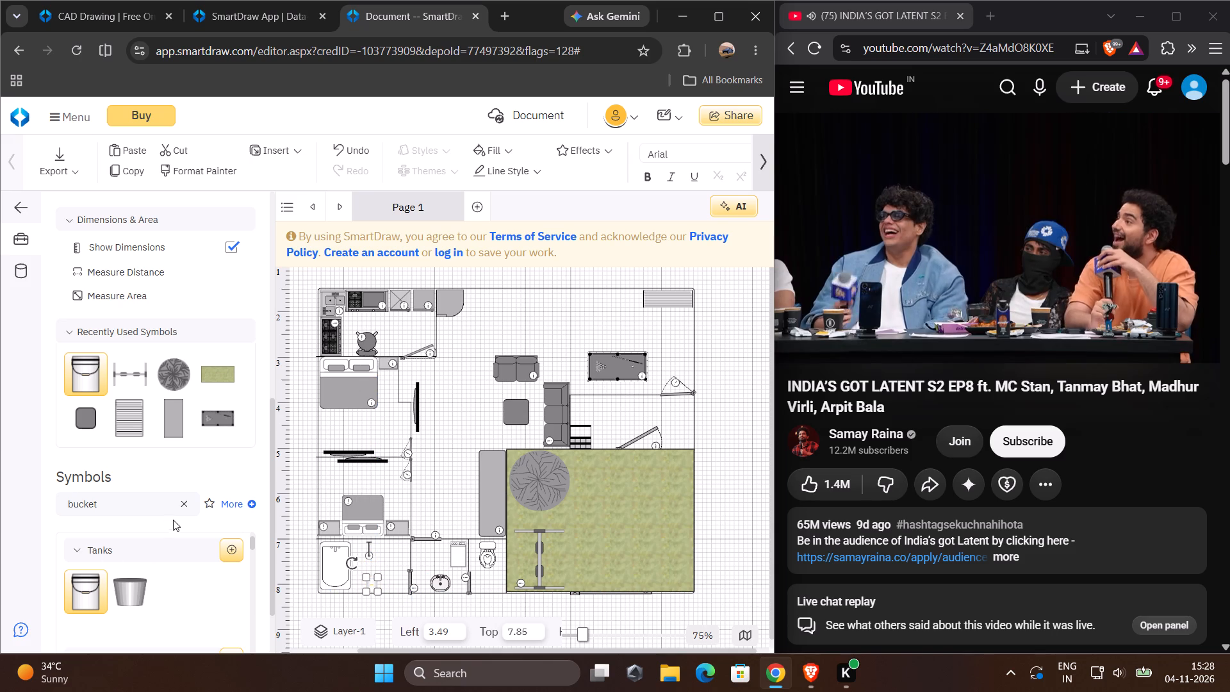
{"action": "left_click", "coordinate": [181, 510]}
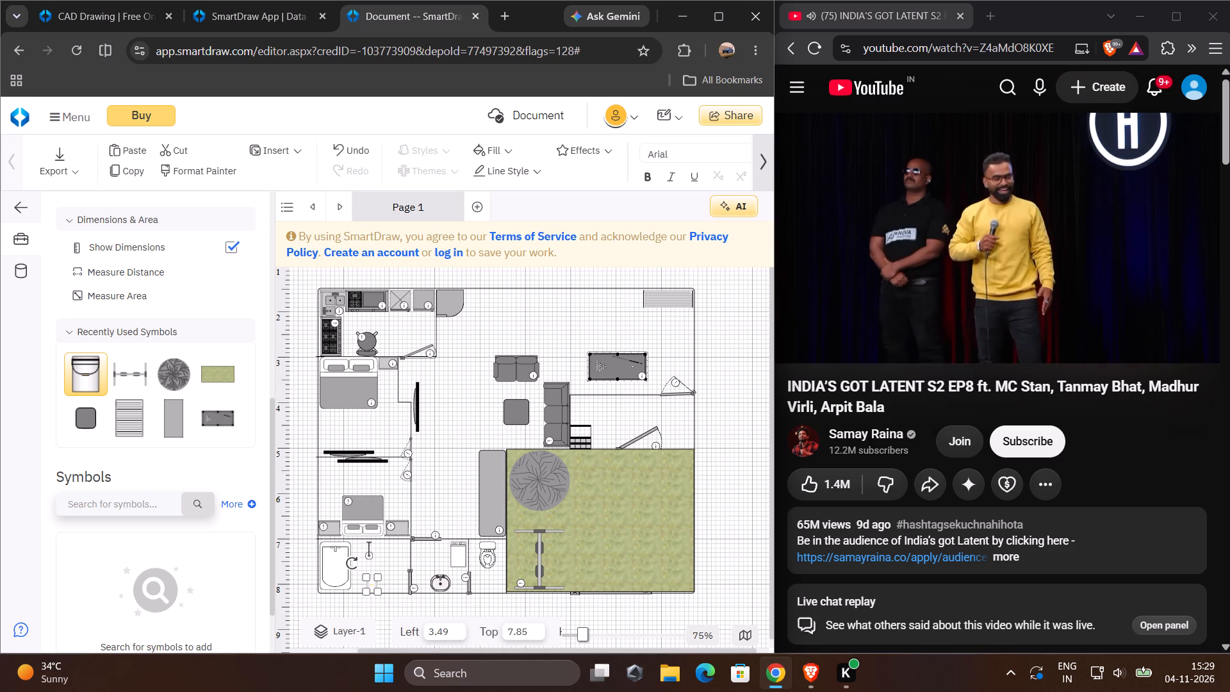
Shorten the gate in the wall above the washbasin area to about 0.59 wide.
{"action": "left_click", "coordinate": [437, 582]}
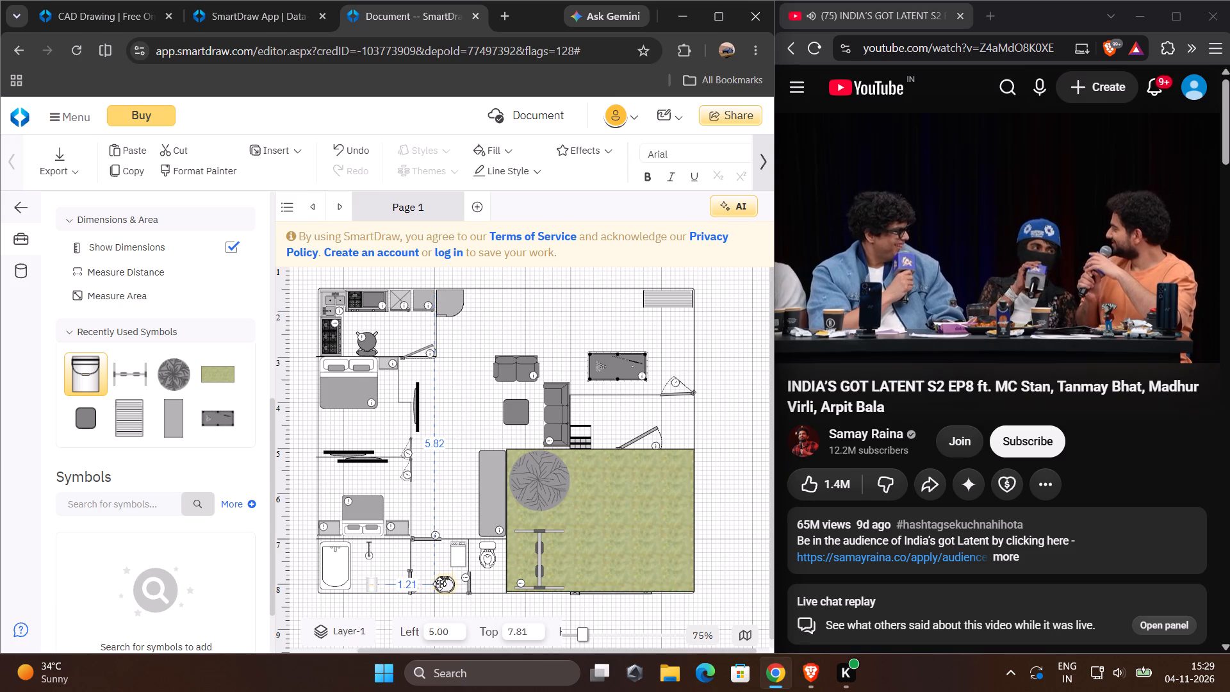
{"action": "left_click", "coordinate": [424, 540]}
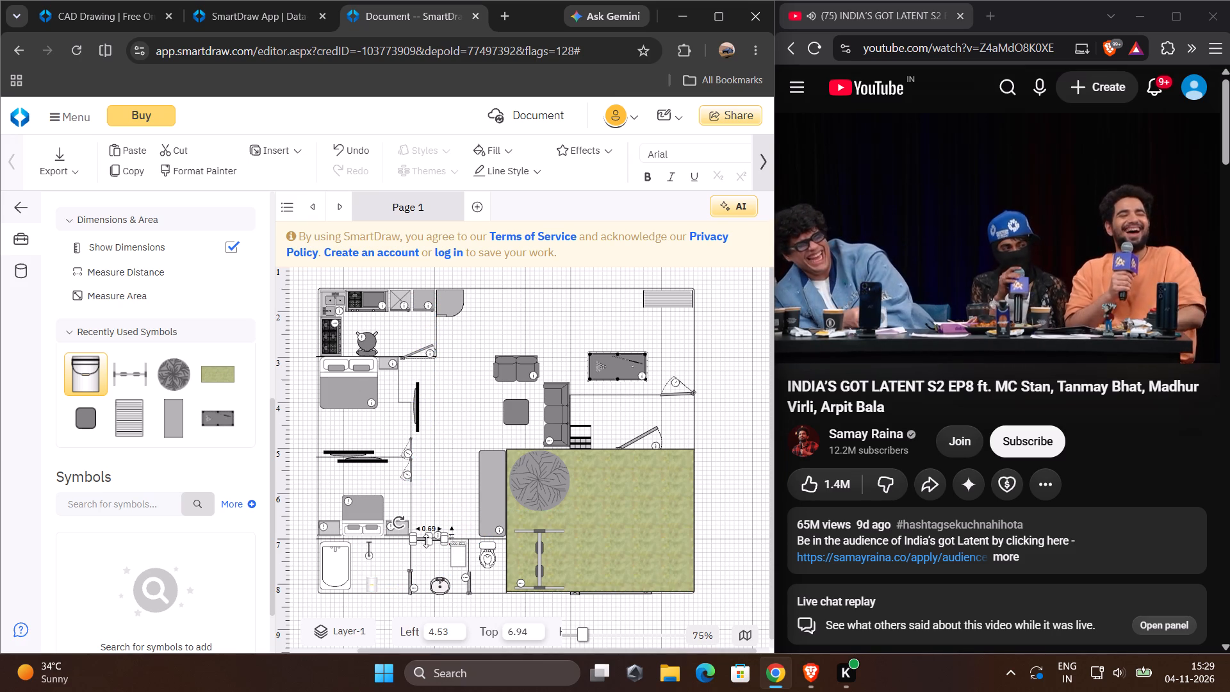
{"action": "left_click", "coordinate": [425, 540]}
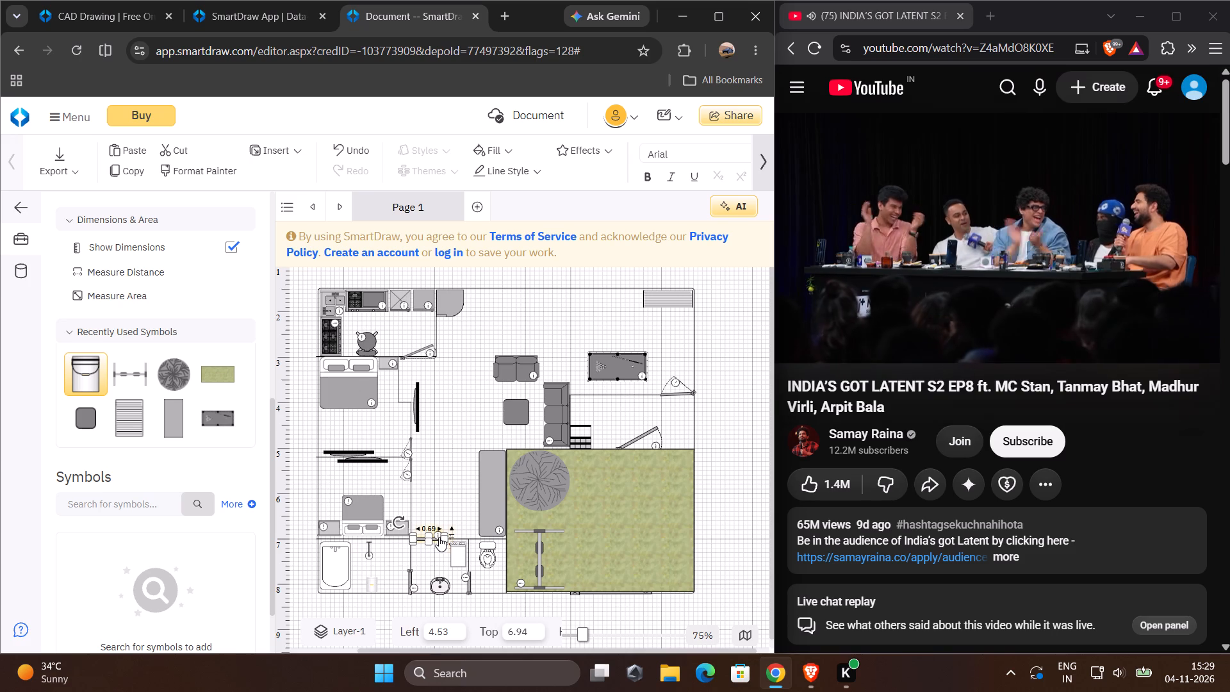
{"action": "left_click_drag", "start_coordinate": [445, 538], "coordinate": [440, 525]}
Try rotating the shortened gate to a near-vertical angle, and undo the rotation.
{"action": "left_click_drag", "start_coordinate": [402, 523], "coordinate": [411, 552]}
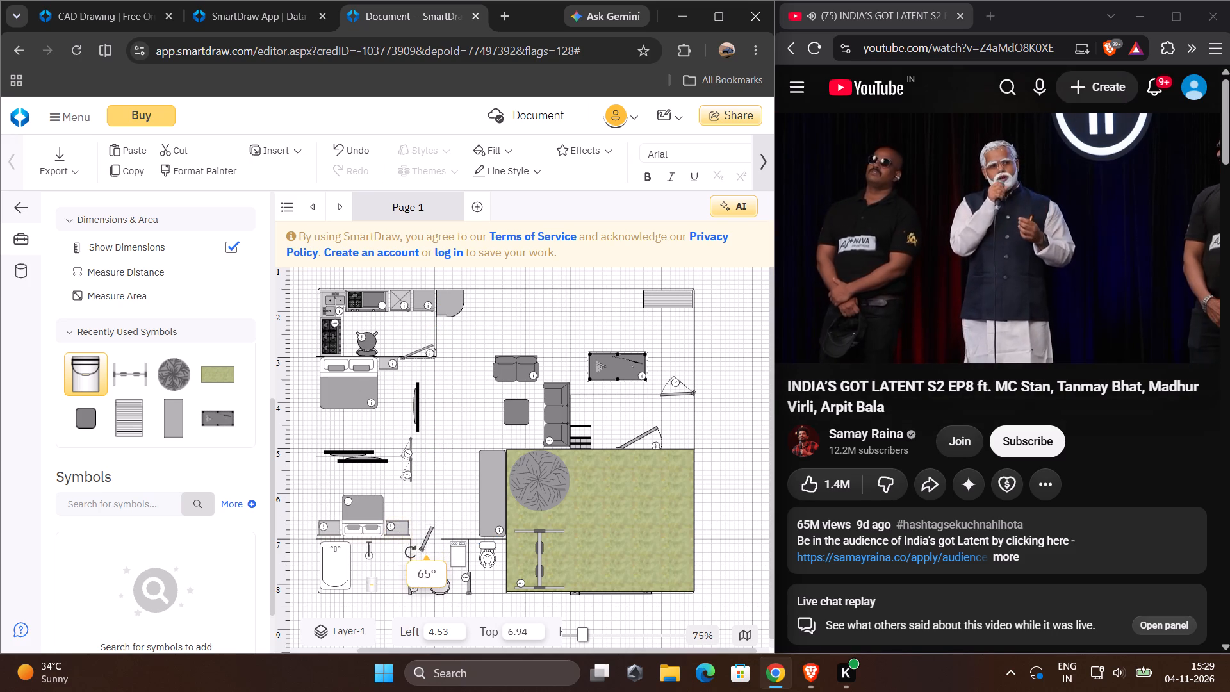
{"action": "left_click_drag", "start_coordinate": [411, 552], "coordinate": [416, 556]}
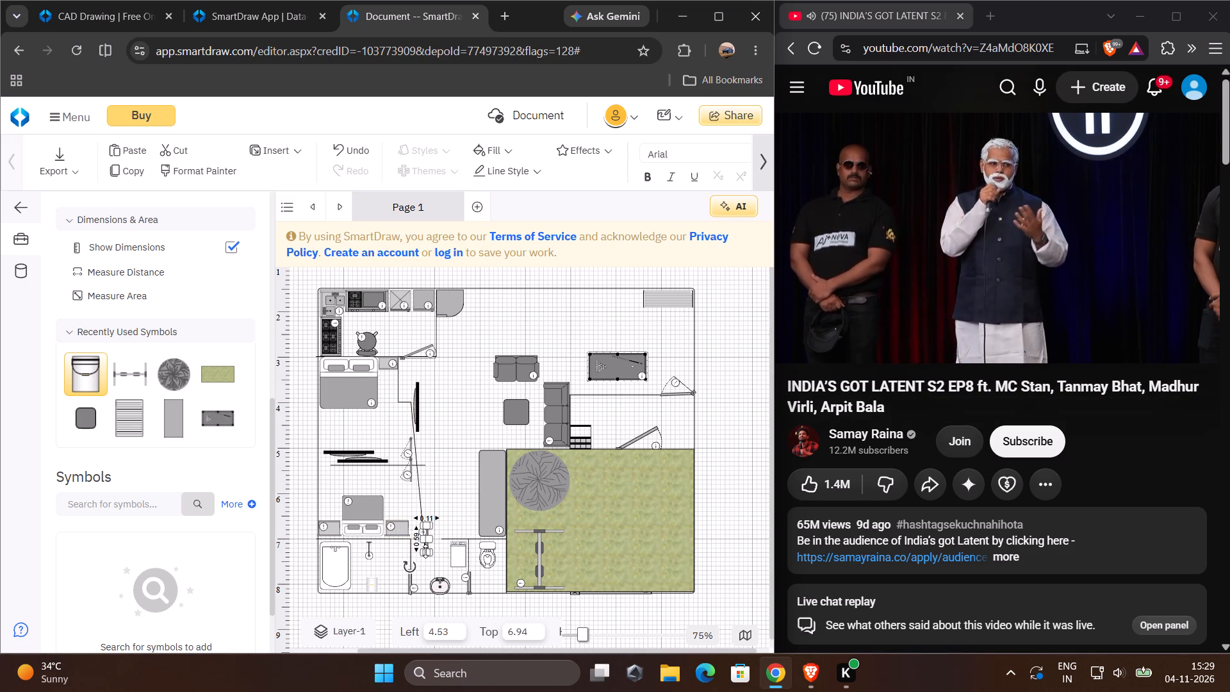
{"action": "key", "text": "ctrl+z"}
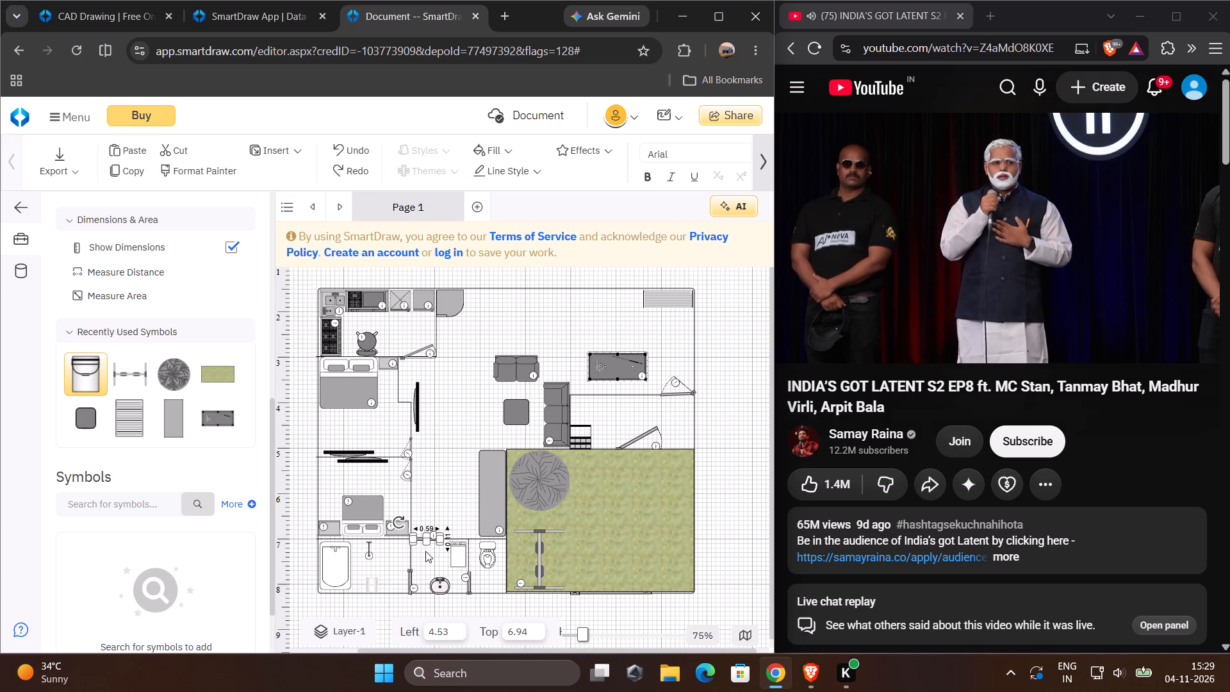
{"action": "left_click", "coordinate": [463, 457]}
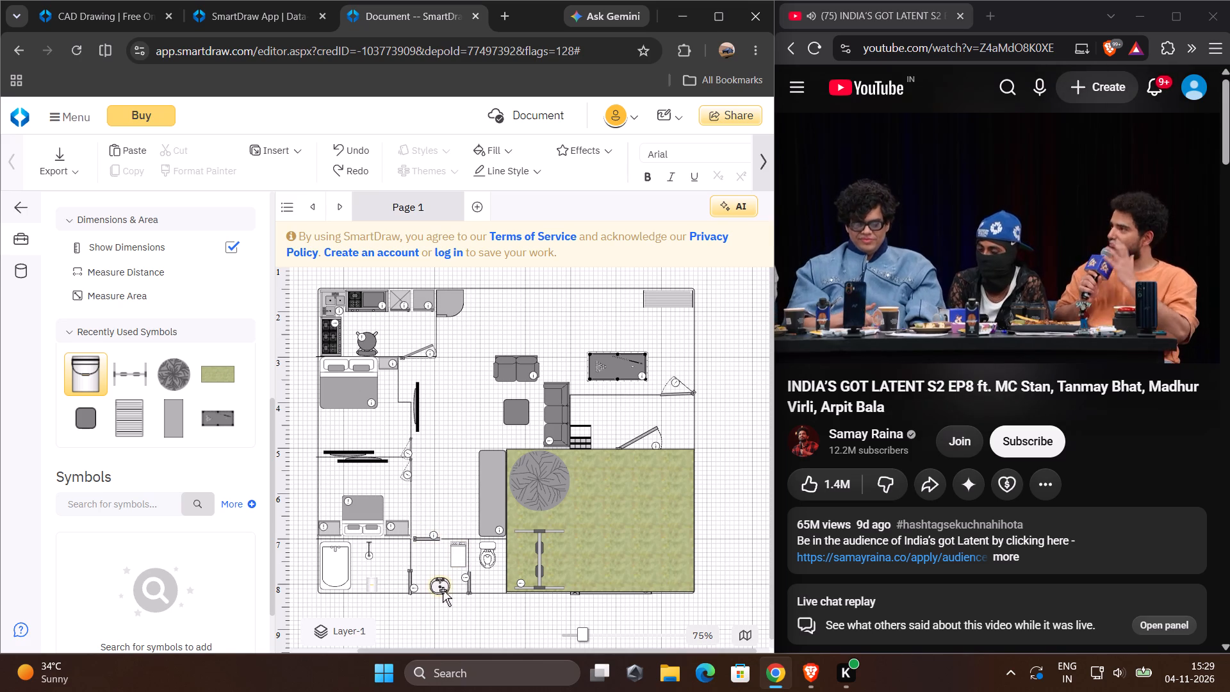
Move the washbasin into the bathtub room, turn it a quarter turn, and set it against the wall opposite the bathtub.
{"action": "left_click_drag", "start_coordinate": [443, 589], "coordinate": [430, 565]}
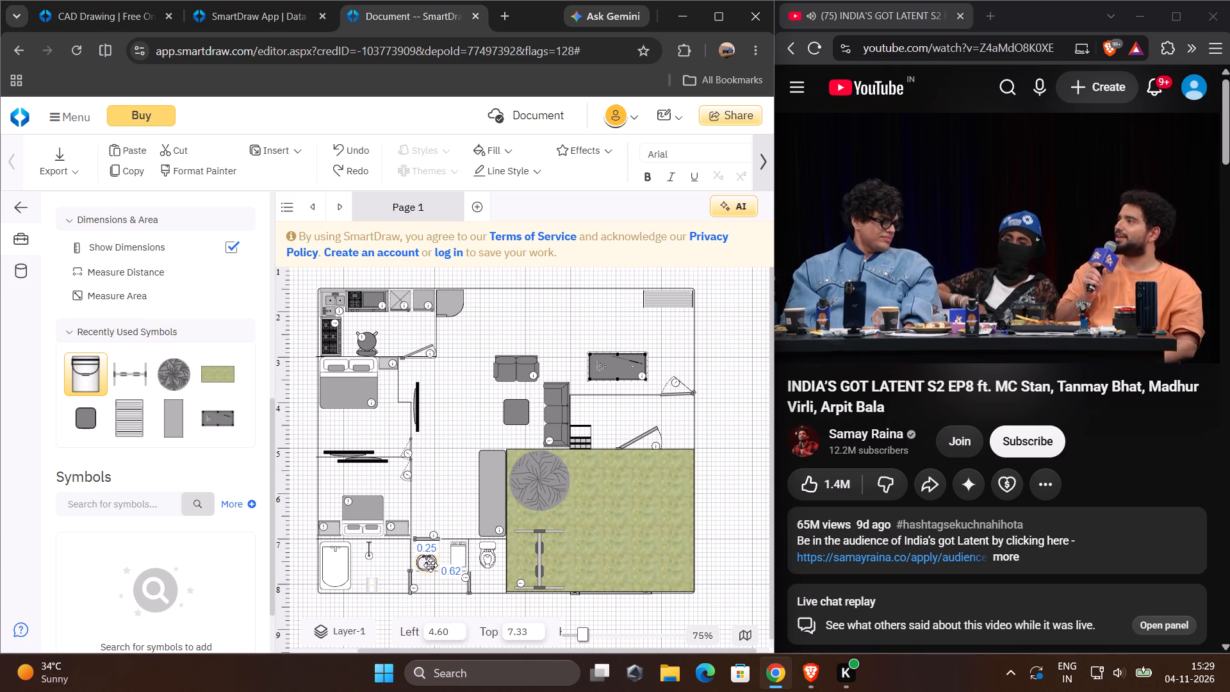
{"action": "left_click_drag", "start_coordinate": [430, 565], "coordinate": [398, 557]}
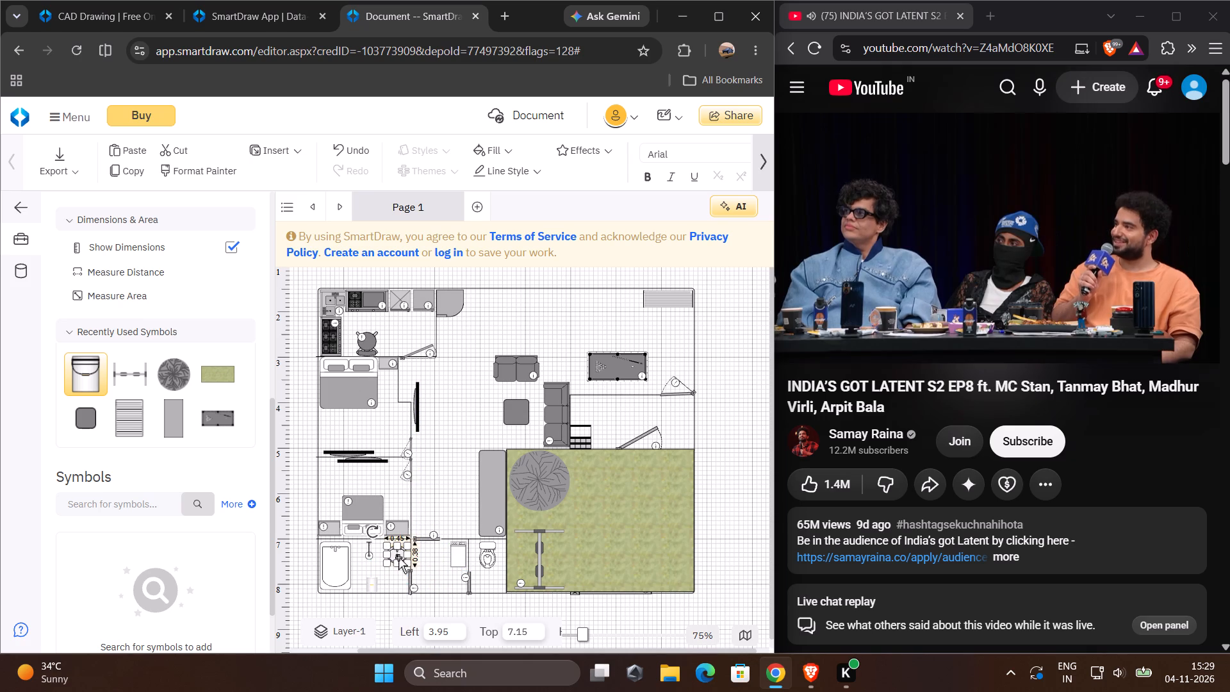
{"action": "left_click_drag", "start_coordinate": [375, 533], "coordinate": [382, 573]}
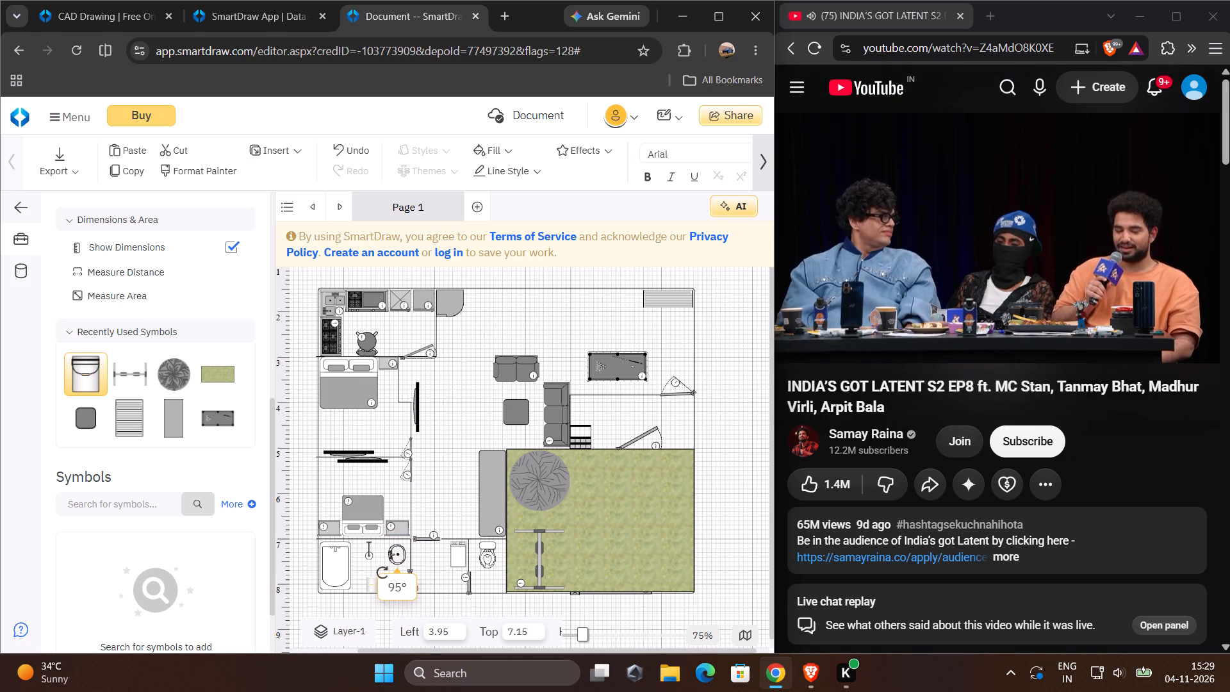
{"action": "left_click_drag", "start_coordinate": [382, 573], "coordinate": [379, 573]}
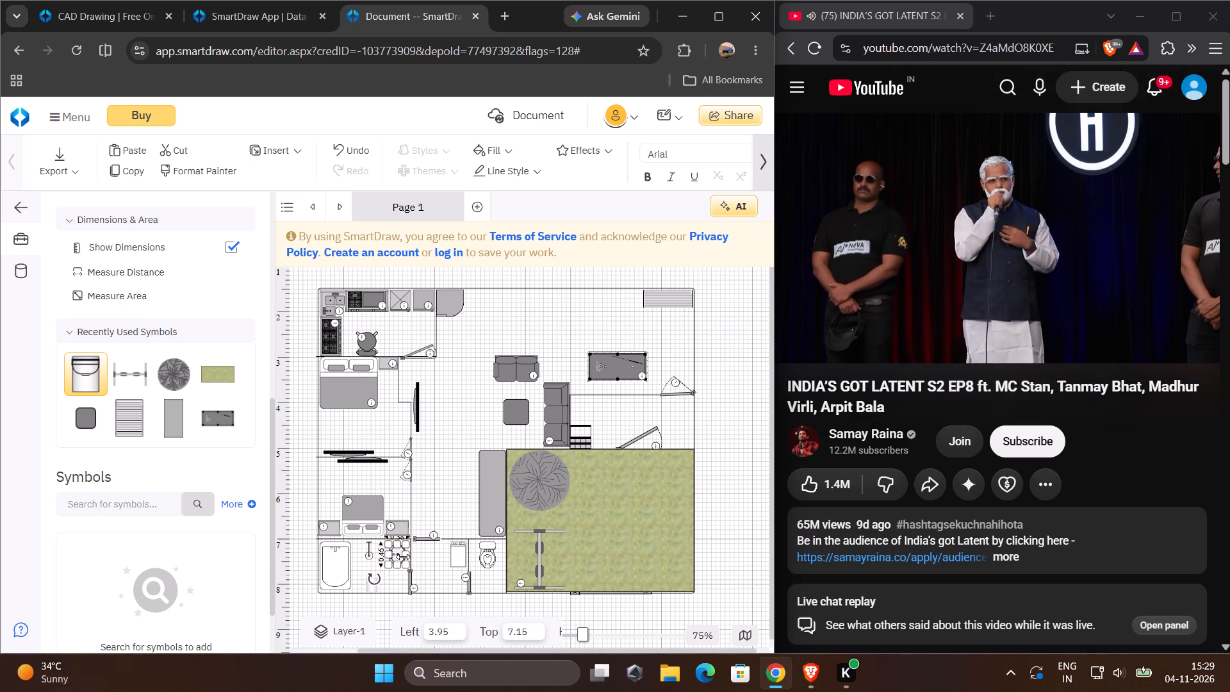
{"action": "left_click_drag", "start_coordinate": [398, 555], "coordinate": [402, 555]}
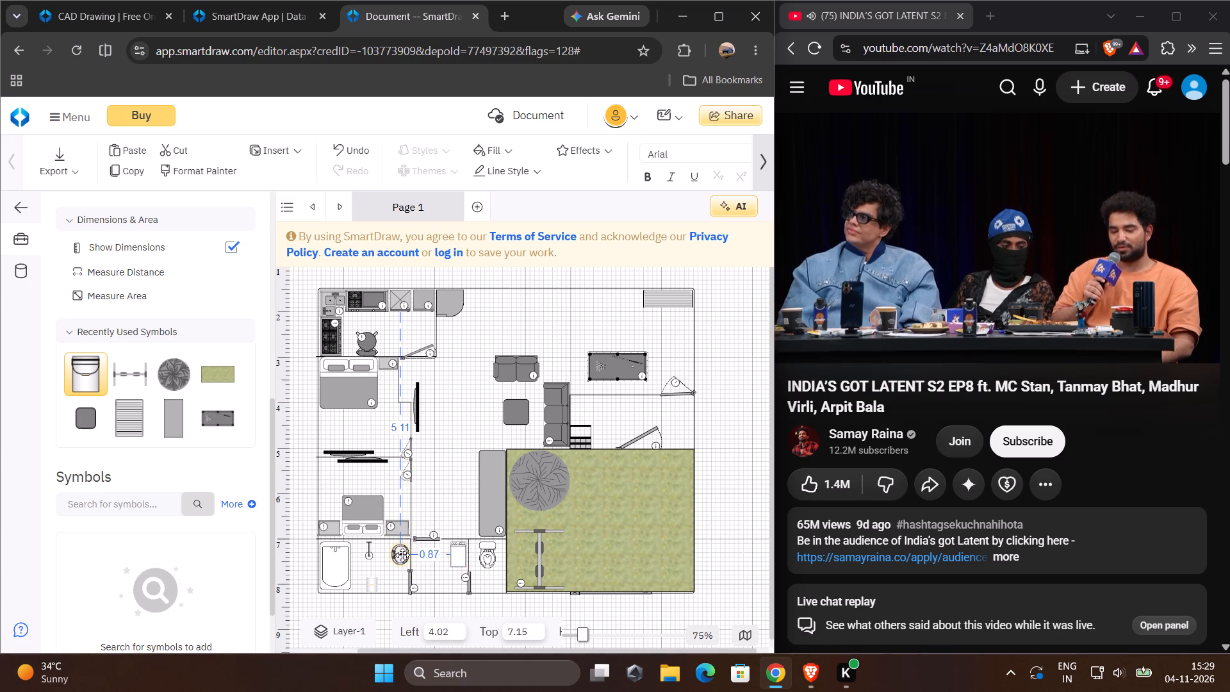
{"action": "left_click_drag", "start_coordinate": [402, 555], "coordinate": [404, 555]}
{"action": "left_click", "coordinate": [442, 570]}
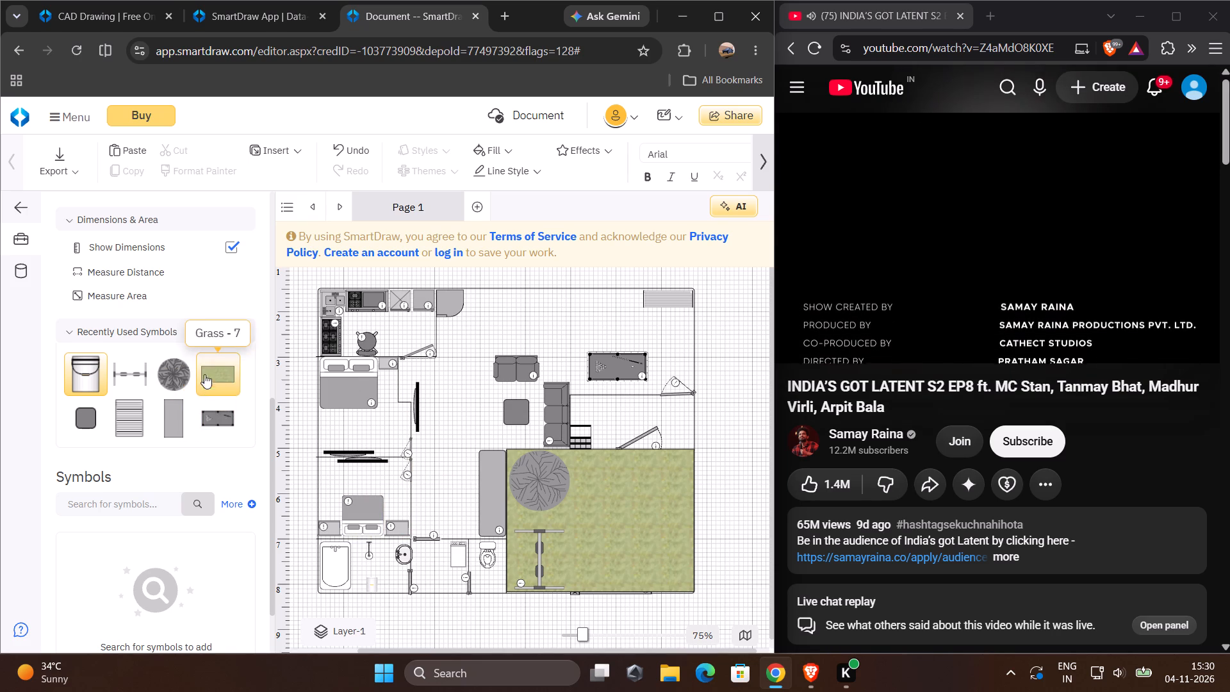
Search the symbol library for "board game" and place a Foosball Table on the grass garden.
{"action": "left_click", "coordinate": [139, 511]}
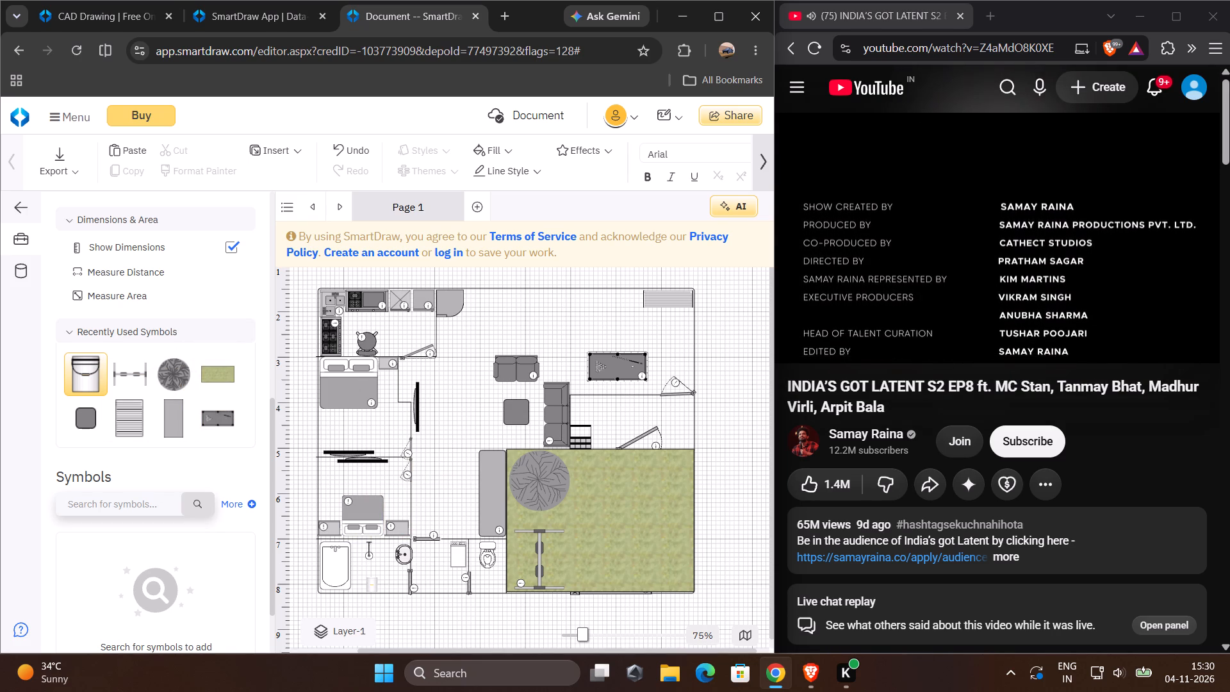
{"action": "type", "text": "board game"}
{"action": "key", "text": "Return"}
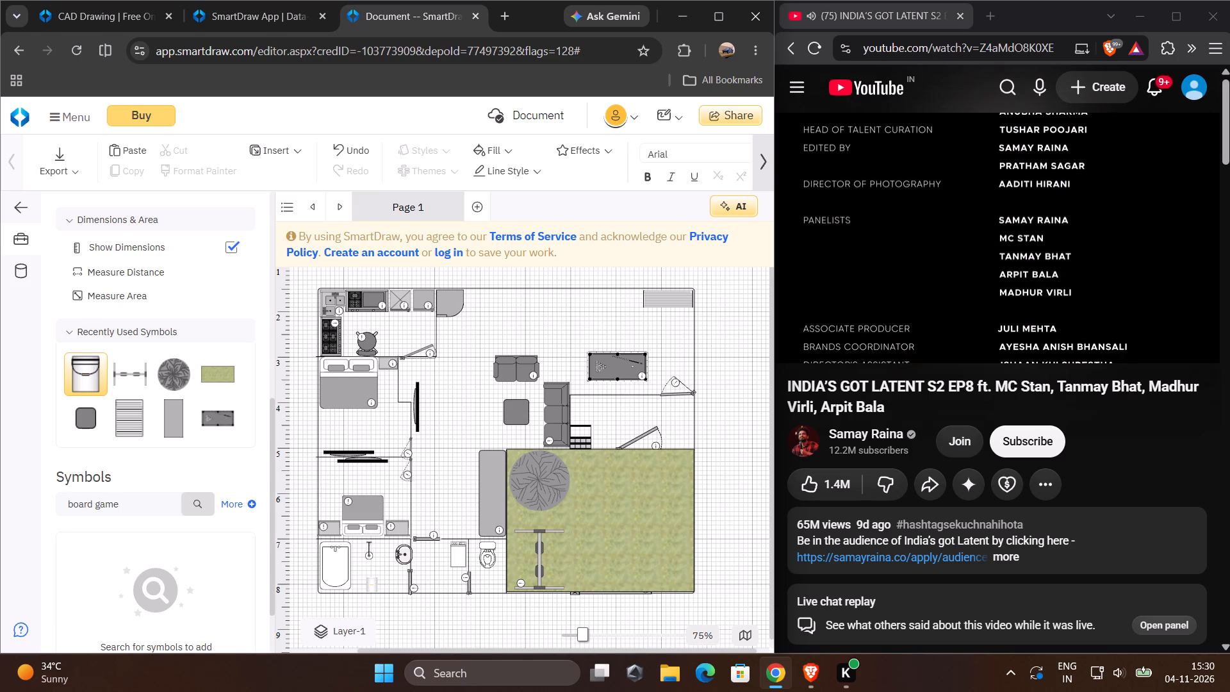
{"action": "scroll", "coordinate": [110, 488], "scroll_direction": "down", "scroll_amount": 1}
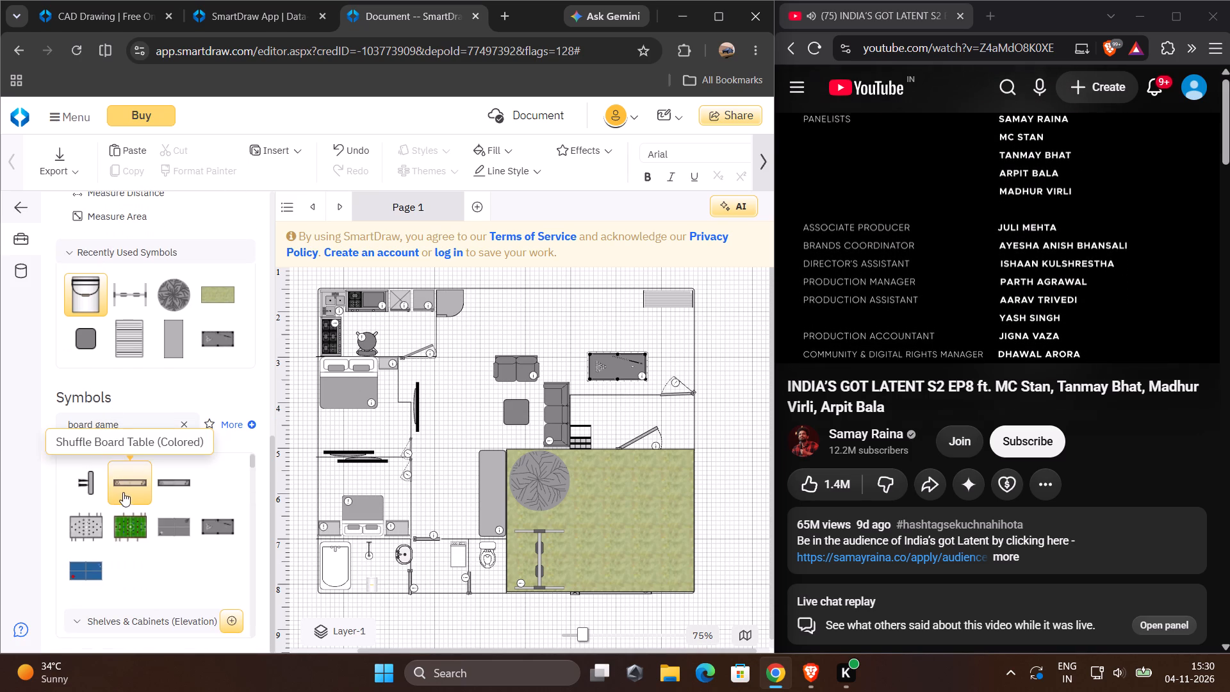
{"action": "scroll", "coordinate": [100, 555], "scroll_direction": "down", "scroll_amount": 2}
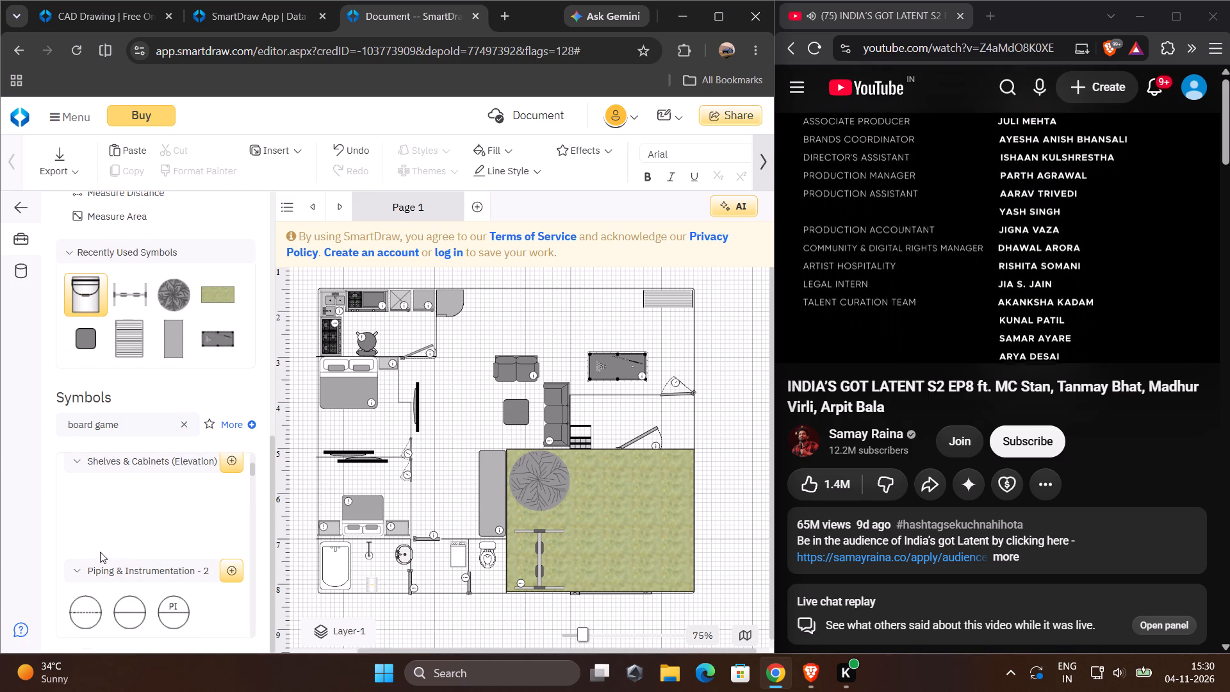
{"action": "scroll", "coordinate": [122, 548], "scroll_direction": "up", "scroll_amount": 3}
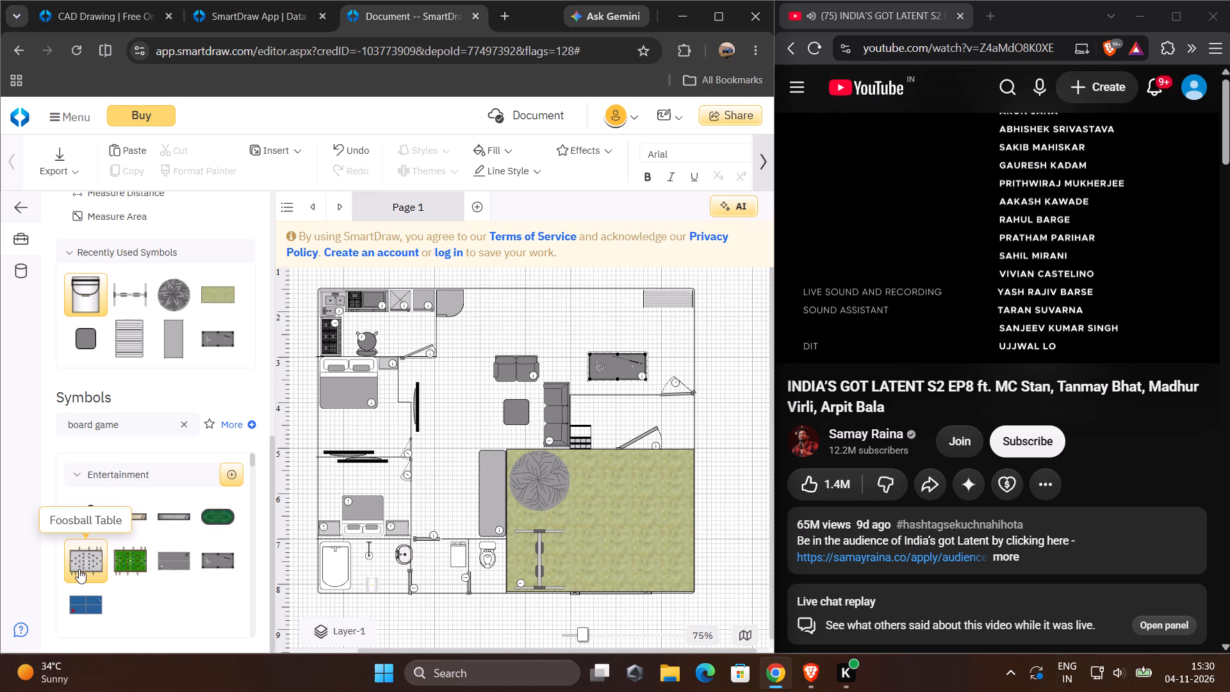
{"action": "scroll", "coordinate": [140, 568], "scroll_direction": "up", "scroll_amount": 1}
{"action": "scroll", "coordinate": [111, 609], "scroll_direction": "down", "scroll_amount": 1}
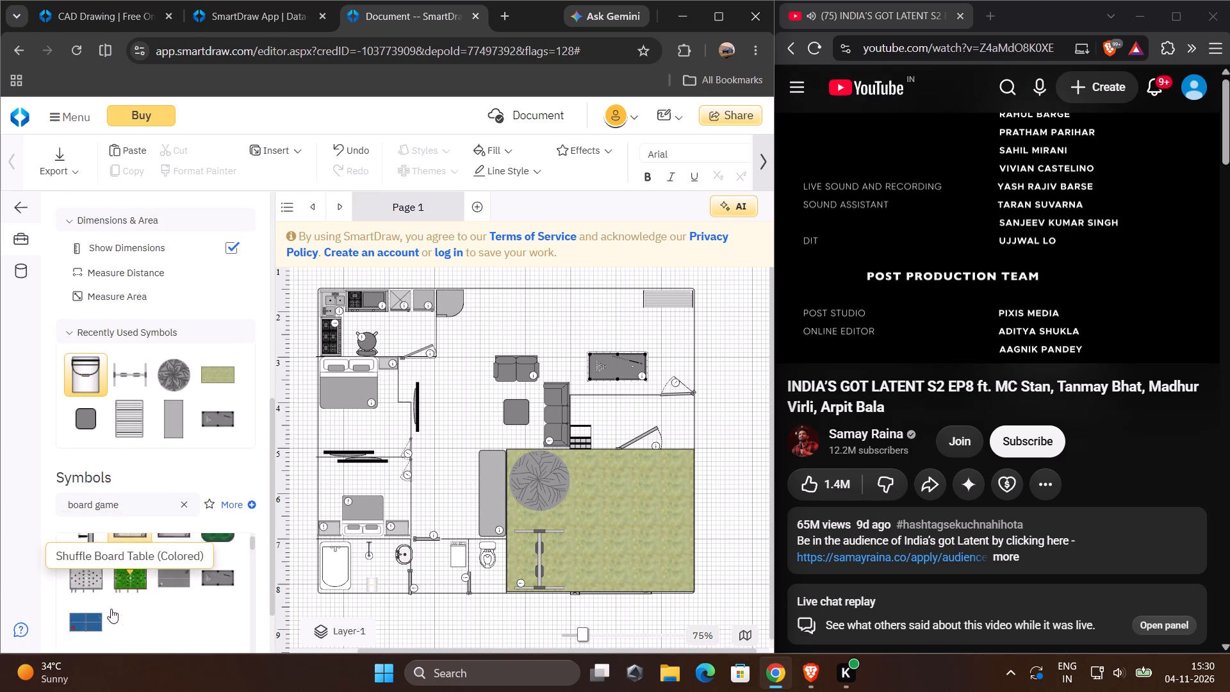
{"action": "left_click_drag", "start_coordinate": [75, 566], "coordinate": [654, 518]}
{"action": "left_click_drag", "start_coordinate": [69, 560], "coordinate": [275, 509]}
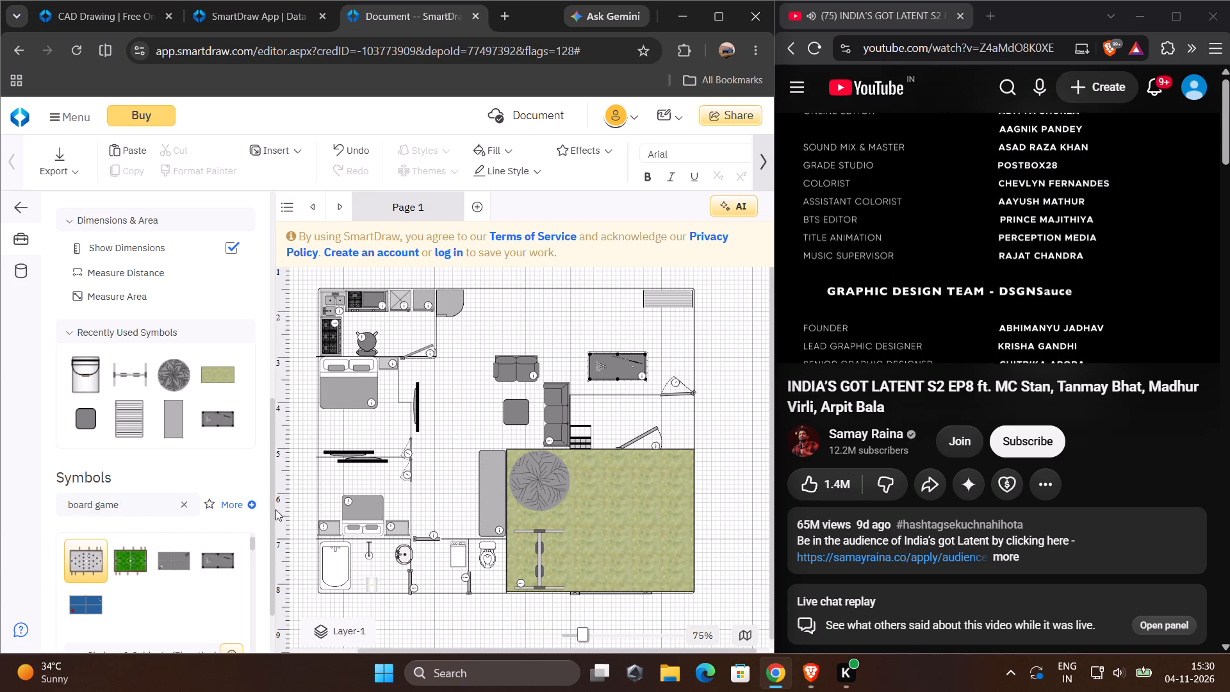
{"action": "left_click_drag", "start_coordinate": [275, 509], "coordinate": [611, 518]}
Rotate the foosball table upright, shrink it to about 0.88 by 1.01, and position it beside the round symbol on the grass.
{"action": "left_click_drag", "start_coordinate": [554, 466], "coordinate": [663, 455]}
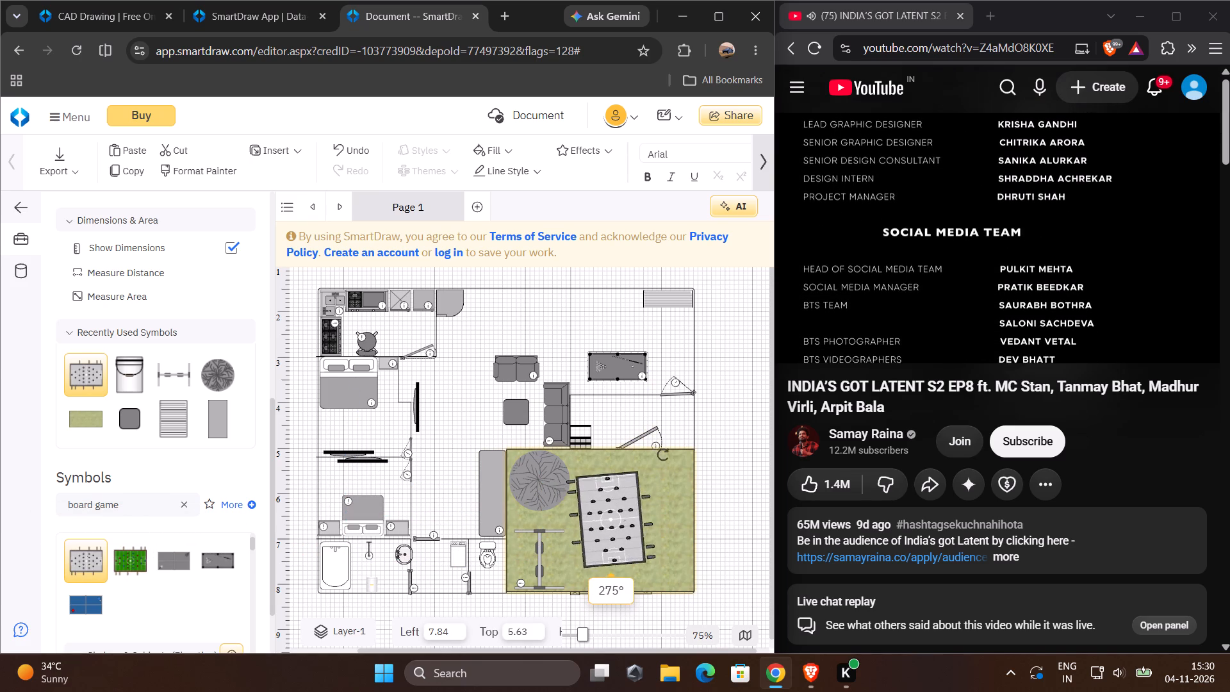
{"action": "left_click_drag", "start_coordinate": [663, 455], "coordinate": [668, 461]}
{"action": "left_click_drag", "start_coordinate": [653, 472], "coordinate": [635, 503]}
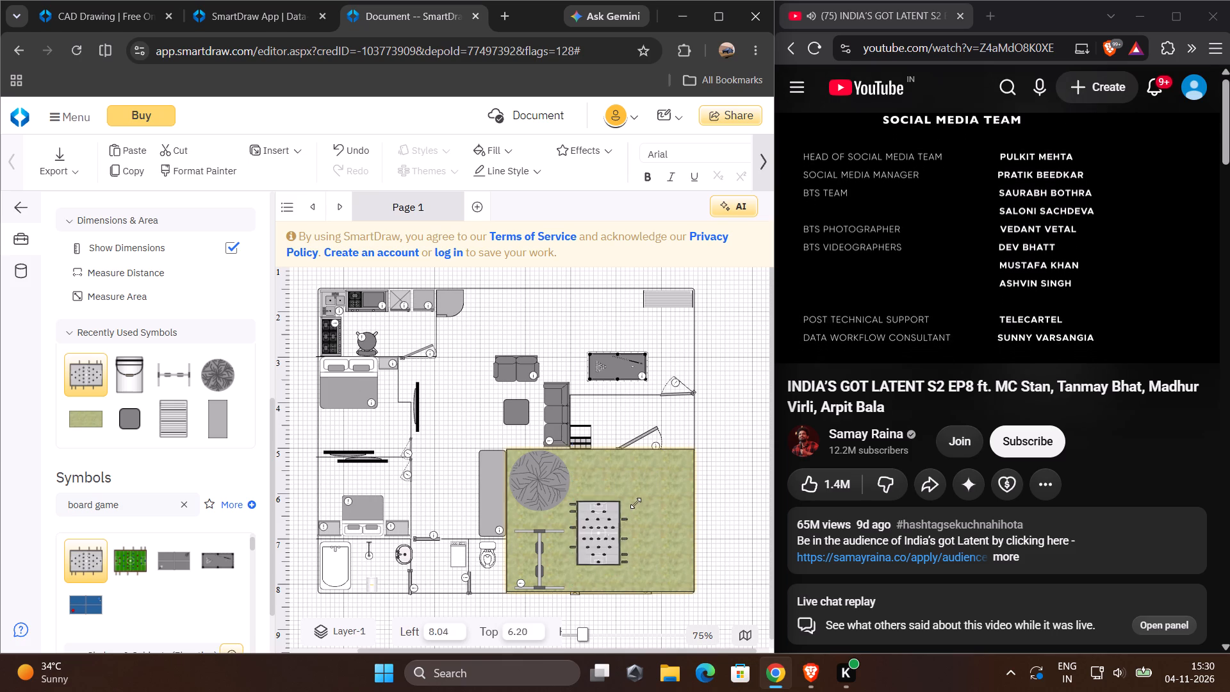
{"action": "left_click_drag", "start_coordinate": [635, 503], "coordinate": [628, 518]}
{"action": "left_click_drag", "start_coordinate": [583, 543], "coordinate": [575, 520]}
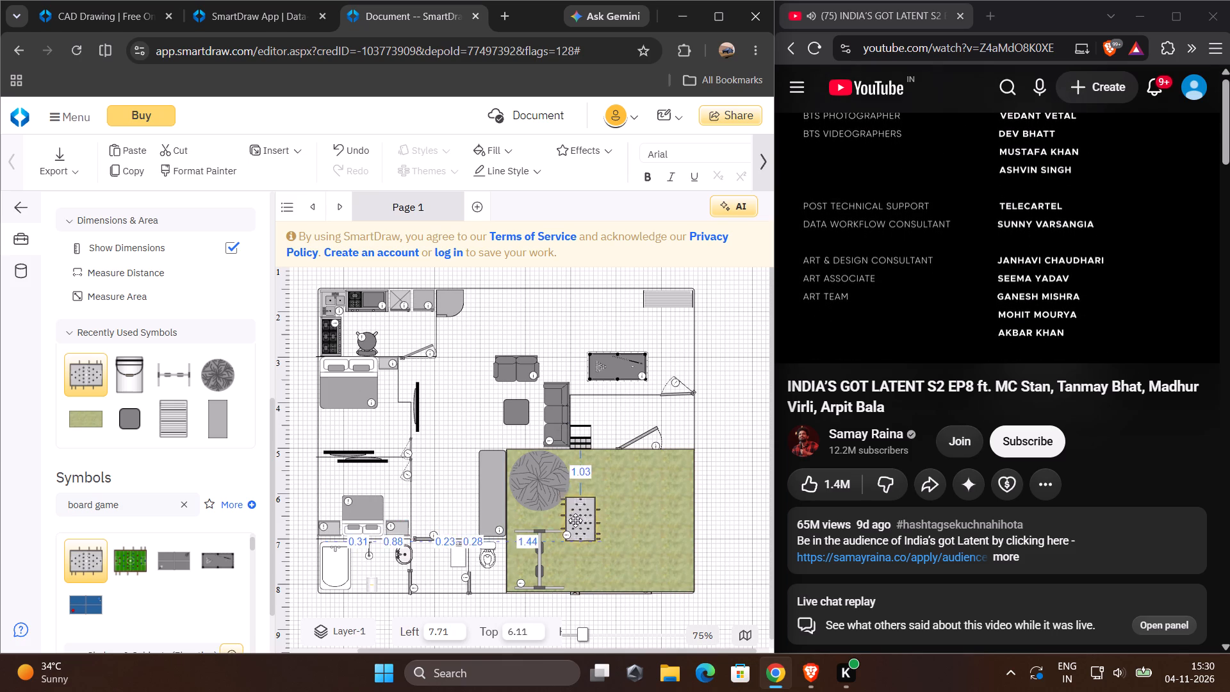
{"action": "left_click_drag", "start_coordinate": [575, 520], "coordinate": [589, 484]}
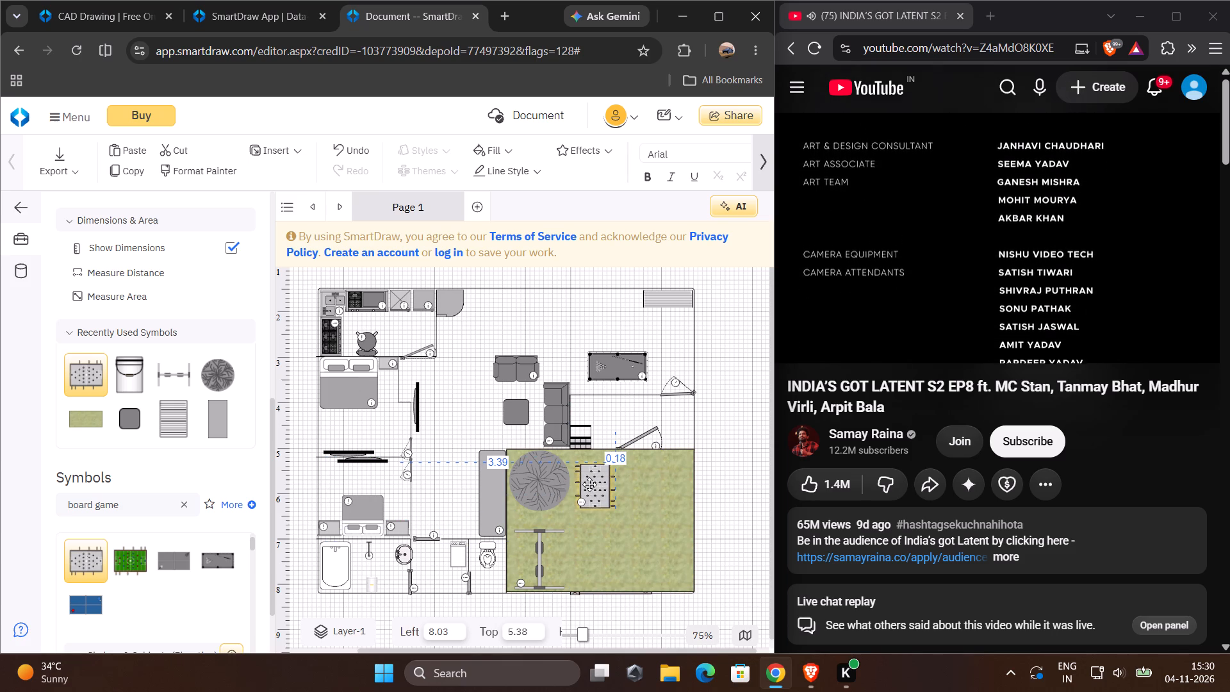
{"action": "left_click_drag", "start_coordinate": [589, 484], "coordinate": [585, 486]}
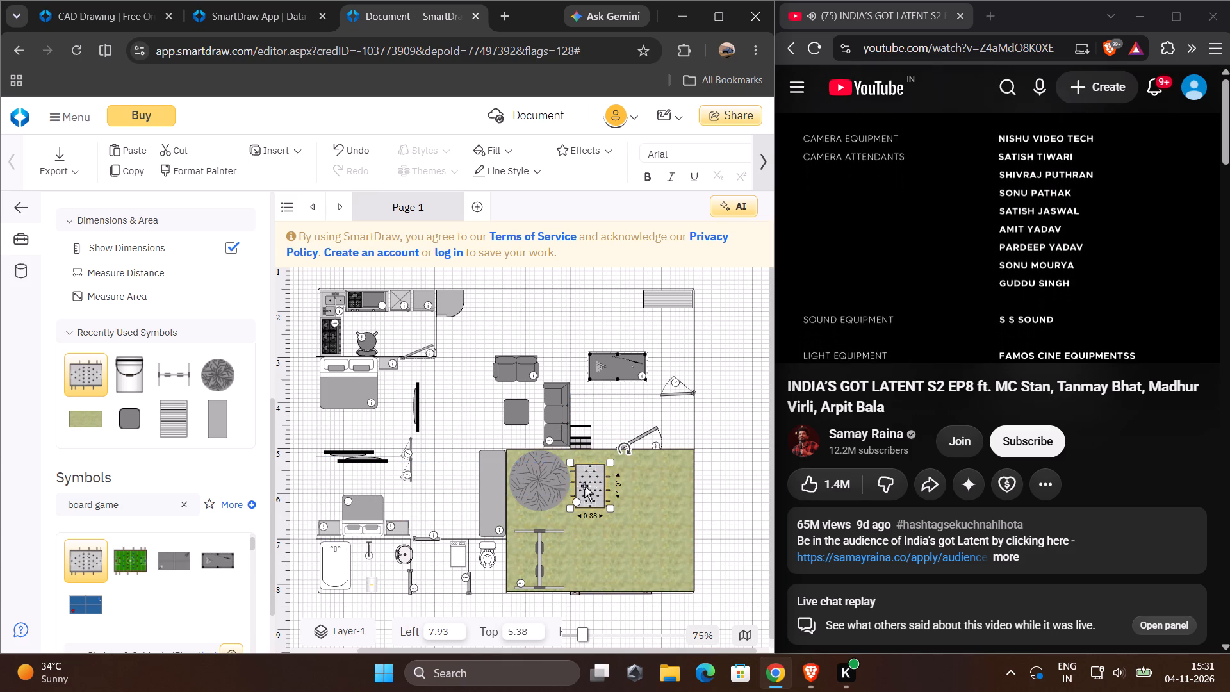
Look through the "board game" symbol results for another item to add to the plan.
{"action": "scroll", "coordinate": [150, 559], "scroll_direction": "down", "scroll_amount": 2}
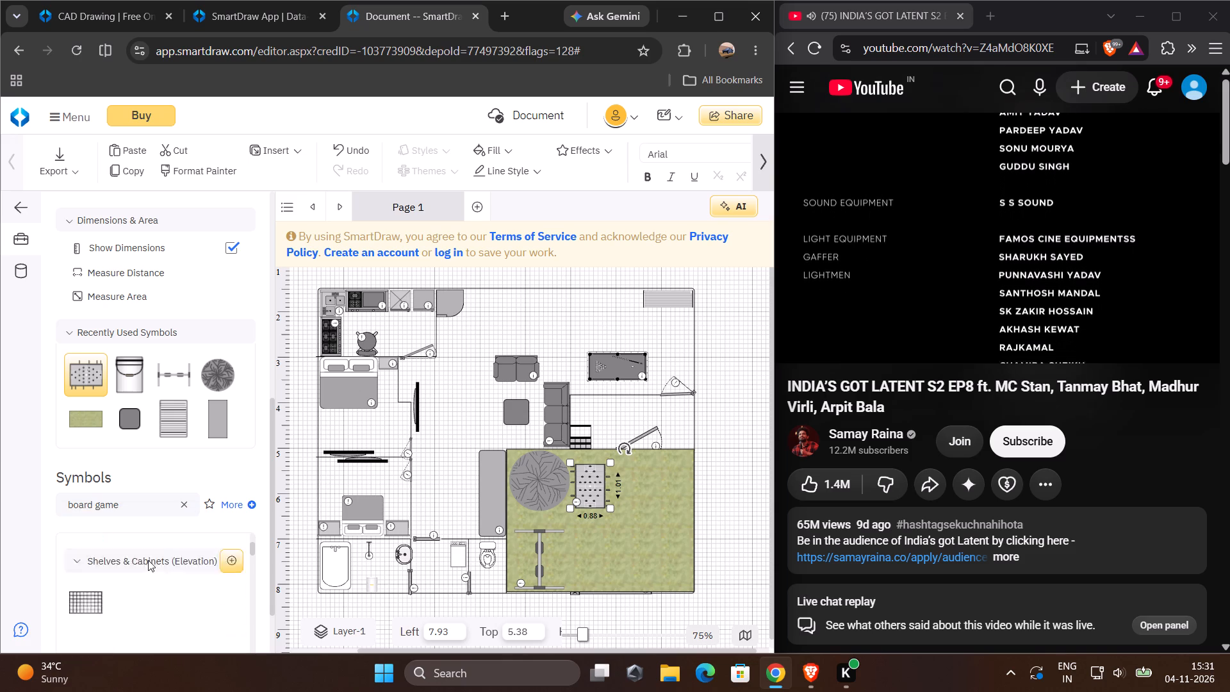
{"action": "scroll", "coordinate": [88, 538], "scroll_direction": "down", "scroll_amount": 2}
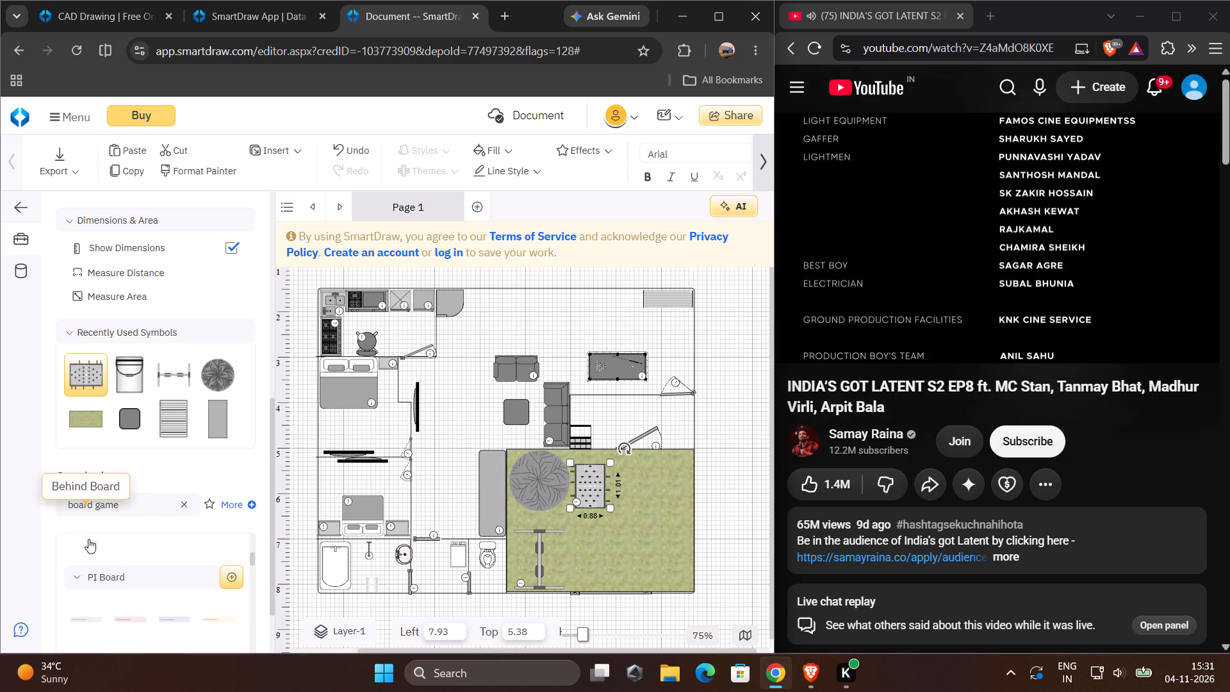
{"action": "scroll", "coordinate": [88, 539], "scroll_direction": "down", "scroll_amount": 3}
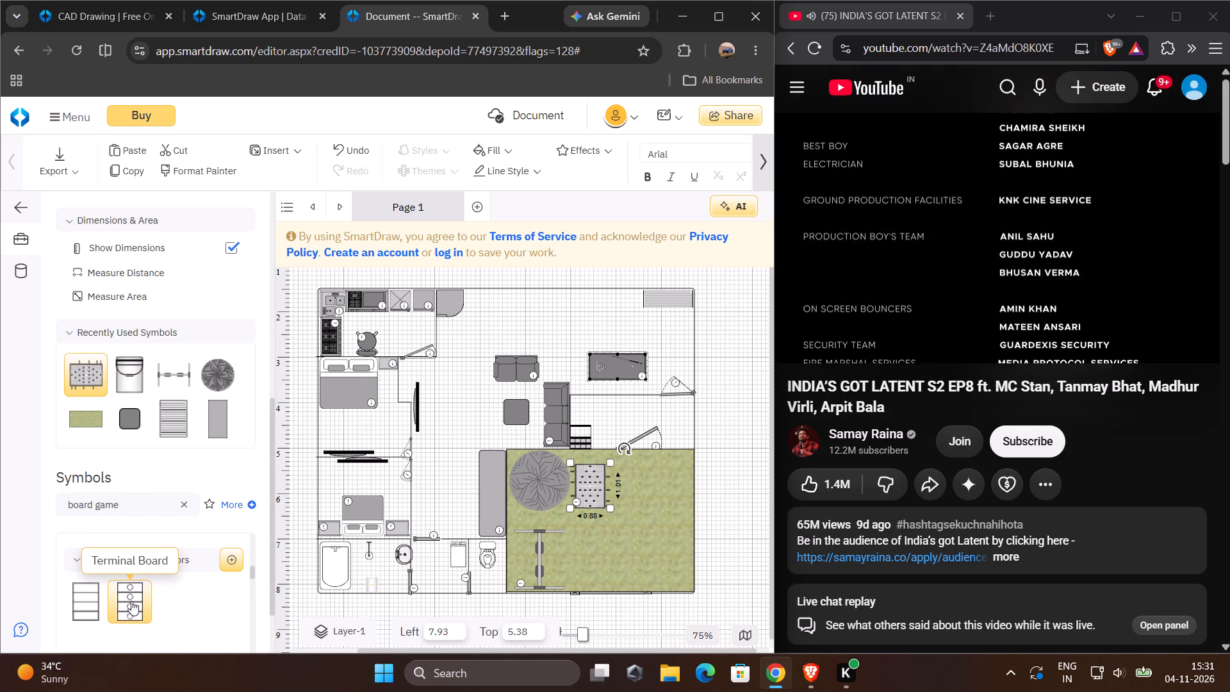
{"action": "scroll", "coordinate": [134, 598], "scroll_direction": "down", "scroll_amount": 5}
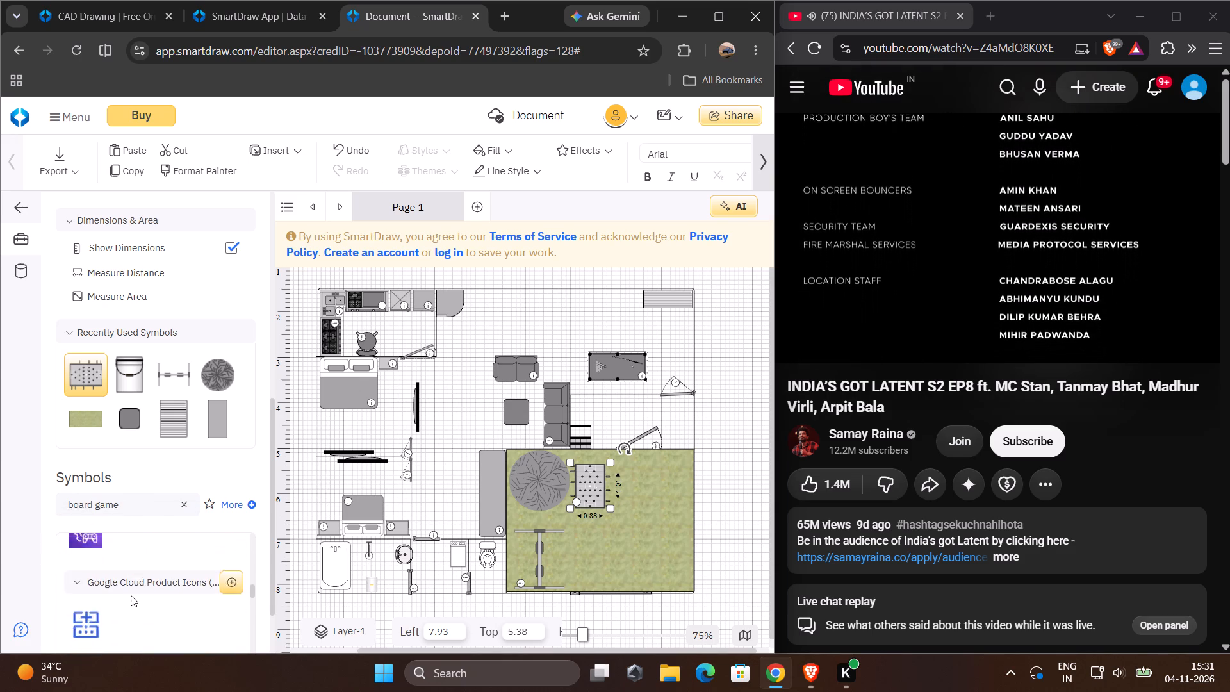
{"action": "scroll", "coordinate": [131, 595], "scroll_direction": "down", "scroll_amount": 8}
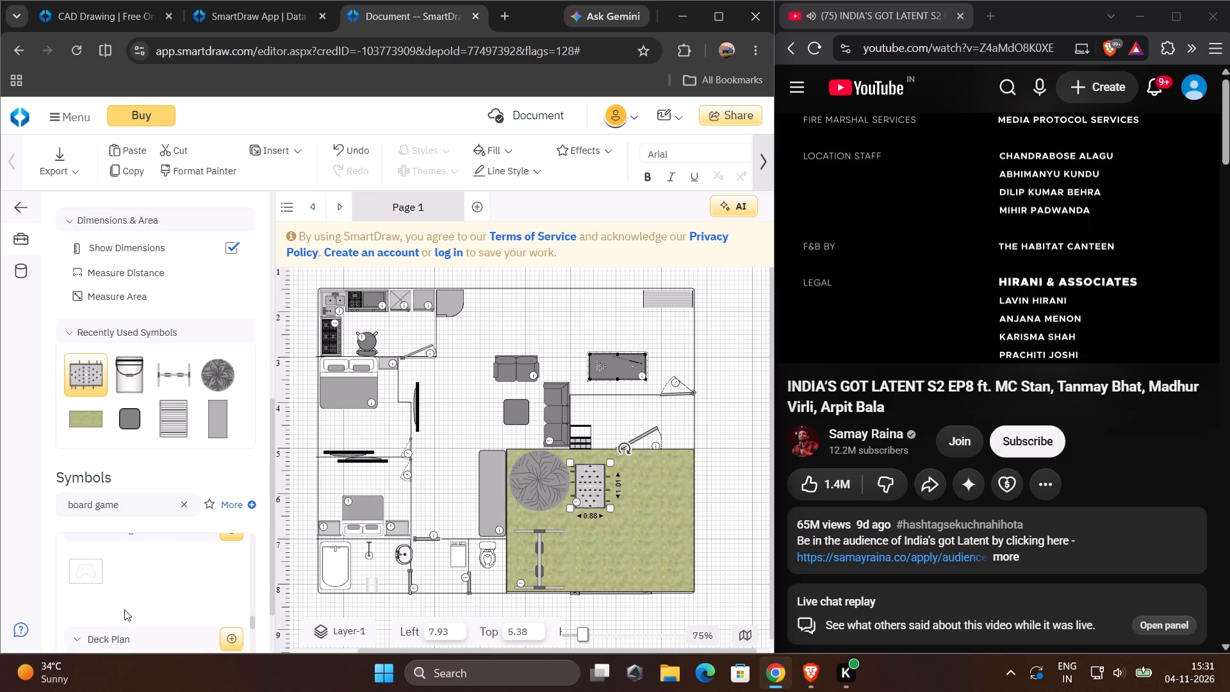
{"action": "scroll", "coordinate": [124, 609], "scroll_direction": "down", "scroll_amount": 3}
Place a Ping Pong Table from the Entertainment symbols on the grass garden below the foosball table.
{"action": "scroll", "coordinate": [124, 609], "scroll_direction": "up", "scroll_amount": 8}
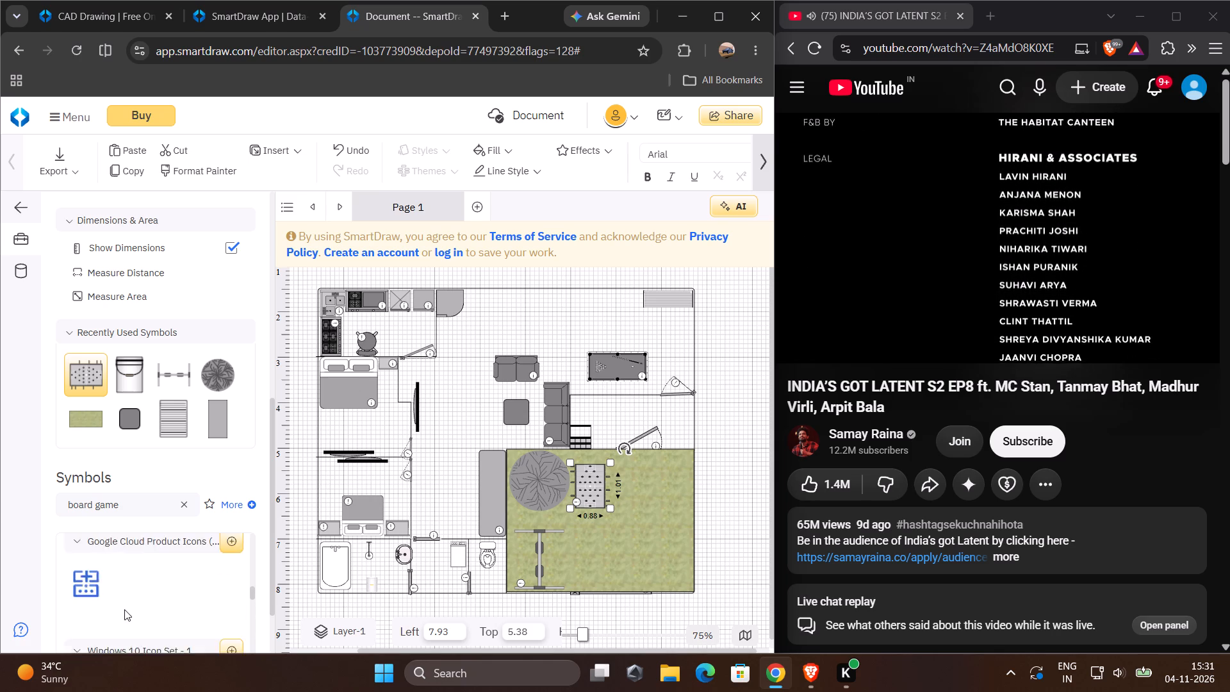
{"action": "scroll", "coordinate": [124, 609], "scroll_direction": "up", "scroll_amount": 14}
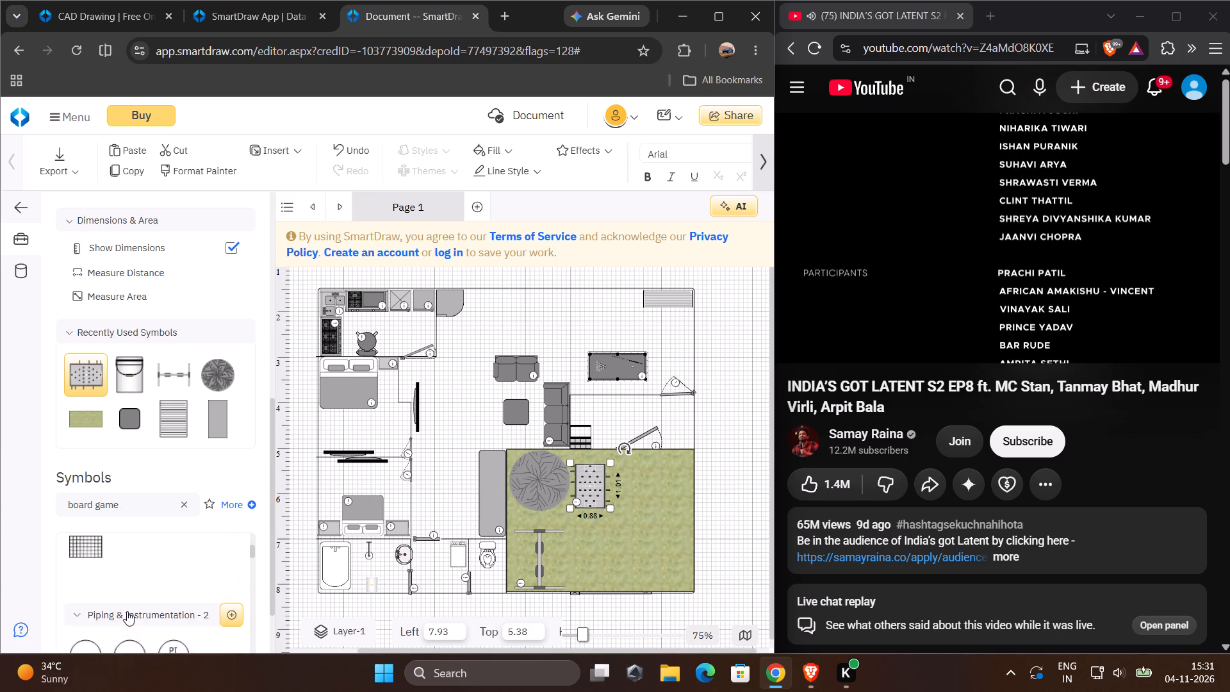
{"action": "scroll", "coordinate": [127, 611], "scroll_direction": "up", "scroll_amount": 3}
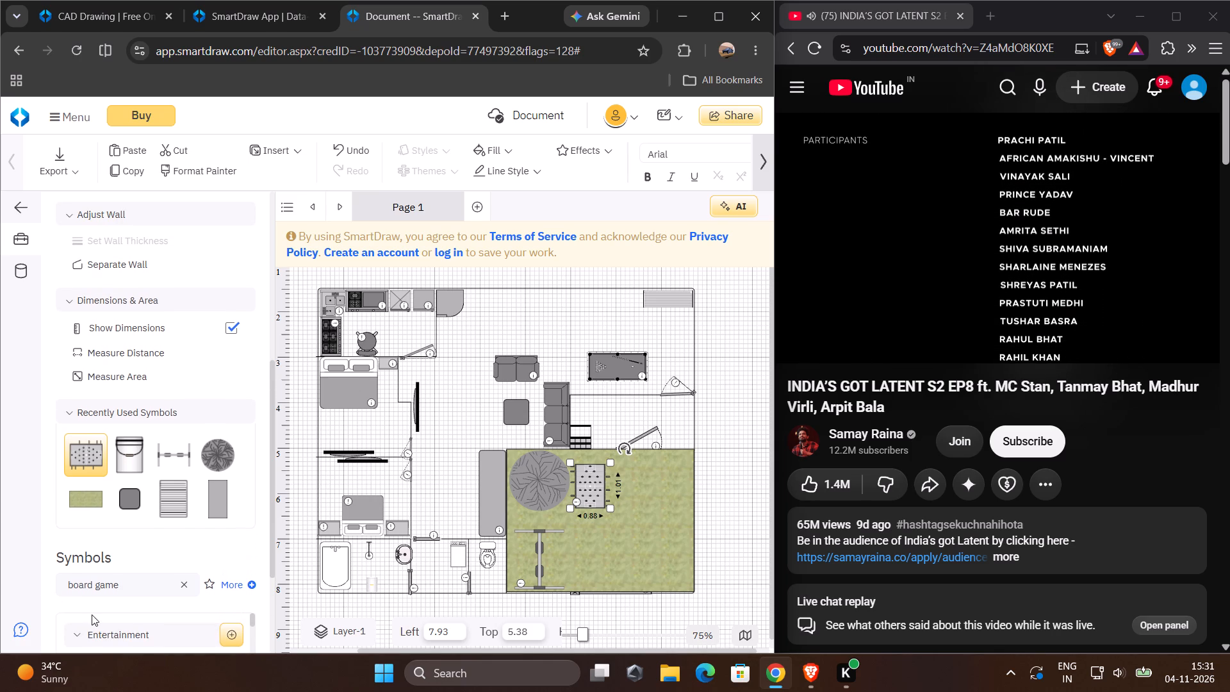
{"action": "scroll", "coordinate": [167, 595], "scroll_direction": "down", "scroll_amount": 2}
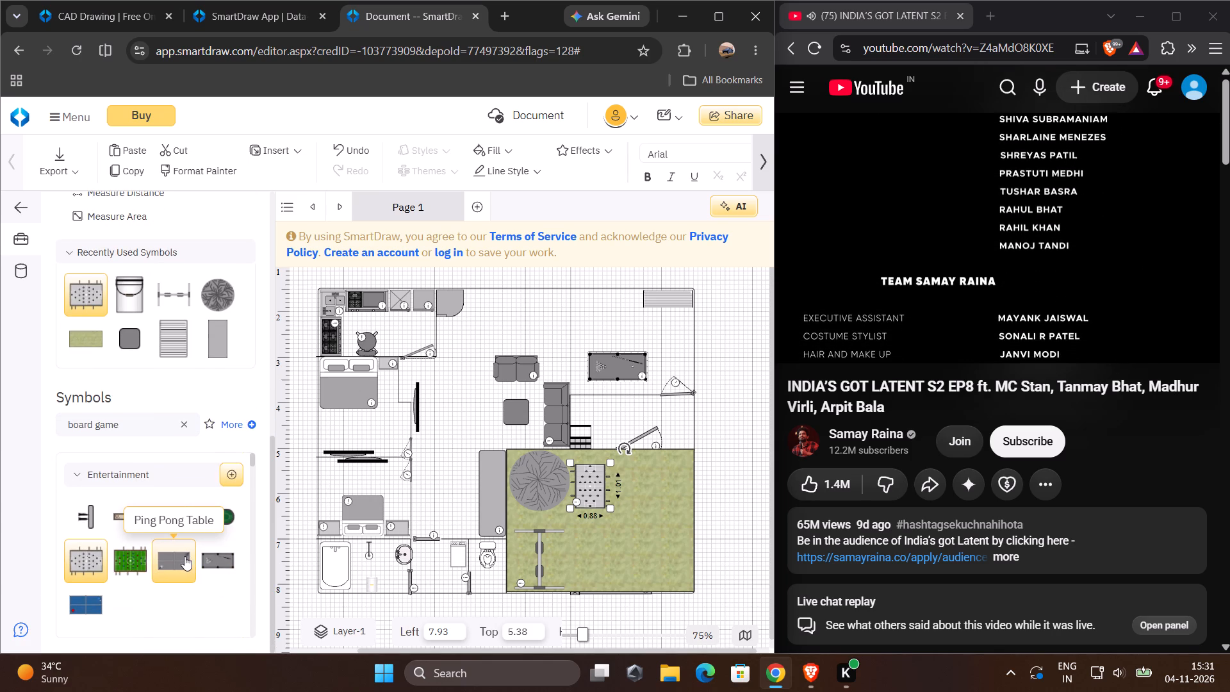
{"action": "left_click_drag", "start_coordinate": [179, 557], "coordinate": [593, 548]}
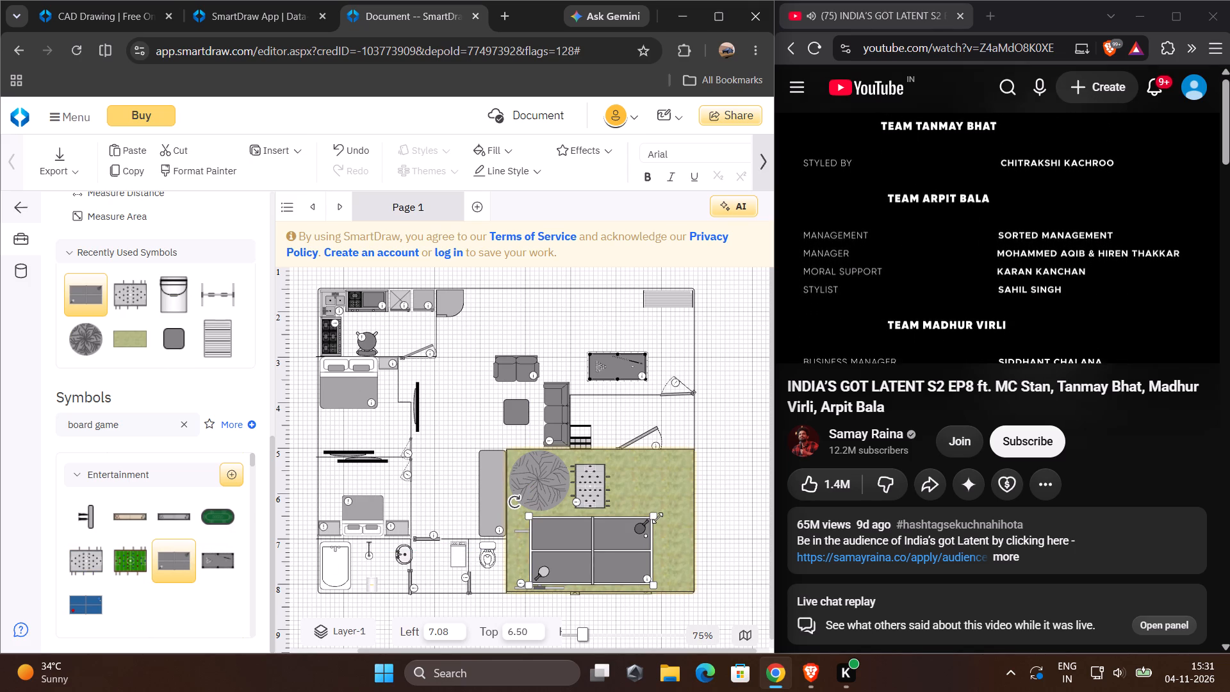
Shrink the ping pong table to about 0.64 high and position it just below the foosball table, at about 8.08 by 6.47.
{"action": "left_click_drag", "start_coordinate": [653, 517], "coordinate": [593, 559]}
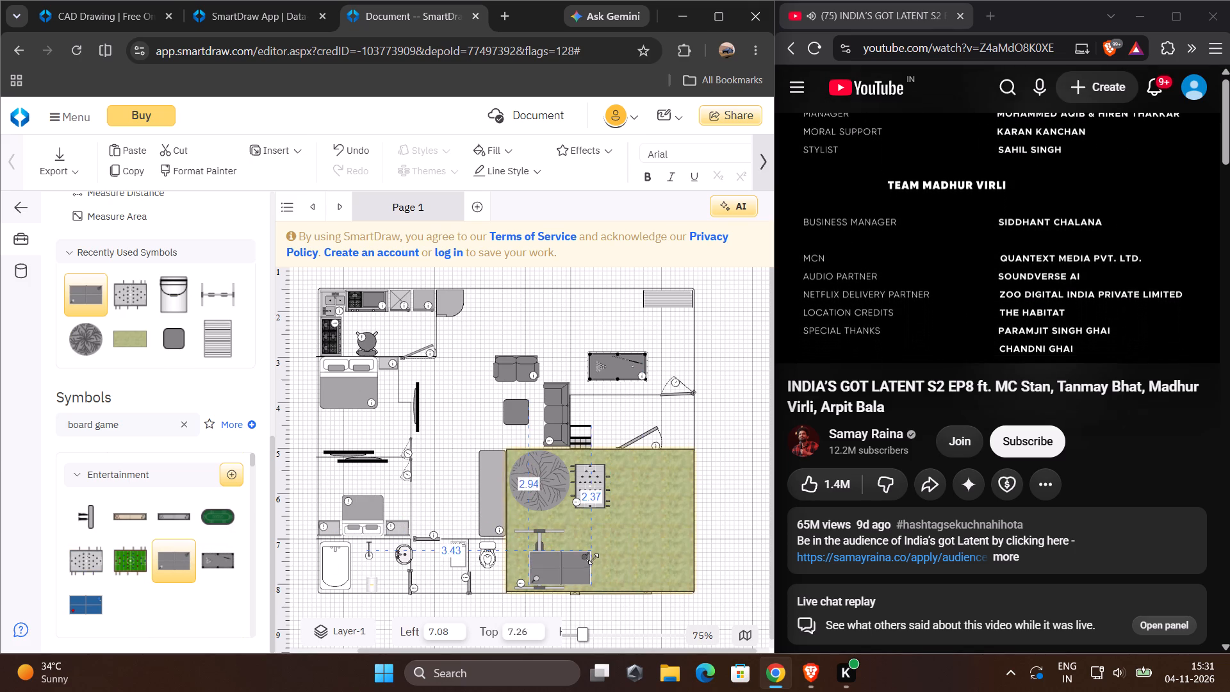
{"action": "left_click_drag", "start_coordinate": [593, 559], "coordinate": [582, 562]}
{"action": "left_click", "coordinate": [582, 562]}
{"action": "left_click_drag", "start_coordinate": [550, 566], "coordinate": [594, 546]}
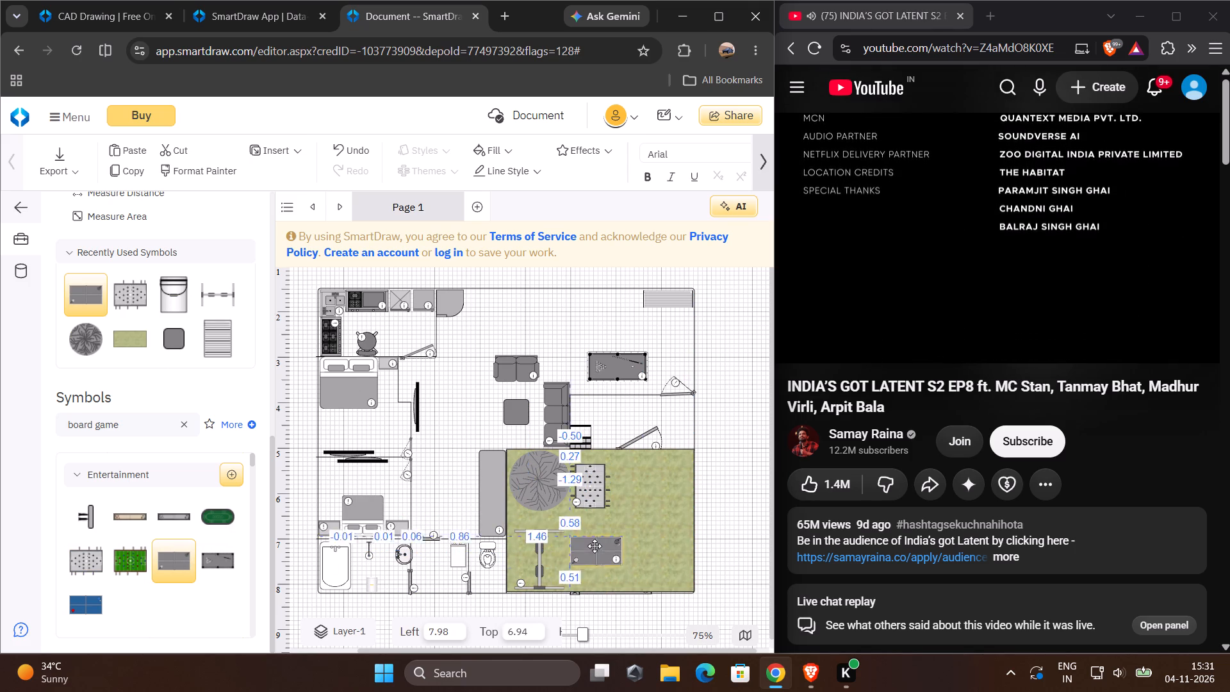
{"action": "left_click_drag", "start_coordinate": [594, 546], "coordinate": [594, 527]}
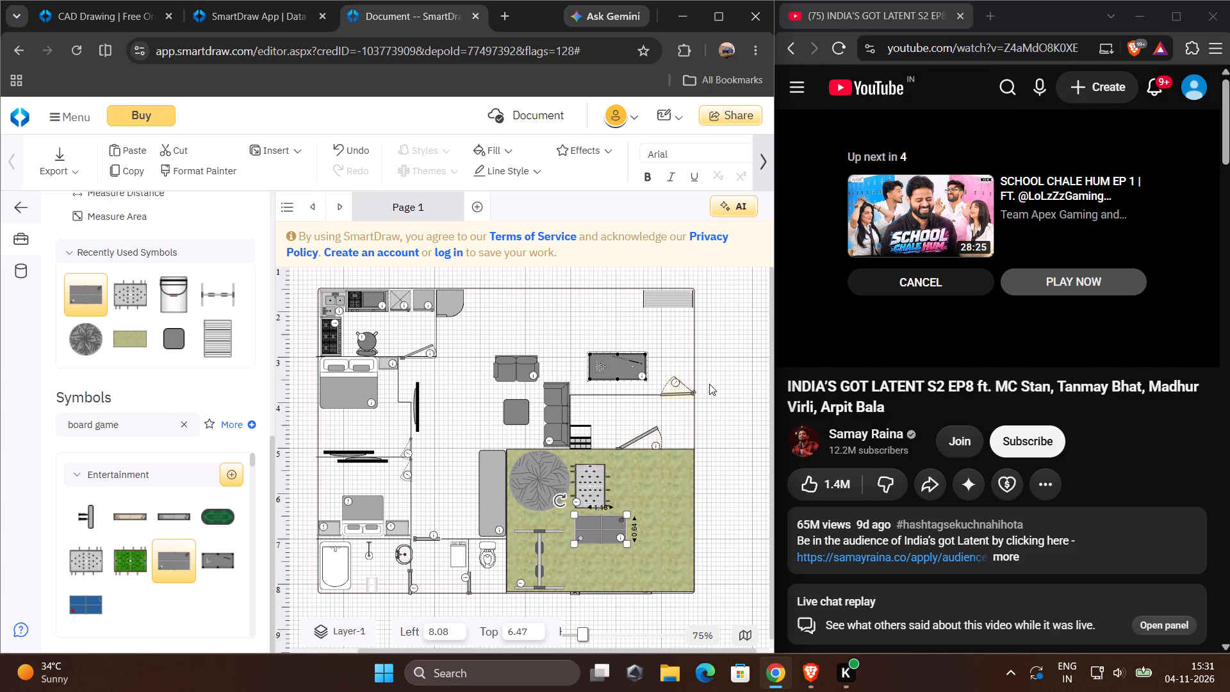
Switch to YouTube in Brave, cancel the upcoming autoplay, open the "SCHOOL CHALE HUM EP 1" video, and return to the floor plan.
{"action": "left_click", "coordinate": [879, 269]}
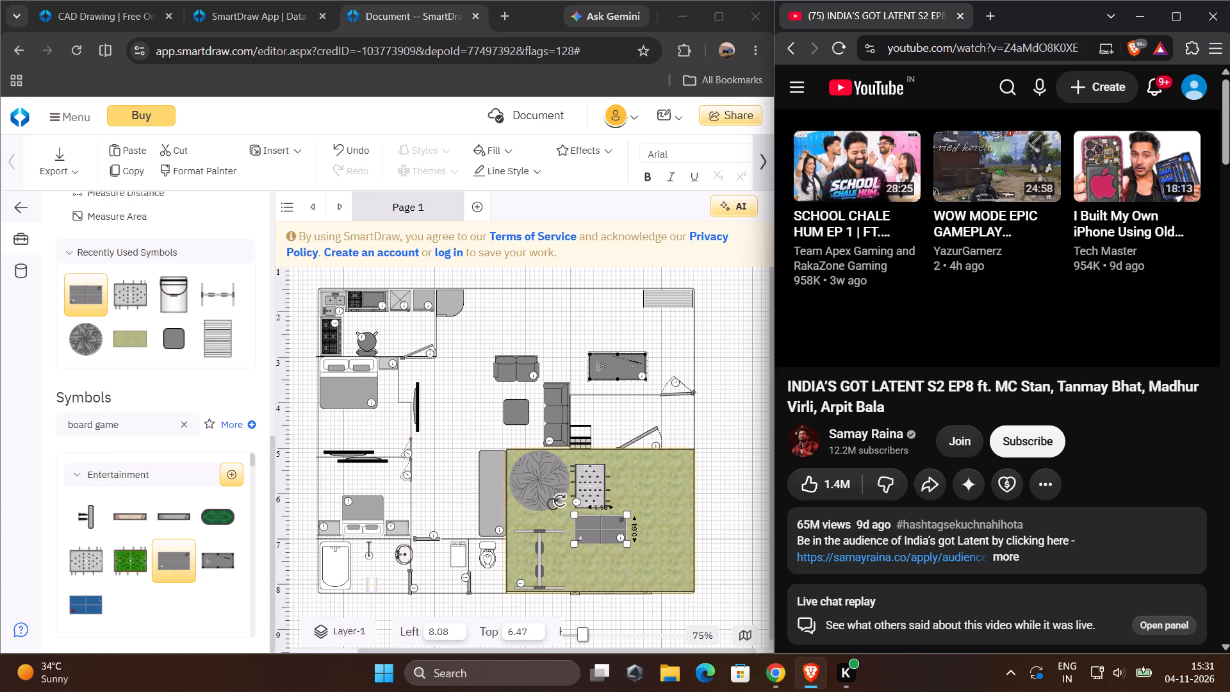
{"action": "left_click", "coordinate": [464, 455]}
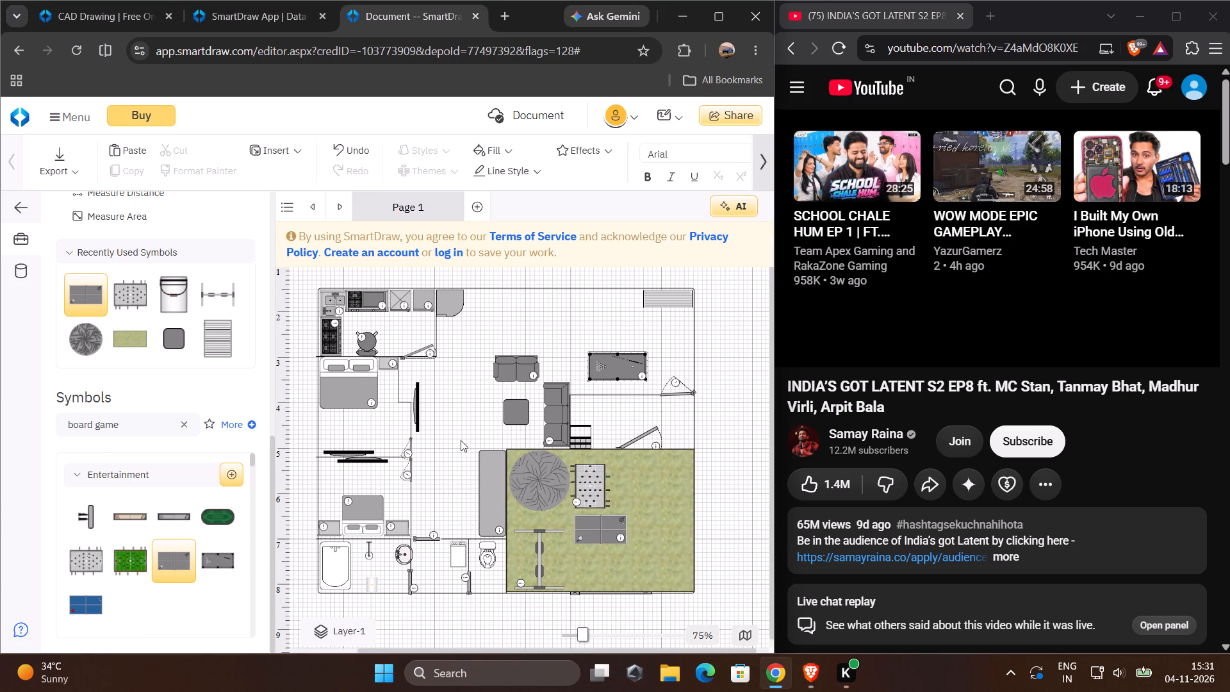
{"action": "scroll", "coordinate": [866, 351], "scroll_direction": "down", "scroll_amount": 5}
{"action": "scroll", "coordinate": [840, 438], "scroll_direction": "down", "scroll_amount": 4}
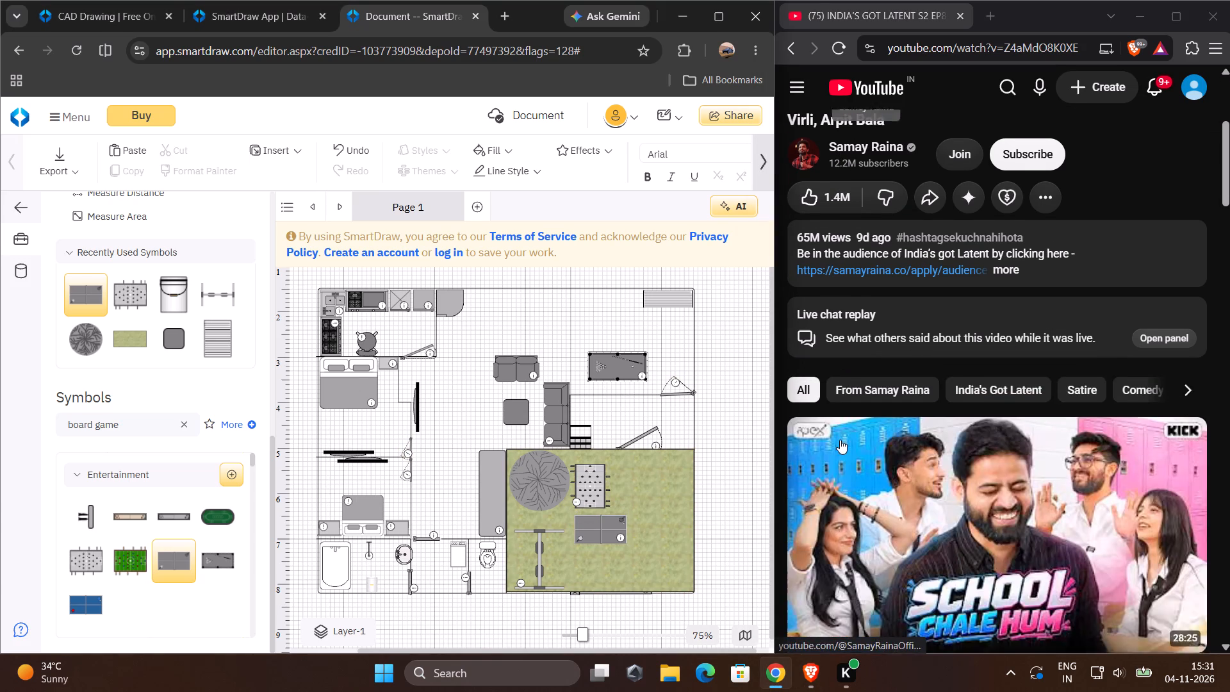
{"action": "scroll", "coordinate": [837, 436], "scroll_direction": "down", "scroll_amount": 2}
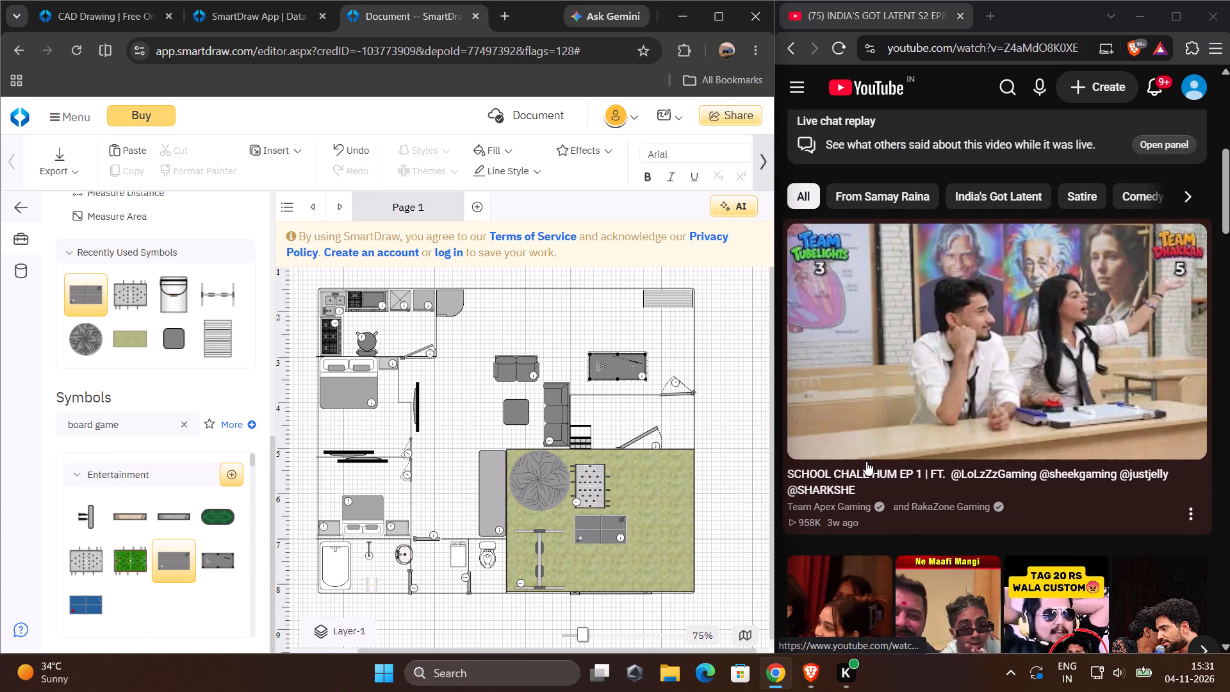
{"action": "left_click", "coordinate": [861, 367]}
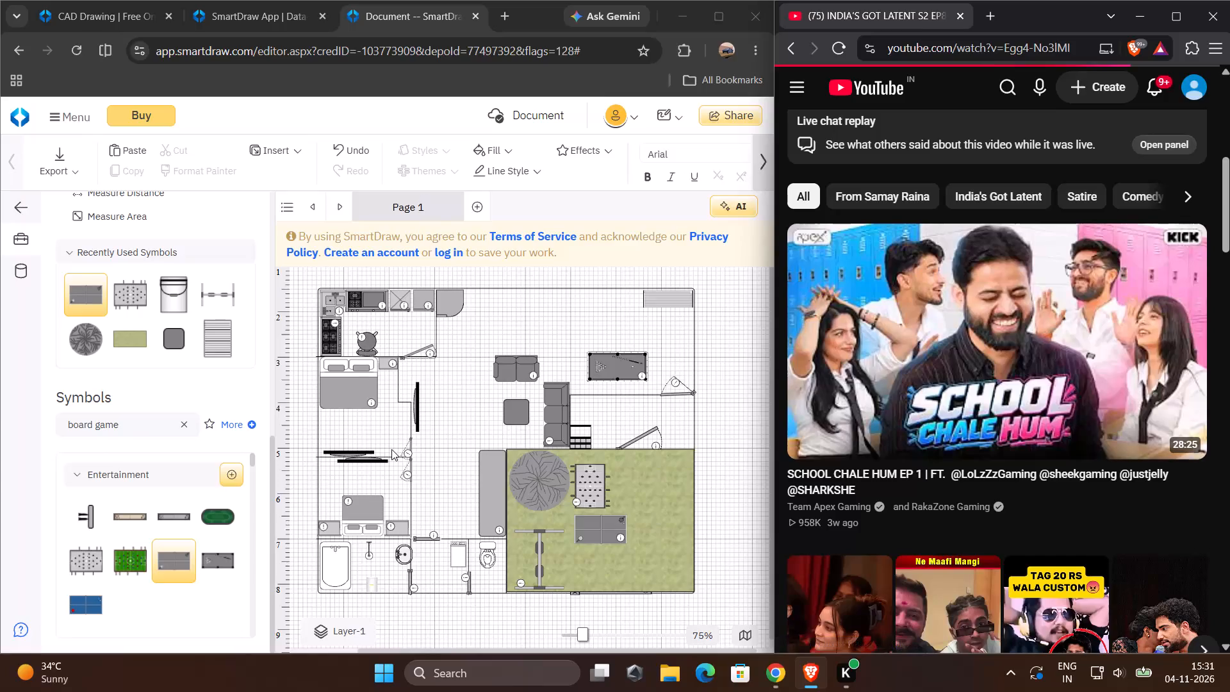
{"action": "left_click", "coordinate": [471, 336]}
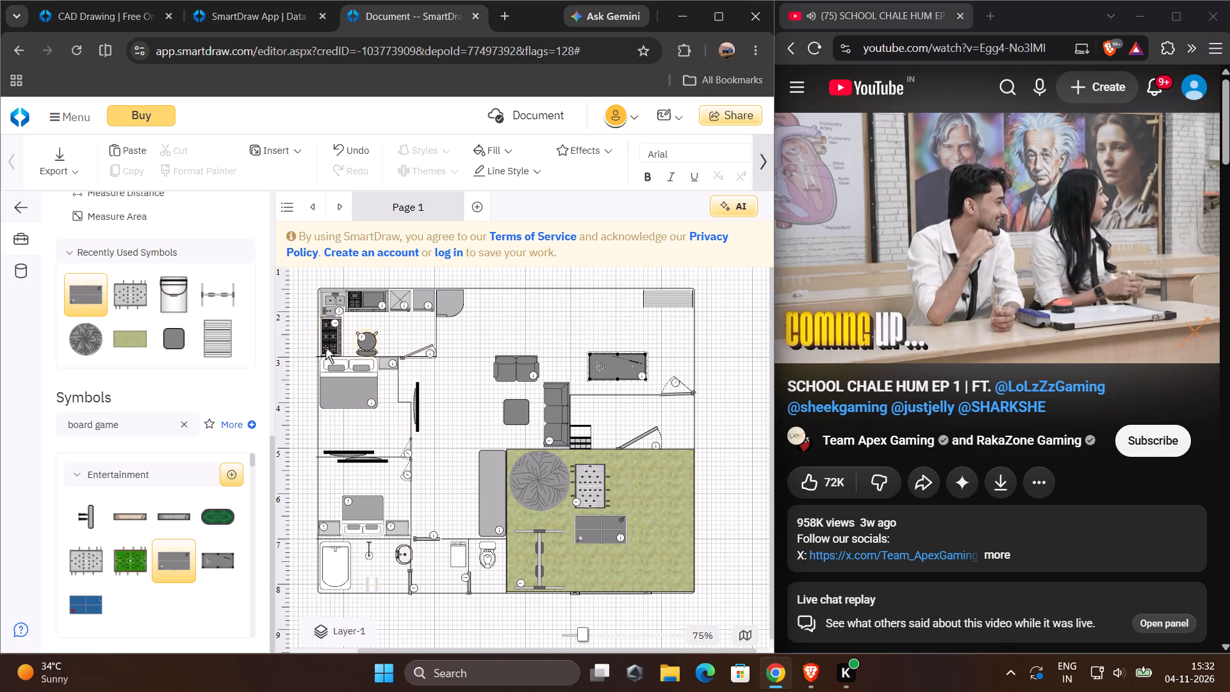
Clear the previous symbol search and search the symbol library for "tv table".
{"action": "scroll", "coordinate": [123, 385], "scroll_direction": "down", "scroll_amount": 7}
{"action": "scroll", "coordinate": [122, 382], "scroll_direction": "up", "scroll_amount": 12}
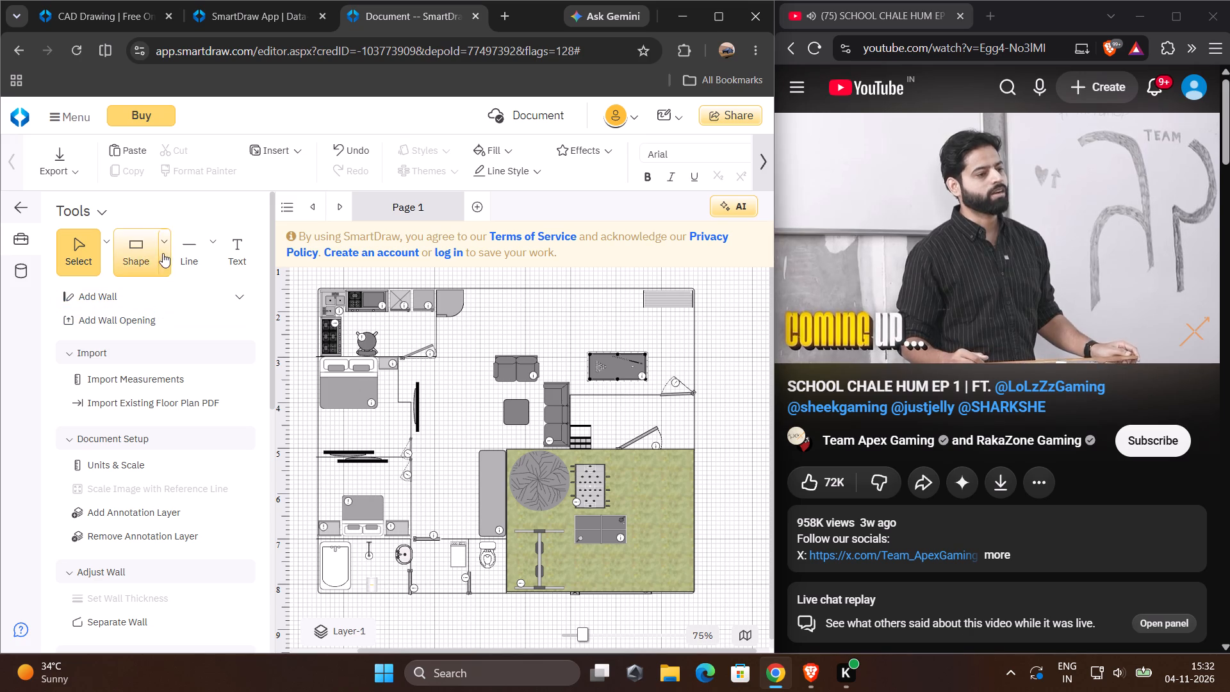
{"action": "scroll", "coordinate": [173, 342], "scroll_direction": "down", "scroll_amount": 2}
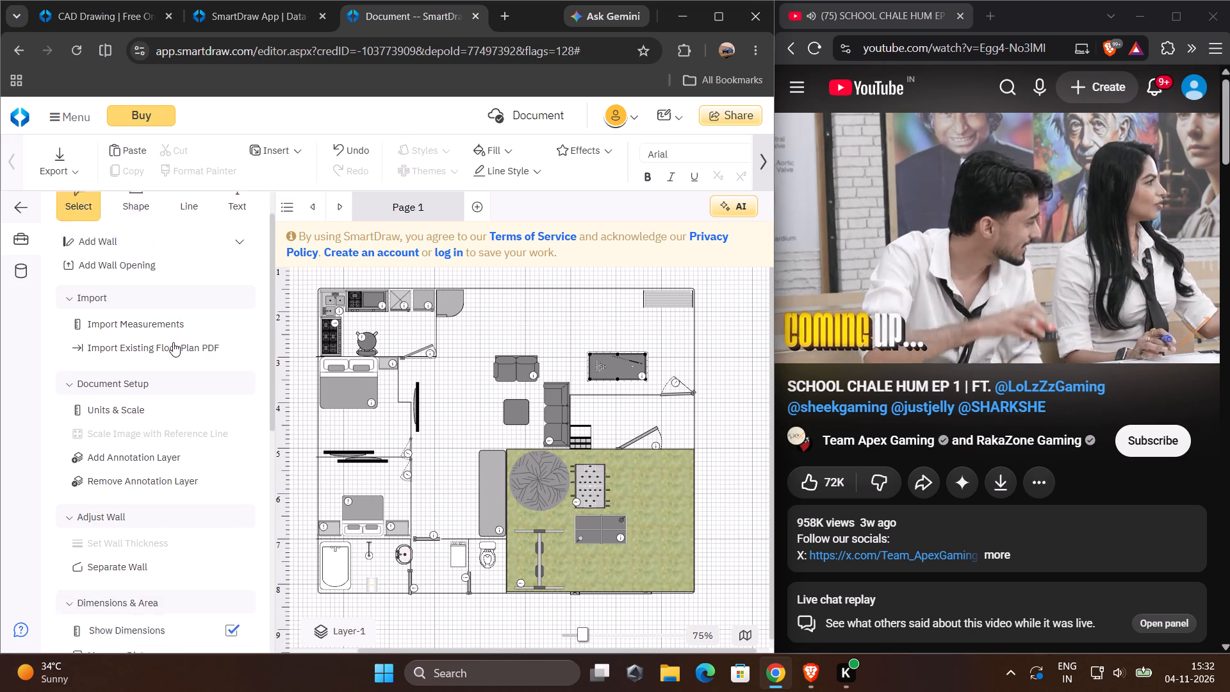
{"action": "scroll", "coordinate": [173, 342], "scroll_direction": "down", "scroll_amount": 12}
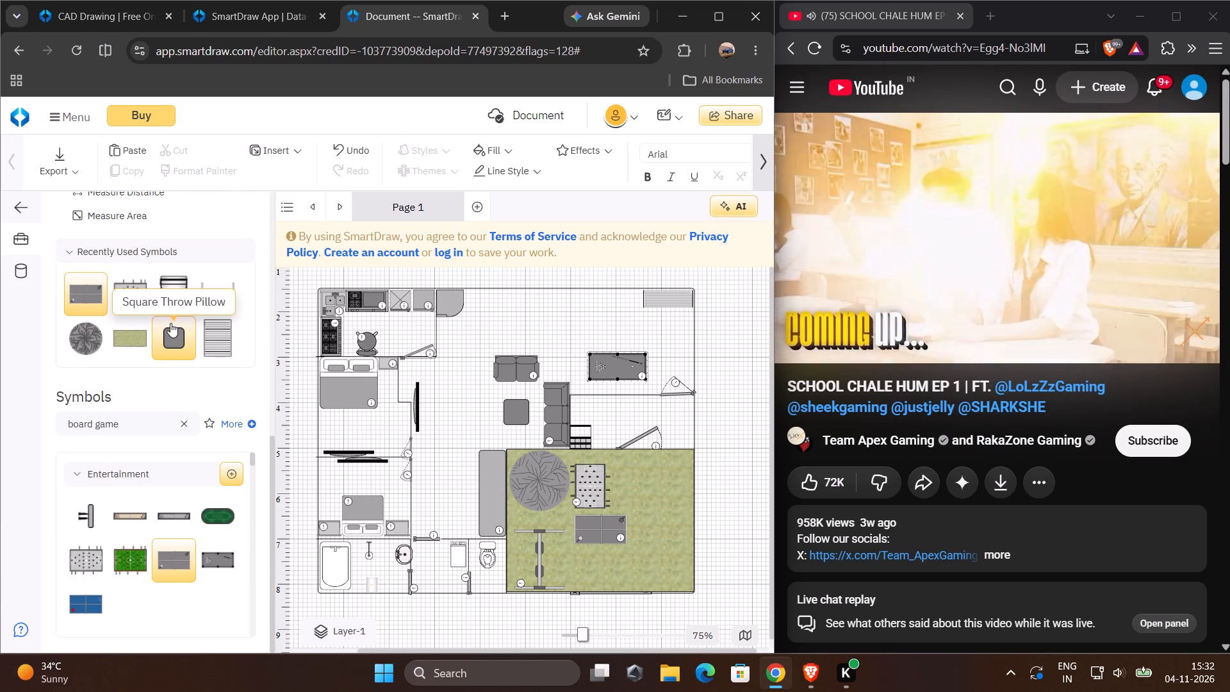
{"action": "scroll", "coordinate": [170, 323], "scroll_direction": "down", "scroll_amount": 6}
{"action": "left_click", "coordinate": [190, 427]}
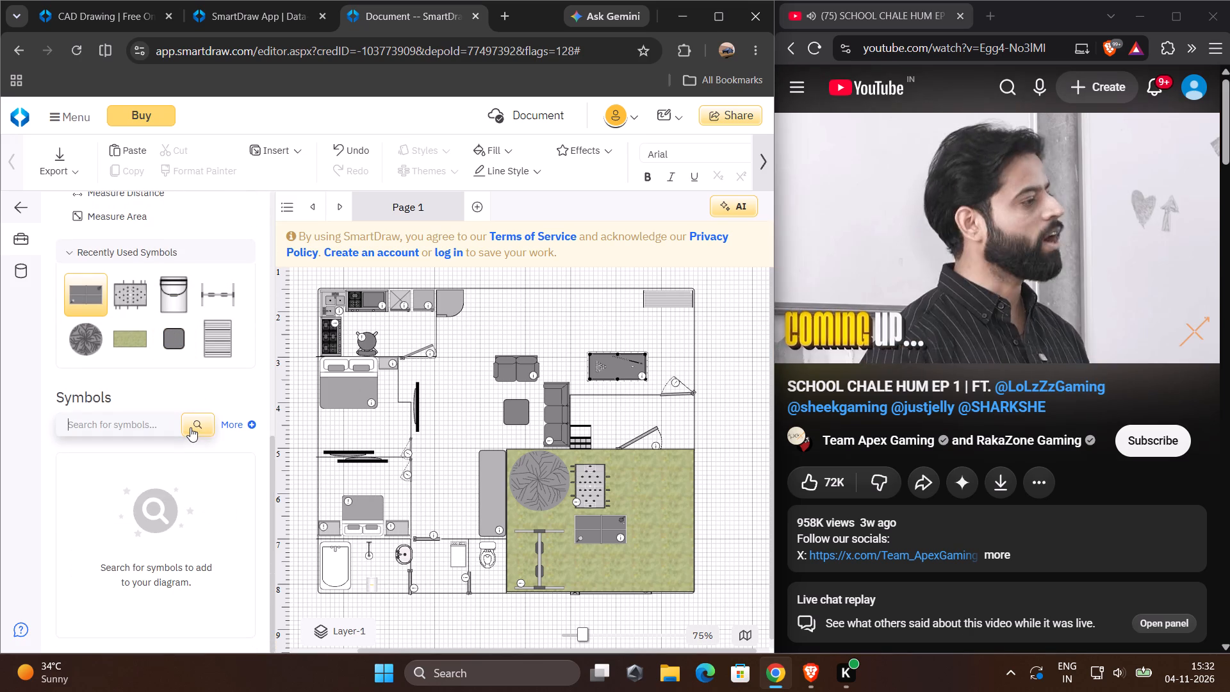
{"action": "left_click", "coordinate": [145, 427]}
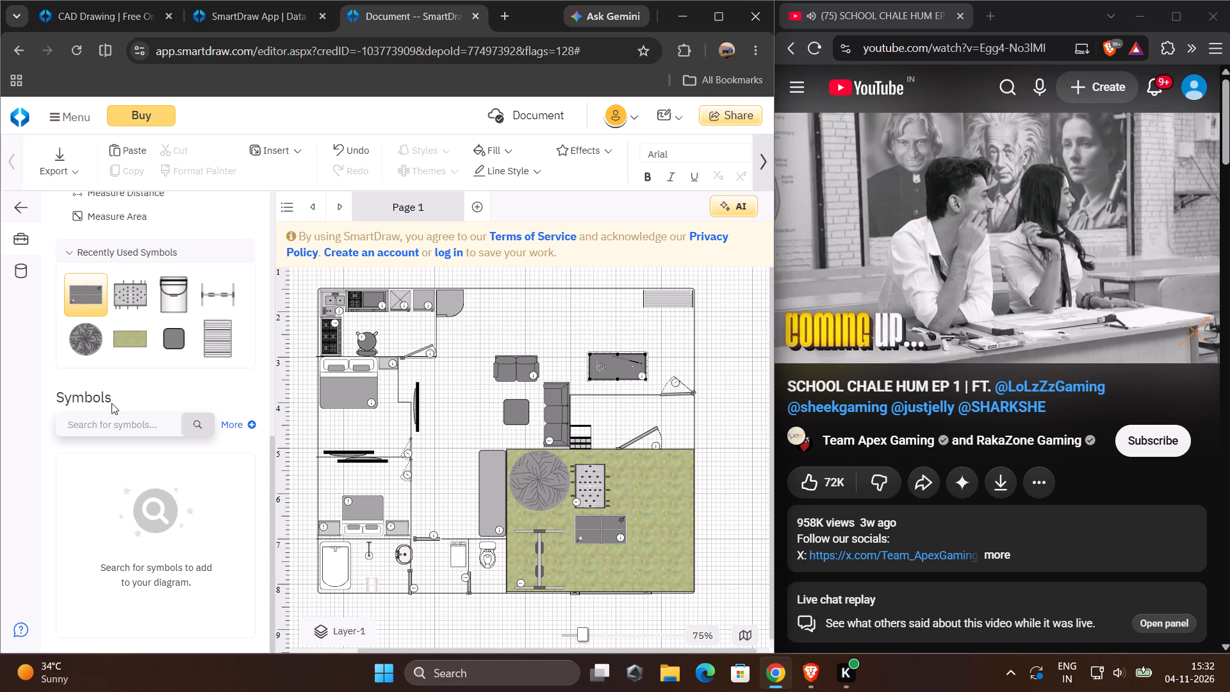
{"action": "left_click", "coordinate": [113, 426]}
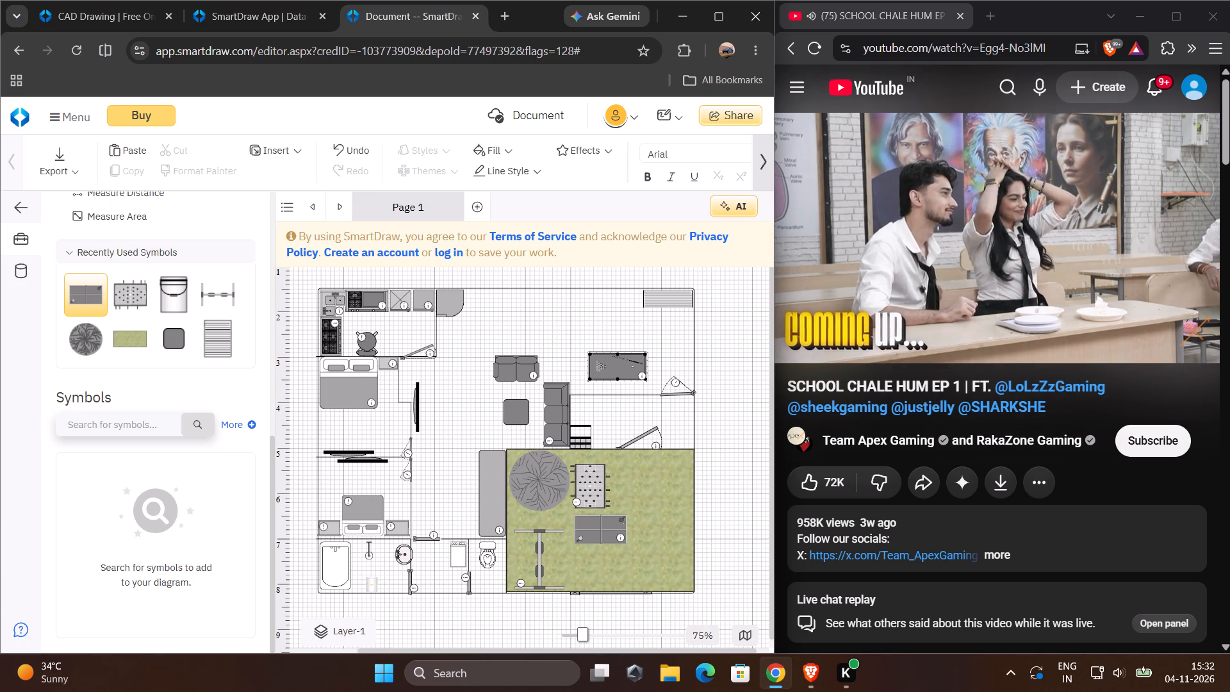
{"action": "type", "text": "tv table"}
{"action": "key", "text": "Return"}
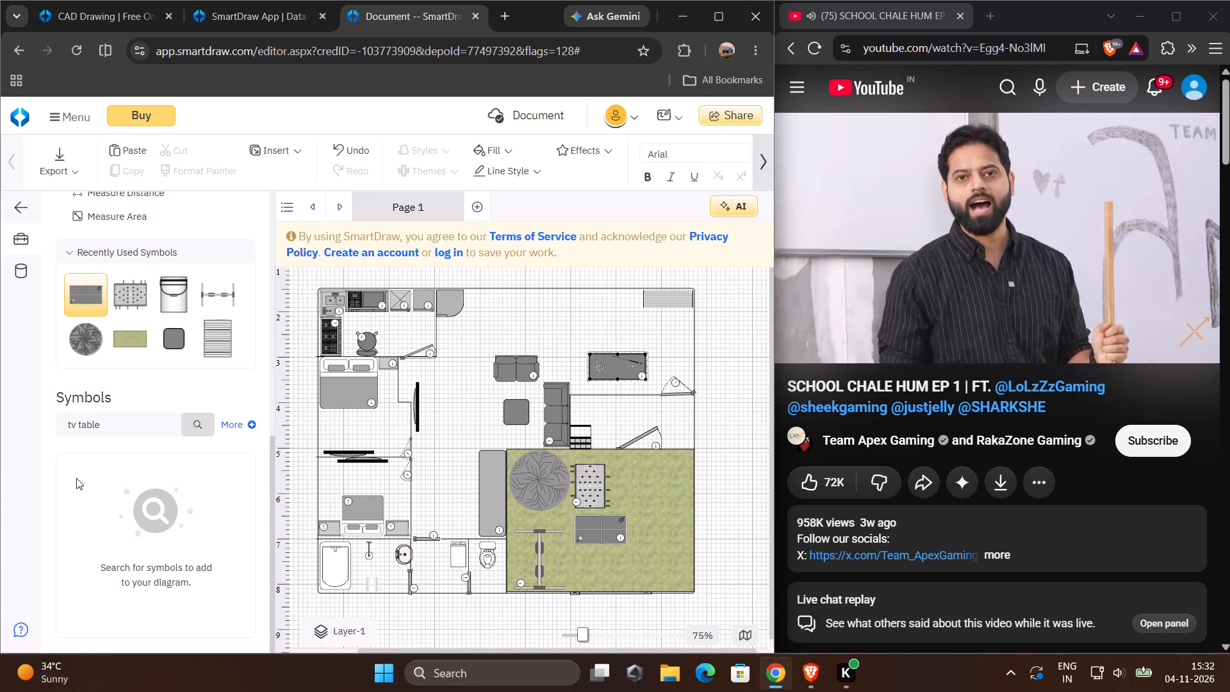
Look through the "tv table" search results for a table symbol that suits the floor plan.
{"action": "scroll", "coordinate": [128, 494], "scroll_direction": "down", "scroll_amount": 3}
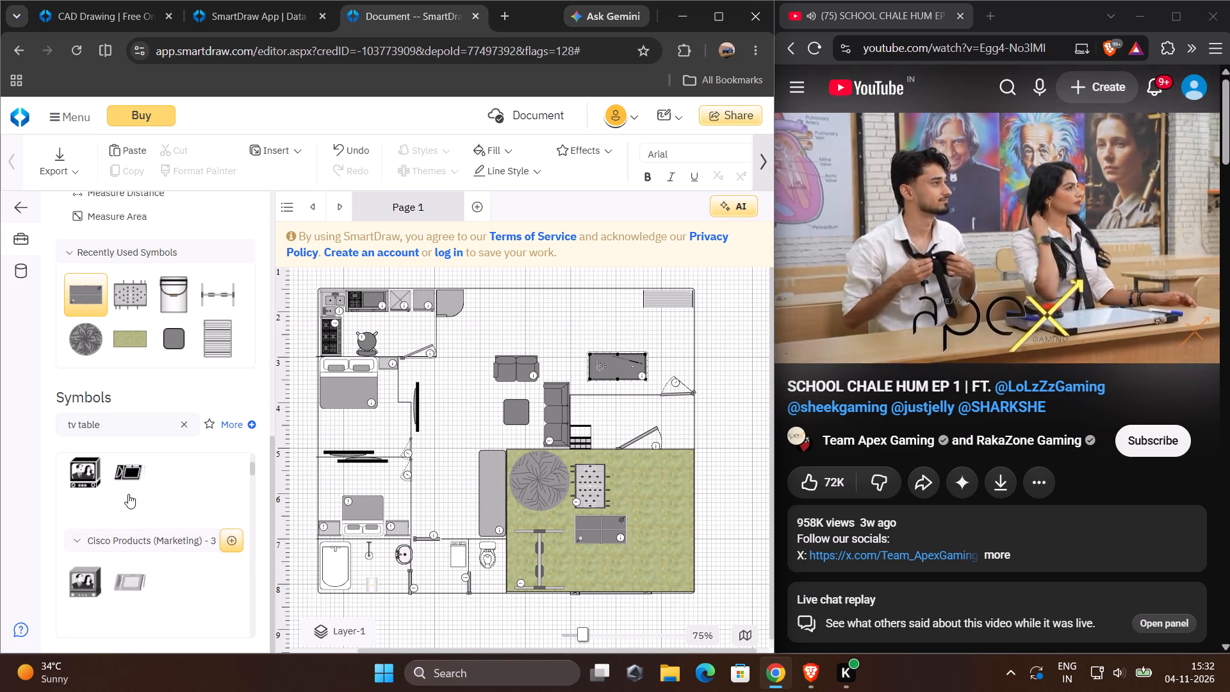
{"action": "scroll", "coordinate": [128, 494], "scroll_direction": "down", "scroll_amount": 4}
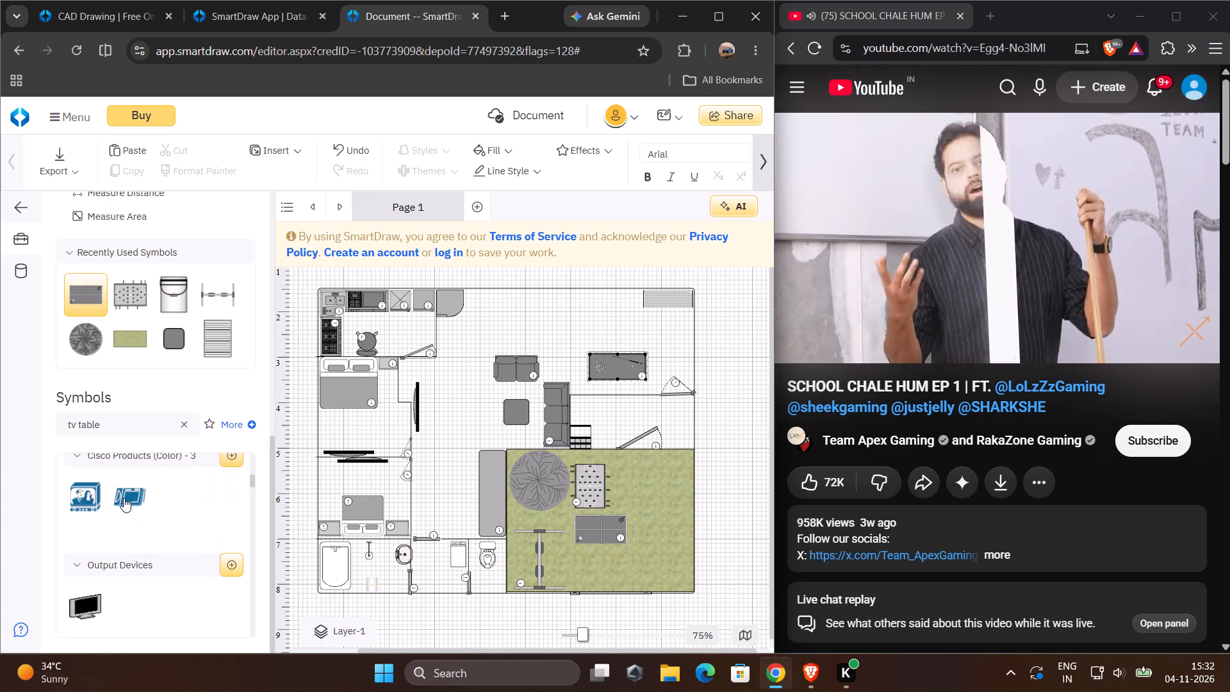
{"action": "scroll", "coordinate": [121, 501], "scroll_direction": "down", "scroll_amount": 1}
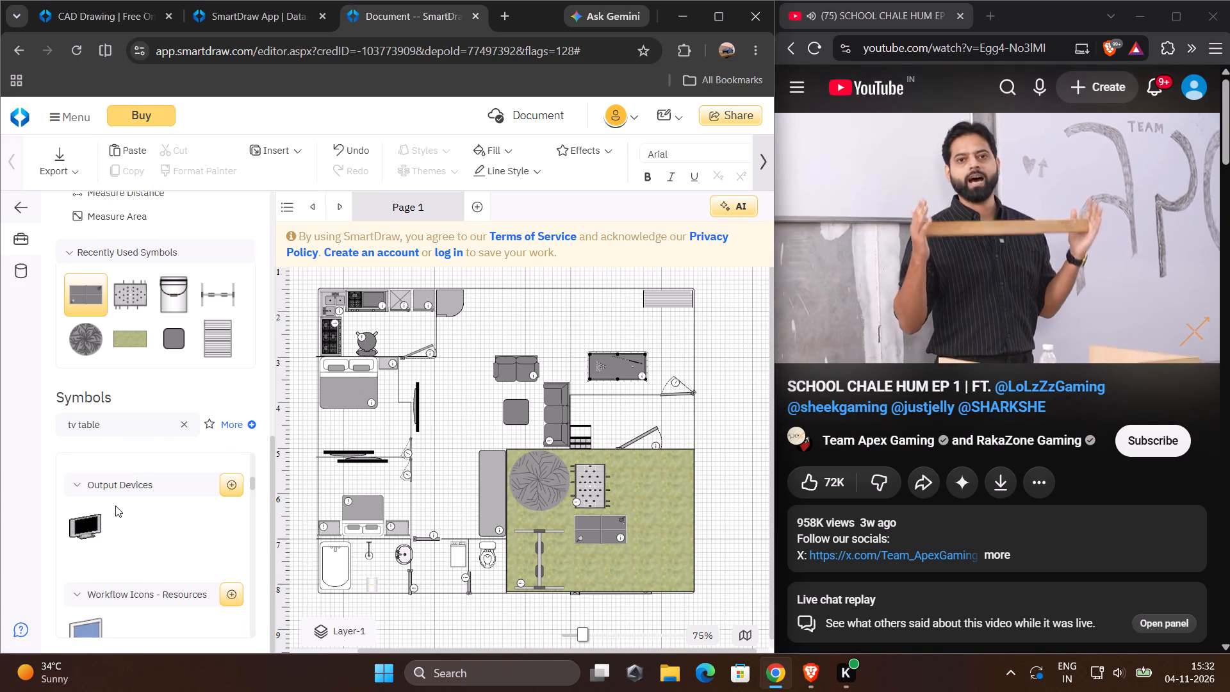
{"action": "scroll", "coordinate": [115, 506], "scroll_direction": "down", "scroll_amount": 4}
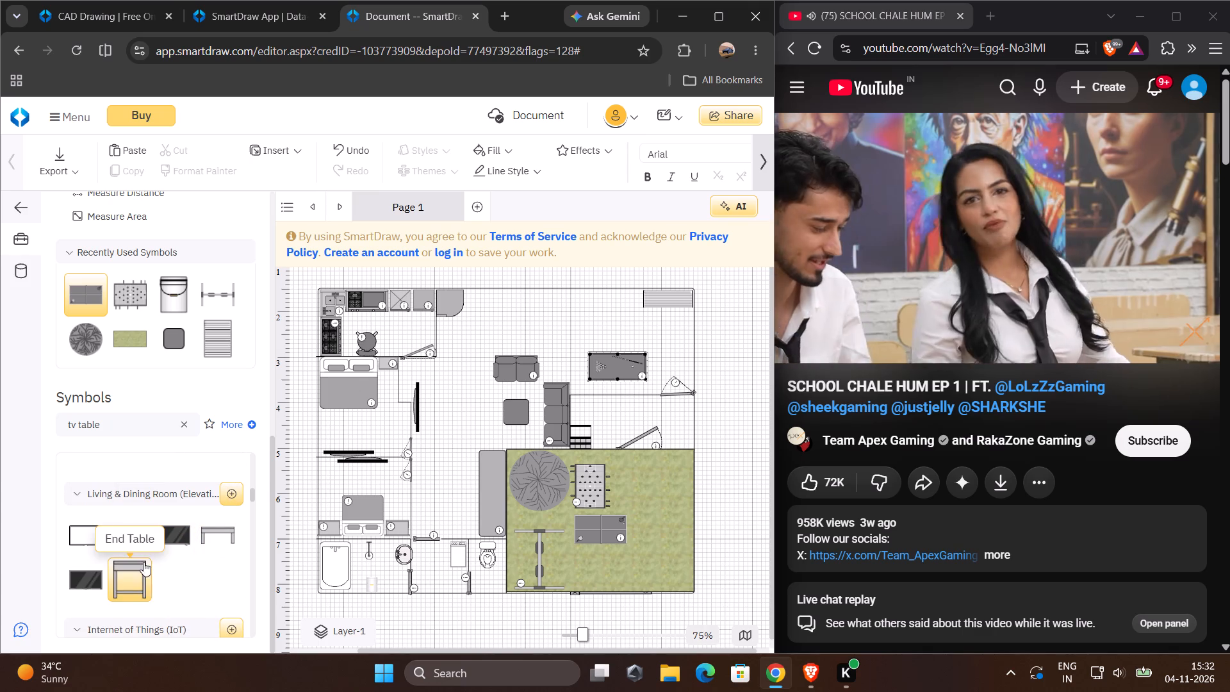
{"action": "scroll", "coordinate": [150, 548], "scroll_direction": "down", "scroll_amount": 3}
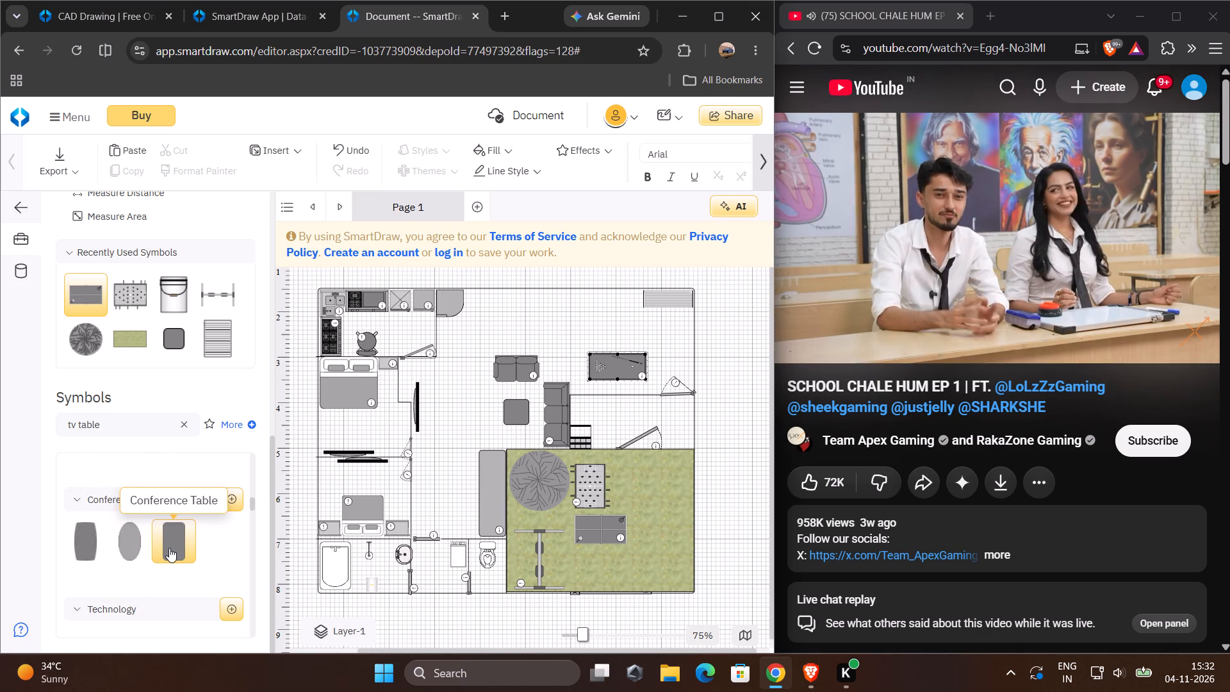
{"action": "scroll", "coordinate": [158, 543], "scroll_direction": "down", "scroll_amount": 2}
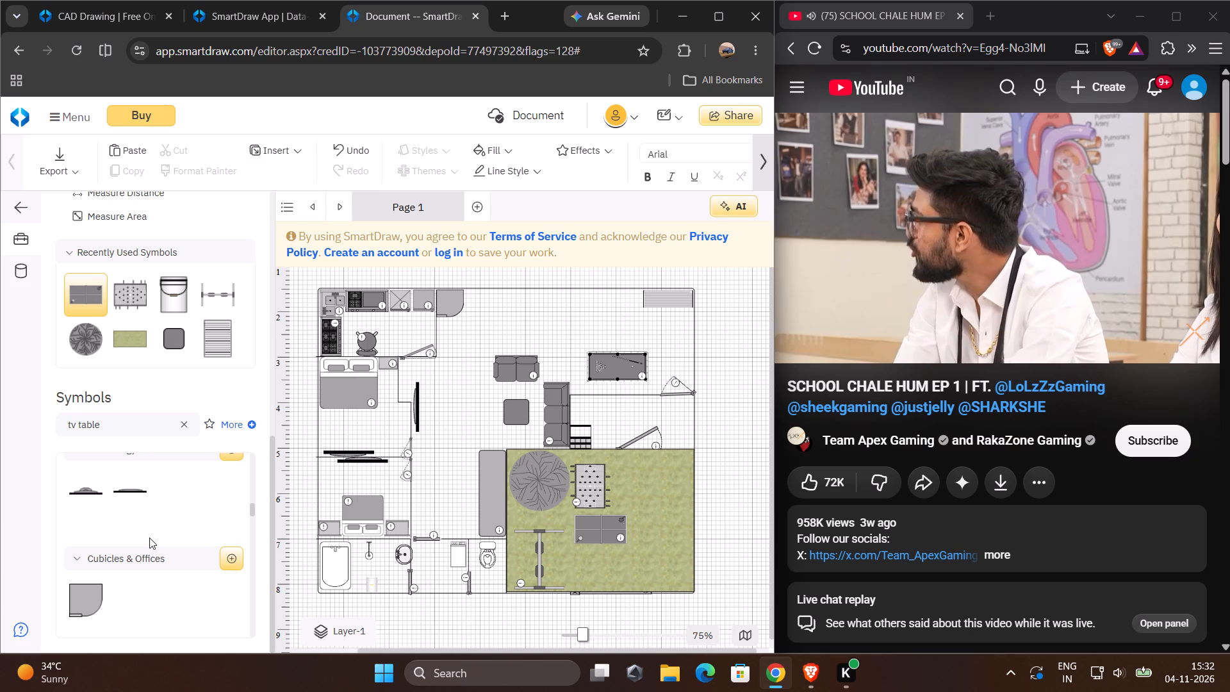
{"action": "scroll", "coordinate": [150, 538], "scroll_direction": "down", "scroll_amount": 2}
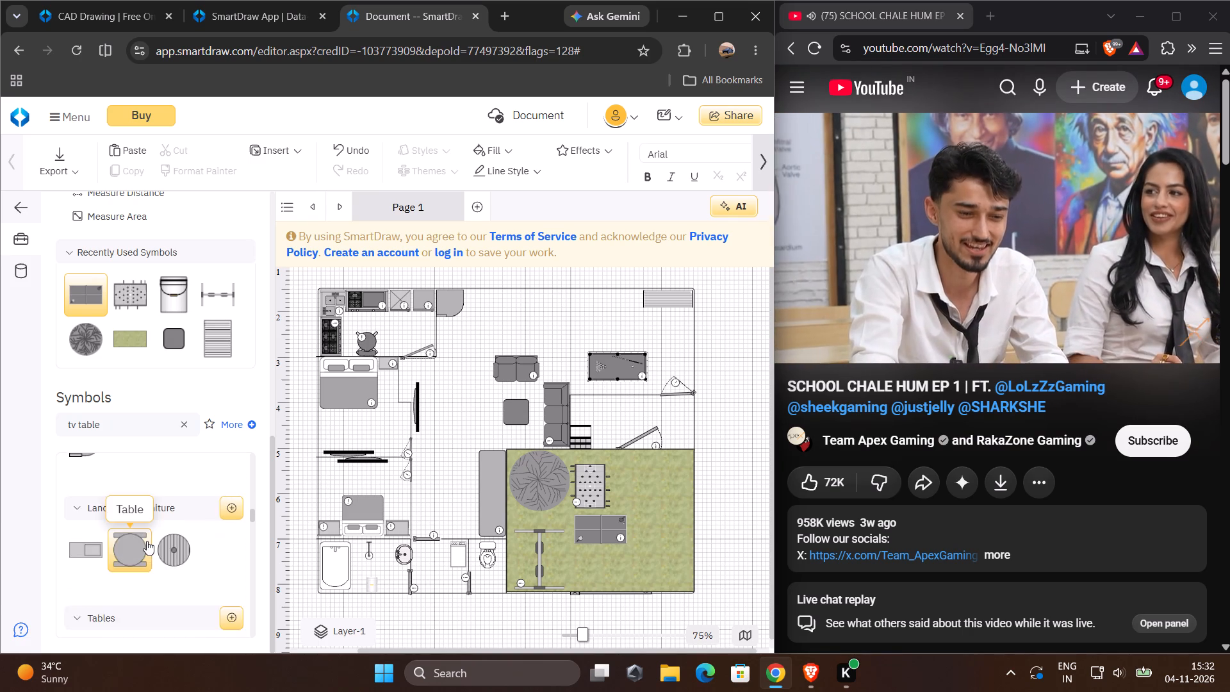
{"action": "scroll", "coordinate": [147, 541], "scroll_direction": "down", "scroll_amount": 2}
{"action": "scroll", "coordinate": [147, 541], "scroll_direction": "up", "scroll_amount": 1}
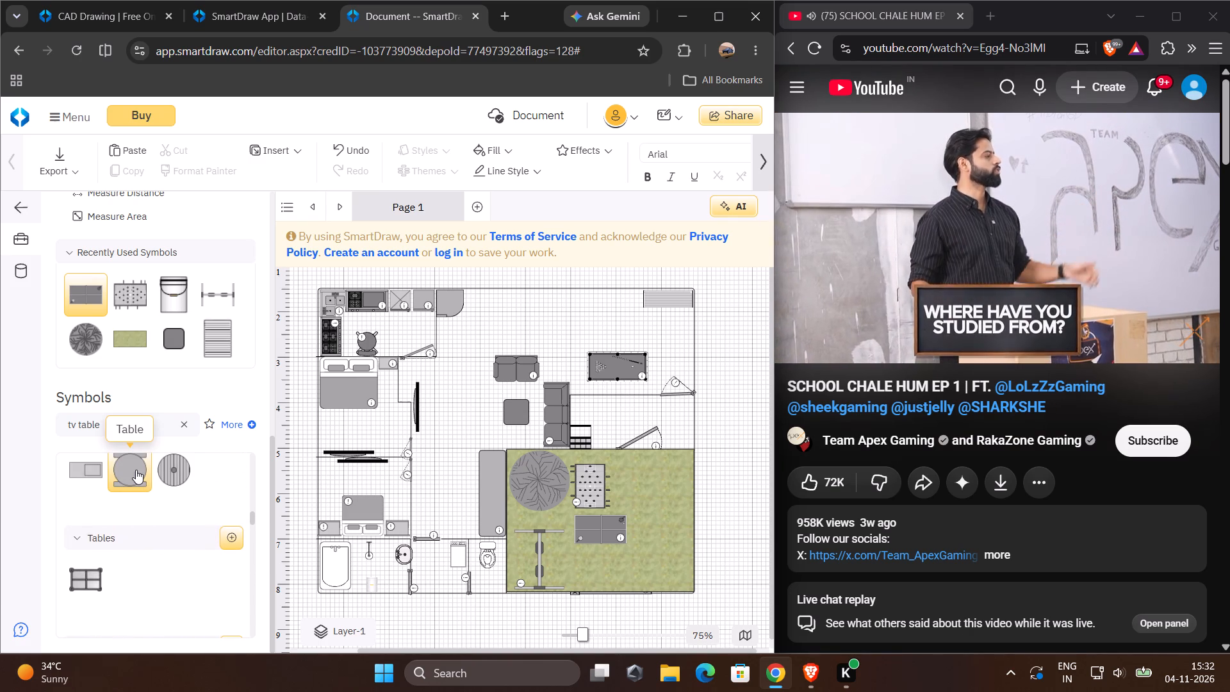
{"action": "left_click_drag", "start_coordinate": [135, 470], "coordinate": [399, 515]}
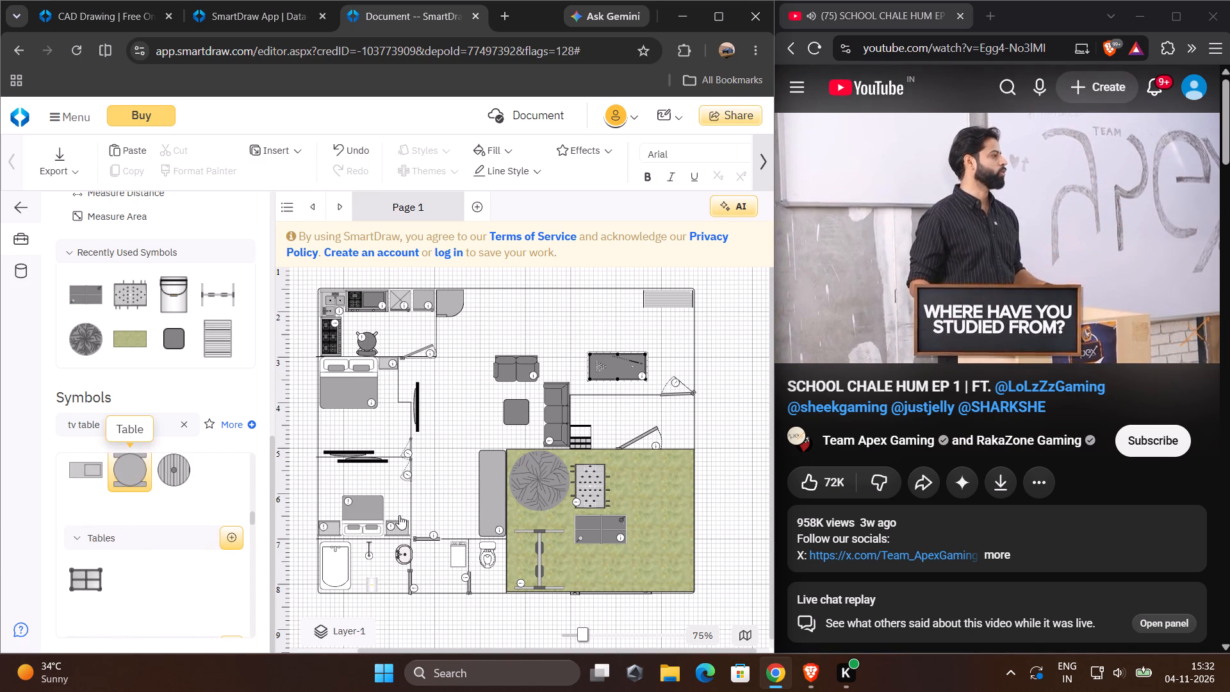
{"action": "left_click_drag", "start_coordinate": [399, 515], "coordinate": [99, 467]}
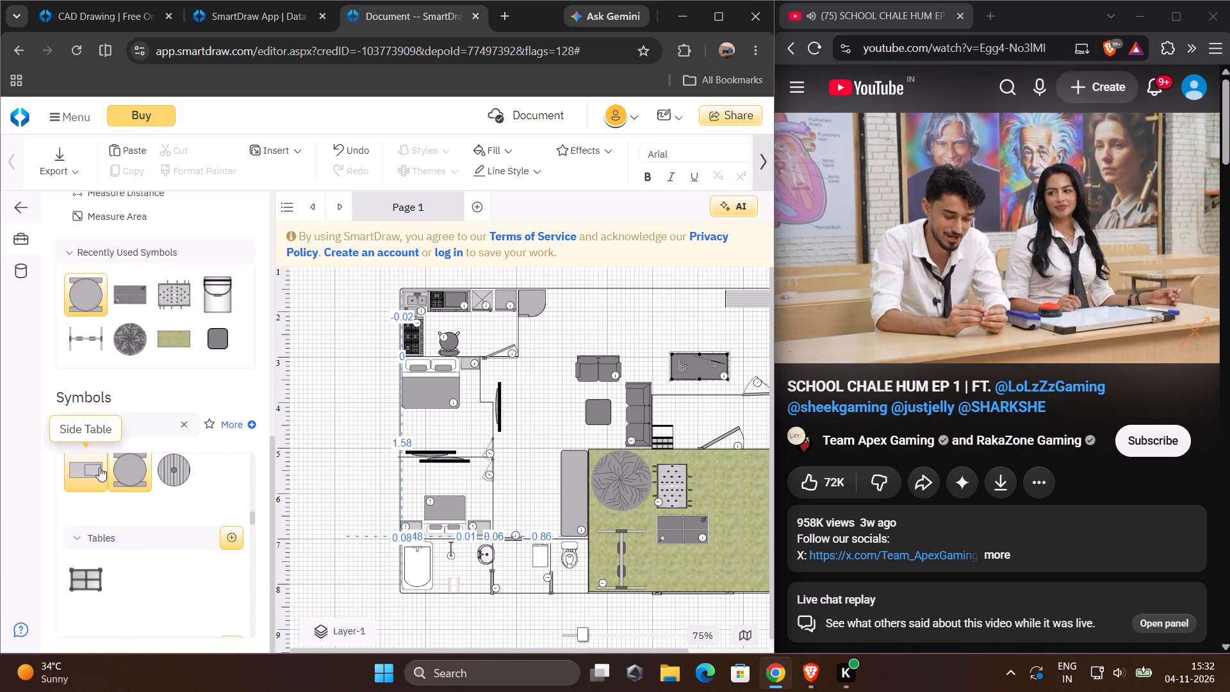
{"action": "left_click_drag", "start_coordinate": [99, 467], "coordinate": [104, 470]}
Look further through the "tv table" search results for a television symbol to use in the floor plan.
{"action": "scroll", "coordinate": [176, 490], "scroll_direction": "down", "scroll_amount": 1}
{"action": "scroll", "coordinate": [126, 530], "scroll_direction": "down", "scroll_amount": 2}
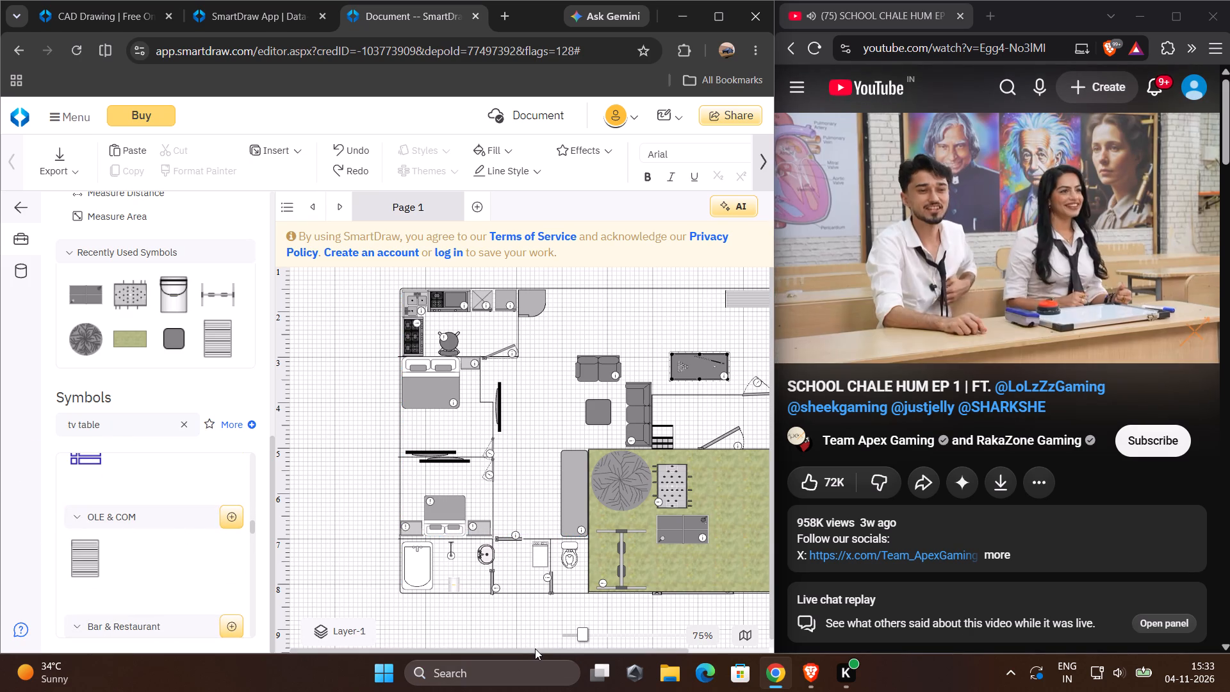
{"action": "left_click_drag", "start_coordinate": [539, 649], "coordinate": [595, 653]}
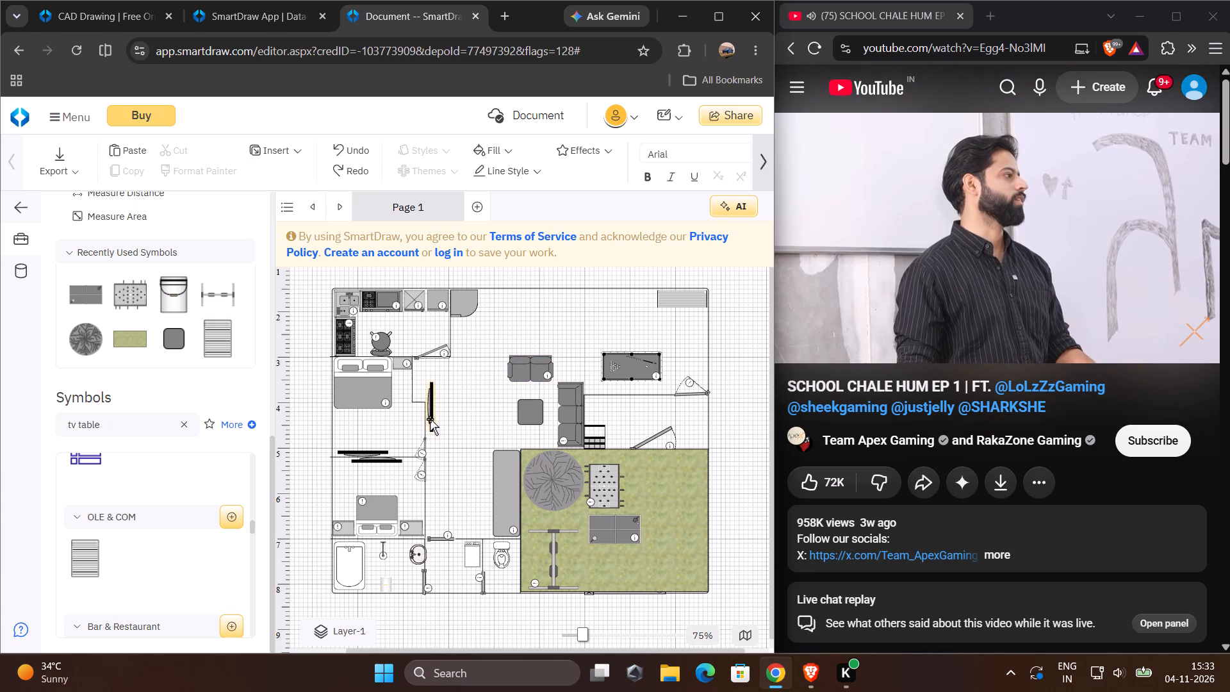
{"action": "scroll", "coordinate": [455, 502], "scroll_direction": "down", "scroll_amount": 1}
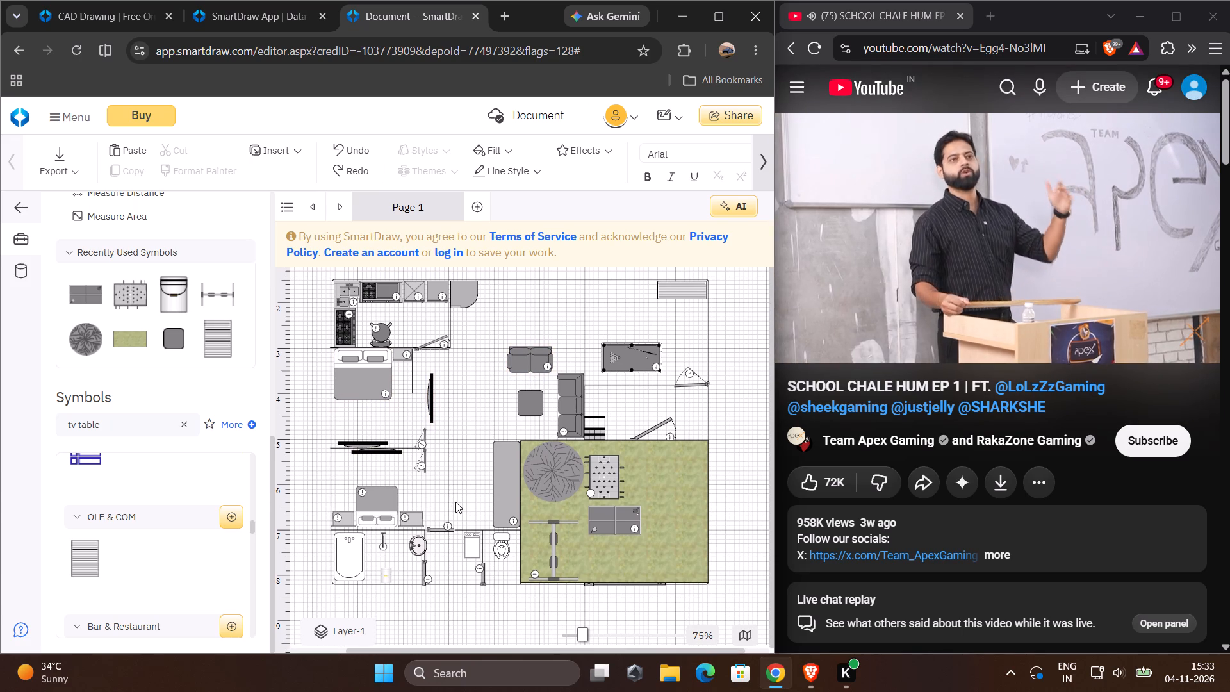
{"action": "scroll", "coordinate": [447, 494], "scroll_direction": "up", "scroll_amount": 1}
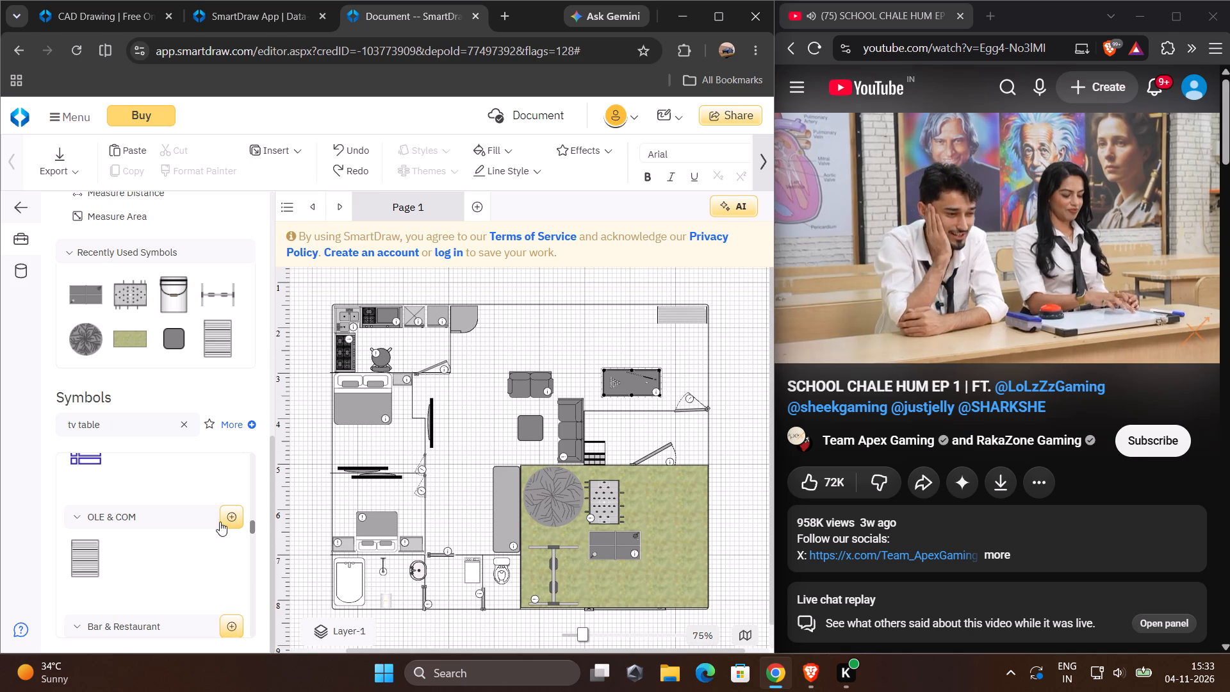
{"action": "scroll", "coordinate": [192, 522], "scroll_direction": "down", "scroll_amount": 6}
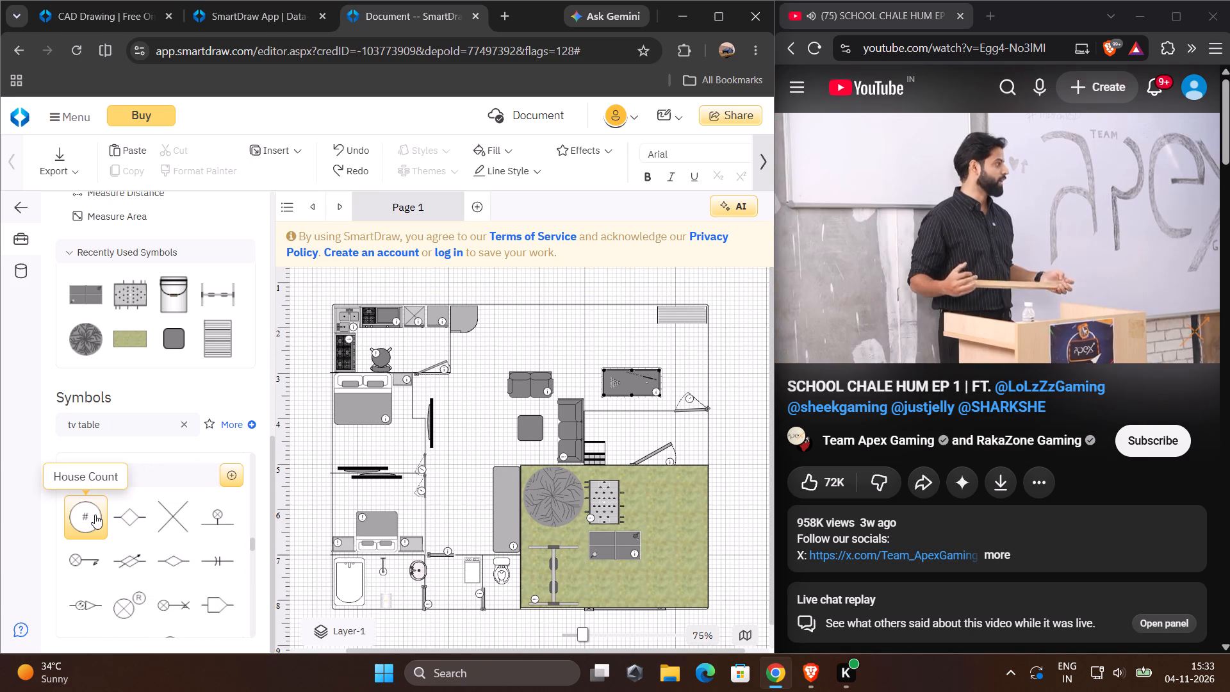
{"action": "scroll", "coordinate": [166, 602], "scroll_direction": "down", "scroll_amount": 3}
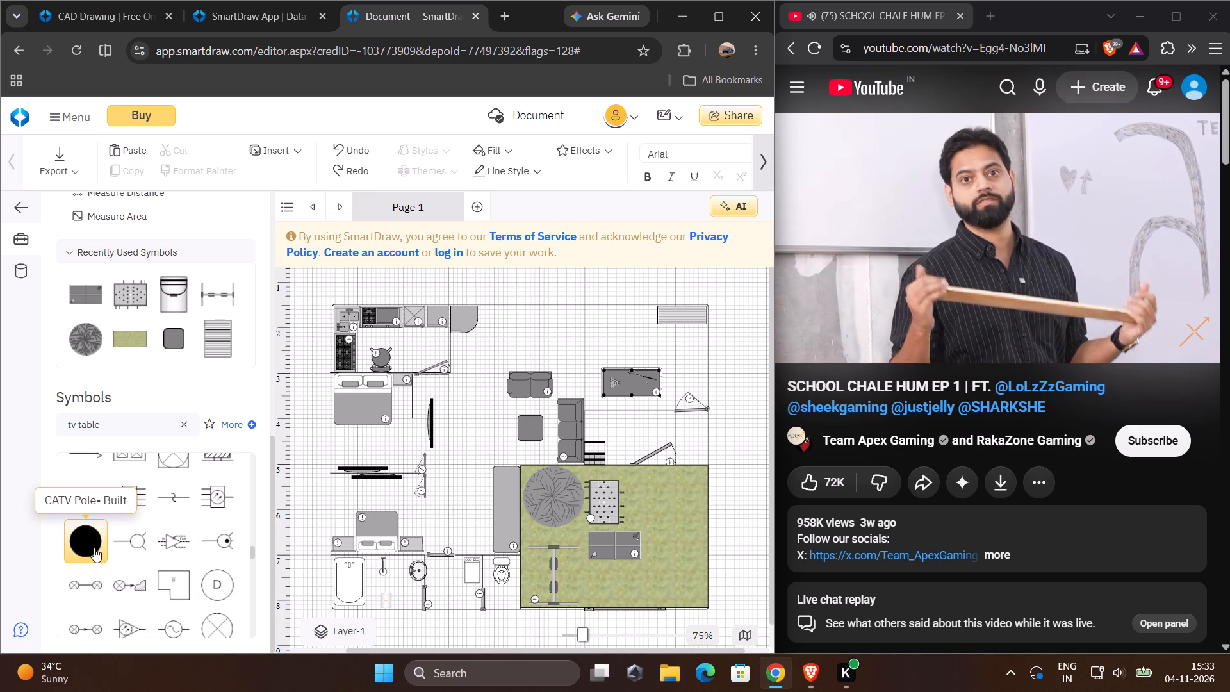
{"action": "scroll", "coordinate": [109, 563], "scroll_direction": "down", "scroll_amount": 1}
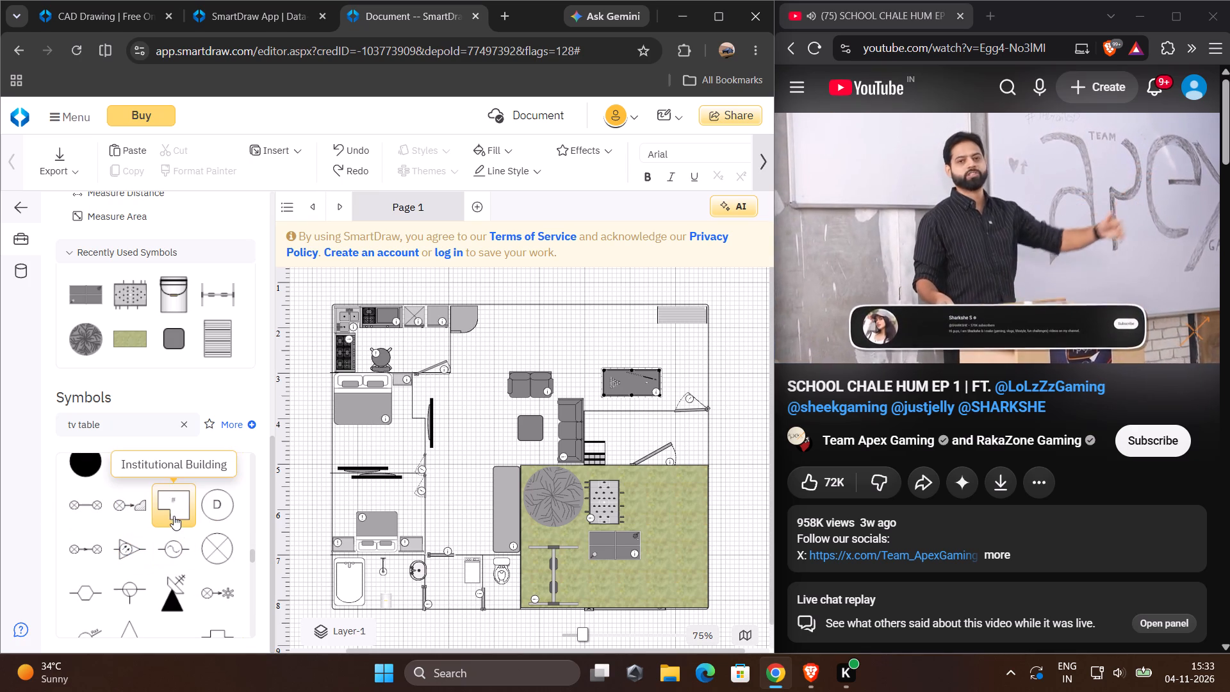
{"action": "scroll", "coordinate": [177, 523], "scroll_direction": "down", "scroll_amount": 4}
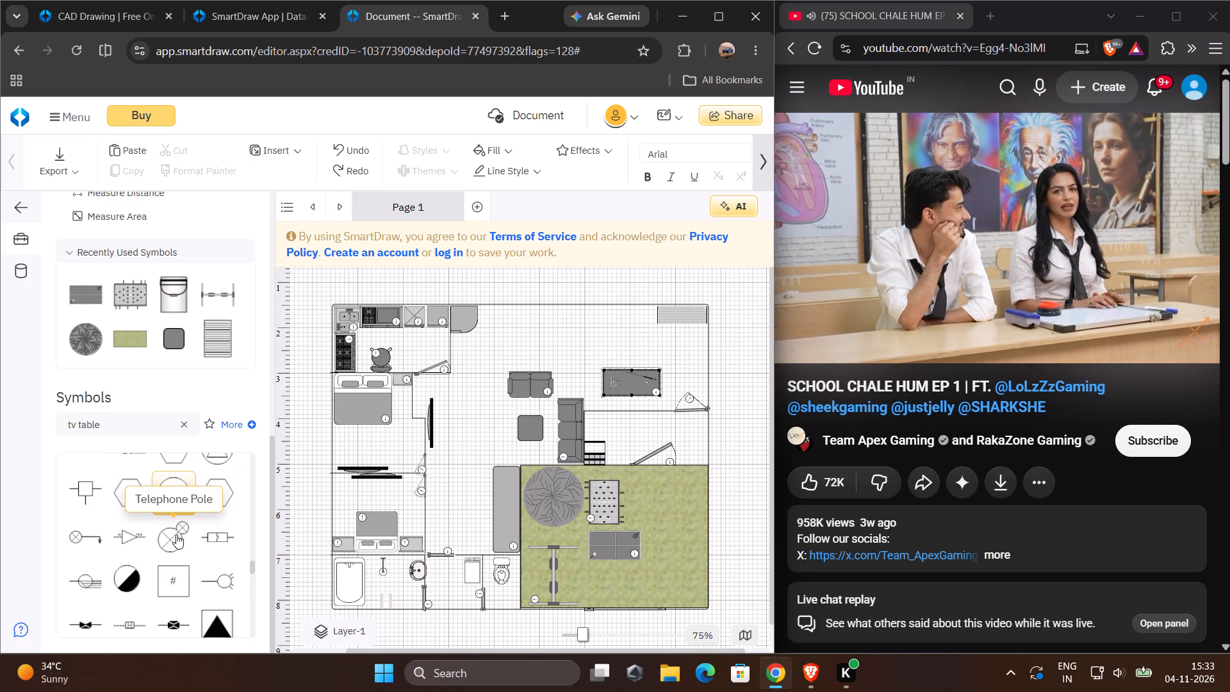
{"action": "scroll", "coordinate": [176, 534], "scroll_direction": "down", "scroll_amount": 5}
{"action": "scroll", "coordinate": [176, 534], "scroll_direction": "up", "scroll_amount": 1}
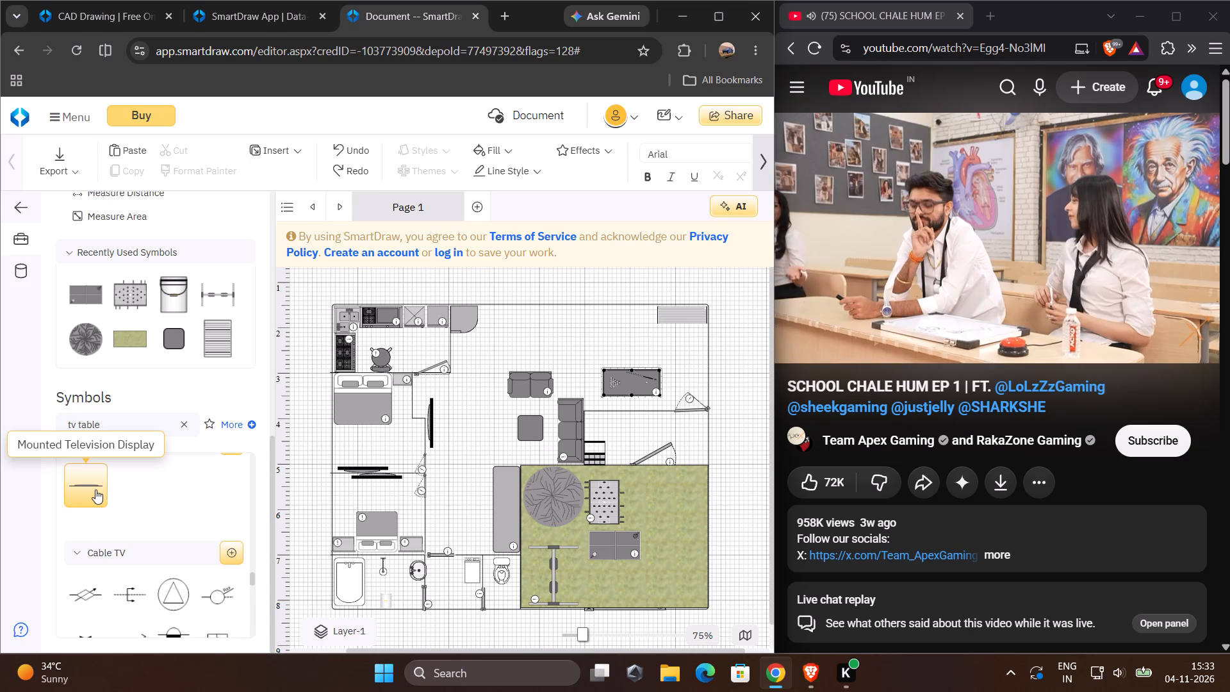
Place a Mounted Television Display between the upper bedroom and the sofas, and rotate it to stand vertically.
{"action": "left_click_drag", "start_coordinate": [94, 489], "coordinate": [476, 429]}
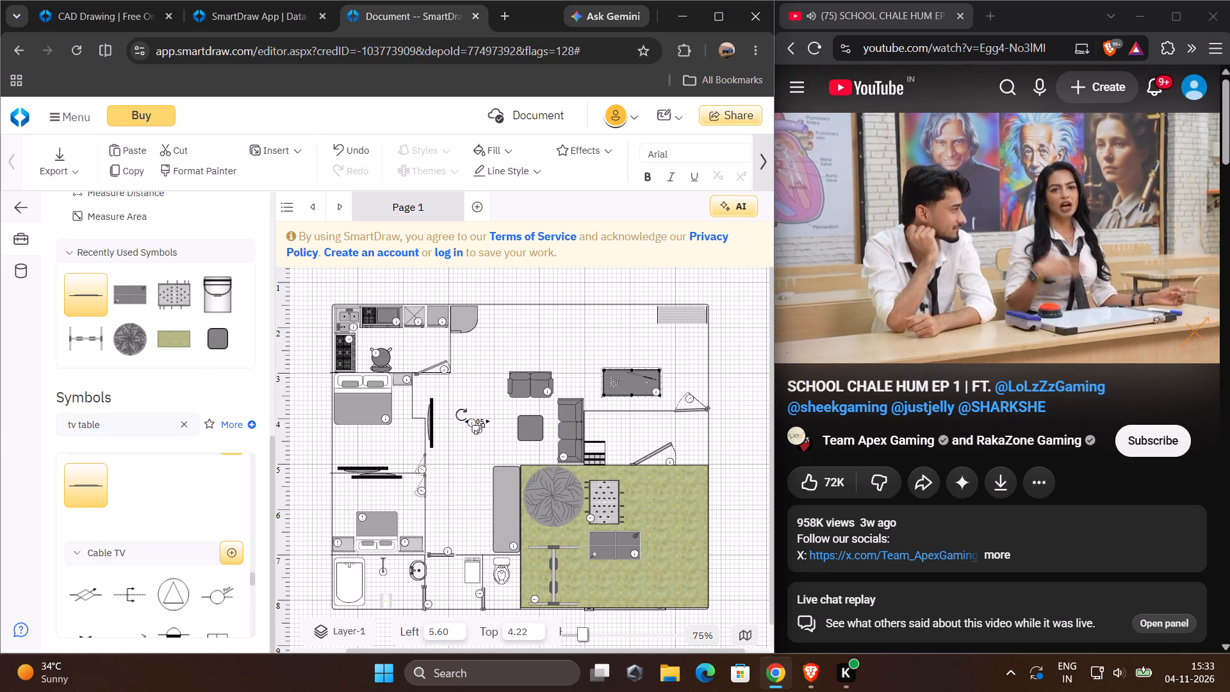
{"action": "left_click_drag", "start_coordinate": [479, 429], "coordinate": [512, 393]}
{"action": "left_click_drag", "start_coordinate": [462, 417], "coordinate": [484, 461]}
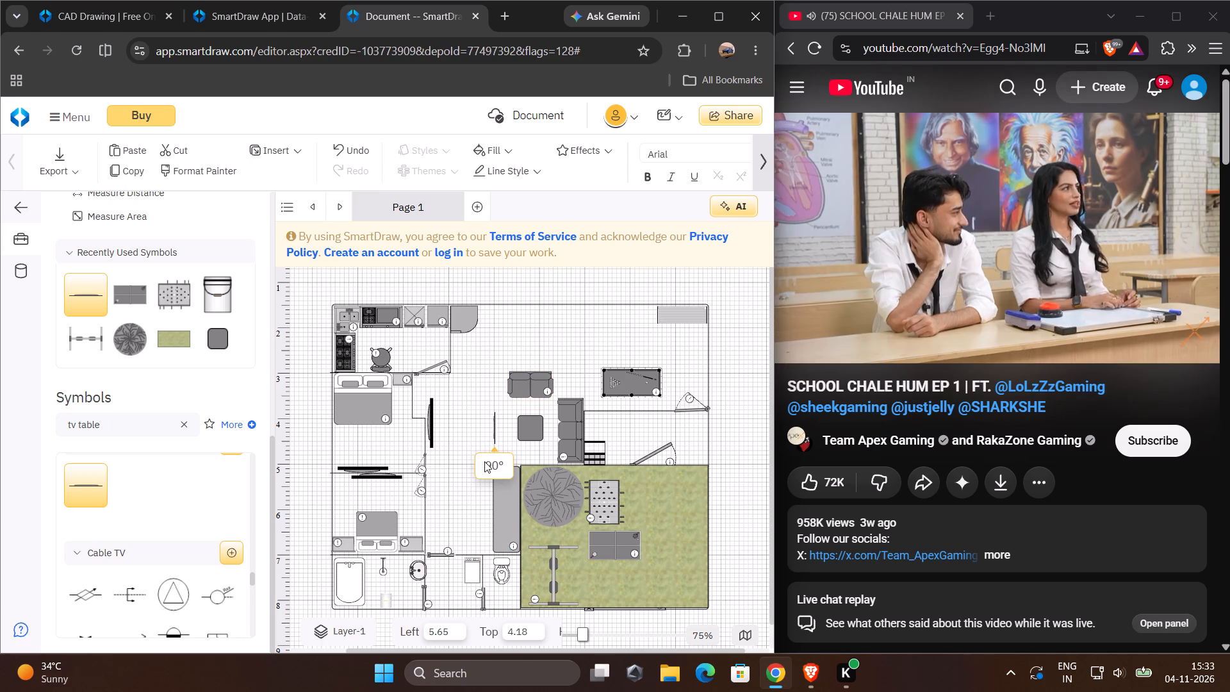
{"action": "left_click_drag", "start_coordinate": [484, 461], "coordinate": [484, 463]}
Delete the old black television beside the upper bedroom's wall.
{"action": "left_click_drag", "start_coordinate": [429, 422], "coordinate": [447, 431]}
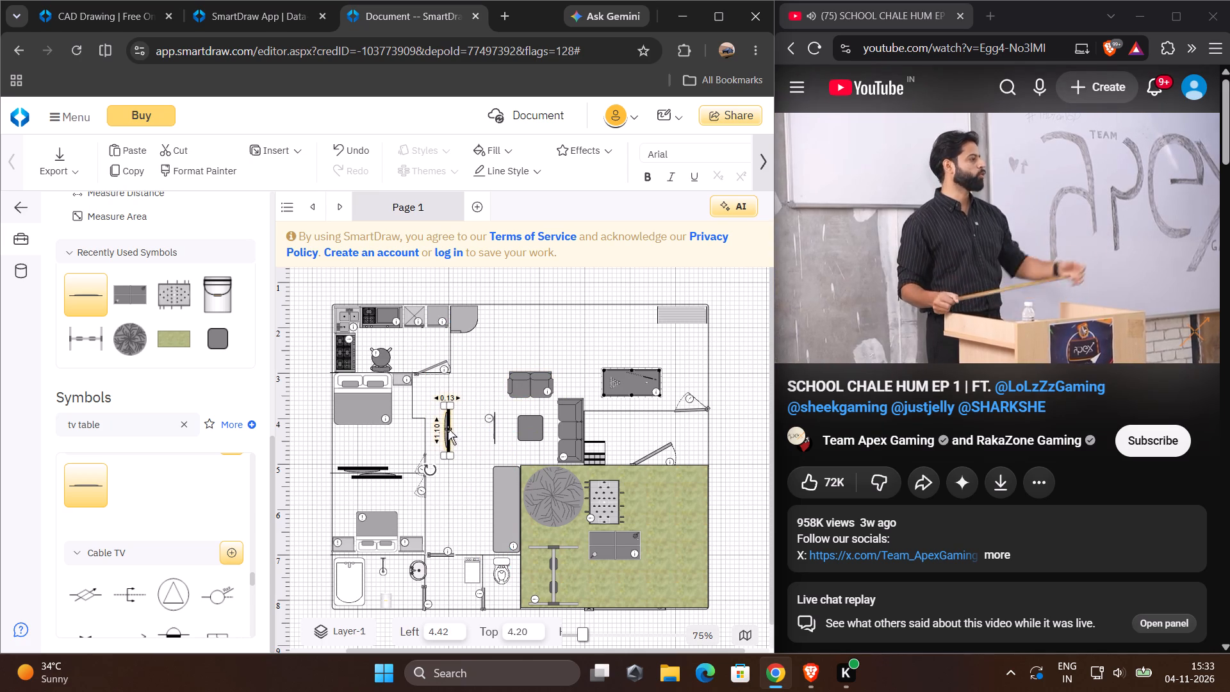
{"action": "key", "text": "Delete"}
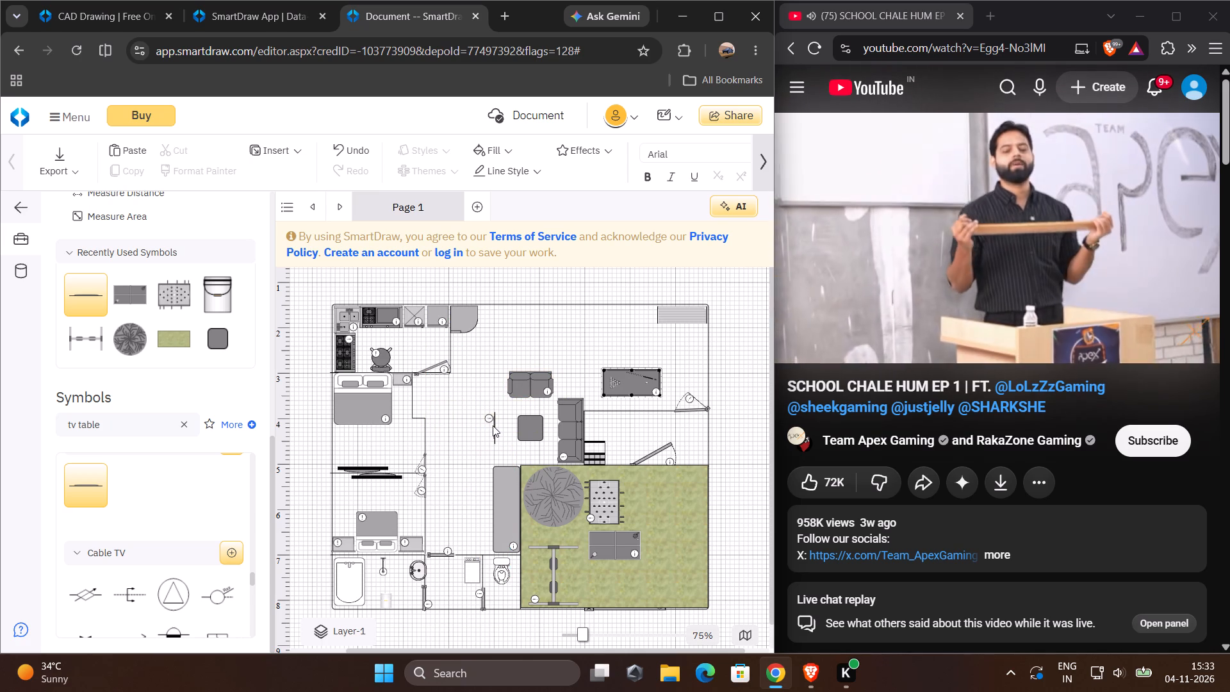
Move the mounted television display against the upper bedroom's wall facing the sofas and enlarge it to about 0.08 by 1.12.
{"action": "left_click_drag", "start_coordinate": [495, 427], "coordinate": [430, 422]}
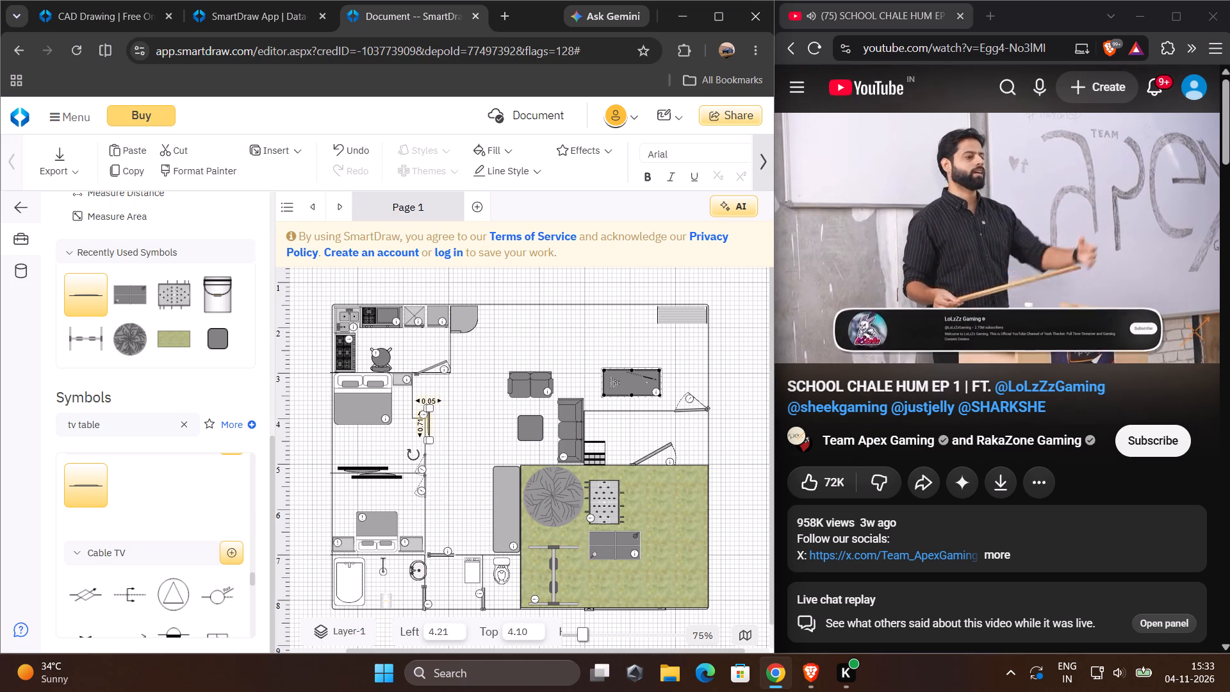
{"action": "left_click_drag", "start_coordinate": [431, 404], "coordinate": [442, 386]}
{"action": "left_click_drag", "start_coordinate": [430, 411], "coordinate": [439, 389]}
{"action": "left_click", "coordinate": [431, 407]}
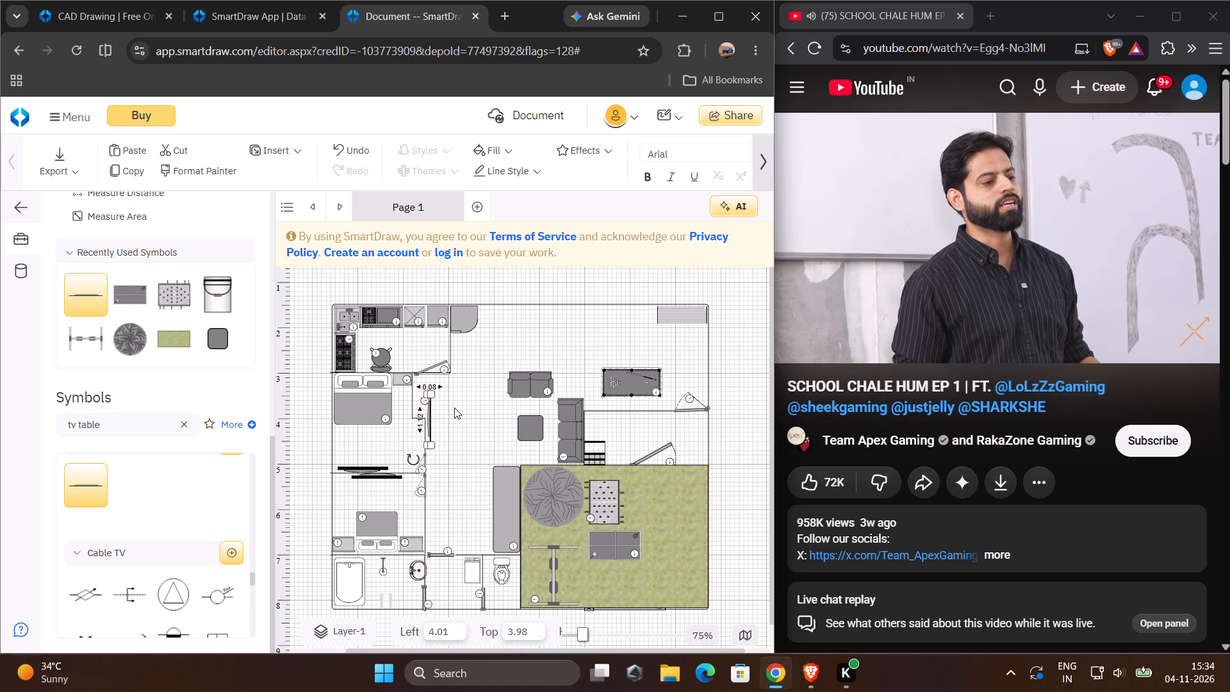
{"action": "left_click", "coordinate": [454, 408]}
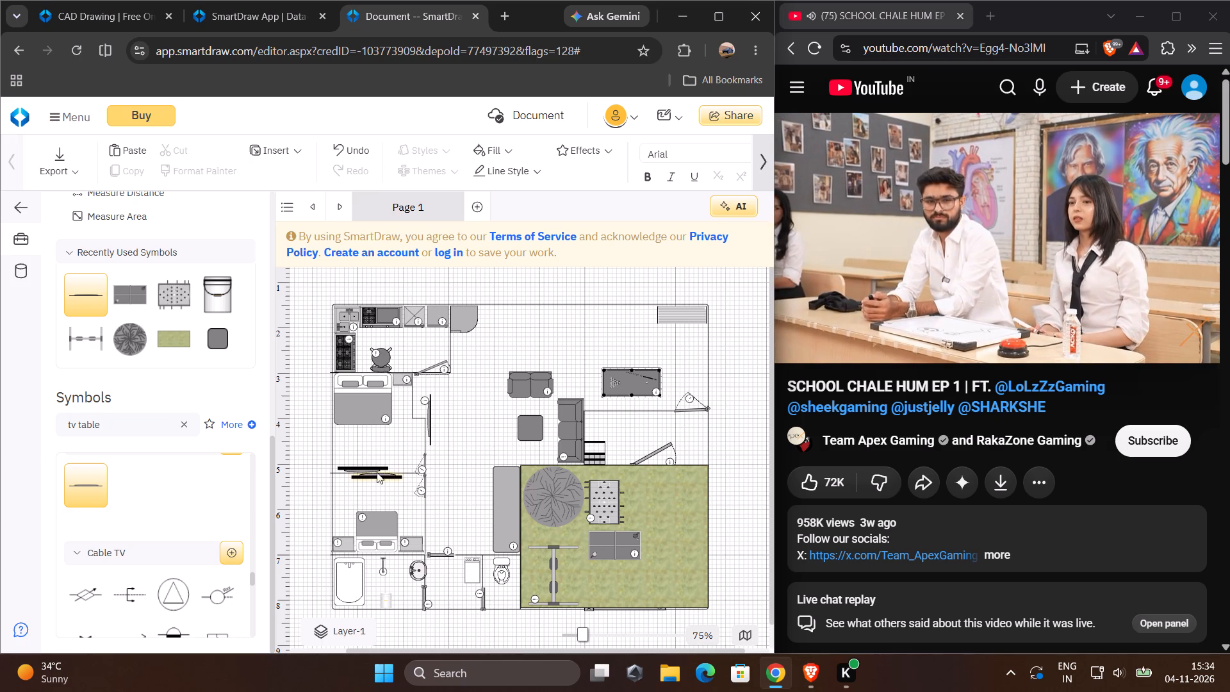
Clear the "tv table" symbol search, leaving the search ready for a new term.
{"action": "left_click", "coordinate": [188, 428]}
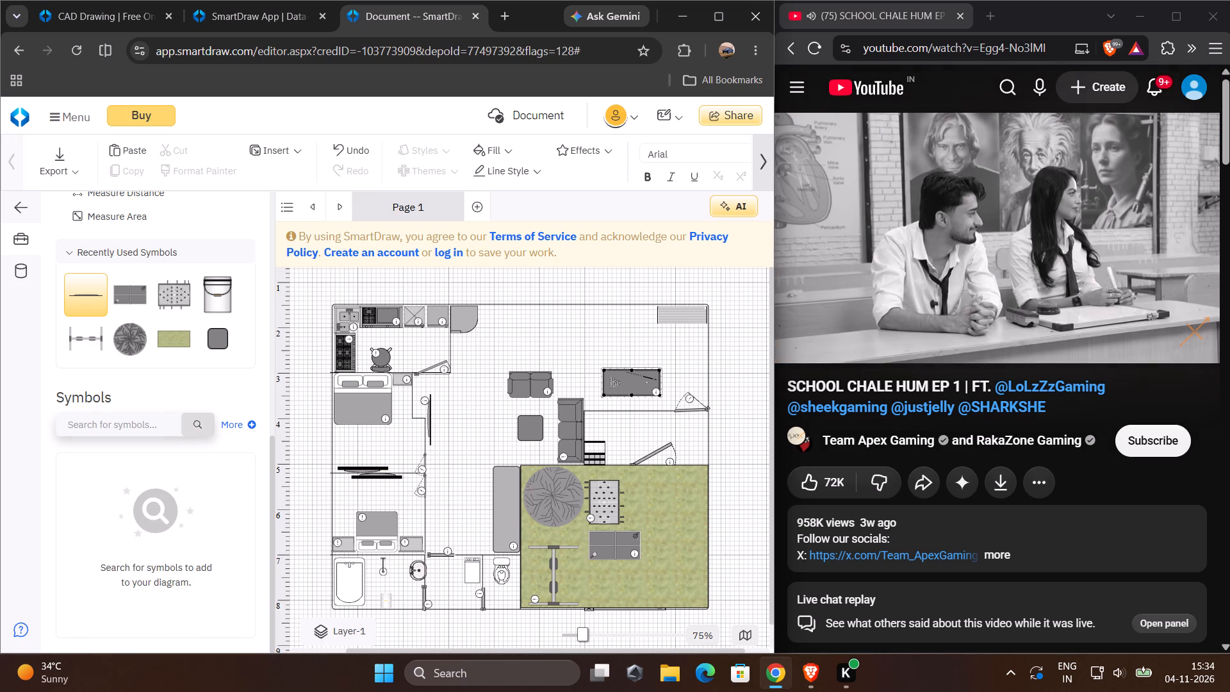
{"action": "left_click", "coordinate": [138, 426]}
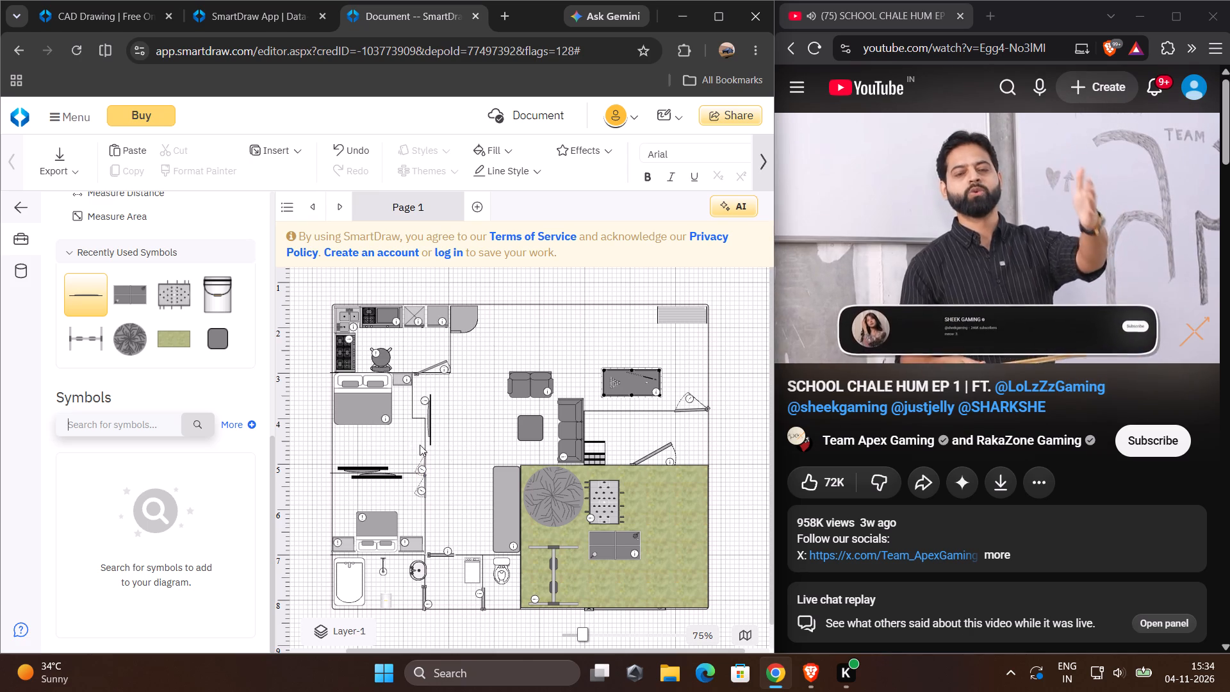
Move the pool table in the upper room up toward the top wall, to about Left 8.08, Top 2.20.
{"action": "scroll", "coordinate": [503, 491], "scroll_direction": "up", "scroll_amount": 3}
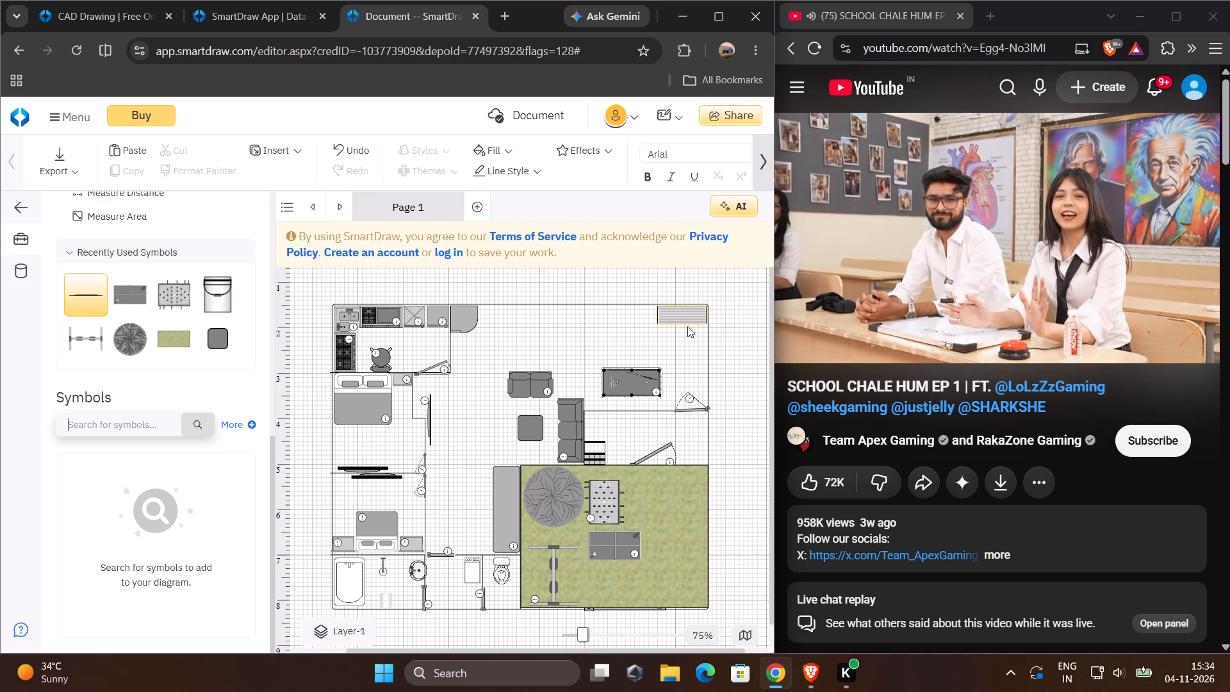
{"action": "left_click_drag", "start_coordinate": [628, 384], "coordinate": [639, 399]}
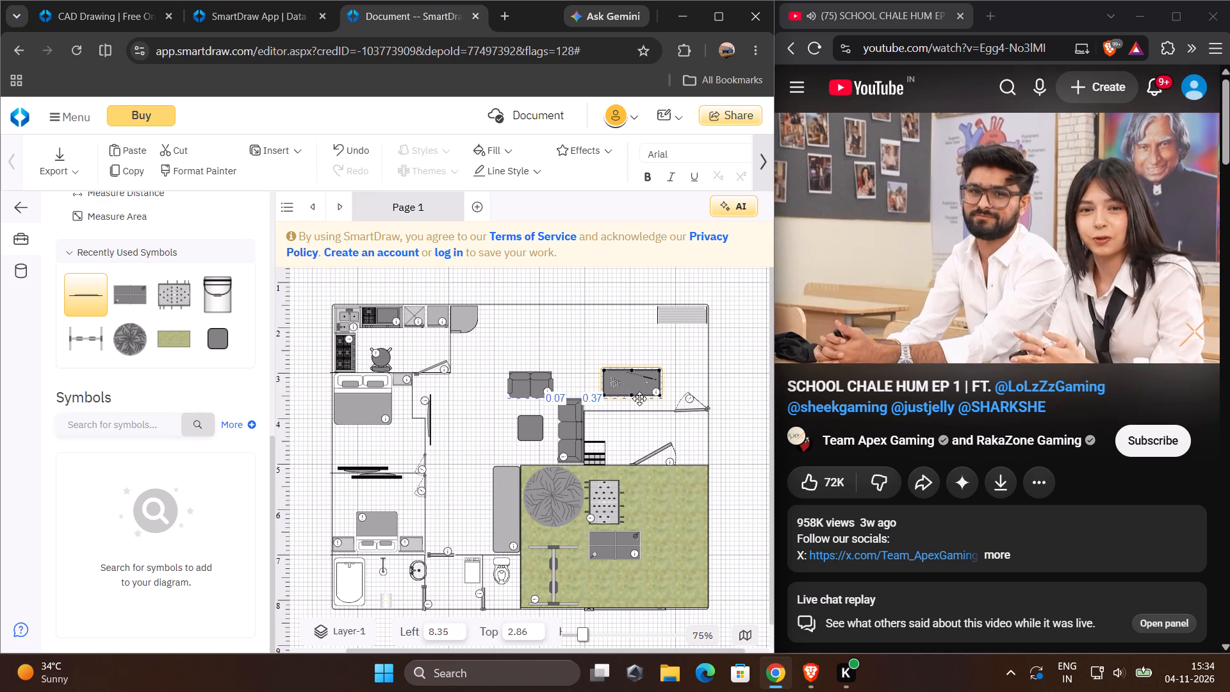
{"action": "left_click_drag", "start_coordinate": [639, 399], "coordinate": [621, 388]}
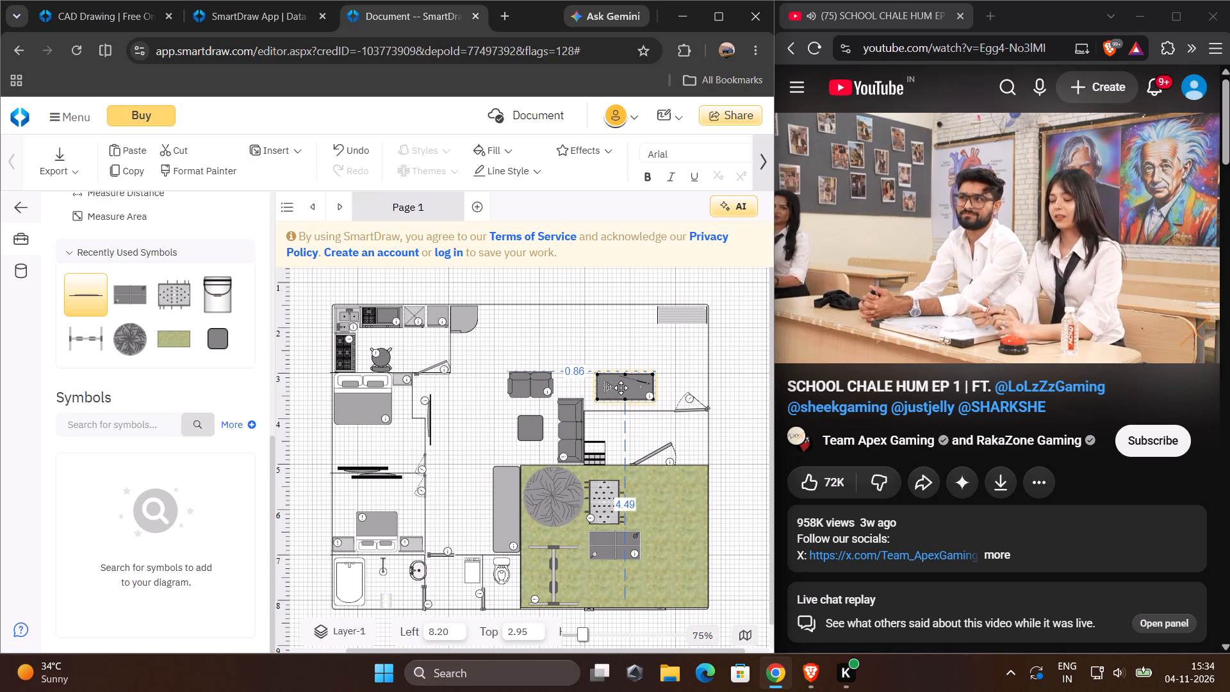
{"action": "left_click_drag", "start_coordinate": [621, 388], "coordinate": [616, 380]}
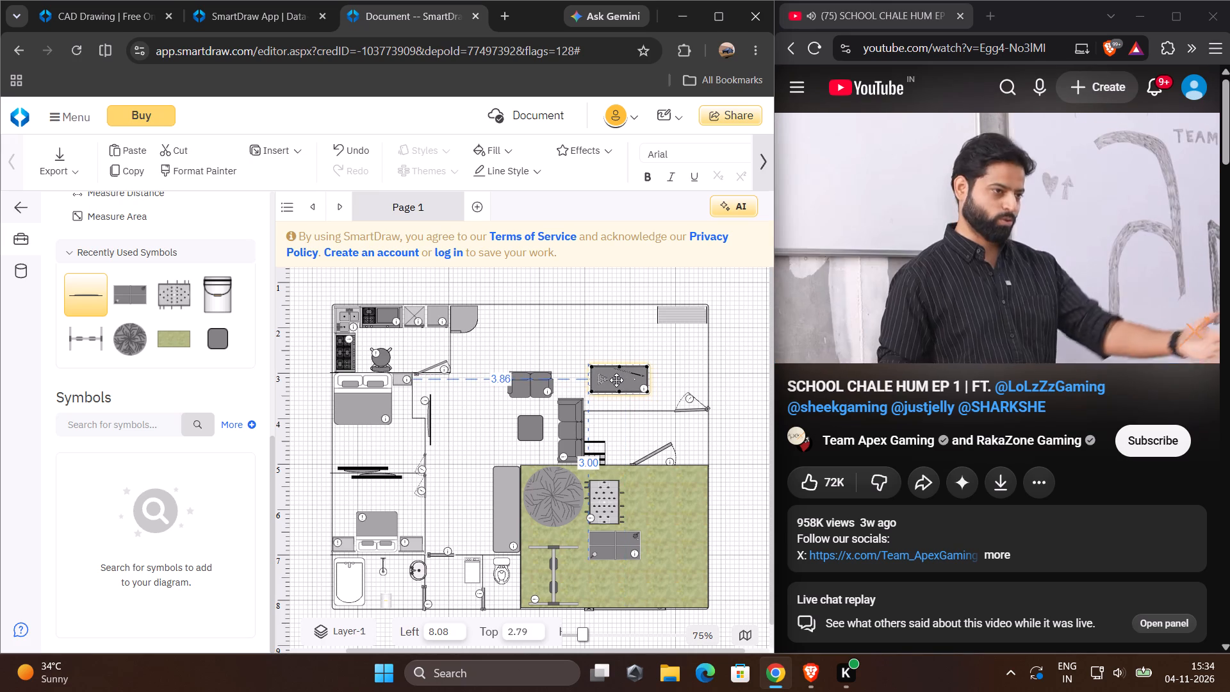
{"action": "left_click_drag", "start_coordinate": [616, 380], "coordinate": [616, 377]}
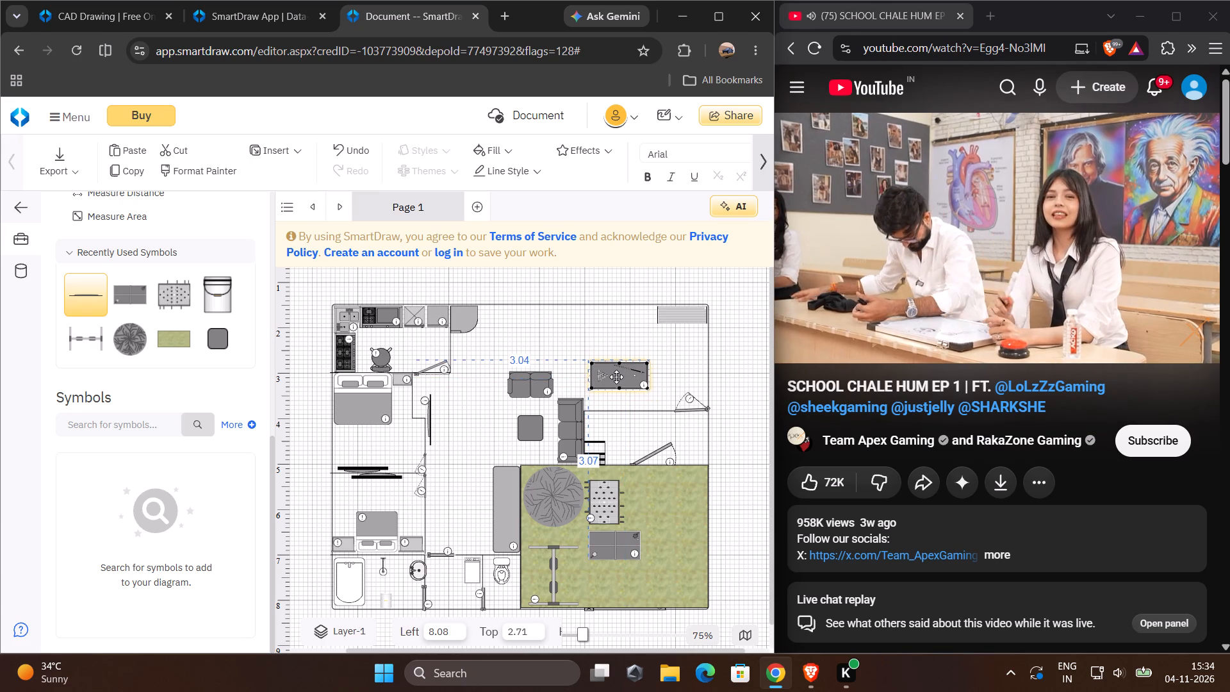
{"action": "left_click_drag", "start_coordinate": [616, 377], "coordinate": [617, 366]}
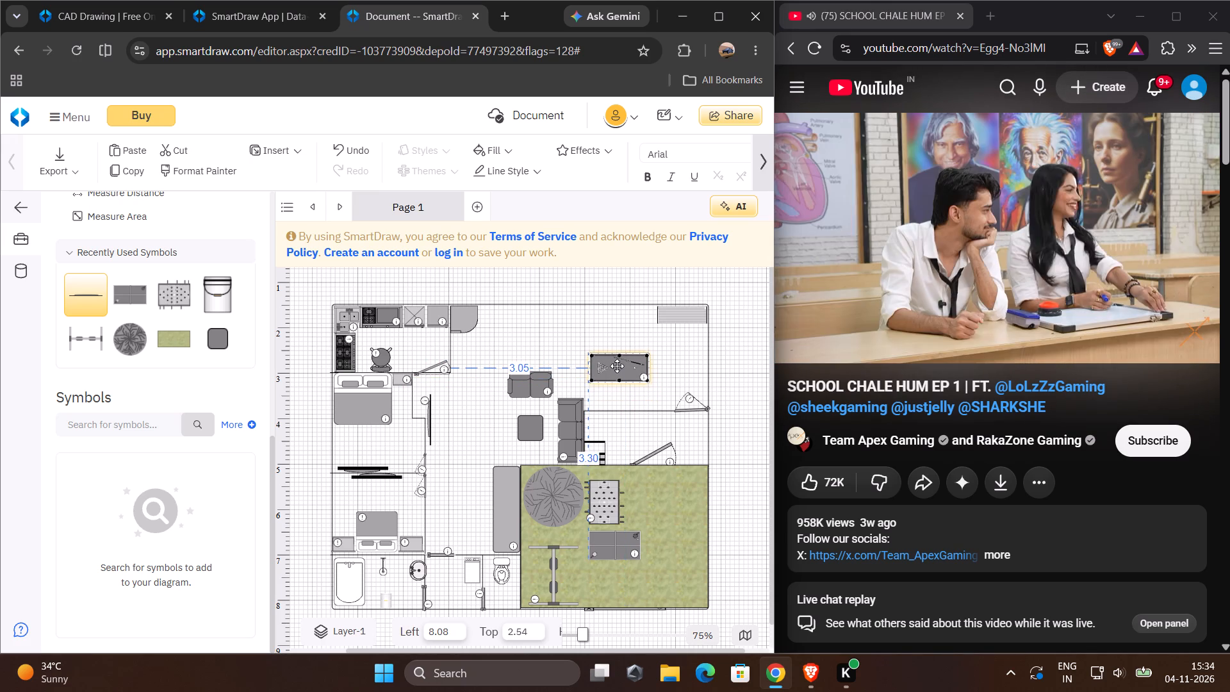
{"action": "left_click_drag", "start_coordinate": [617, 366], "coordinate": [619, 354]}
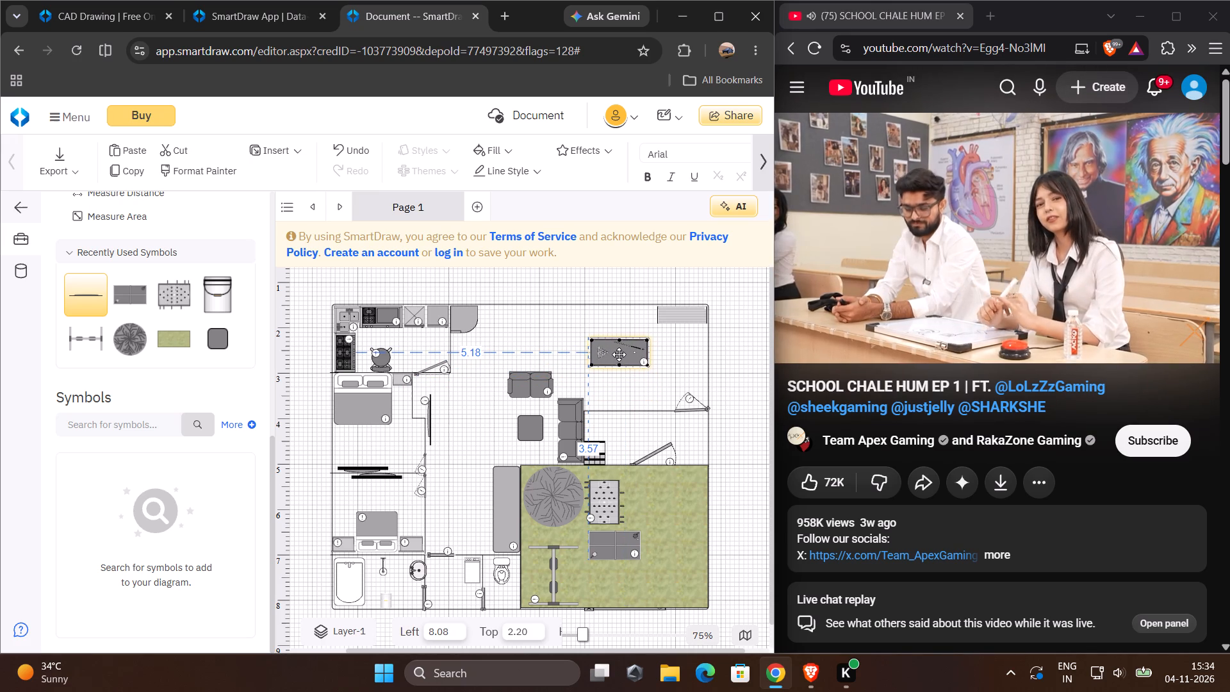
{"action": "left_click_drag", "start_coordinate": [619, 354], "coordinate": [617, 354]}
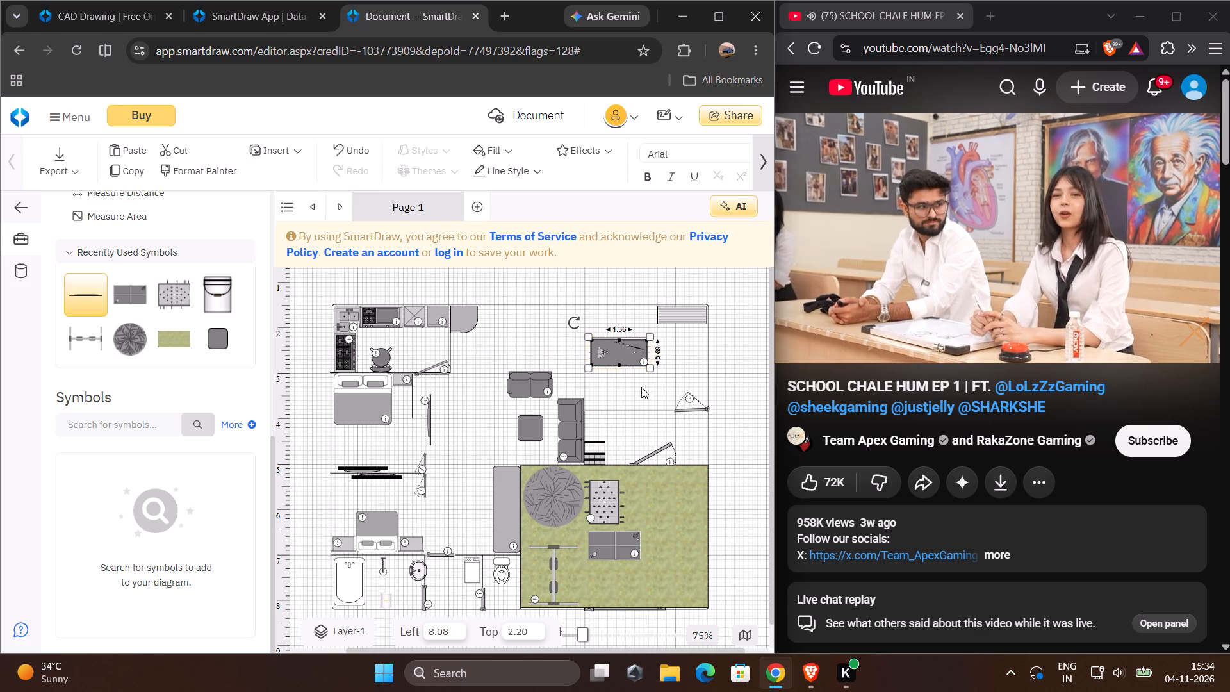
{"action": "left_click", "coordinate": [641, 393]}
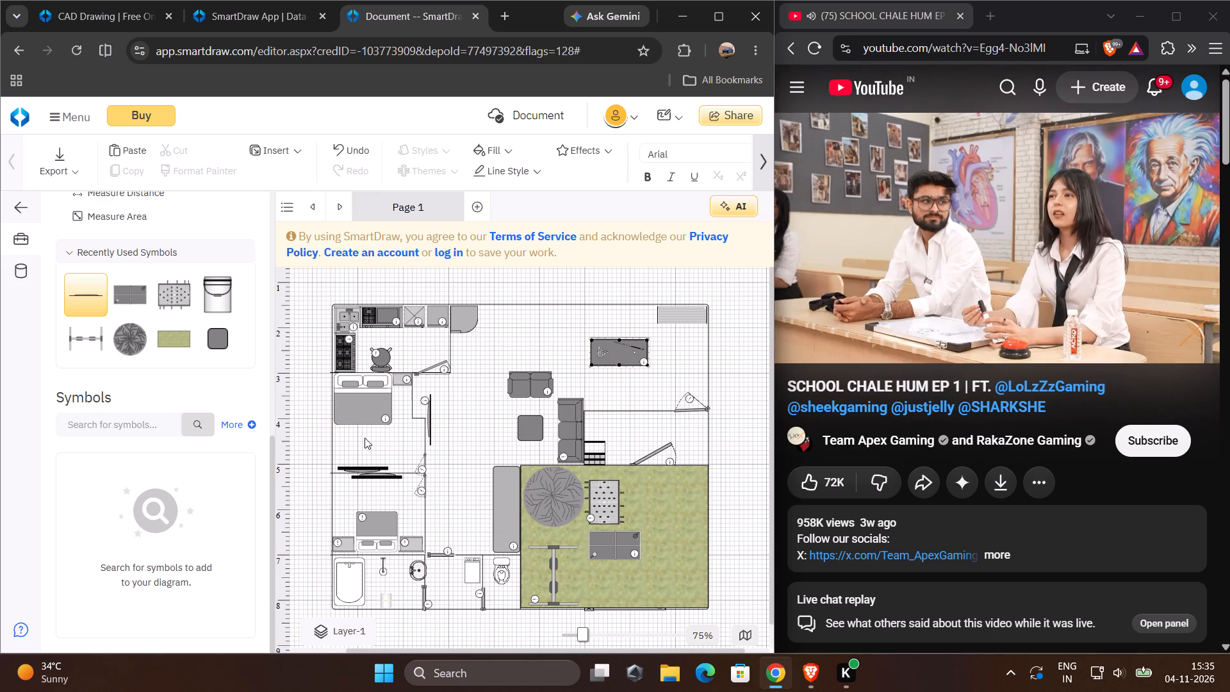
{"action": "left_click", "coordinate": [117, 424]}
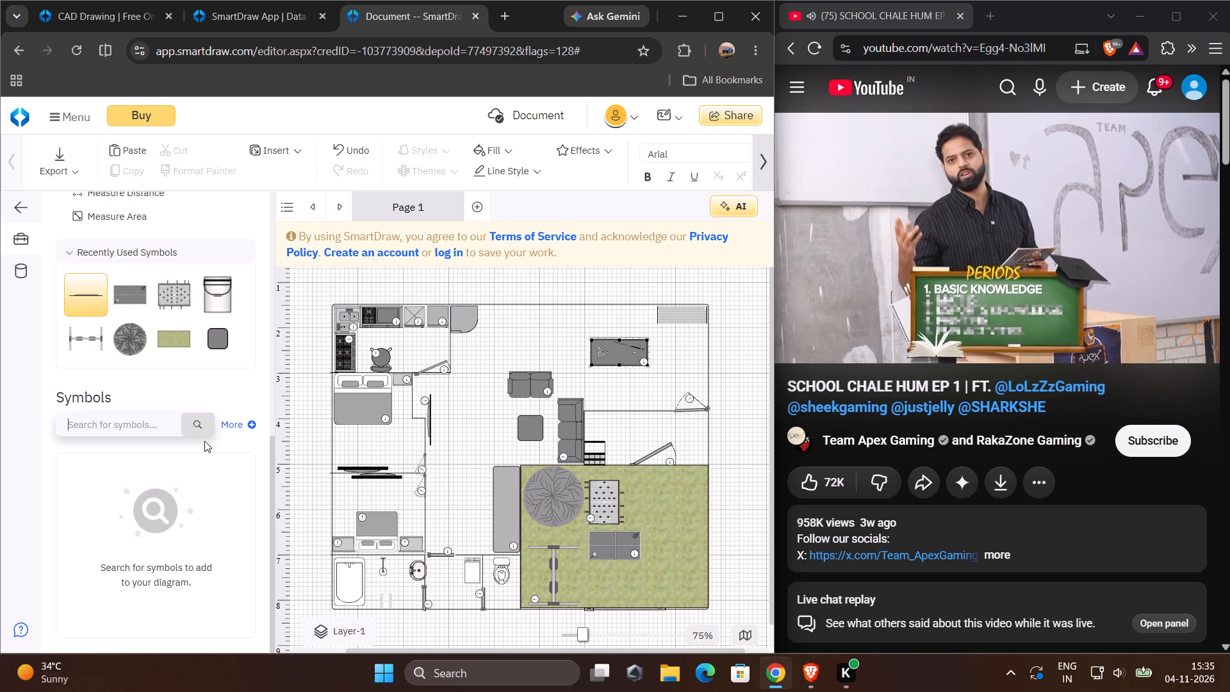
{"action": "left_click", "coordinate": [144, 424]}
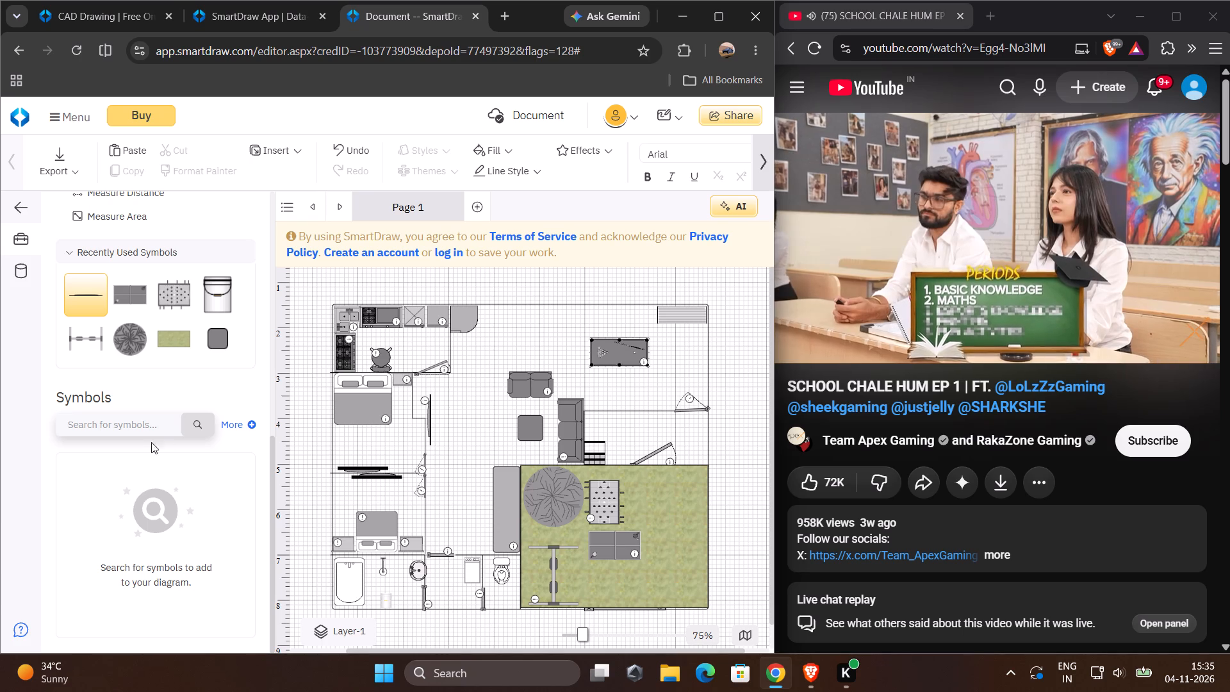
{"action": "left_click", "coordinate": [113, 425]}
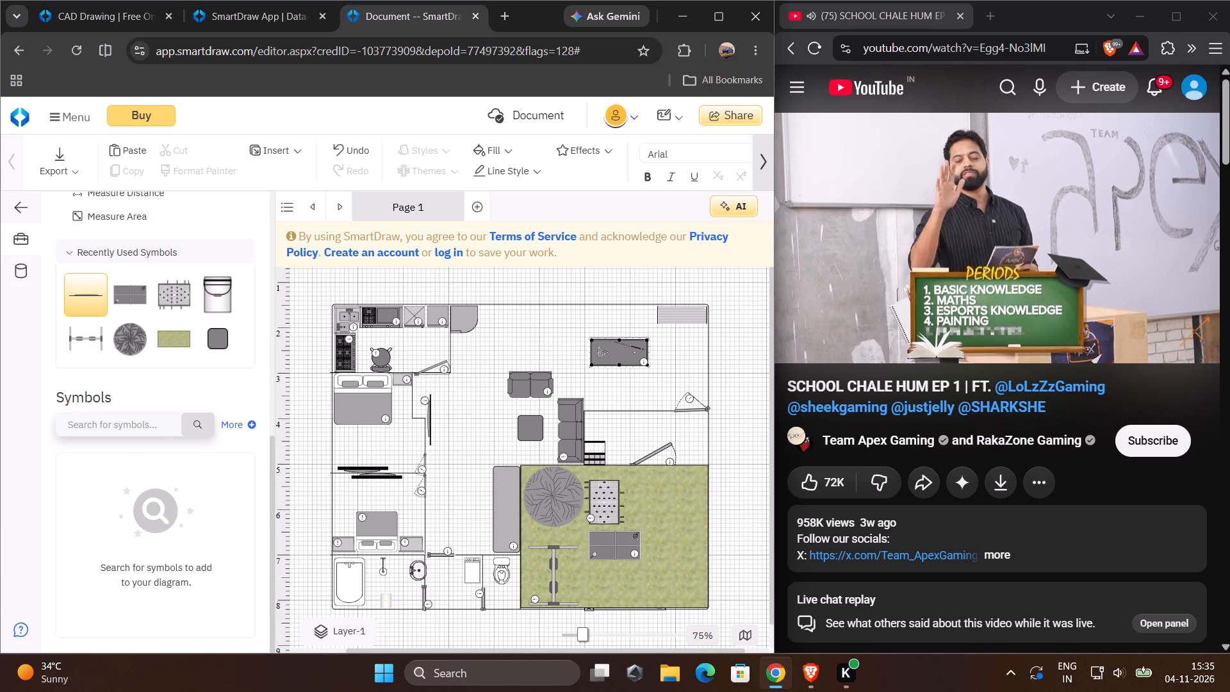
Place a rectangle shape against the grass garden's outer side at Left 10.71, Top 5.02, and stretch it down to the garden's lower edge.
{"action": "scroll", "coordinate": [98, 361], "scroll_direction": "up", "scroll_amount": 5}
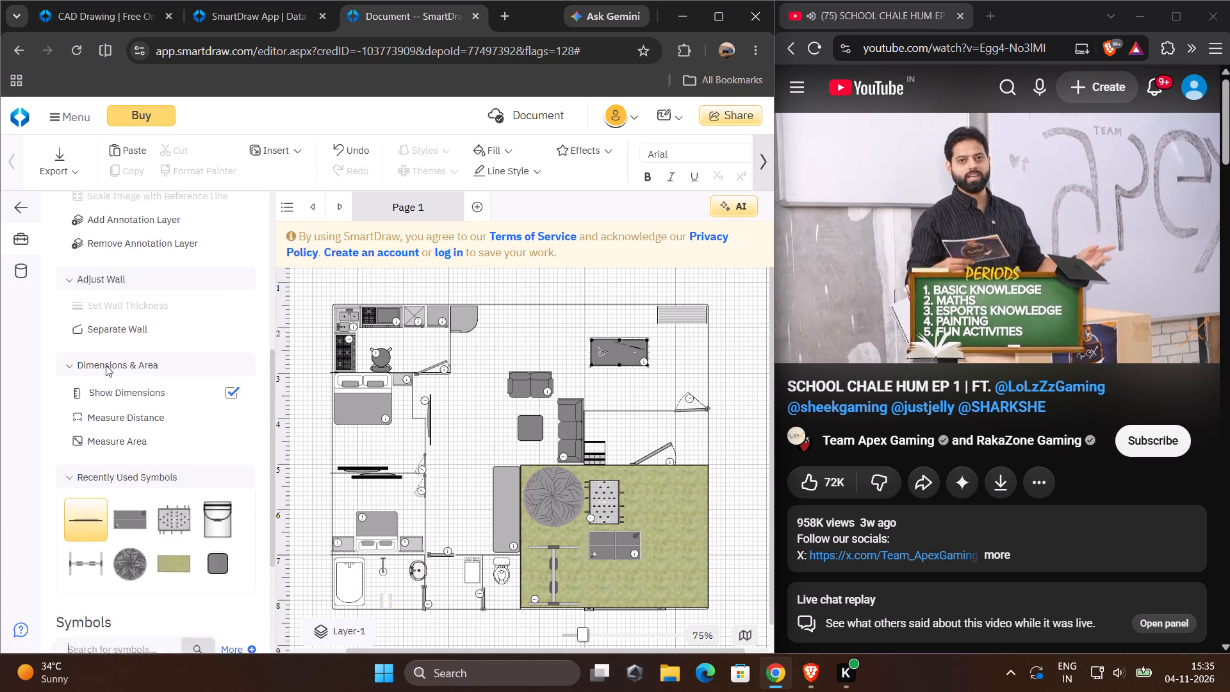
{"action": "scroll", "coordinate": [106, 365], "scroll_direction": "up", "scroll_amount": 8}
{"action": "left_click", "coordinate": [145, 254]}
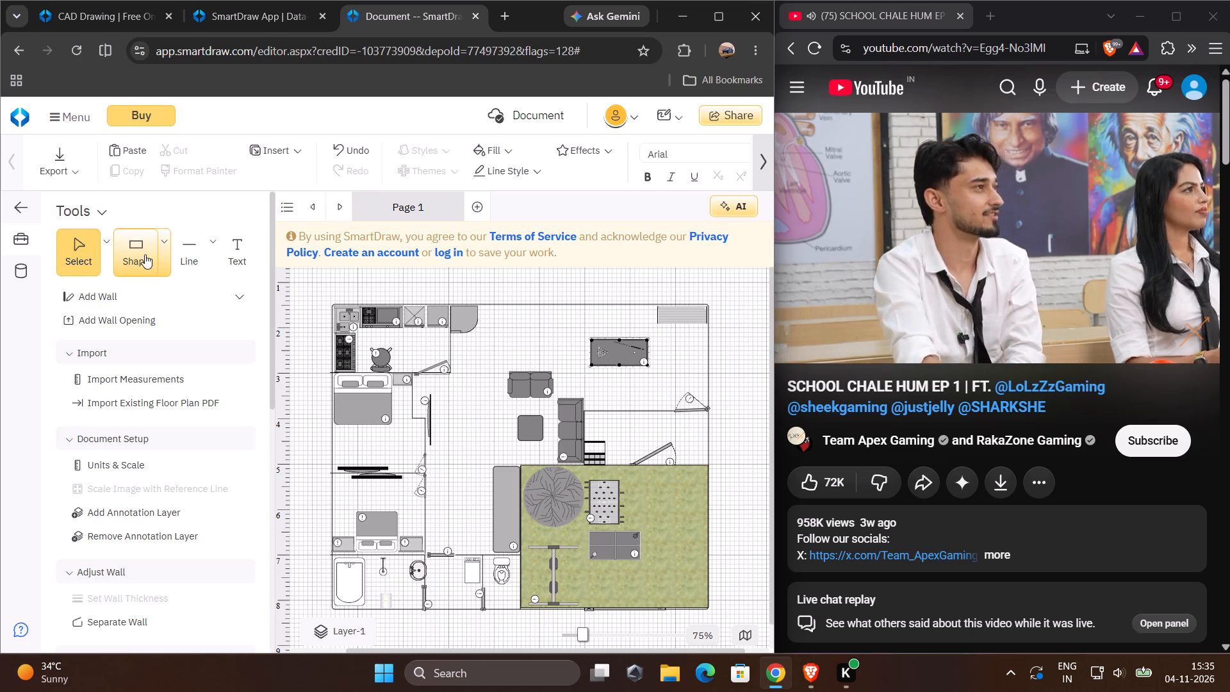
{"action": "left_click", "coordinate": [161, 254]}
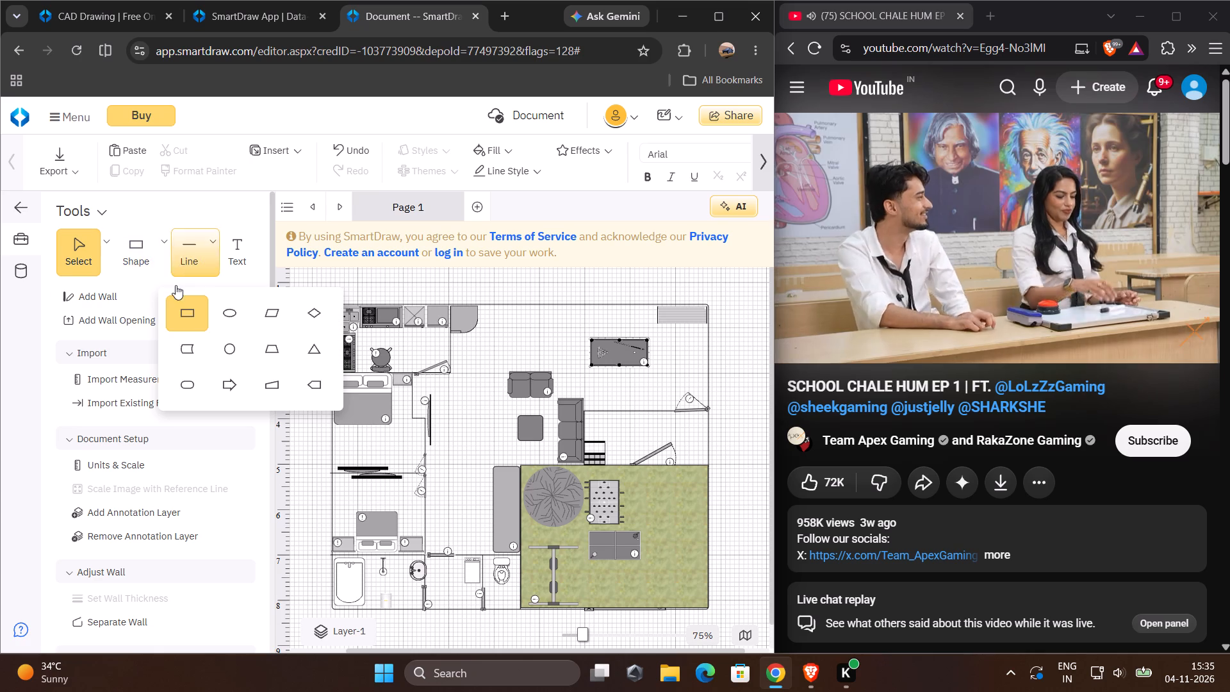
{"action": "left_click_drag", "start_coordinate": [191, 318], "coordinate": [652, 349]}
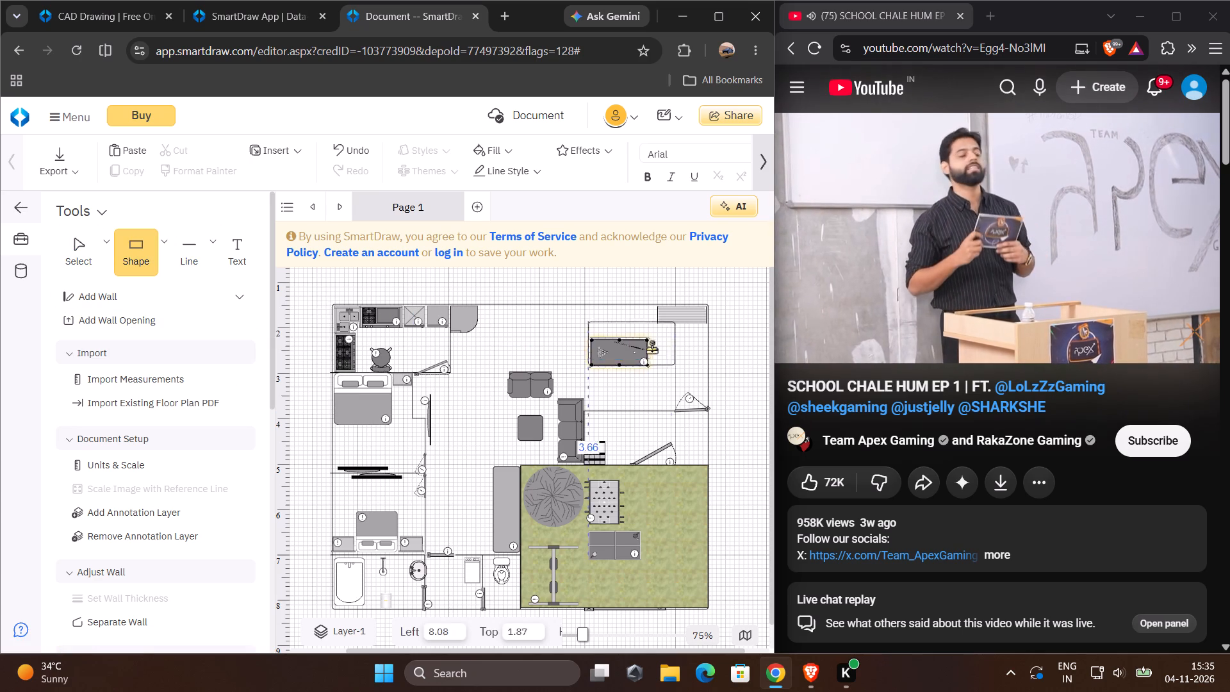
{"action": "left_click_drag", "start_coordinate": [652, 349], "coordinate": [749, 329]}
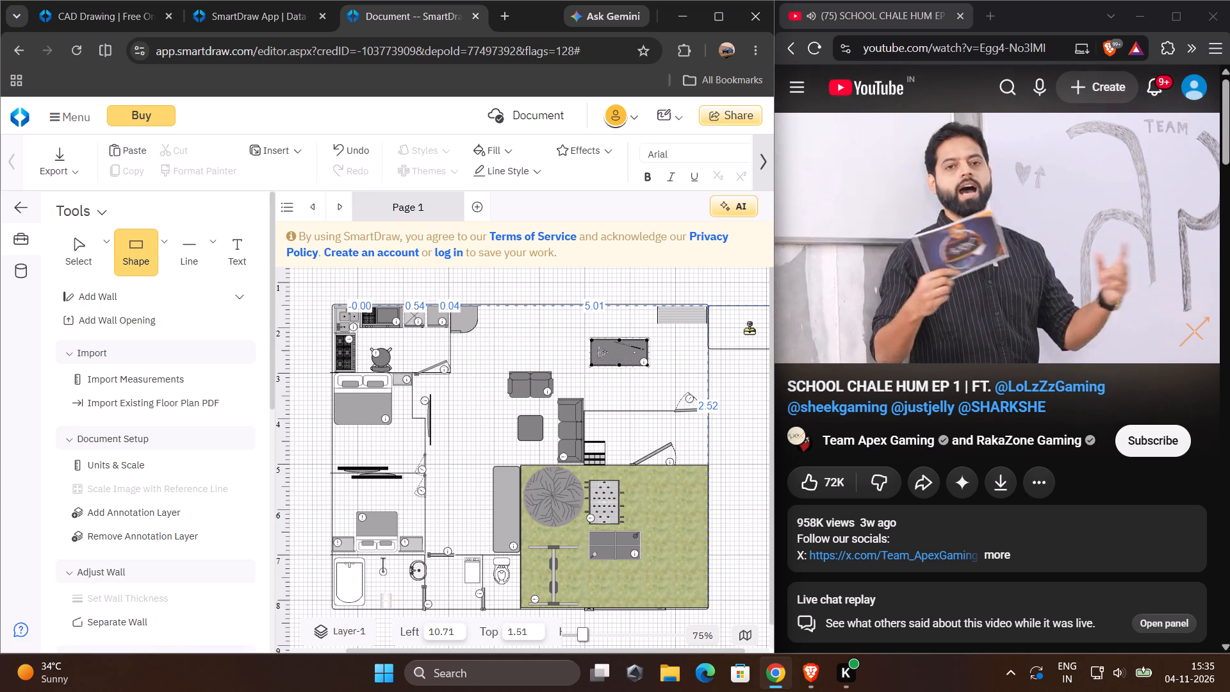
{"action": "left_click_drag", "start_coordinate": [749, 329], "coordinate": [755, 491]}
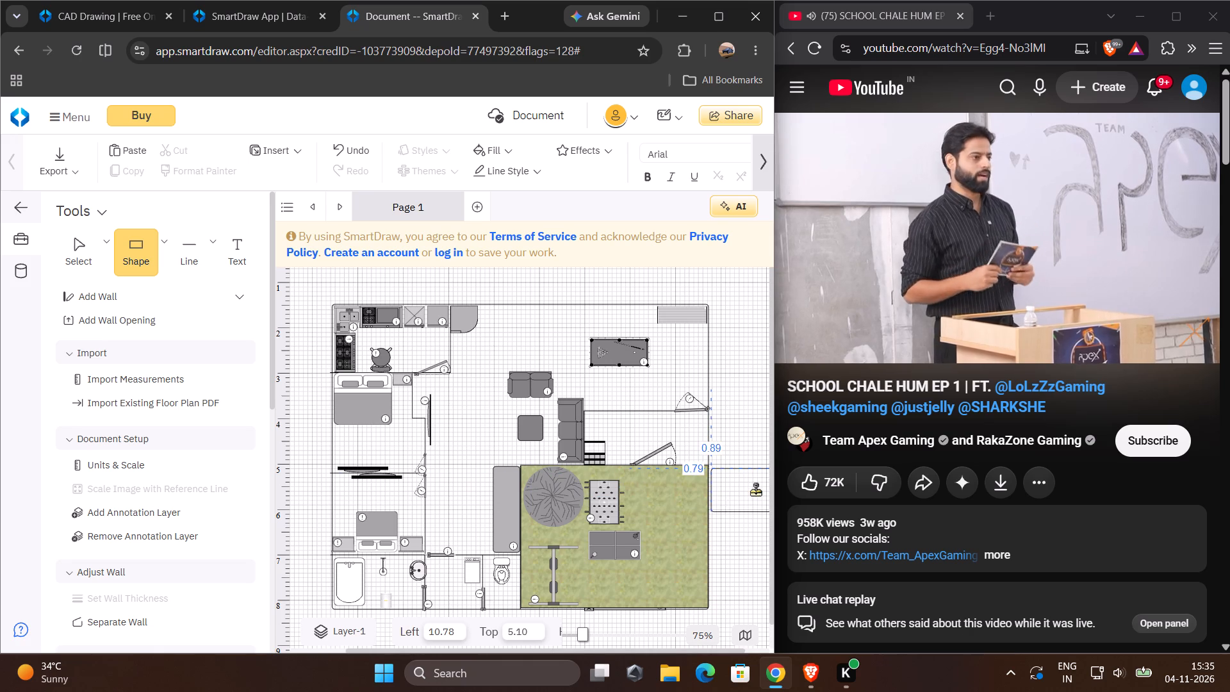
{"action": "left_click_drag", "start_coordinate": [755, 491], "coordinate": [751, 486]}
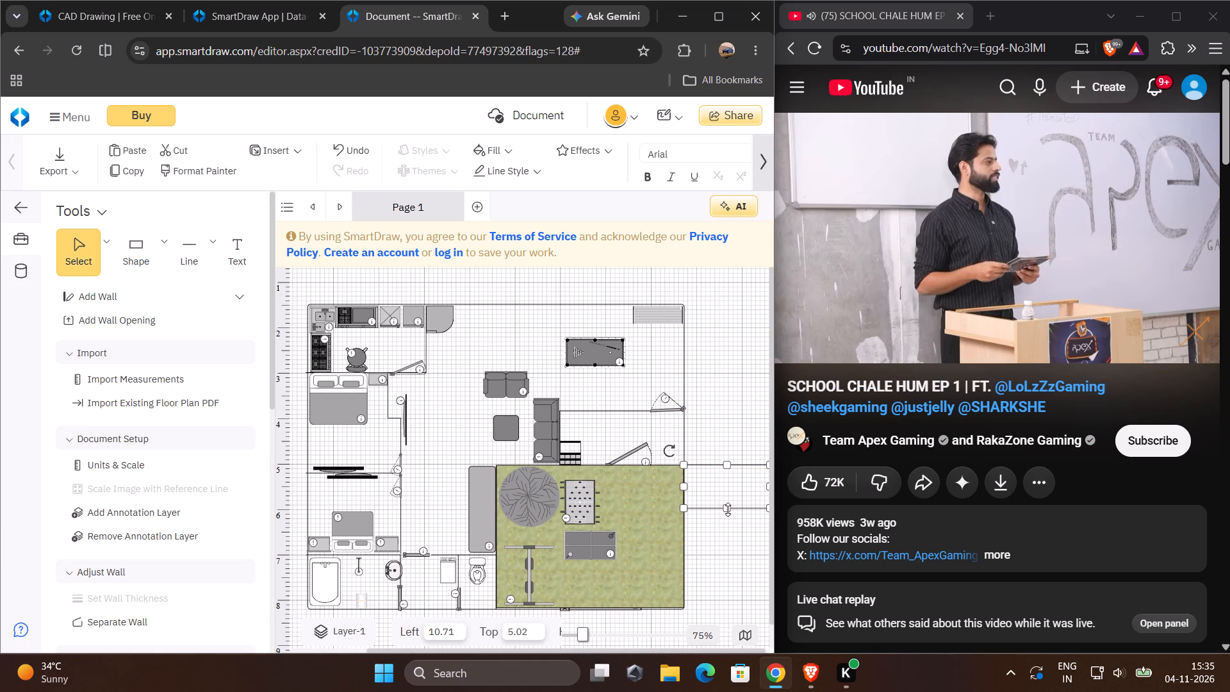
{"action": "left_click_drag", "start_coordinate": [728, 509], "coordinate": [724, 606]}
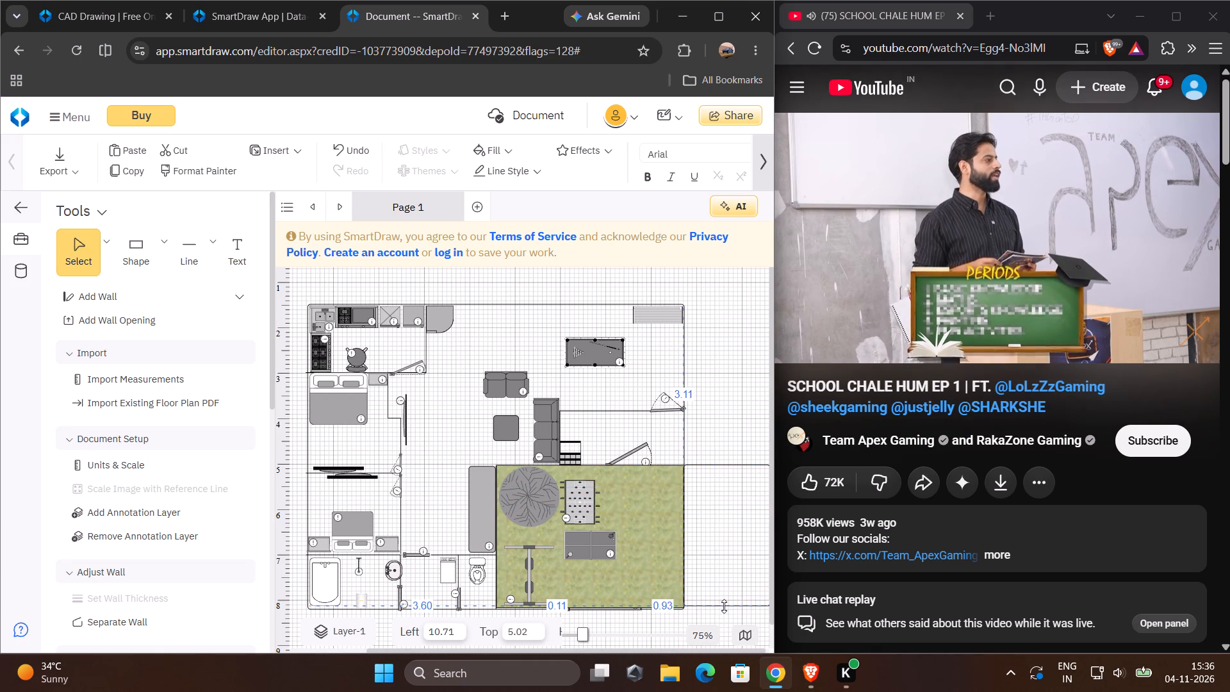
{"action": "left_click_drag", "start_coordinate": [724, 606], "coordinate": [724, 609]}
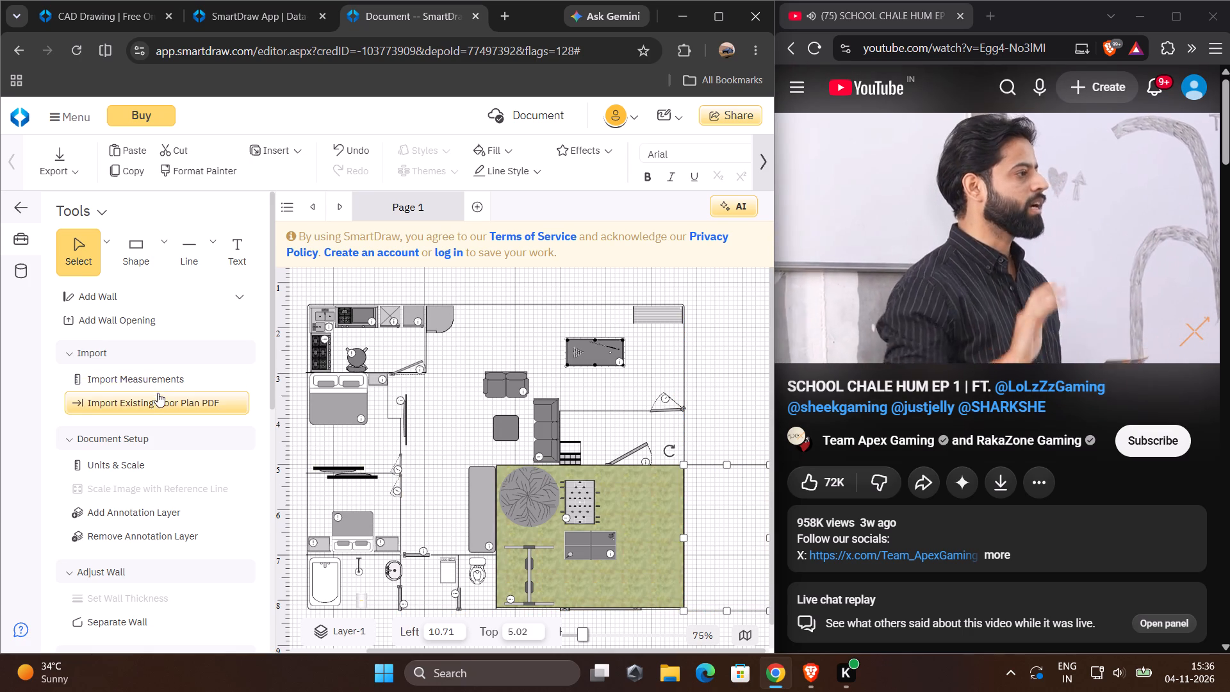
Search the symbol library for "big gate".
{"action": "scroll", "coordinate": [151, 370], "scroll_direction": "down", "scroll_amount": 5}
{"action": "scroll", "coordinate": [138, 434], "scroll_direction": "down", "scroll_amount": 1}
{"action": "left_click", "coordinate": [129, 464]}
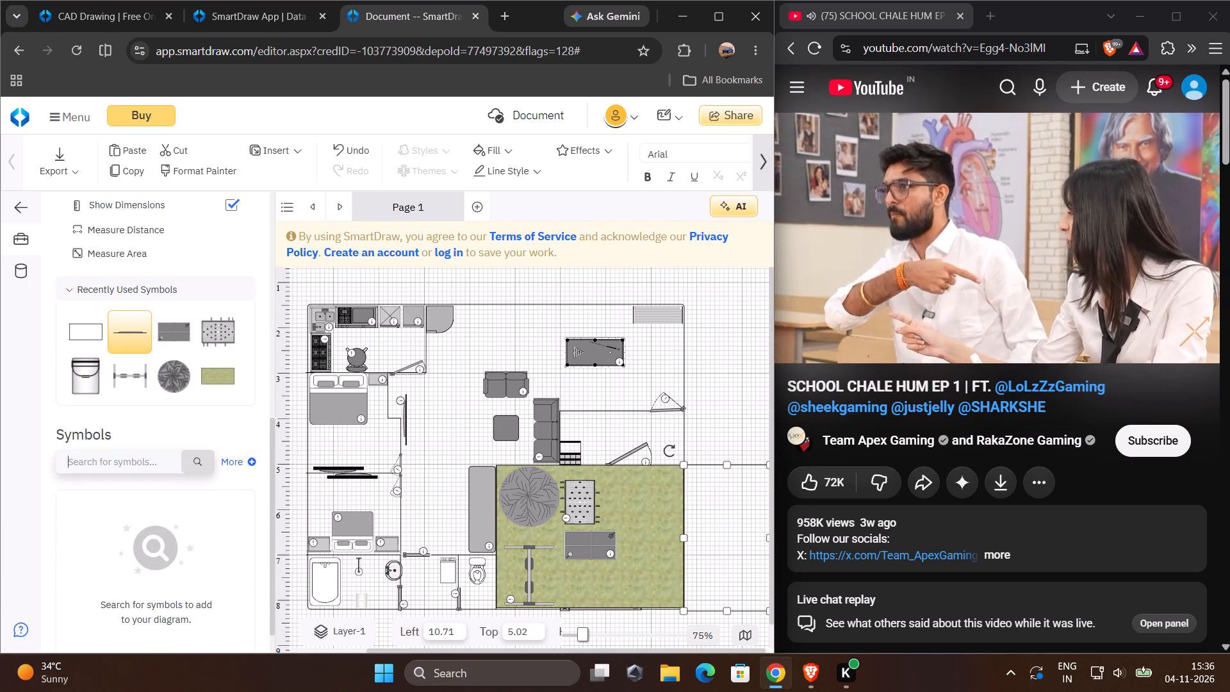
{"action": "type", "text": "bi"}
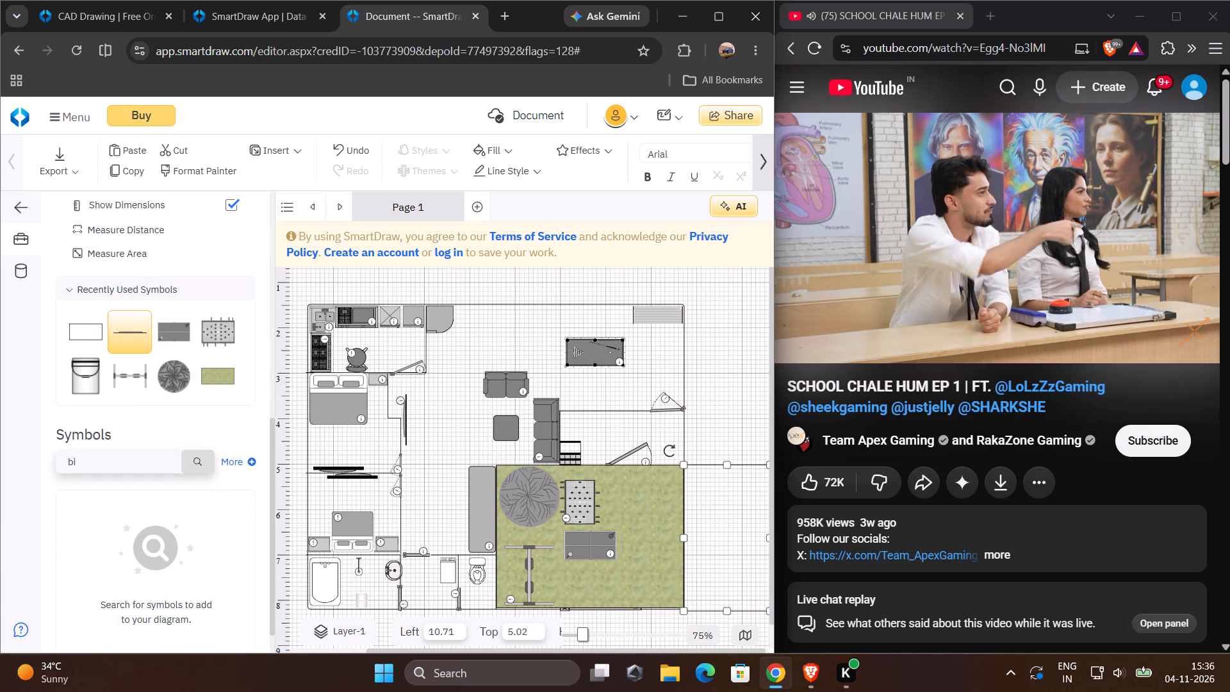
{"action": "type", "text": "g"}
{"action": "key", "text": "space"}
{"action": "type", "text": "gate"}
{"action": "key", "text": "Return"}
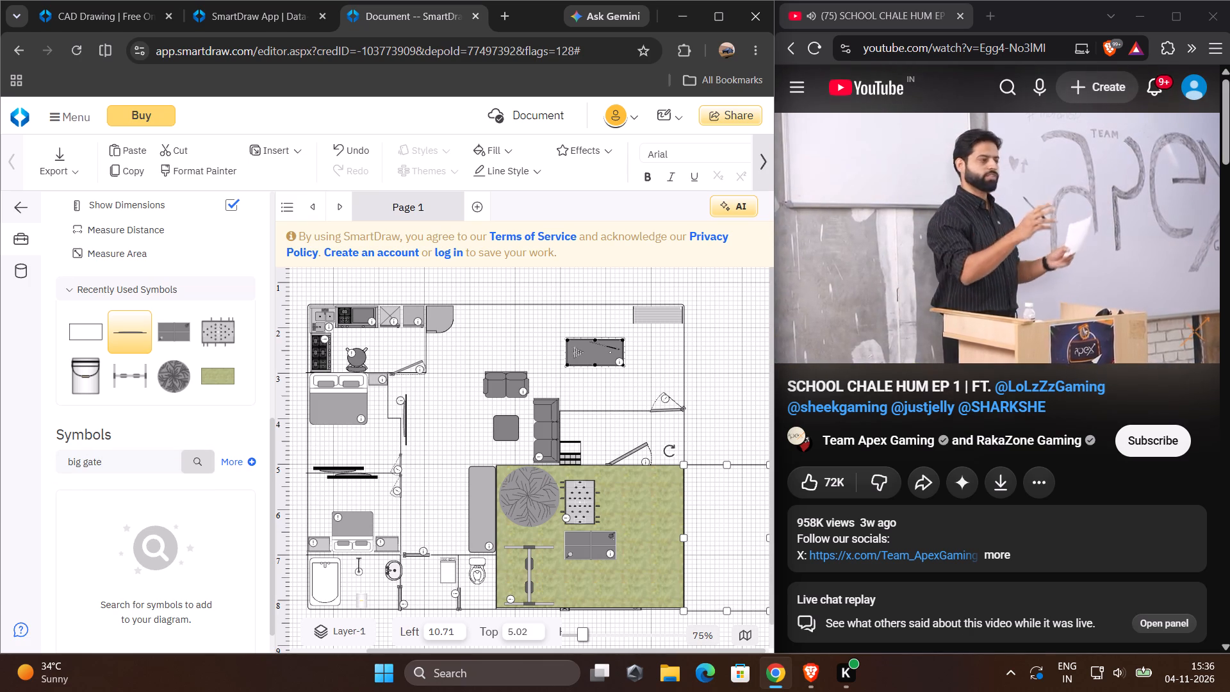
Examine the "big gate" symbol results, including Access Points, Landscape Furniture and Logic Gates, for a suitable gate.
{"action": "scroll", "coordinate": [134, 532], "scroll_direction": "down", "scroll_amount": 2}
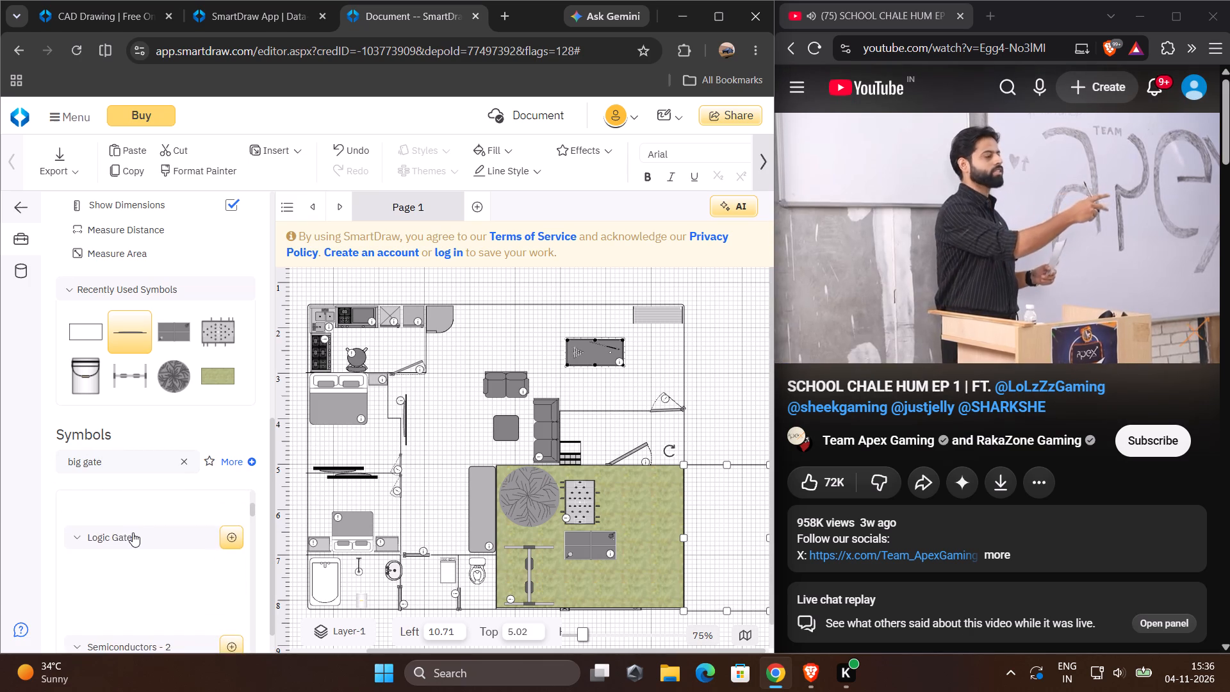
{"action": "scroll", "coordinate": [131, 532], "scroll_direction": "up", "scroll_amount": 1}
{"action": "scroll", "coordinate": [136, 543], "scroll_direction": "down", "scroll_amount": 1}
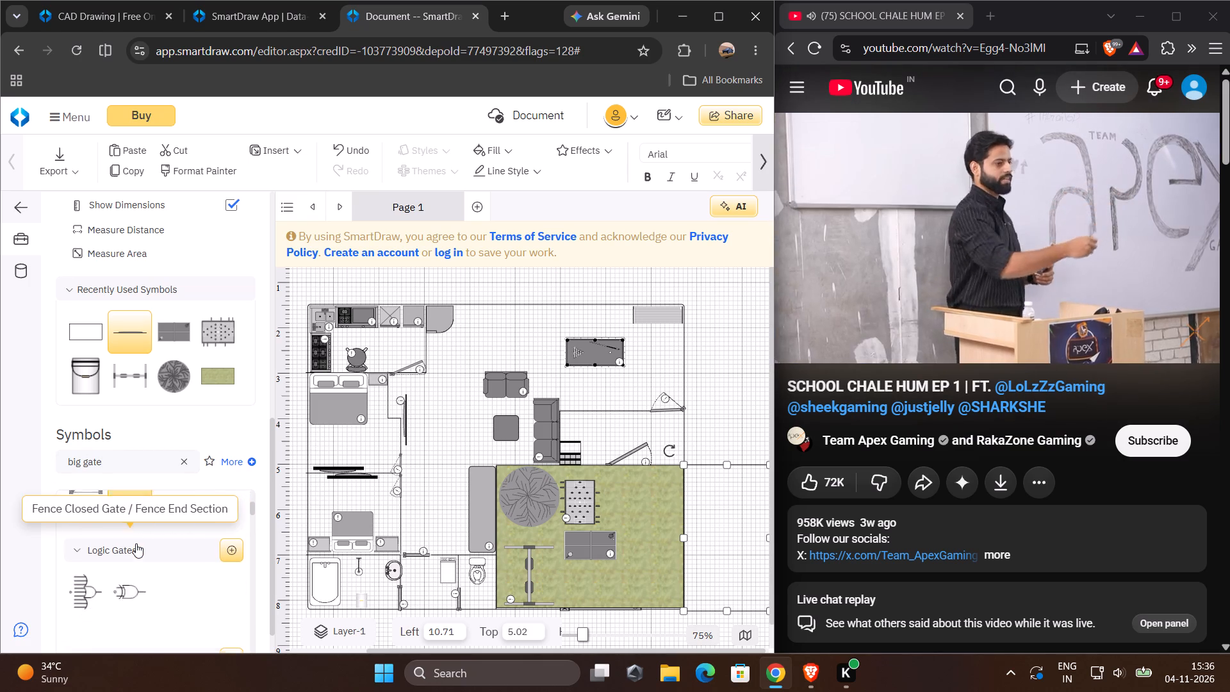
{"action": "scroll", "coordinate": [113, 576], "scroll_direction": "down", "scroll_amount": 3}
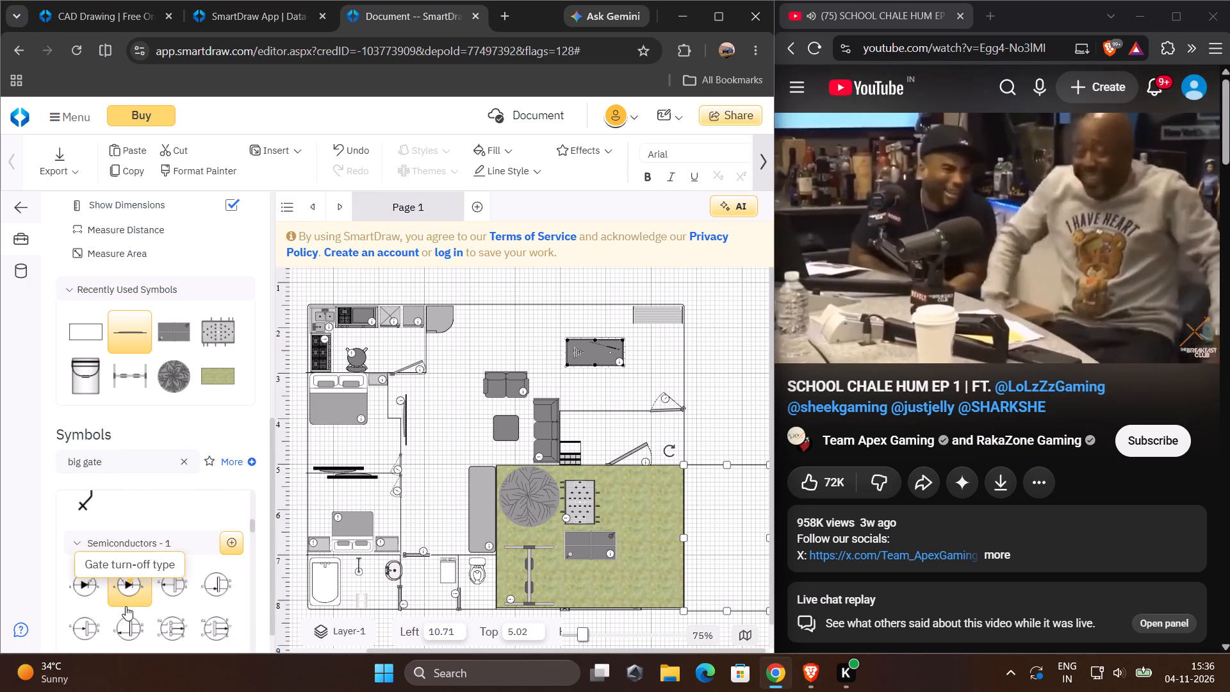
{"action": "scroll", "coordinate": [126, 606], "scroll_direction": "down", "scroll_amount": 1}
{"action": "scroll", "coordinate": [126, 595], "scroll_direction": "up", "scroll_amount": 7}
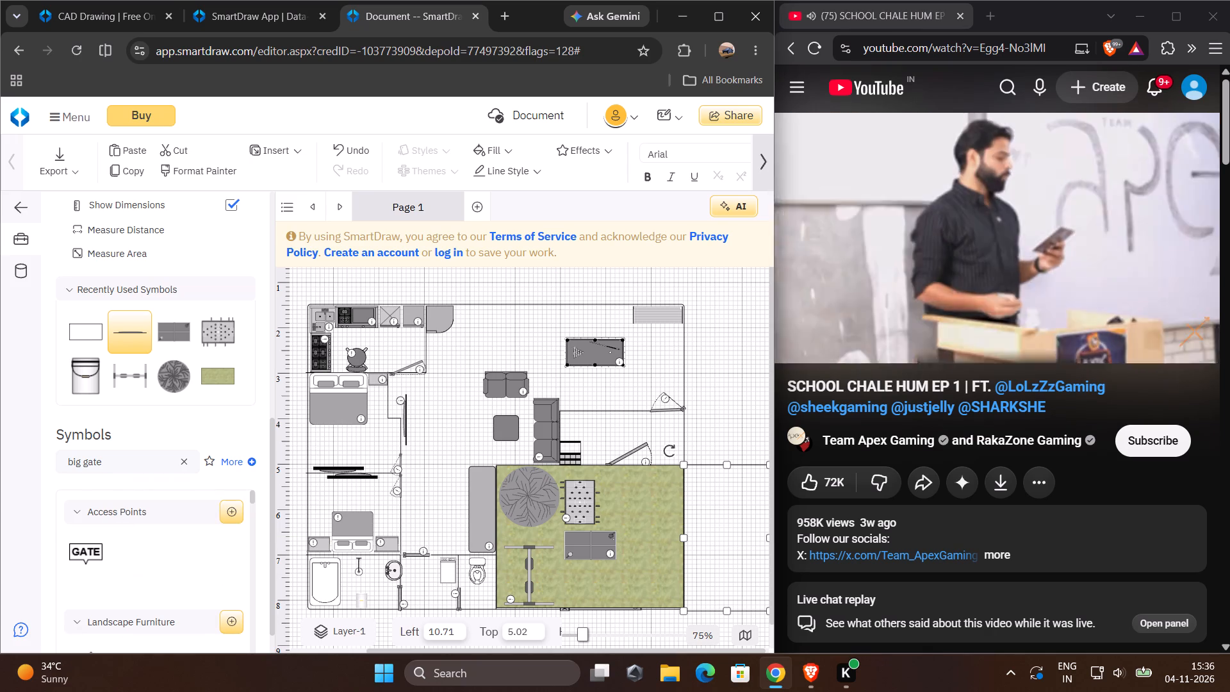
{"action": "scroll", "coordinate": [172, 599], "scroll_direction": "up", "scroll_amount": 2}
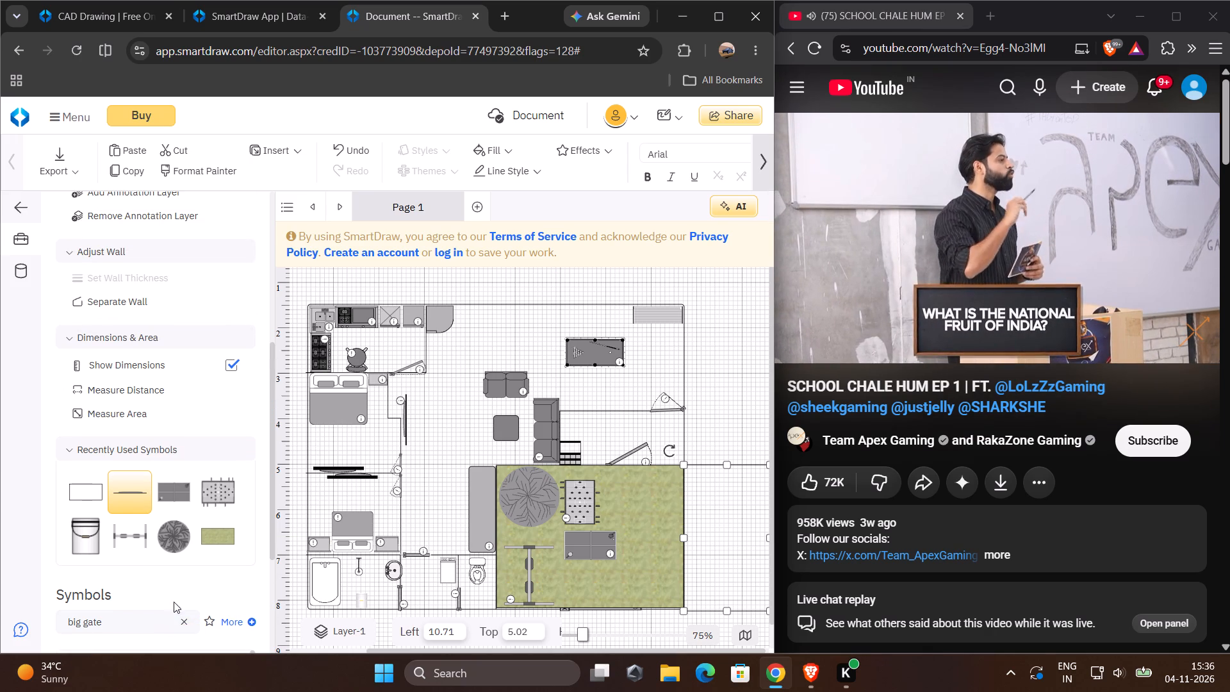
{"action": "scroll", "coordinate": [206, 536], "scroll_direction": "down", "scroll_amount": 3}
{"action": "scroll", "coordinate": [264, 470], "scroll_direction": "down", "scroll_amount": 1}
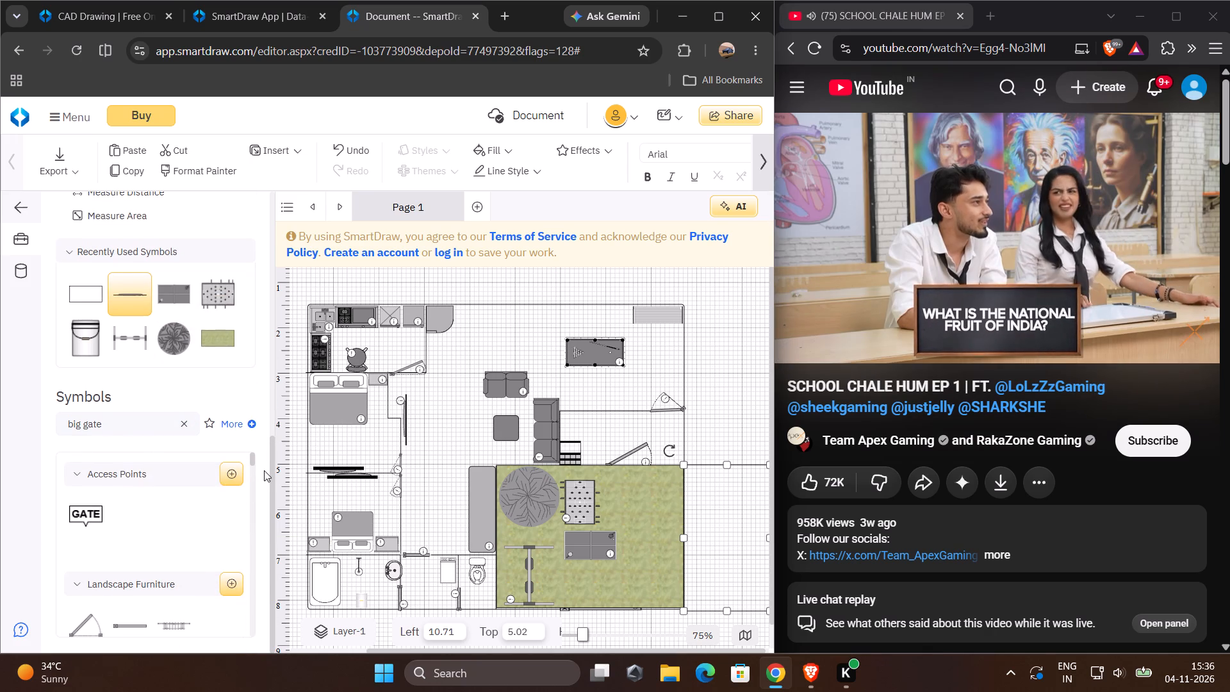
{"action": "scroll", "coordinate": [264, 470], "scroll_direction": "down", "scroll_amount": 1}
{"action": "scroll", "coordinate": [215, 525], "scroll_direction": "down", "scroll_amount": 3}
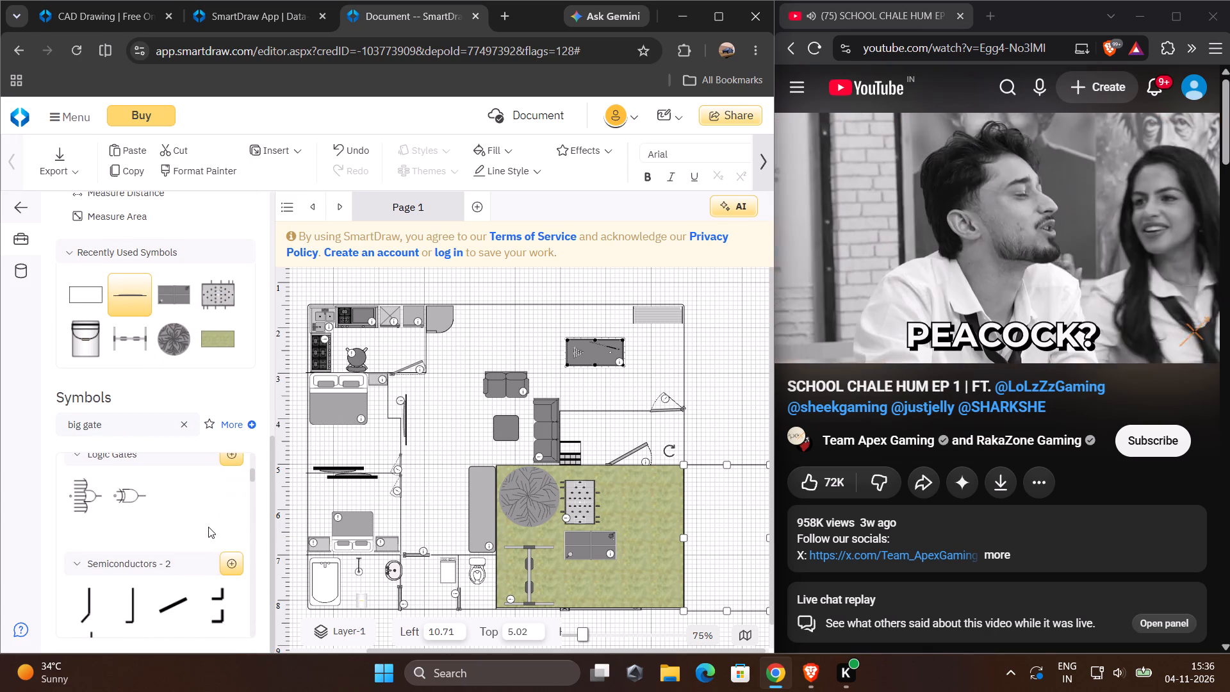
{"action": "scroll", "coordinate": [208, 527], "scroll_direction": "up", "scroll_amount": 2}
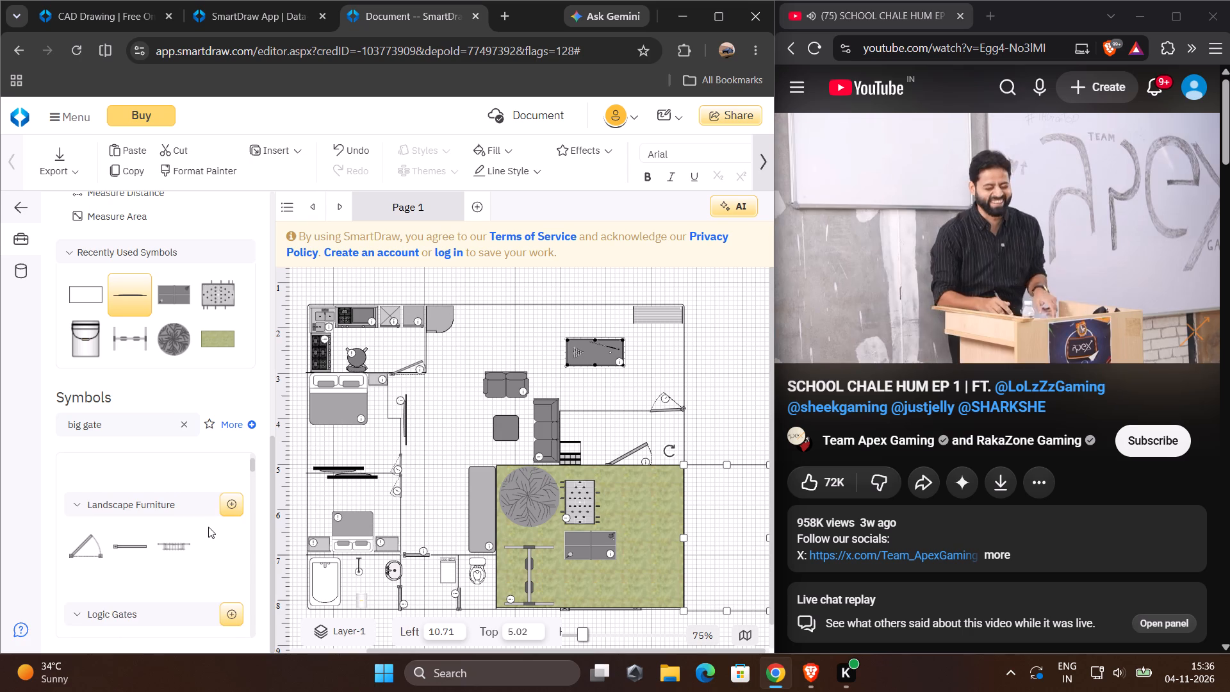
{"action": "scroll", "coordinate": [208, 527], "scroll_direction": "down", "scroll_amount": 1}
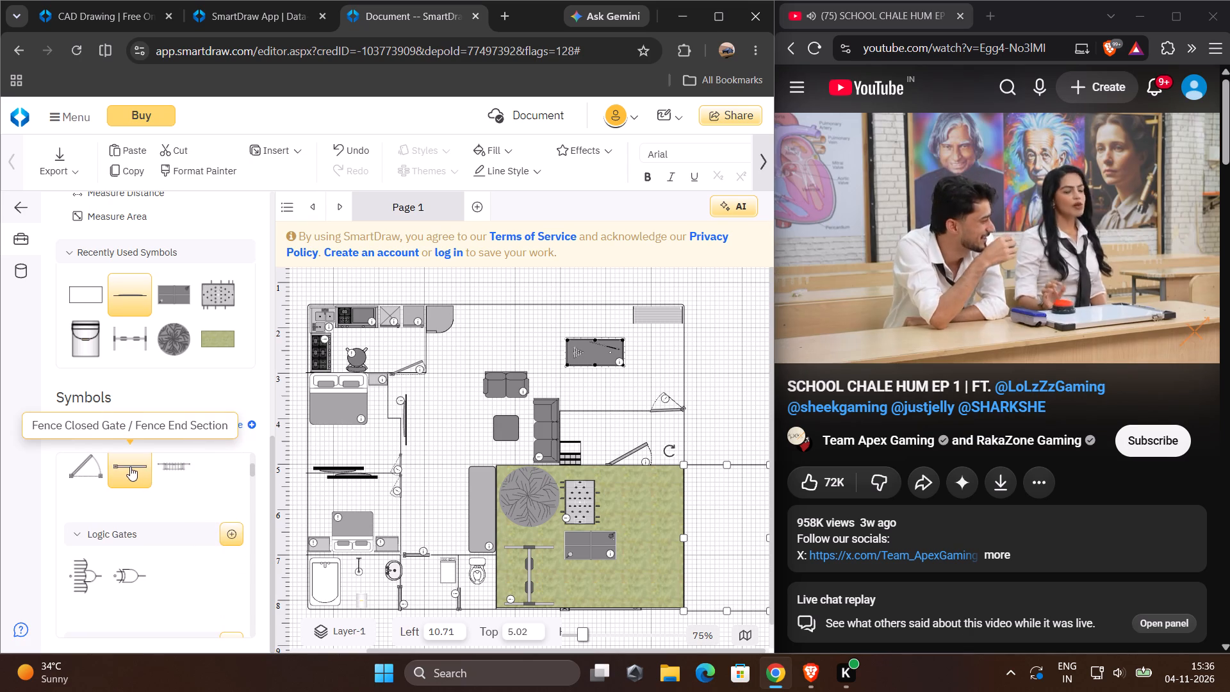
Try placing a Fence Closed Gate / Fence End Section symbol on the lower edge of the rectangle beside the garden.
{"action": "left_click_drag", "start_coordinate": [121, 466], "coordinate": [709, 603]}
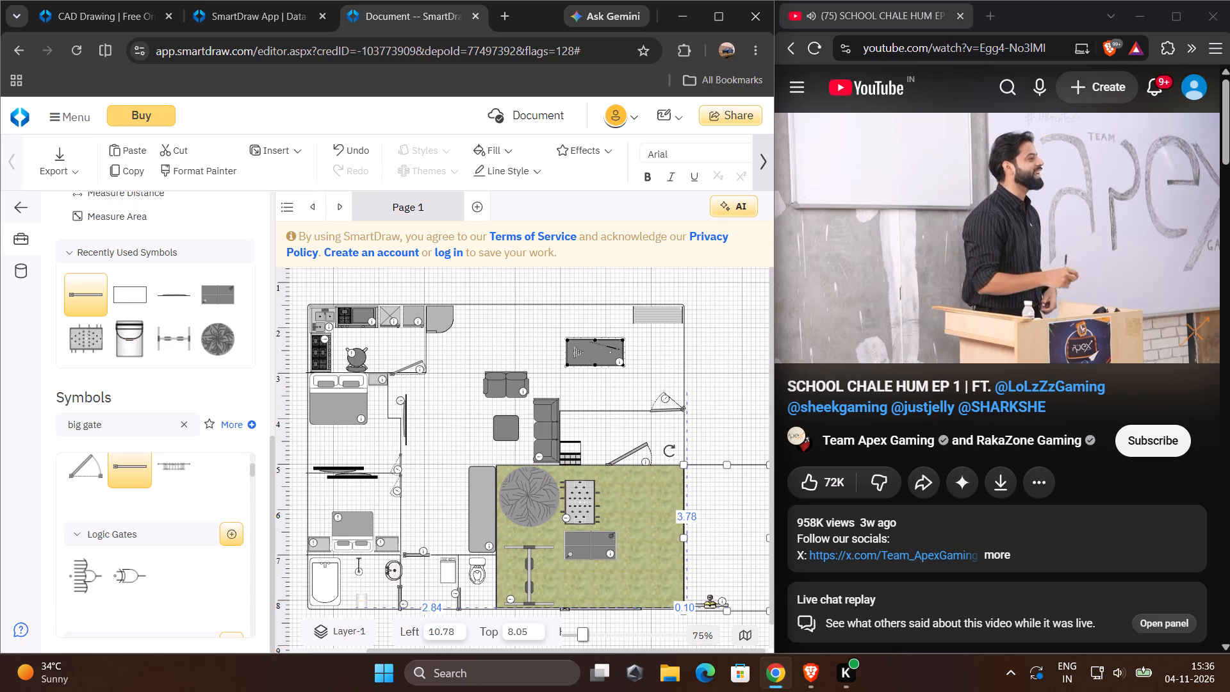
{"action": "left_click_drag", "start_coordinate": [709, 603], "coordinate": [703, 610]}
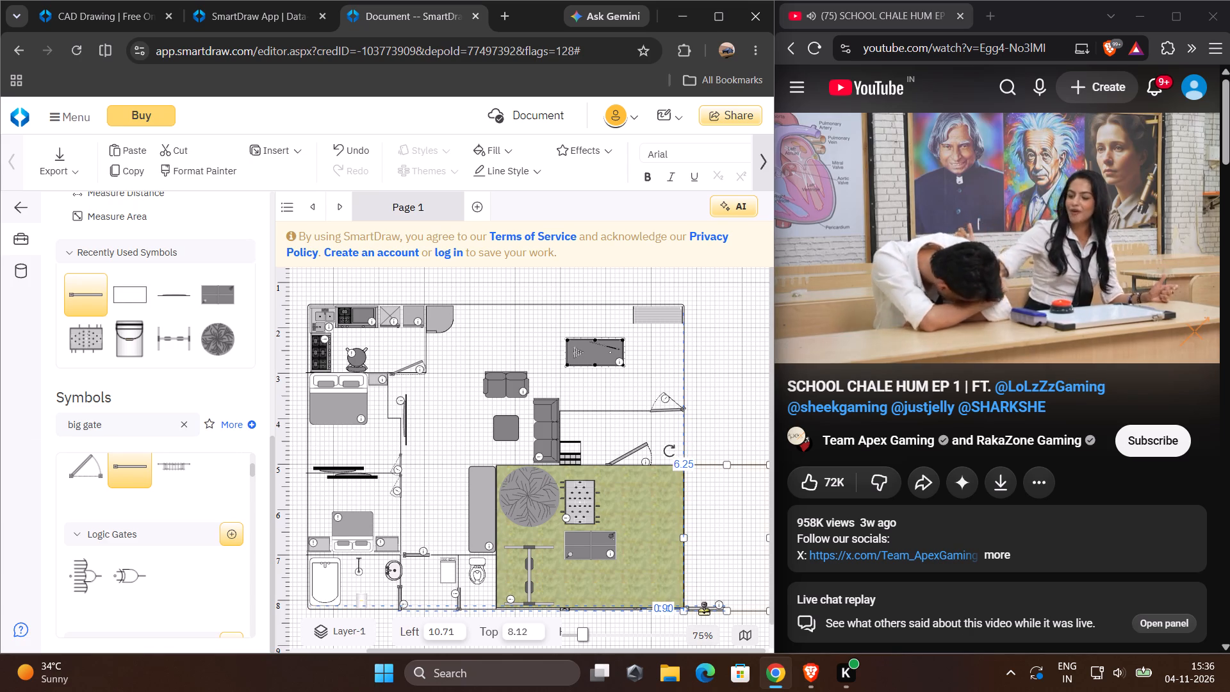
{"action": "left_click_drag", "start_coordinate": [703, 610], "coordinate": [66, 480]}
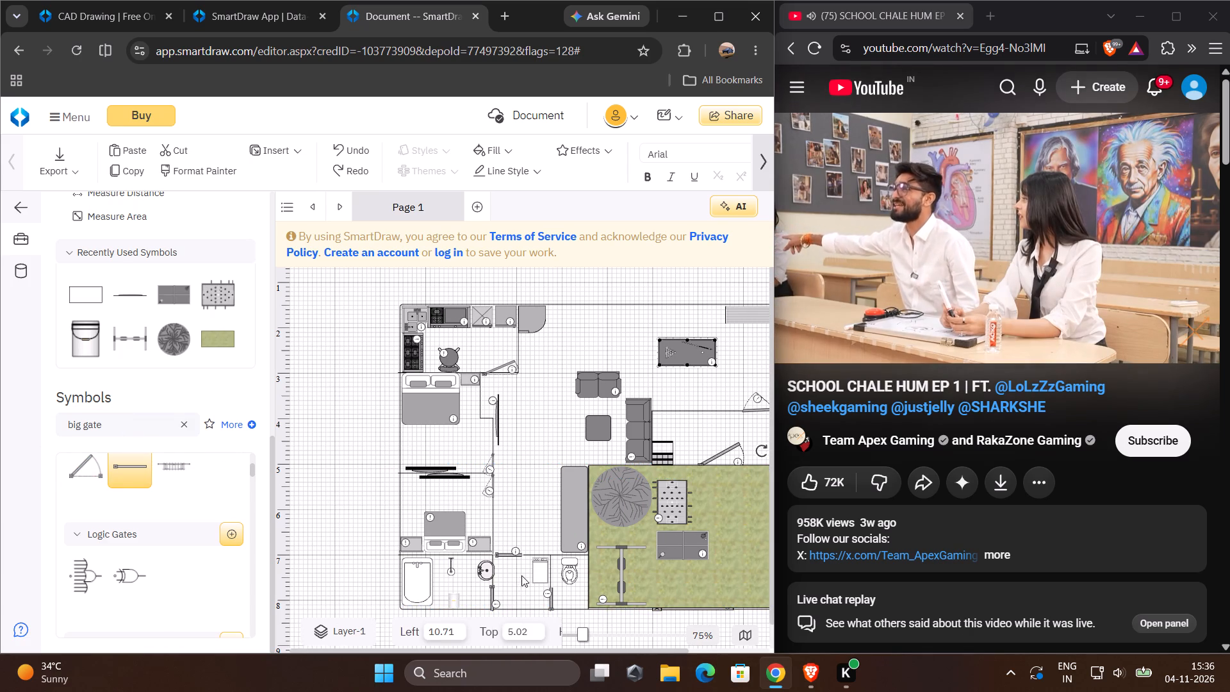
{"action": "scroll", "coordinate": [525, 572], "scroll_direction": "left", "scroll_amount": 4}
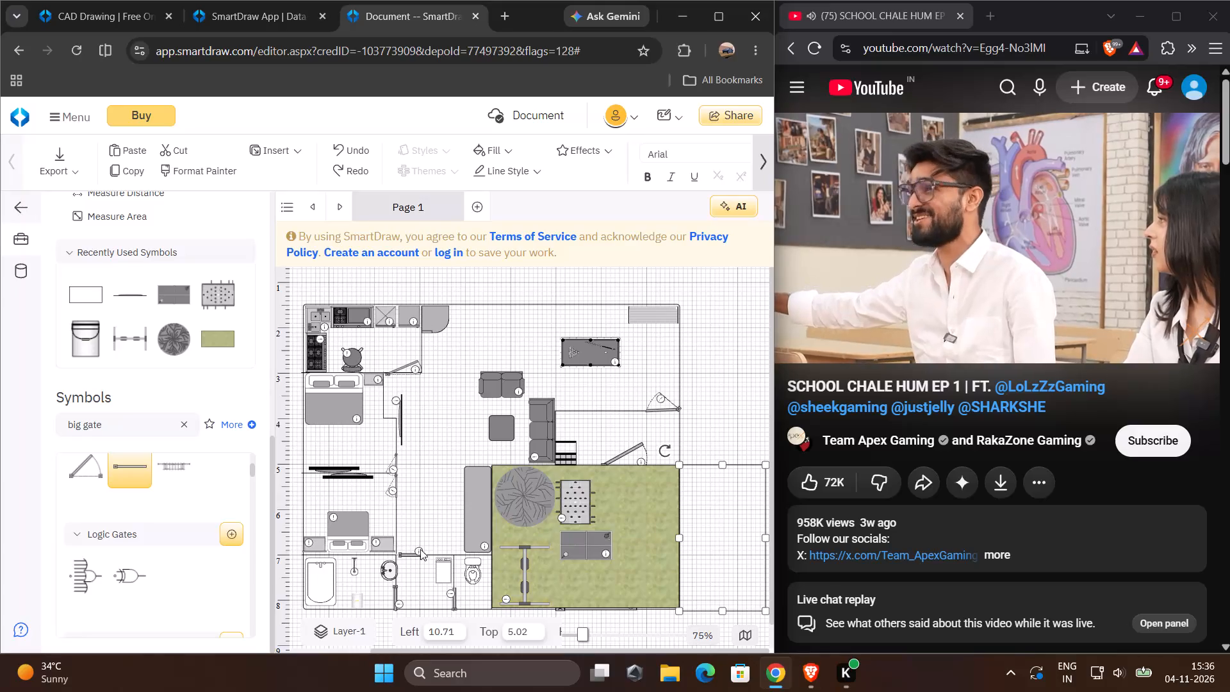
Search the symbol library for "two door gate".
{"action": "left_click", "coordinate": [179, 432]}
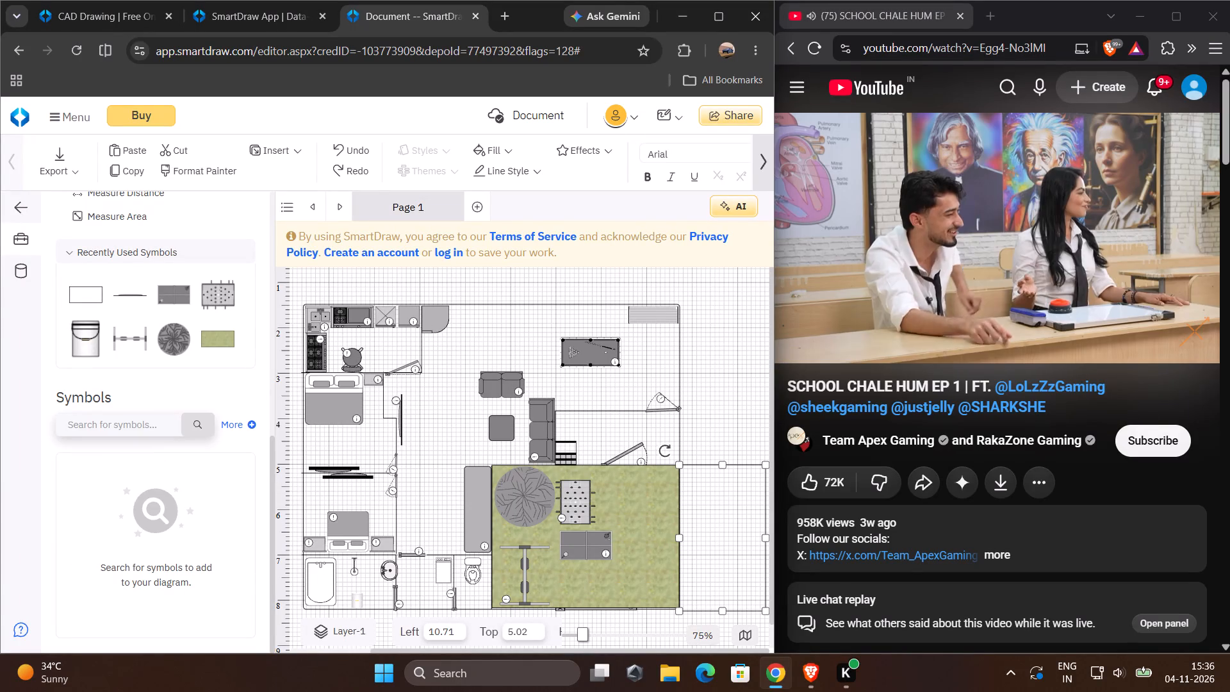
{"action": "left_click", "coordinate": [141, 428]}
{"action": "type", "text": "two"}
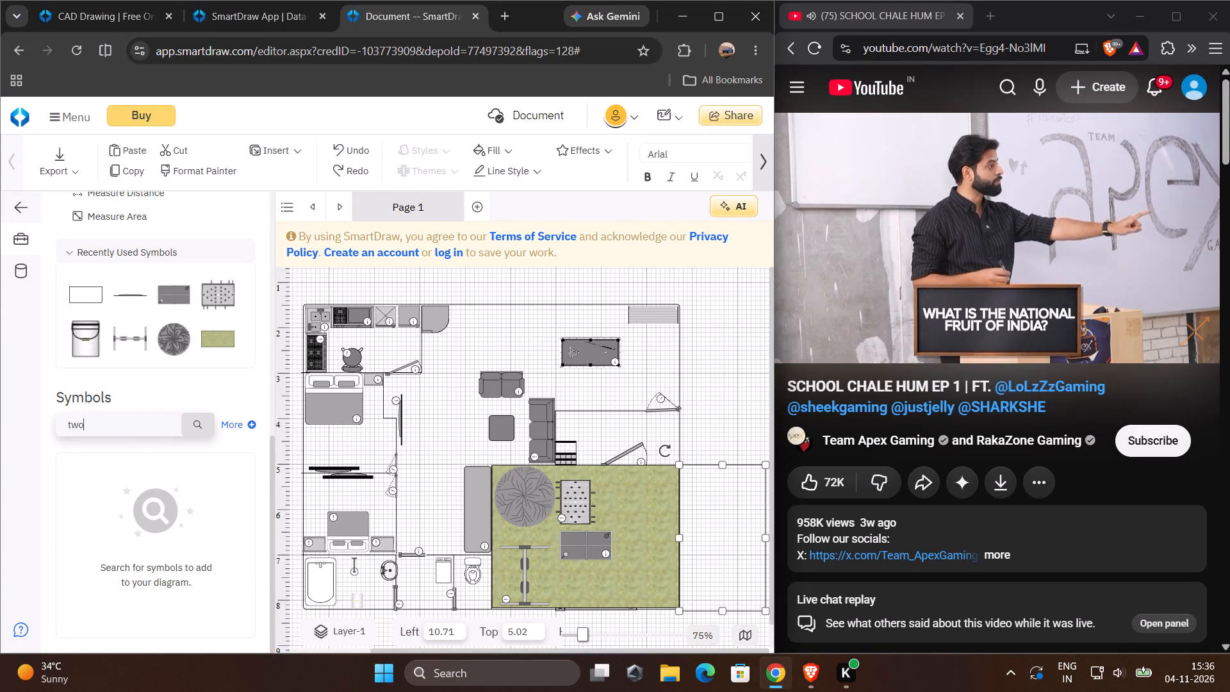
{"action": "key", "text": "space"}
{"action": "type", "text": "door"}
{"action": "key", "text": "space"}
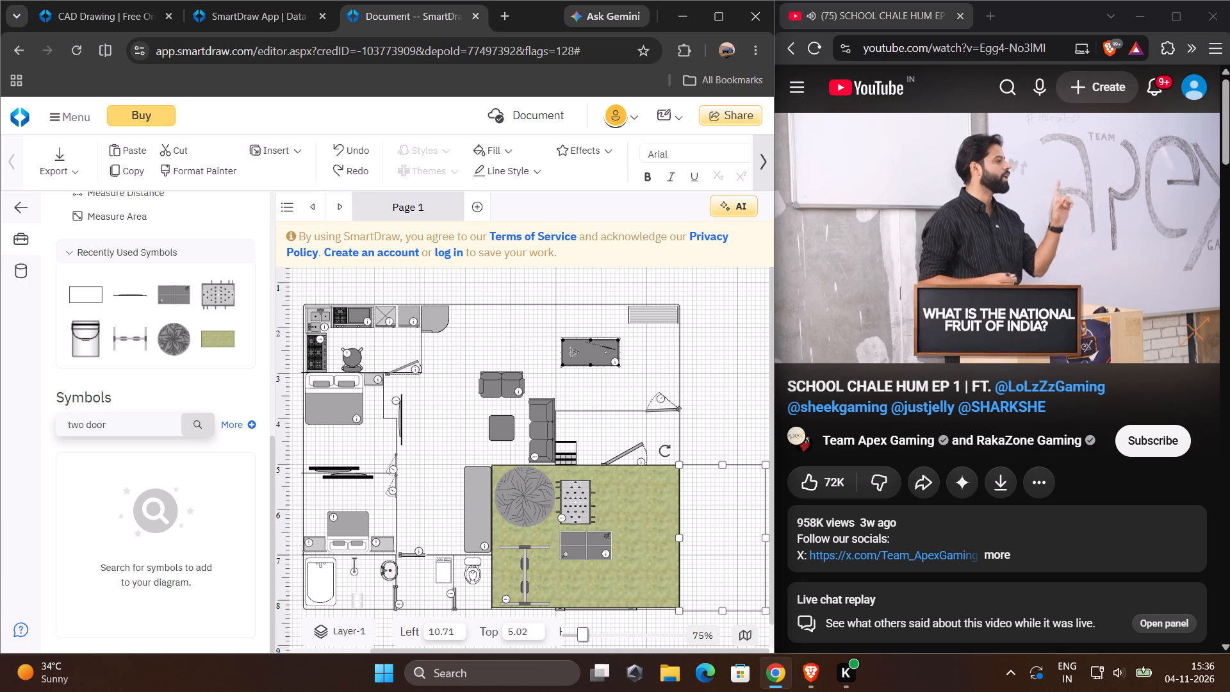
{"action": "type", "text": "gate"}
{"action": "key", "text": "Return"}
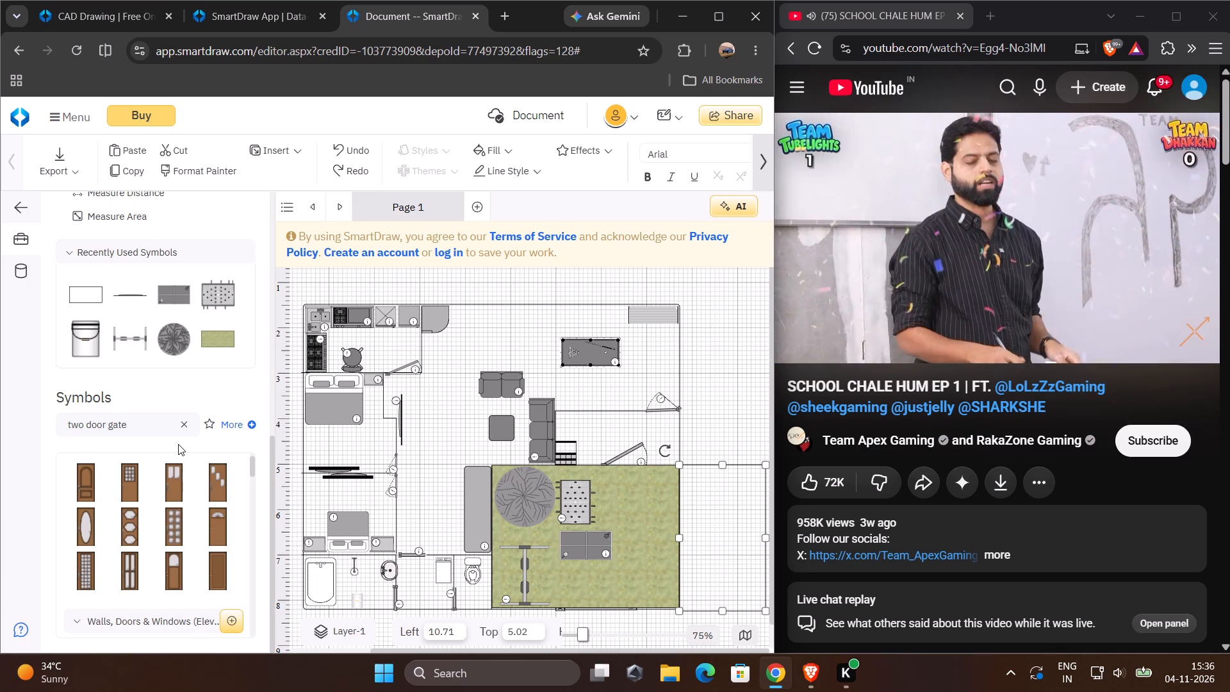
Place a Gate - Open symbol on the lower edge of the rectangle beside the garden, at about Left 10.63, Top 7.57.
{"action": "scroll", "coordinate": [170, 497], "scroll_direction": "down", "scroll_amount": 4}
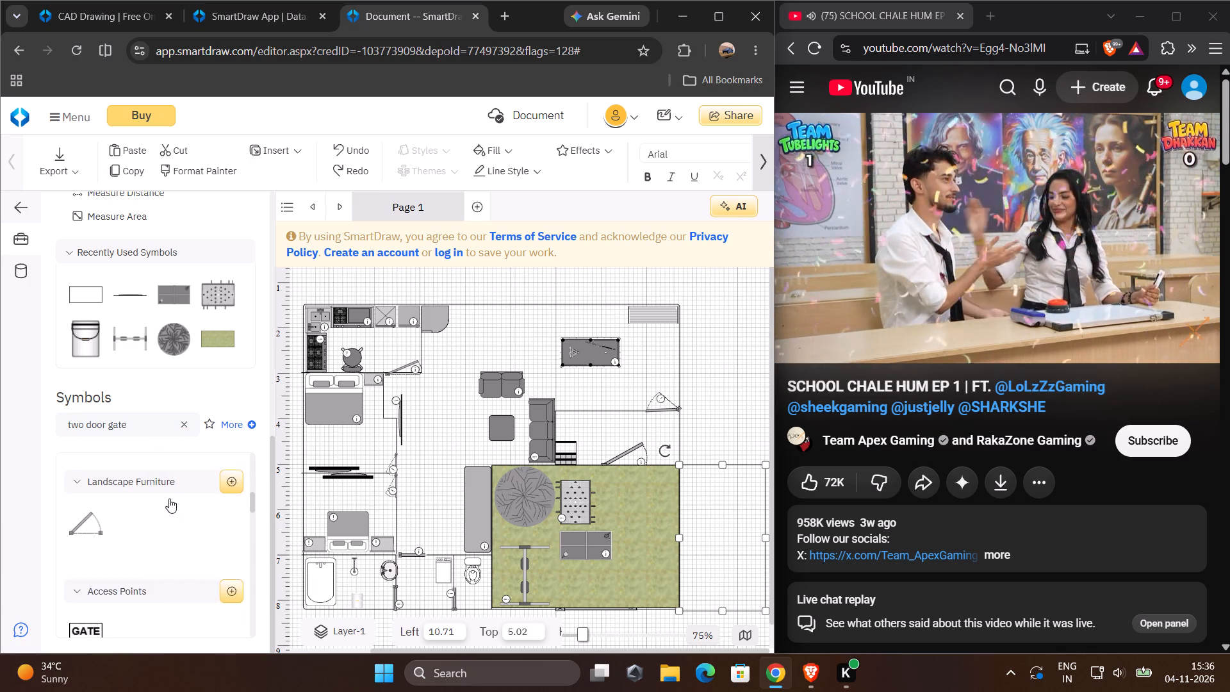
{"action": "scroll", "coordinate": [169, 498], "scroll_direction": "down", "scroll_amount": 2}
{"action": "scroll", "coordinate": [169, 498], "scroll_direction": "up", "scroll_amount": 1}
{"action": "scroll", "coordinate": [169, 498], "scroll_direction": "down", "scroll_amount": 2}
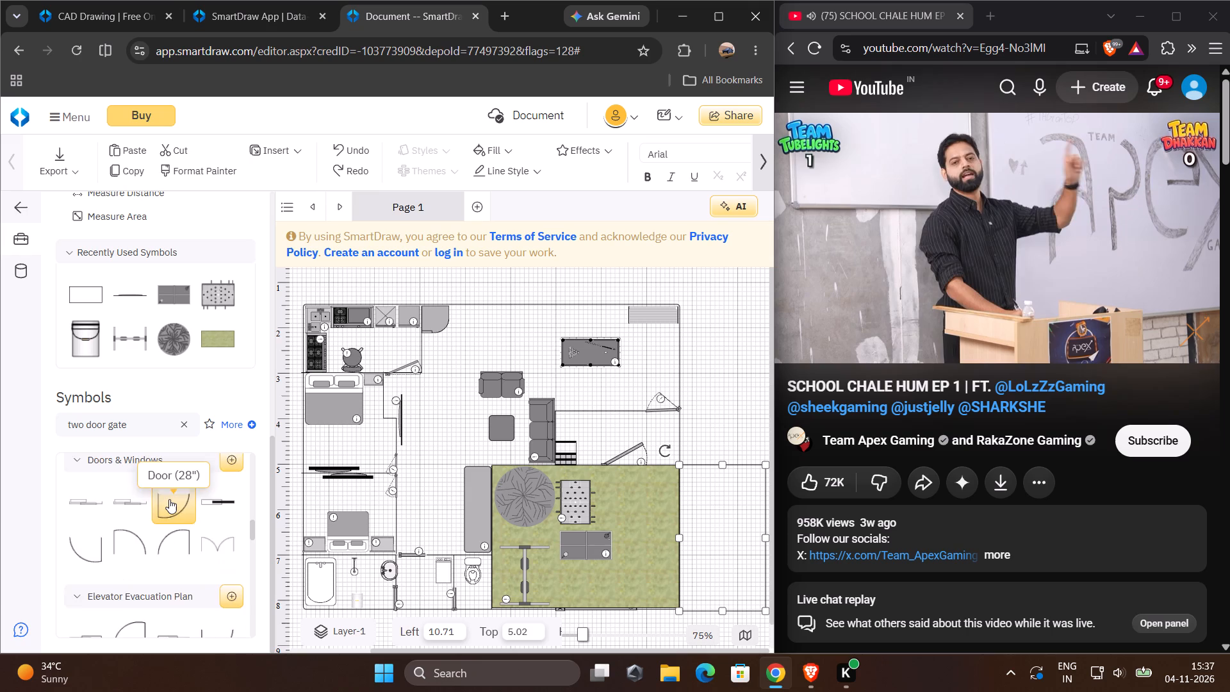
{"action": "scroll", "coordinate": [169, 499], "scroll_direction": "up", "scroll_amount": 3}
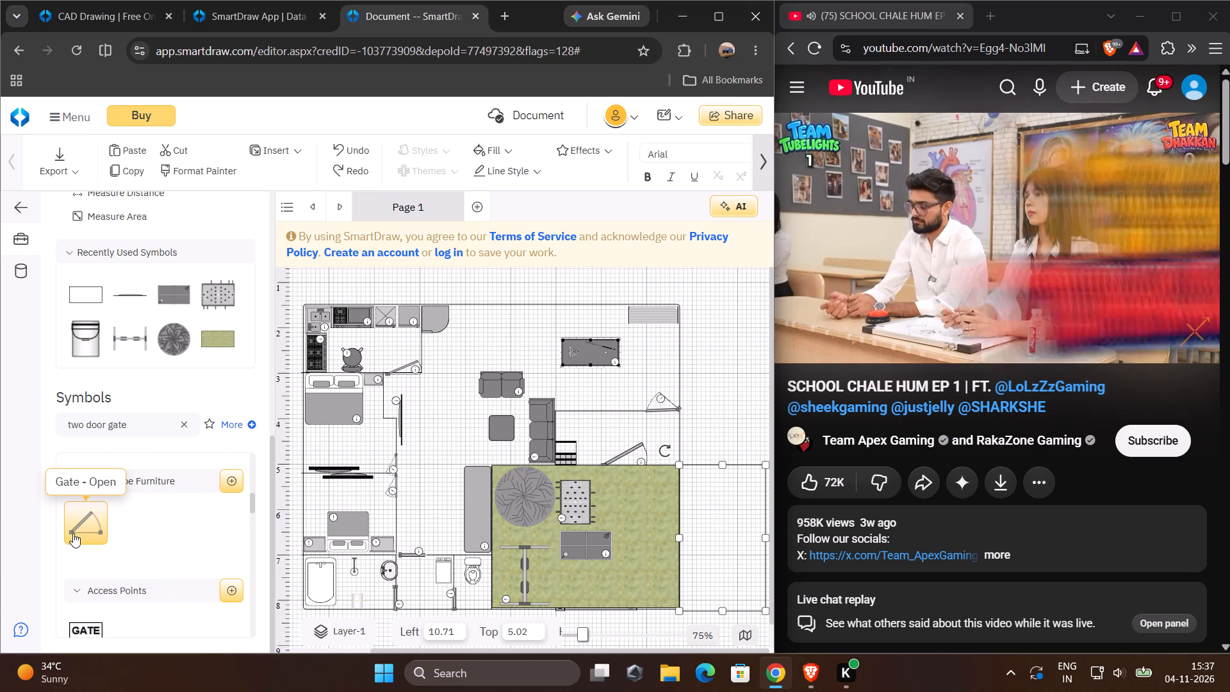
{"action": "left_click_drag", "start_coordinate": [73, 533], "coordinate": [698, 608]}
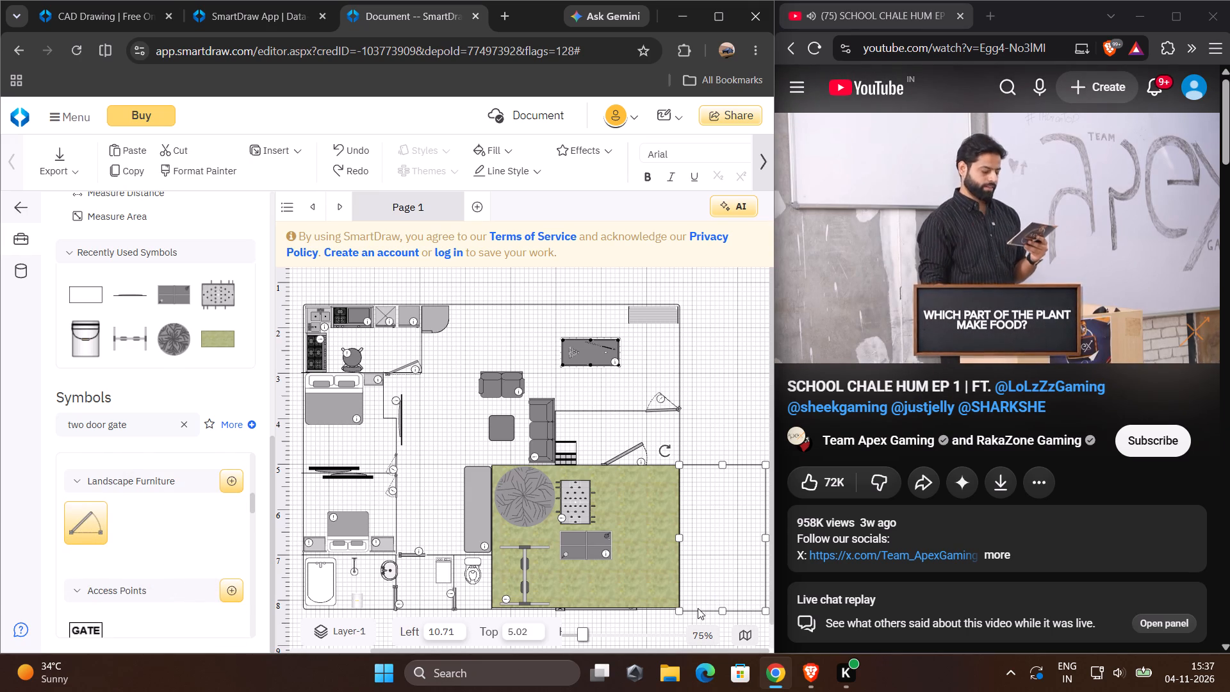
{"action": "left_click_drag", "start_coordinate": [698, 608], "coordinate": [698, 595]}
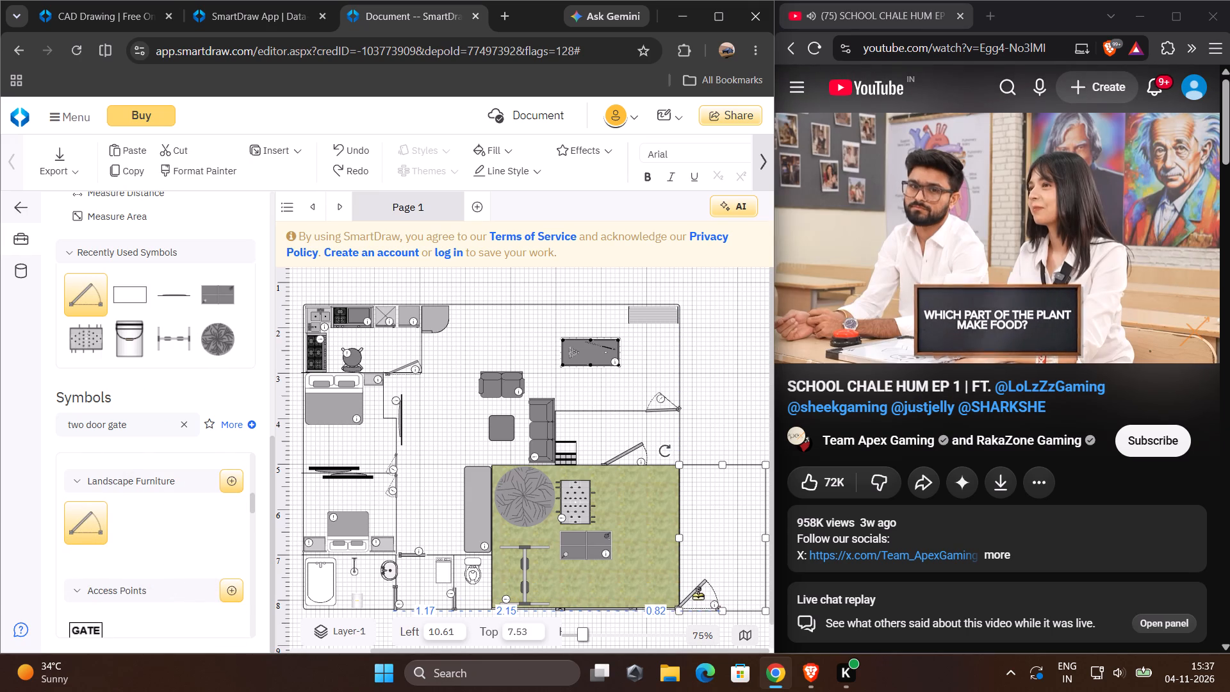
{"action": "left_click_drag", "start_coordinate": [698, 595], "coordinate": [698, 597]}
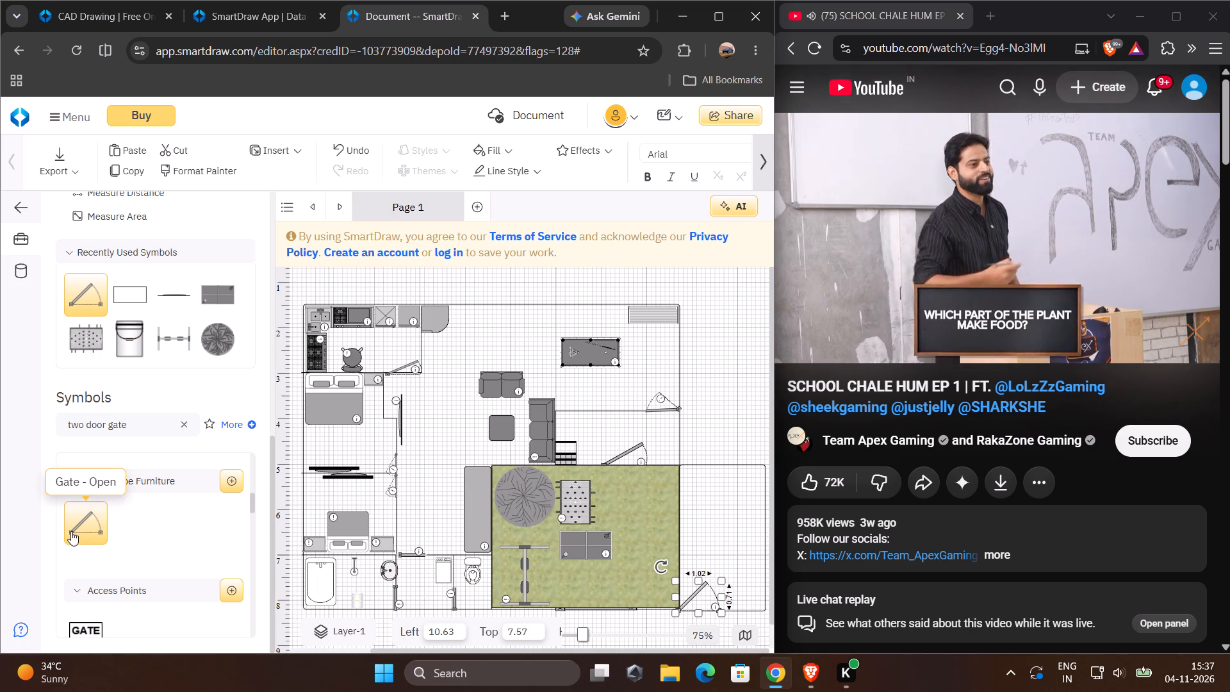
Add a second Gate - Open symbol, rotate it about 140°, and set it opposite the first gate at about Left 11.54, Top 7.82.
{"action": "left_click_drag", "start_coordinate": [71, 531], "coordinate": [739, 568]}
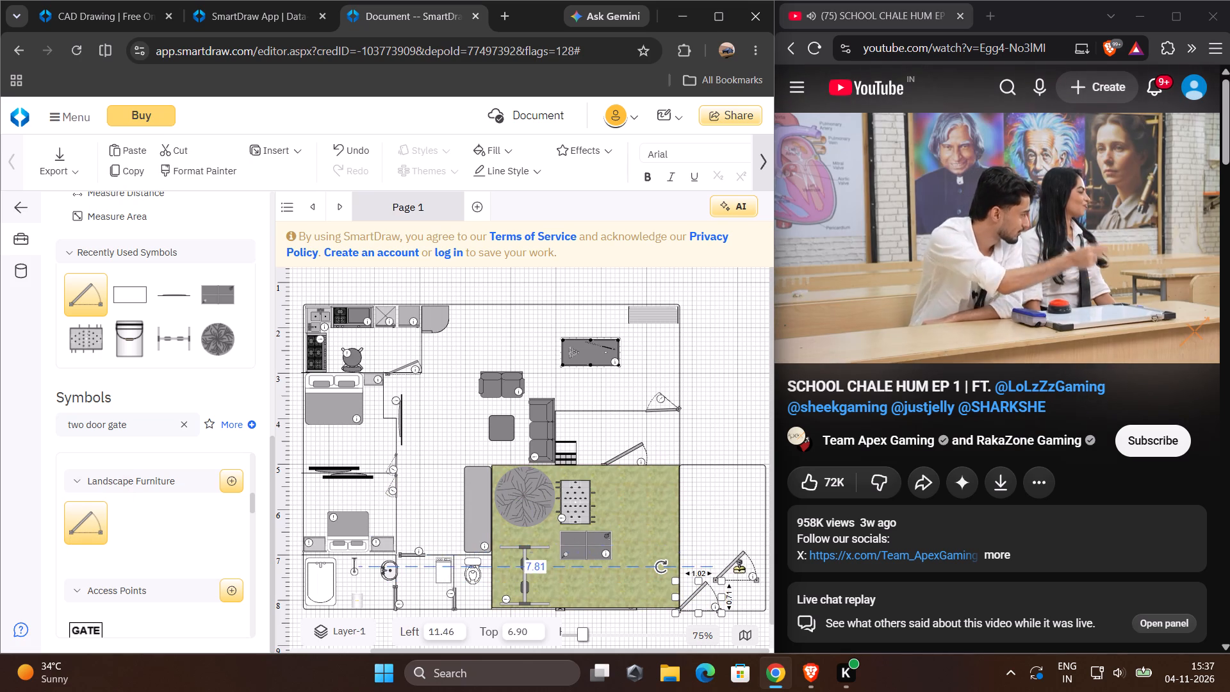
{"action": "left_click_drag", "start_coordinate": [739, 568], "coordinate": [732, 515]}
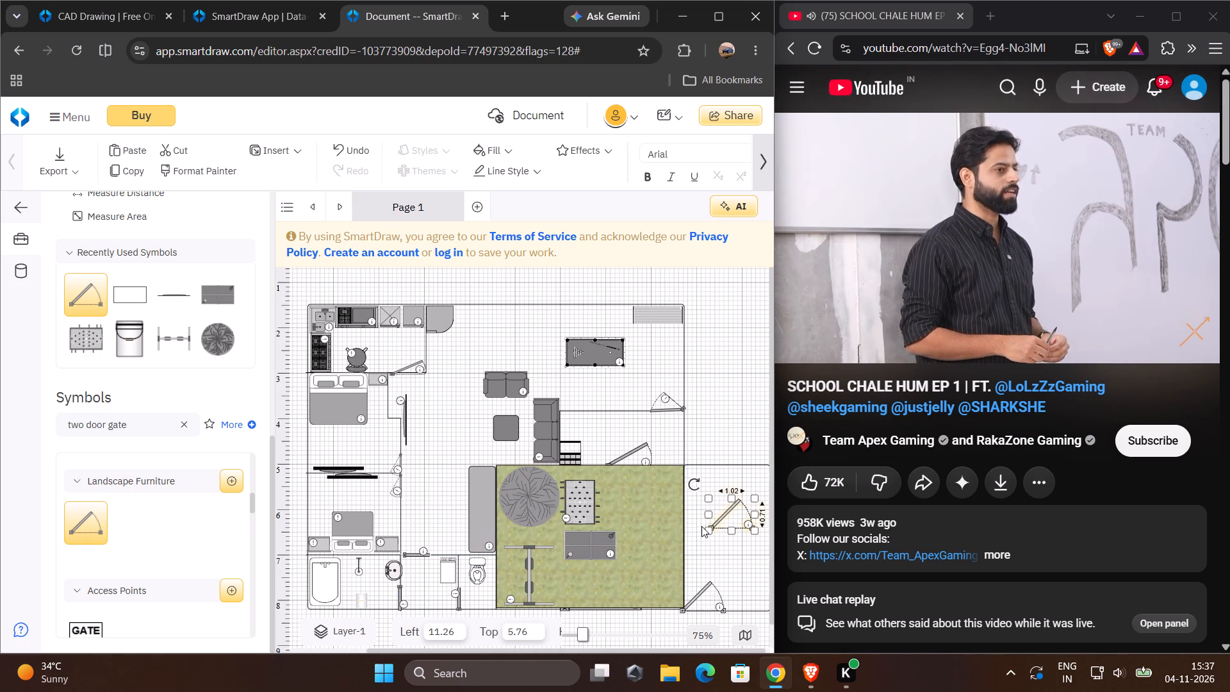
{"action": "left_click_drag", "start_coordinate": [693, 482], "coordinate": [750, 547]}
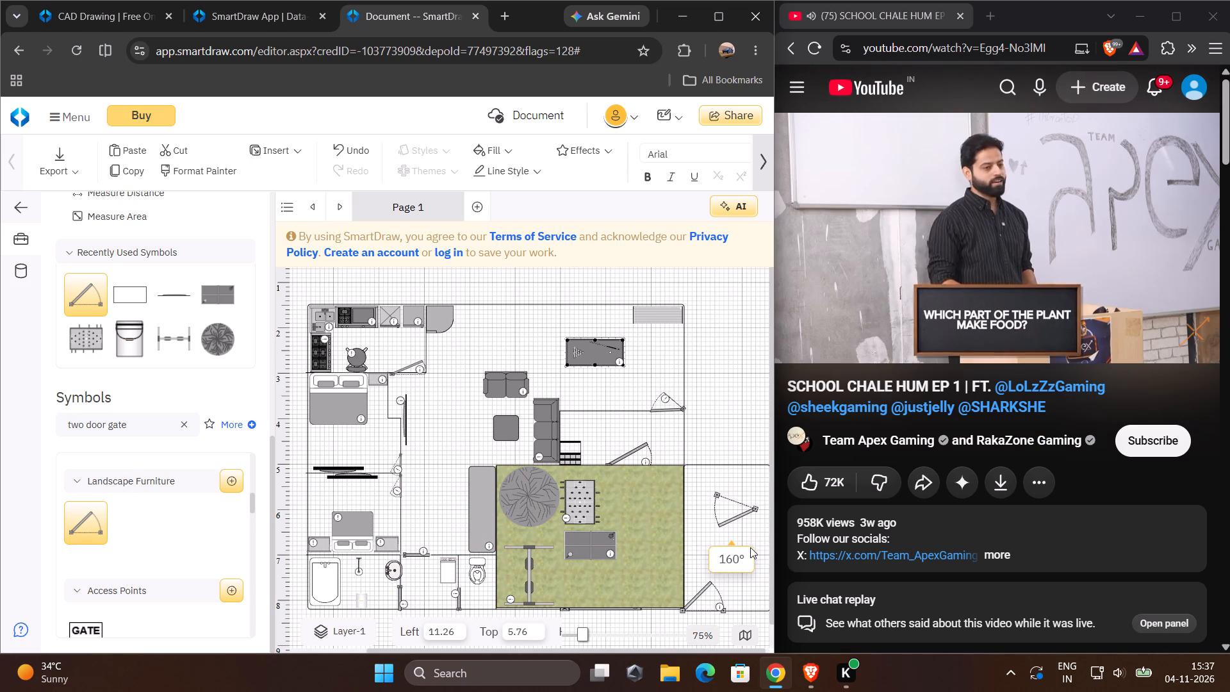
{"action": "left_click_drag", "start_coordinate": [750, 547], "coordinate": [740, 557]}
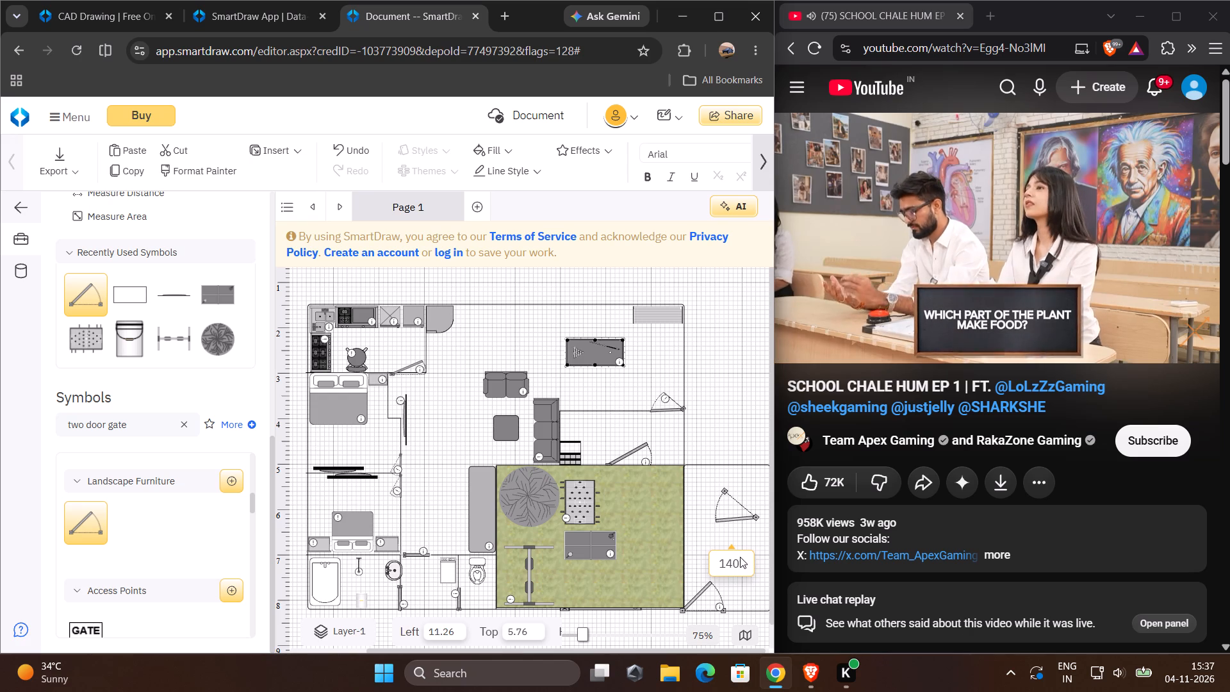
{"action": "left_click_drag", "start_coordinate": [740, 557], "coordinate": [738, 559]}
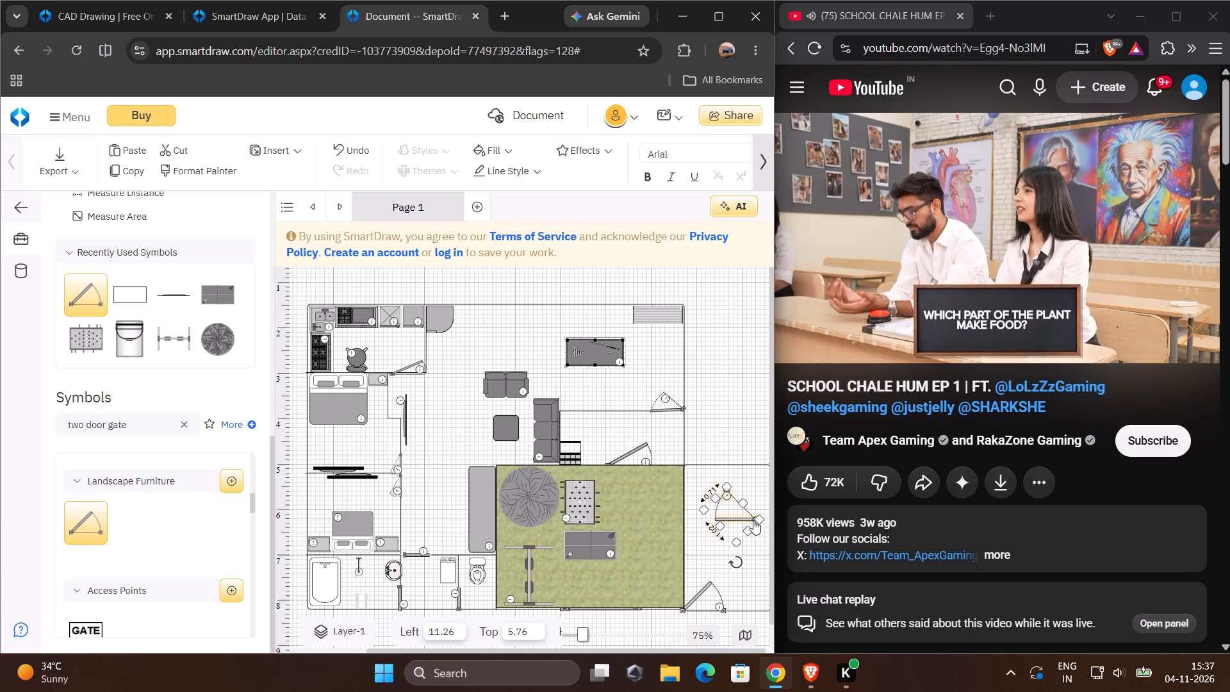
{"action": "left_click_drag", "start_coordinate": [754, 518], "coordinate": [648, 614]}
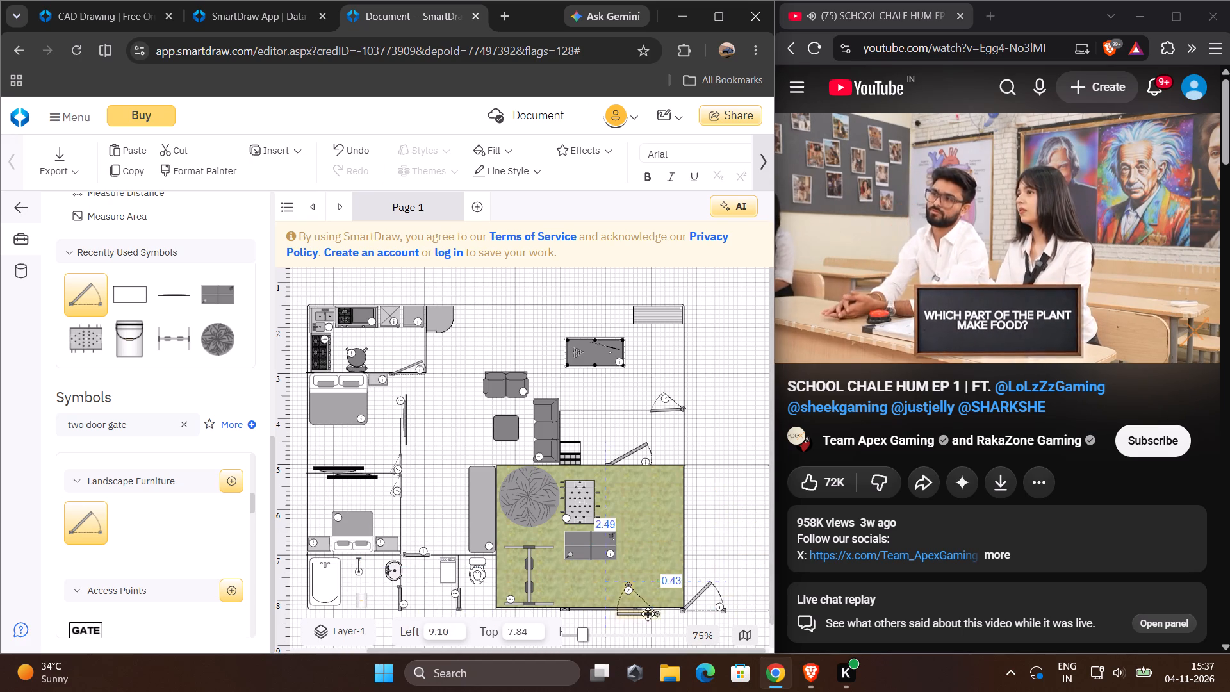
{"action": "left_click_drag", "start_coordinate": [648, 614], "coordinate": [698, 608]}
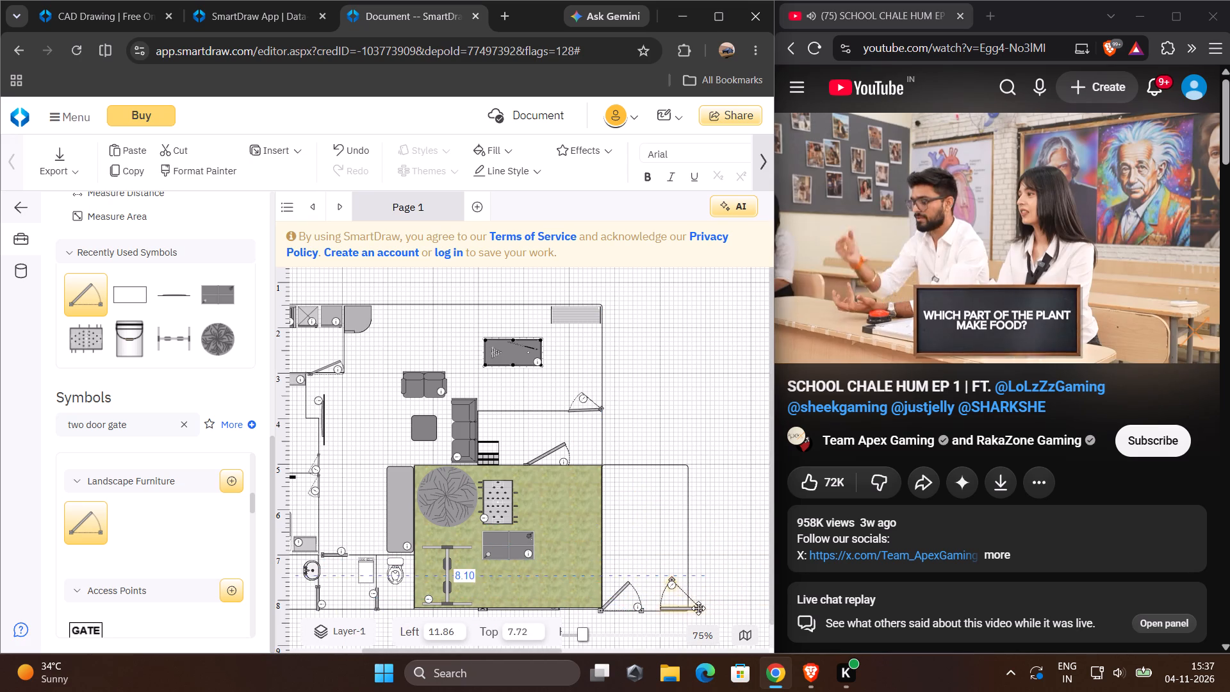
{"action": "left_click_drag", "start_coordinate": [698, 608], "coordinate": [759, 612]}
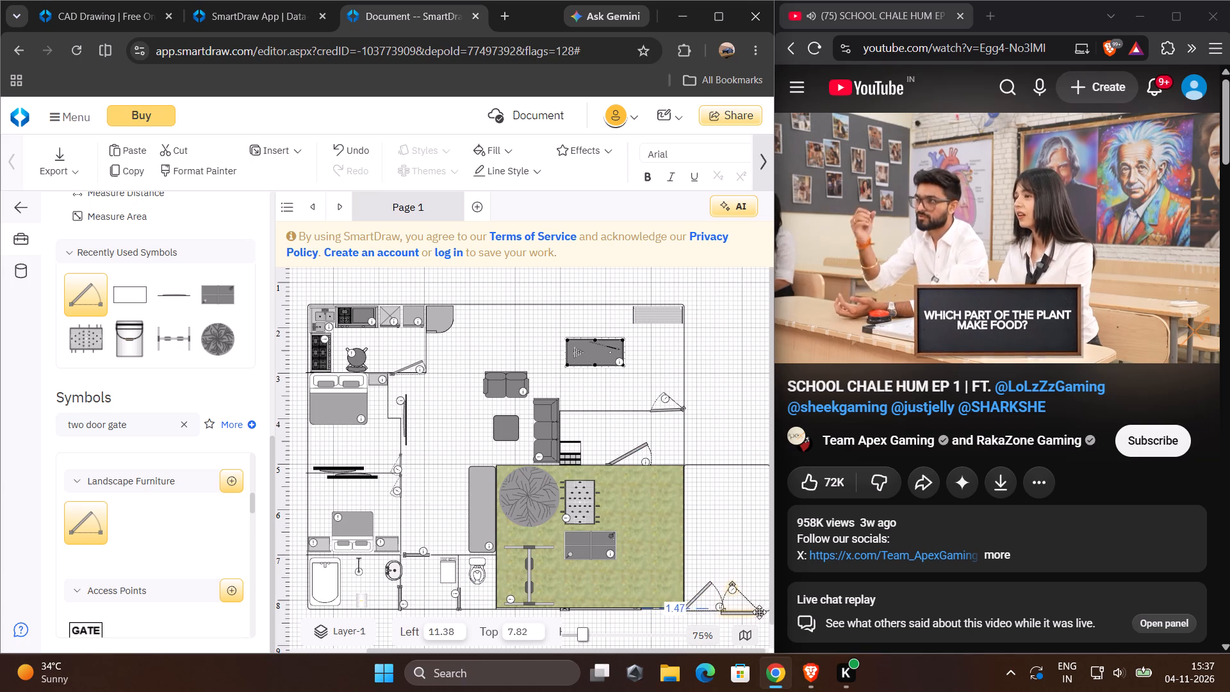
{"action": "left_click_drag", "start_coordinate": [759, 612], "coordinate": [766, 610]}
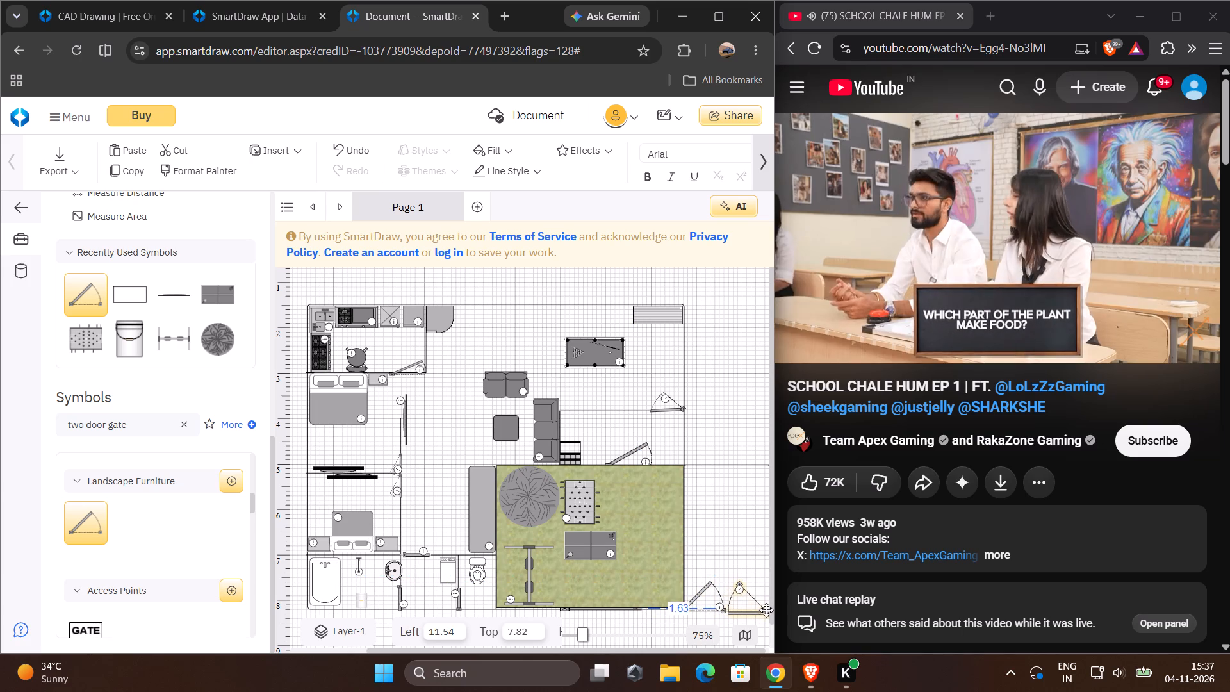
{"action": "left_click_drag", "start_coordinate": [766, 610], "coordinate": [767, 609]}
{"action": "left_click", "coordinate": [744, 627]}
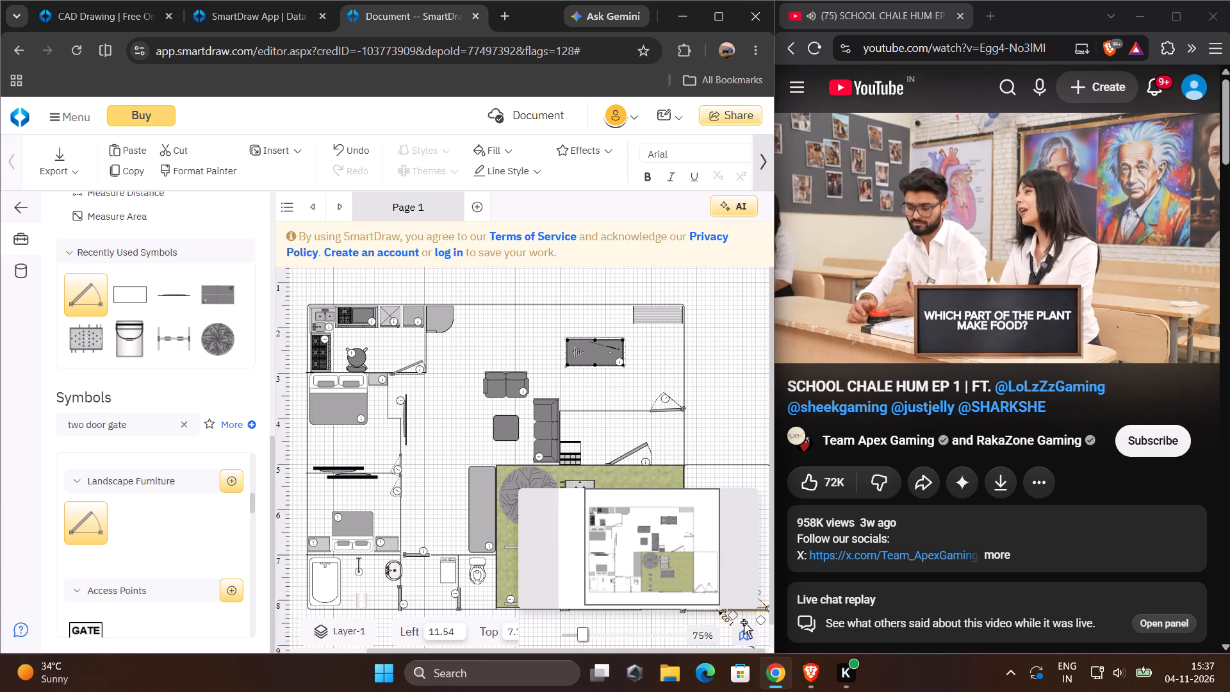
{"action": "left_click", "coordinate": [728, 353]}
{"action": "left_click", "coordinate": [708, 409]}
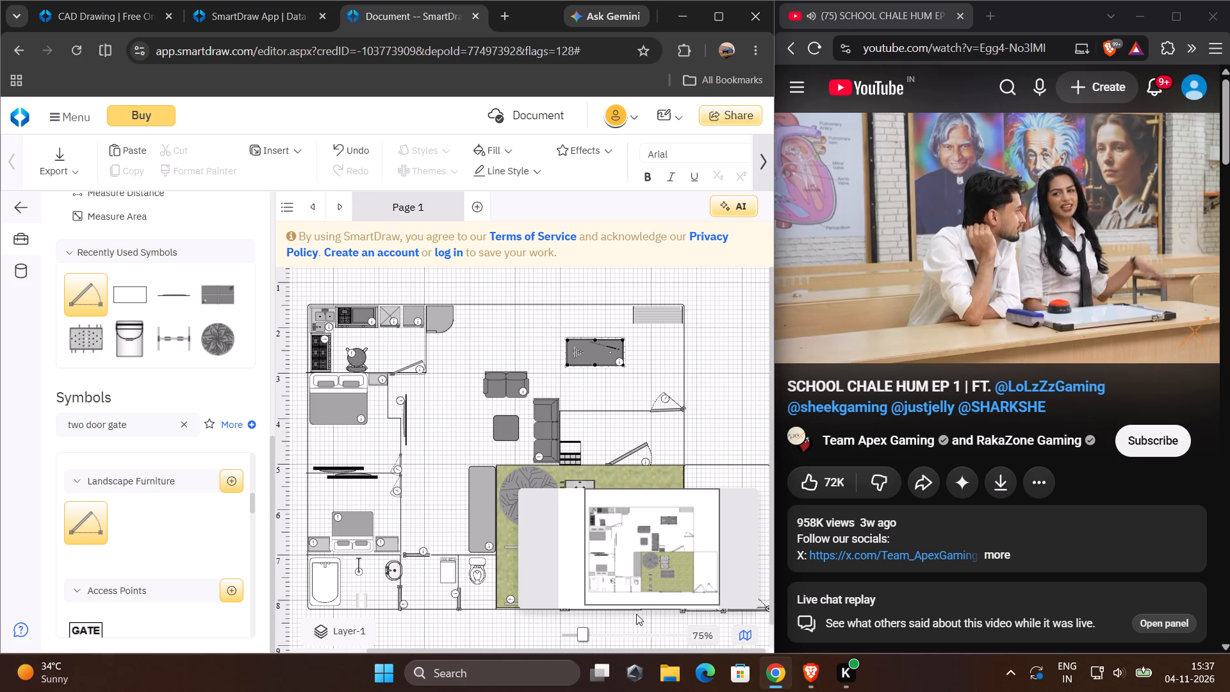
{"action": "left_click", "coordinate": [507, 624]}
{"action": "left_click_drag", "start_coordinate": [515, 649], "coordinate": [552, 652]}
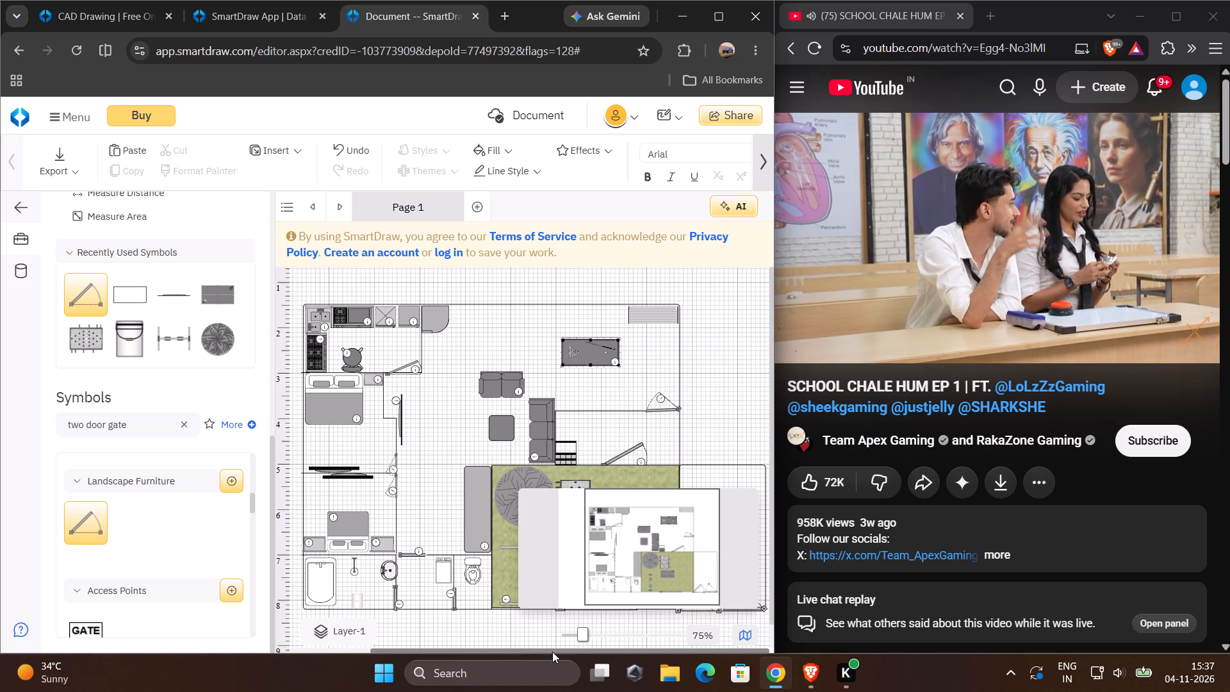
Search the symbol library for "car".
{"action": "left_click_drag", "start_coordinate": [552, 652], "coordinate": [582, 652]}
{"action": "left_click", "coordinate": [734, 568]}
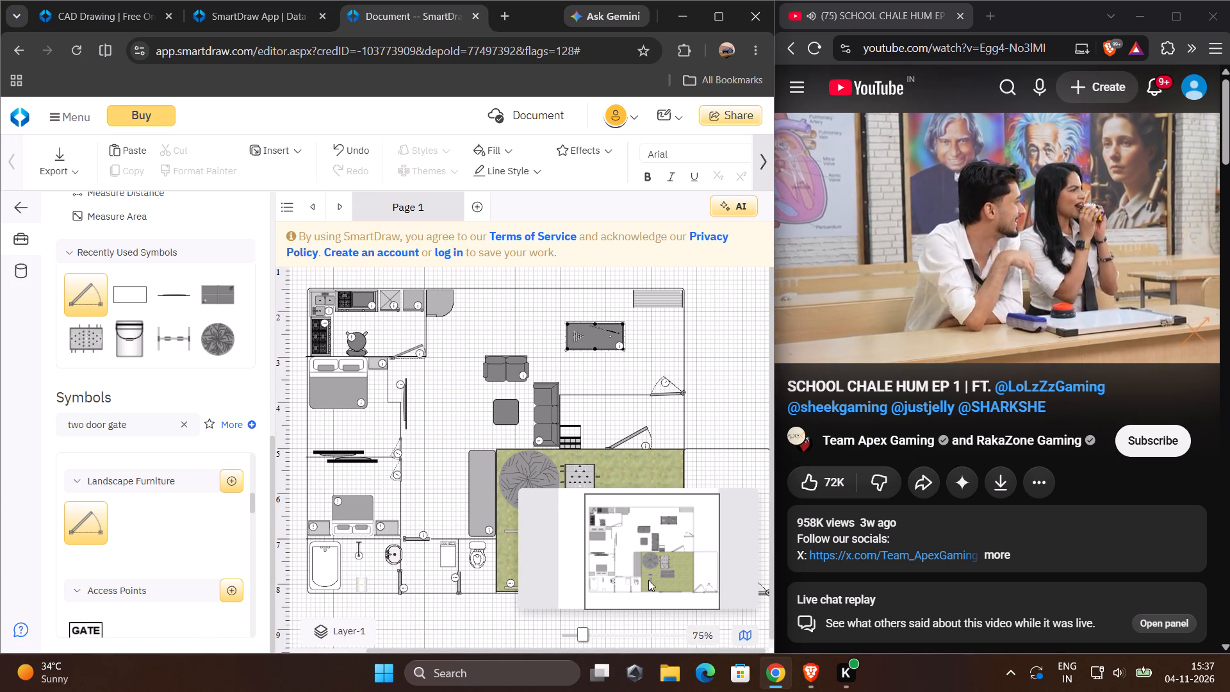
{"action": "left_click", "coordinate": [646, 579]}
{"action": "left_click", "coordinate": [746, 634]}
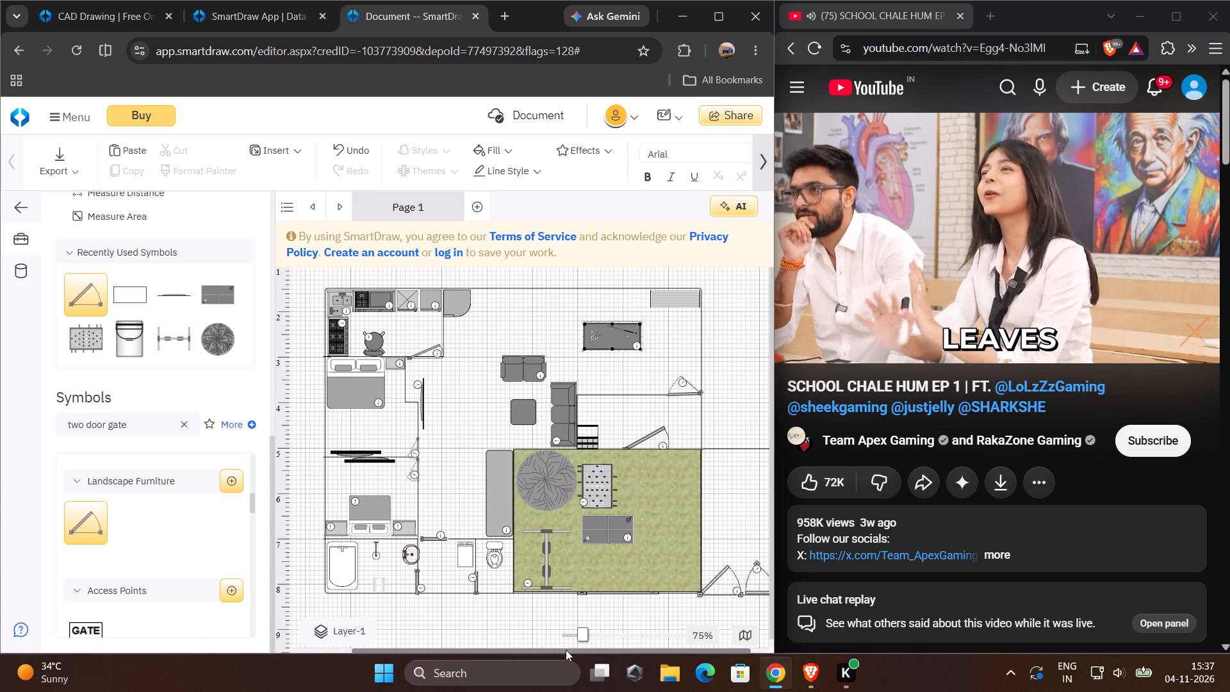
{"action": "left_click_drag", "start_coordinate": [566, 650], "coordinate": [657, 660]}
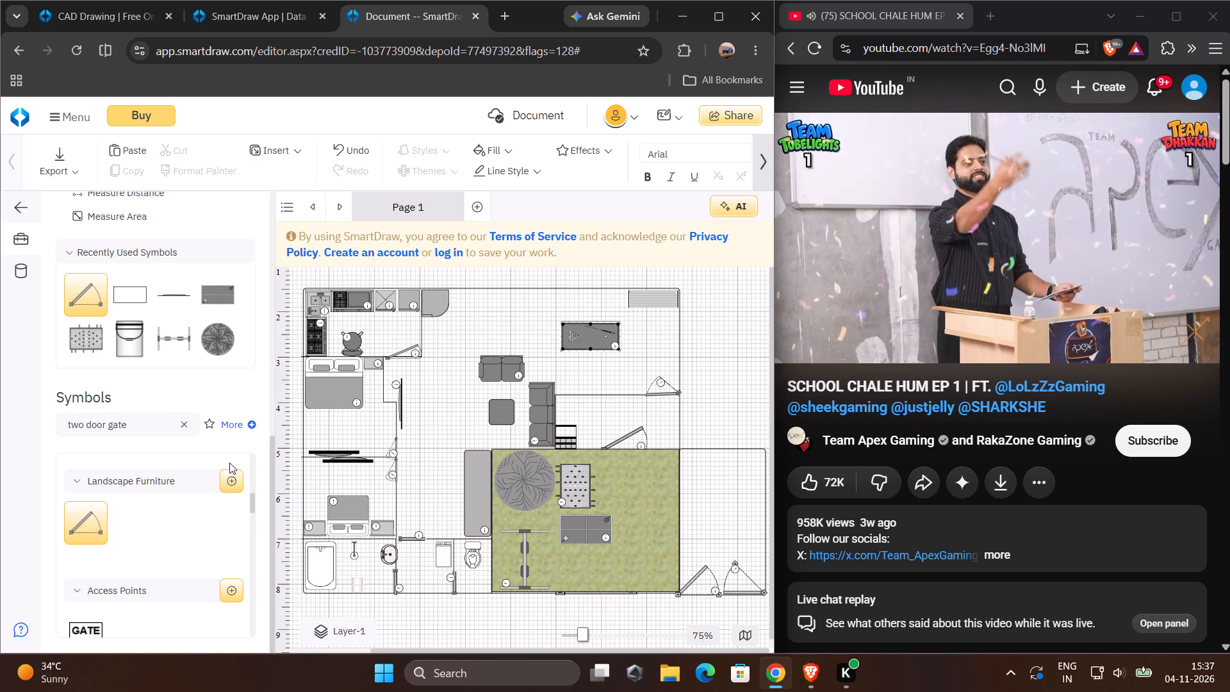
{"action": "left_click", "coordinate": [184, 427]}
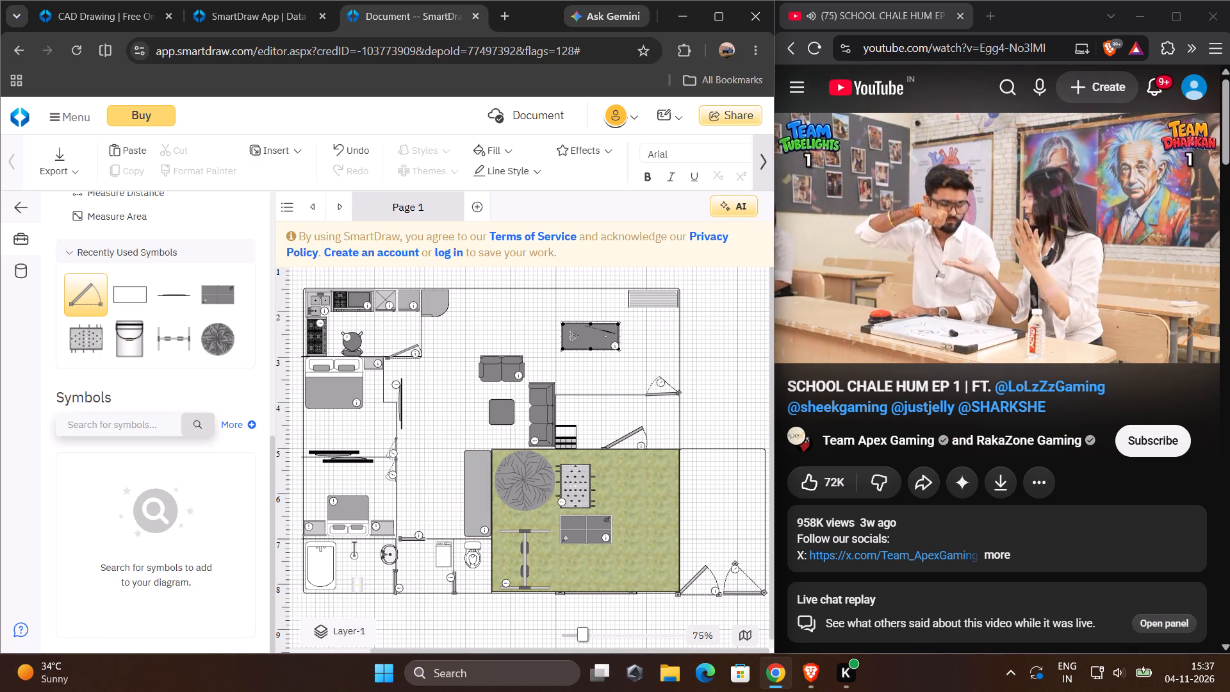
{"action": "key", "text": "v"}
{"action": "key", "text": "BackSpace"}
{"action": "type", "text": "ca"}
{"action": "key", "text": "r"}
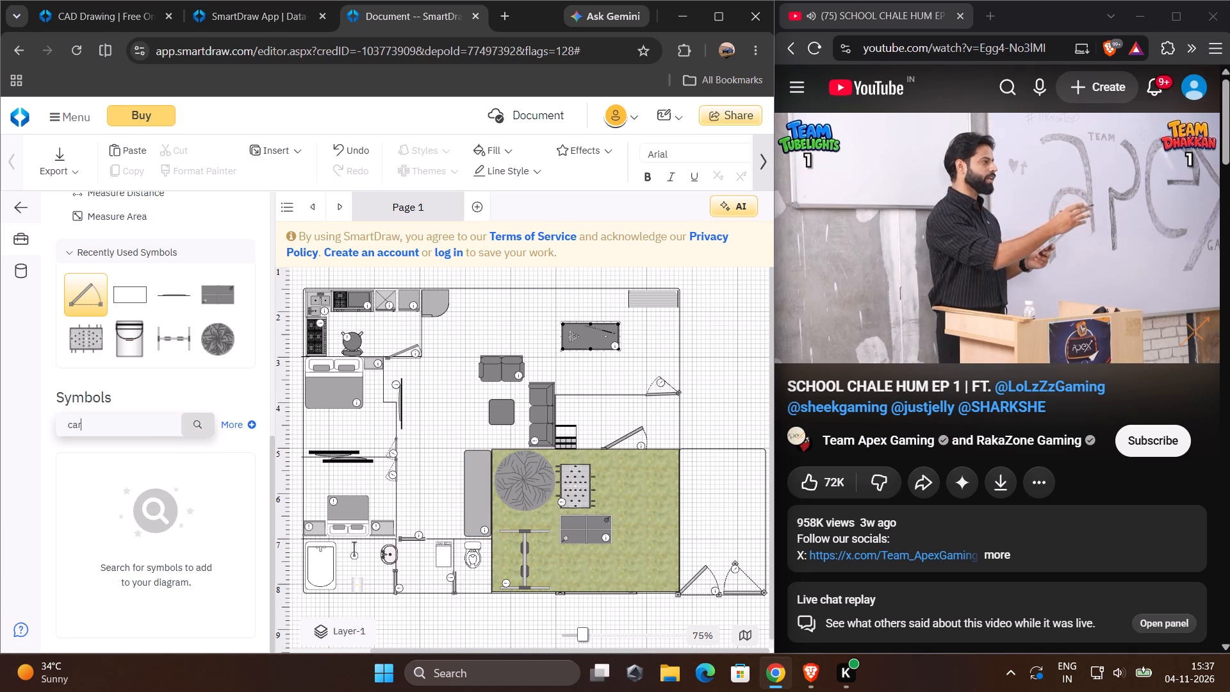
{"action": "key", "text": "Return"}
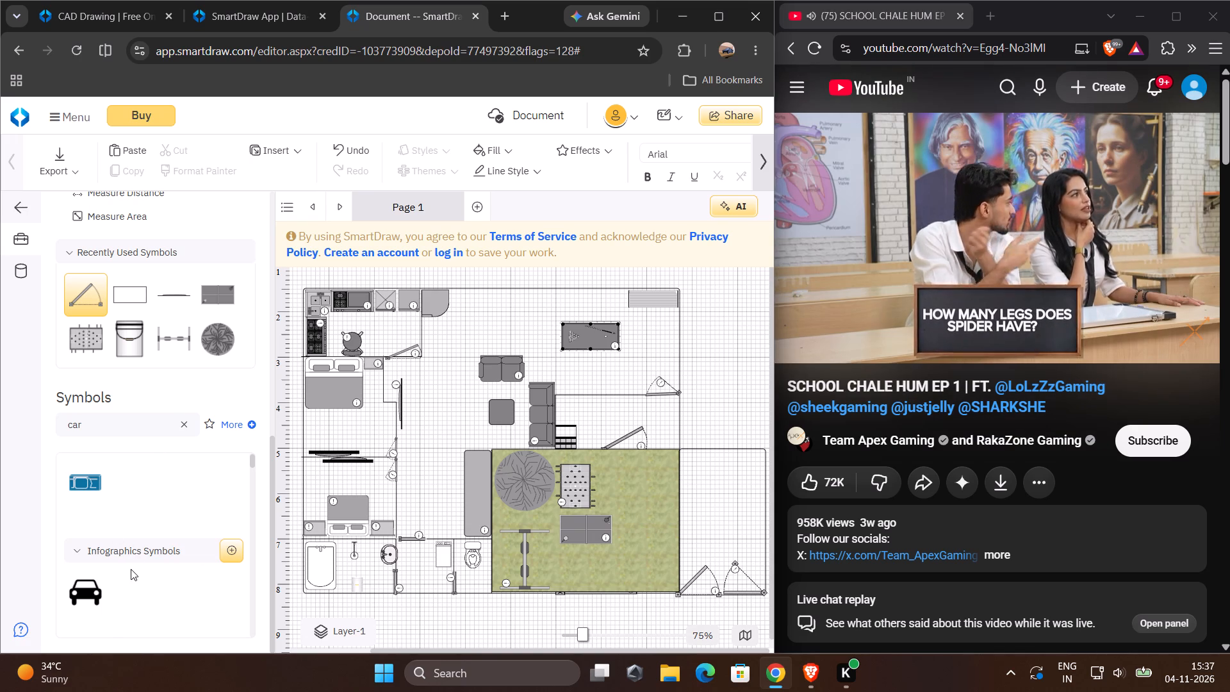
Place a Sports Car symbol in the double-gated area beside the garden, sized about 1.28 by 2.19, at about Left 10.98, Top 5.31.
{"action": "scroll", "coordinate": [131, 570], "scroll_direction": "down", "scroll_amount": 8}
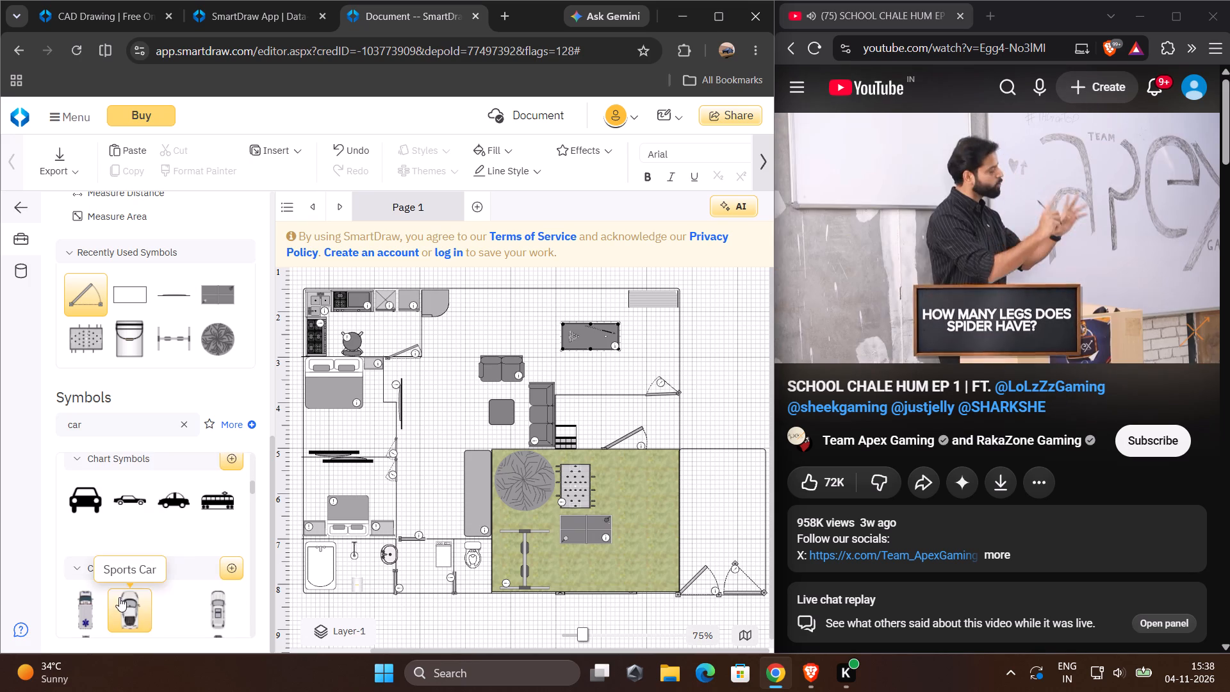
{"action": "scroll", "coordinate": [119, 597], "scroll_direction": "down", "scroll_amount": 1}
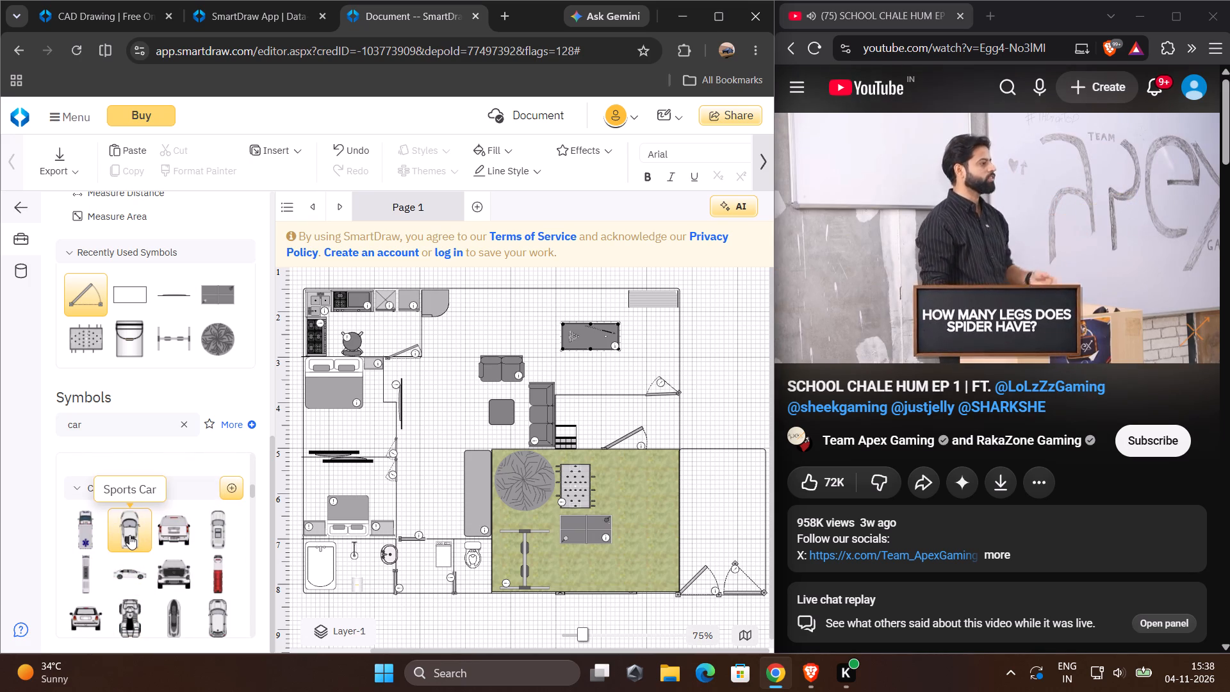
{"action": "left_click_drag", "start_coordinate": [129, 535], "coordinate": [427, 499]}
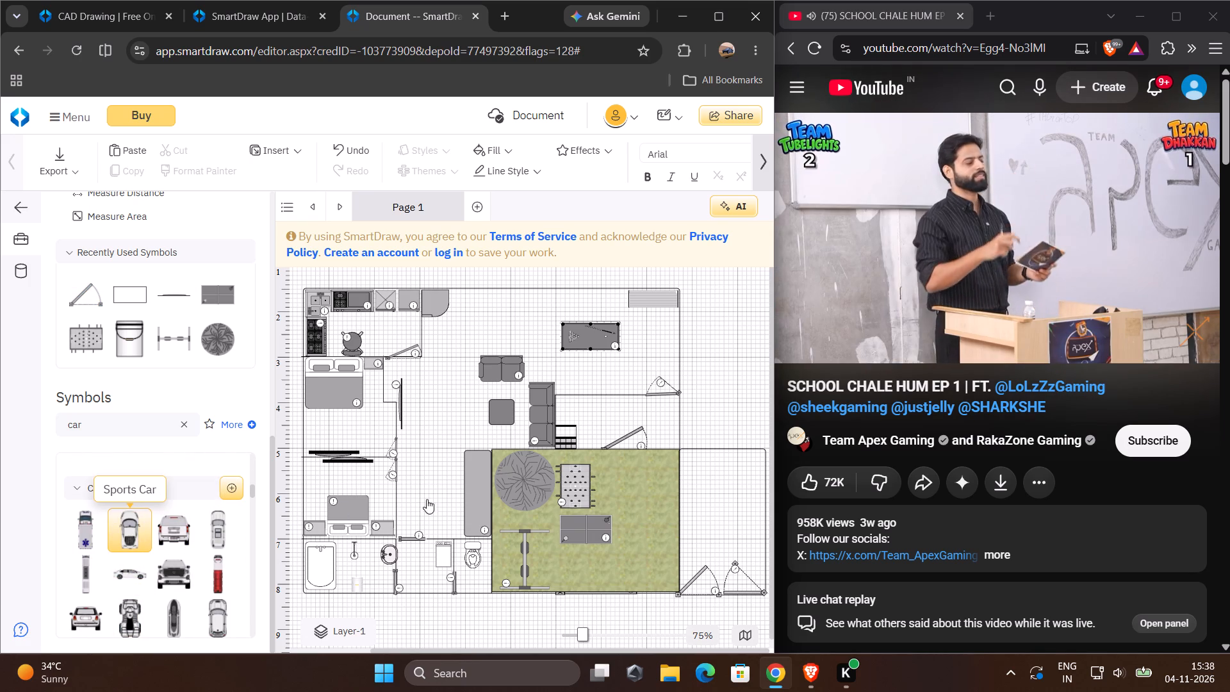
{"action": "left_click_drag", "start_coordinate": [427, 499], "coordinate": [718, 471]}
{"action": "left_click_drag", "start_coordinate": [744, 384], "coordinate": [728, 464]}
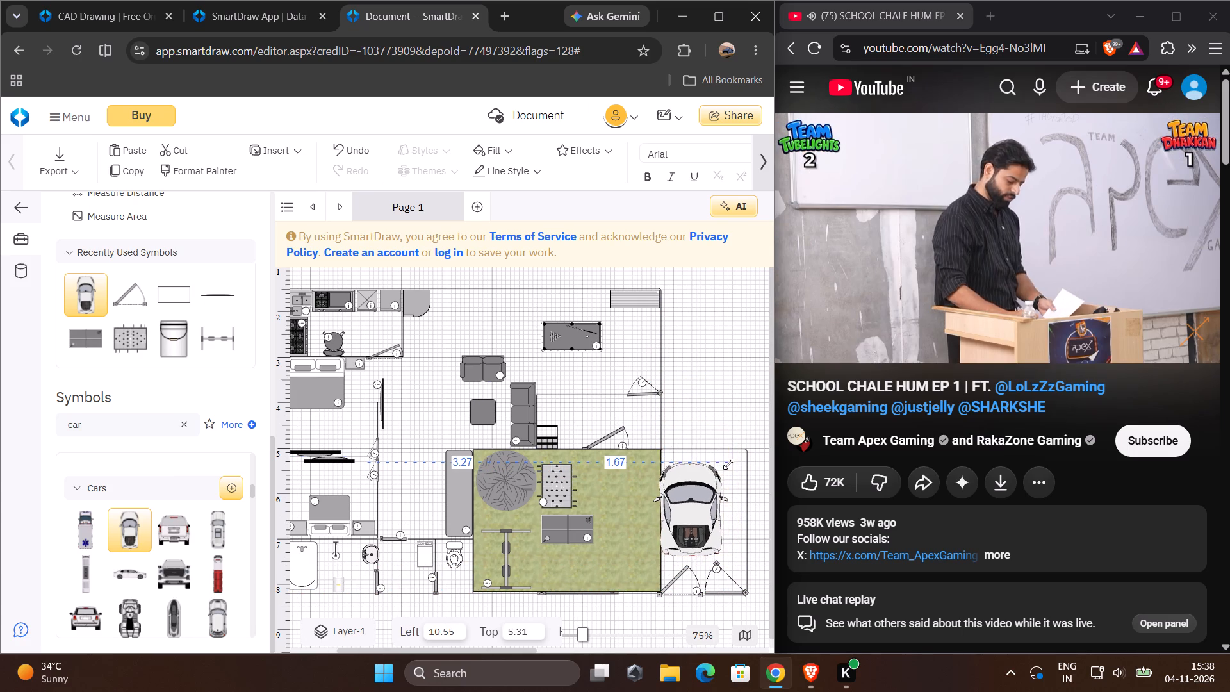
{"action": "left_click_drag", "start_coordinate": [728, 464], "coordinate": [712, 459]}
{"action": "left_click", "coordinate": [699, 505]}
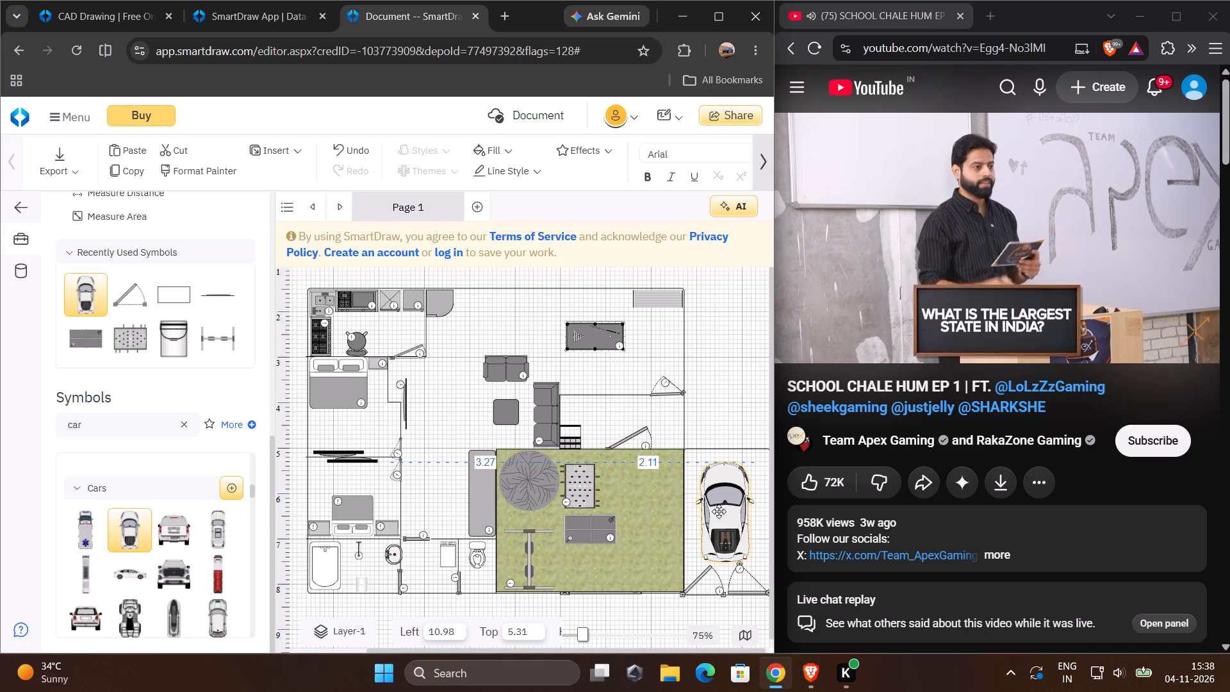
Clear the symbol search and add a Gate - Open symbol in the garden near the car, at about Left 9.77, Top 5.14.
{"action": "left_click", "coordinate": [193, 425]}
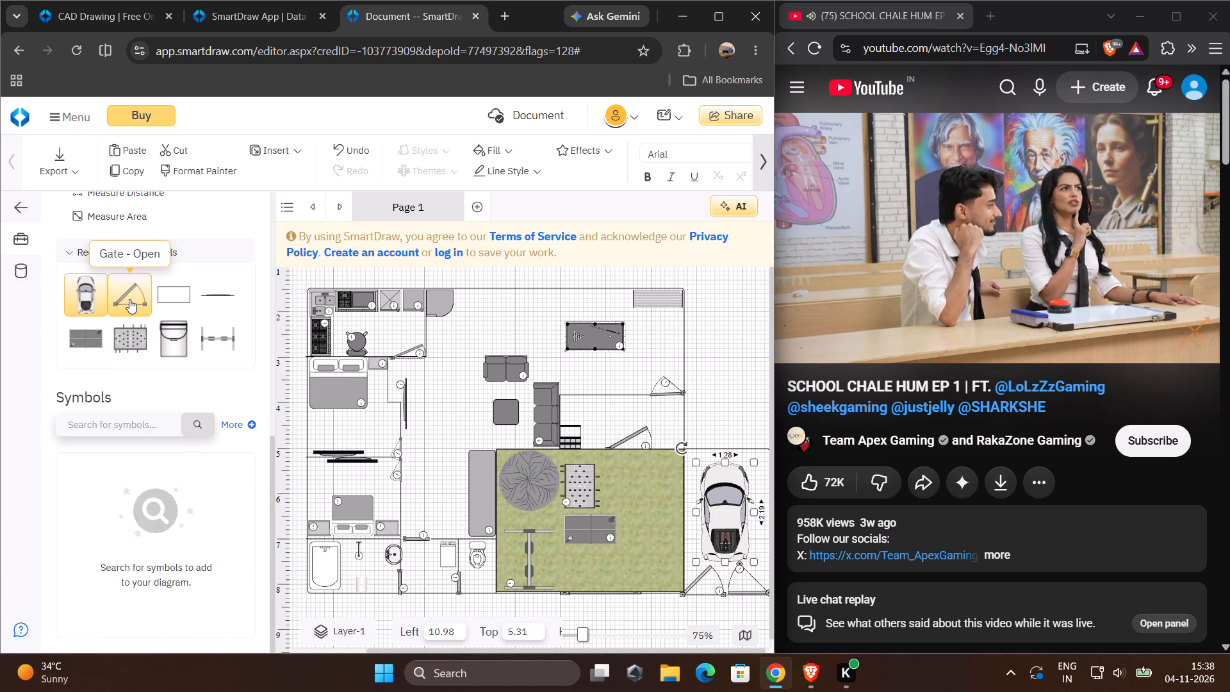
{"action": "left_click_drag", "start_coordinate": [118, 299], "coordinate": [671, 474]}
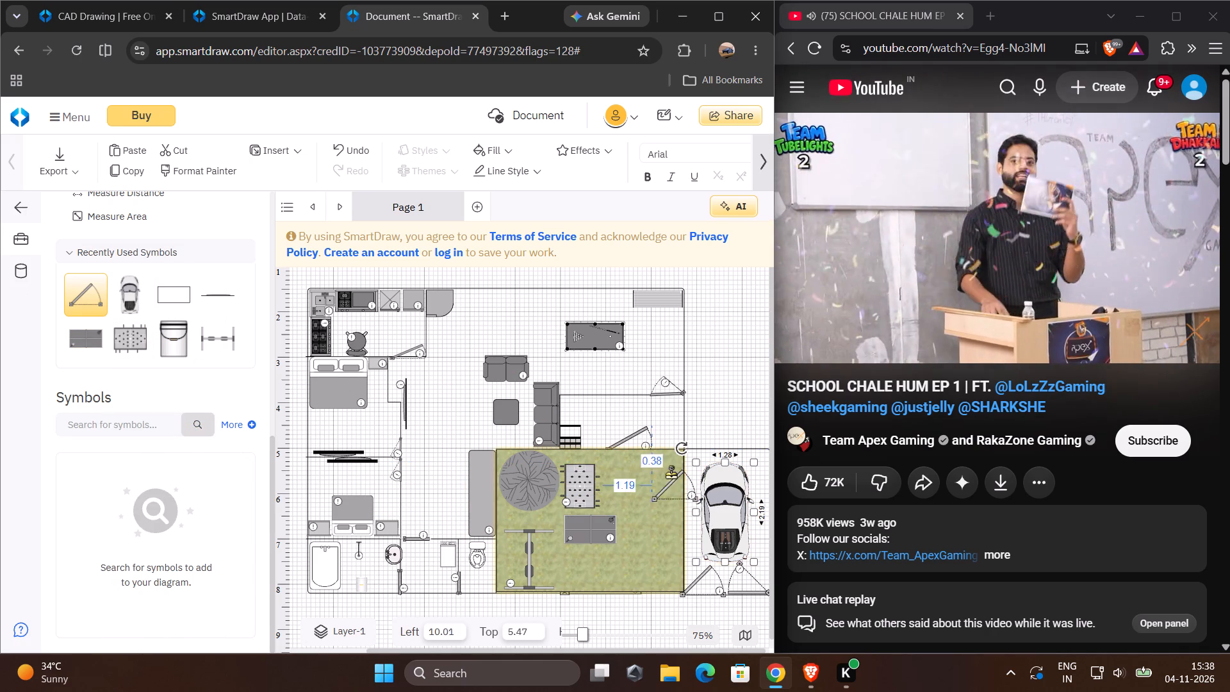
{"action": "left_click_drag", "start_coordinate": [671, 474], "coordinate": [664, 472]}
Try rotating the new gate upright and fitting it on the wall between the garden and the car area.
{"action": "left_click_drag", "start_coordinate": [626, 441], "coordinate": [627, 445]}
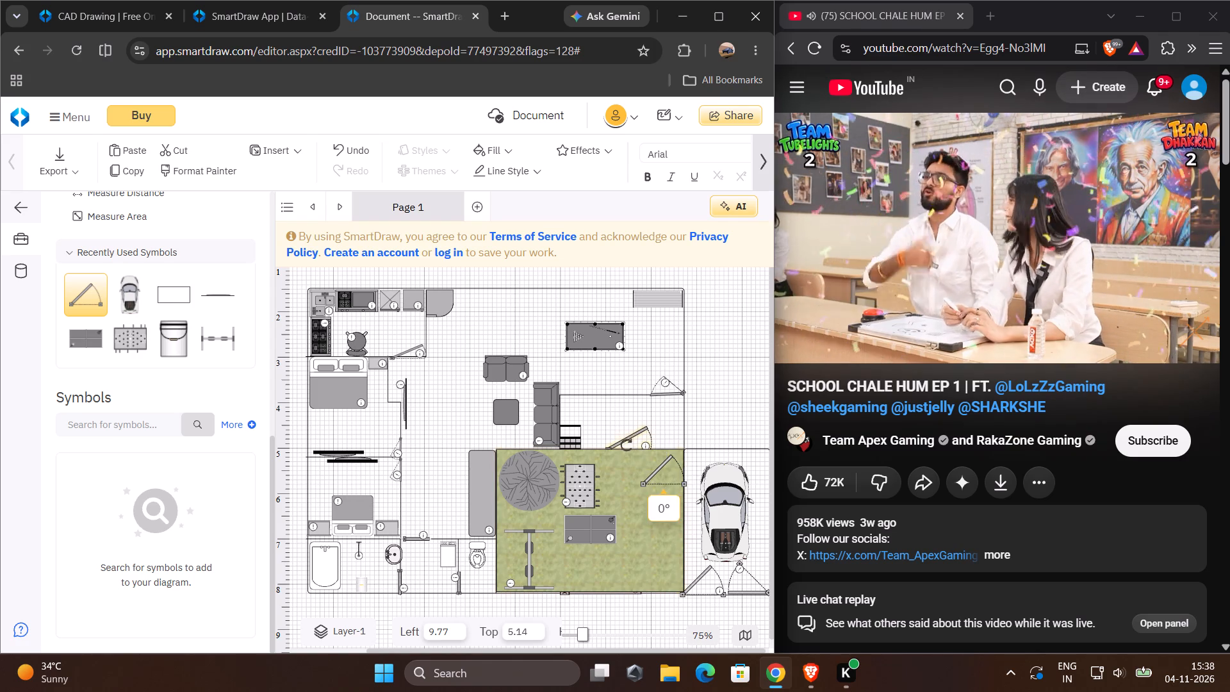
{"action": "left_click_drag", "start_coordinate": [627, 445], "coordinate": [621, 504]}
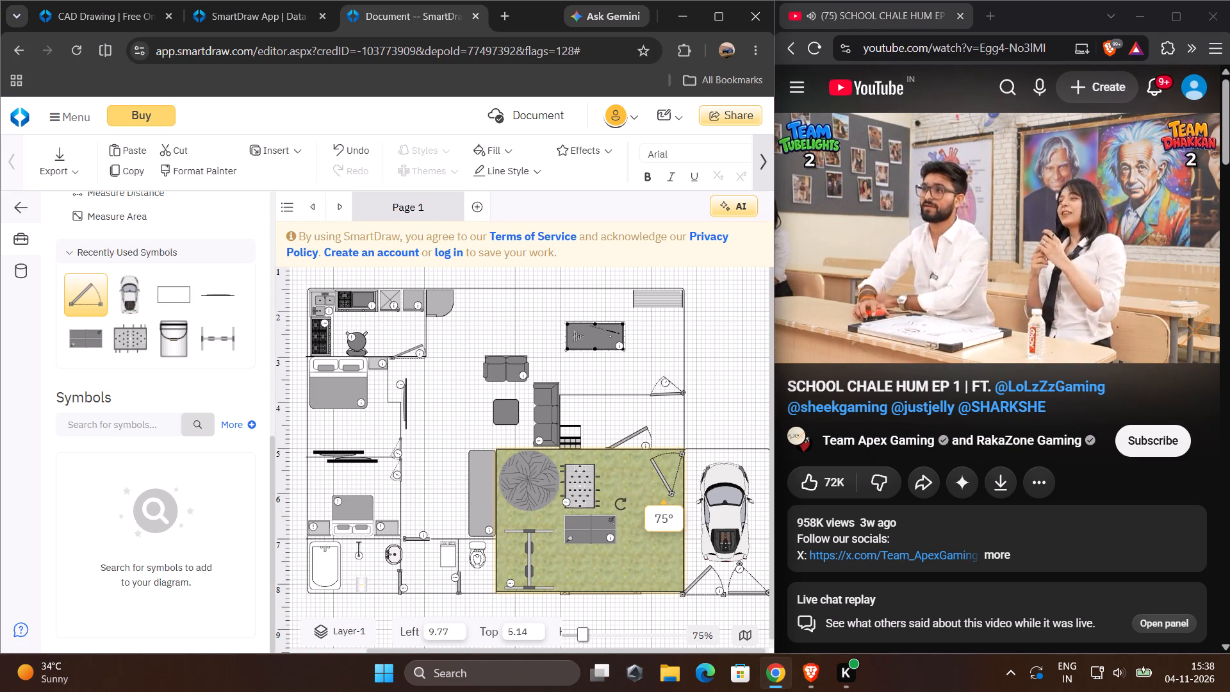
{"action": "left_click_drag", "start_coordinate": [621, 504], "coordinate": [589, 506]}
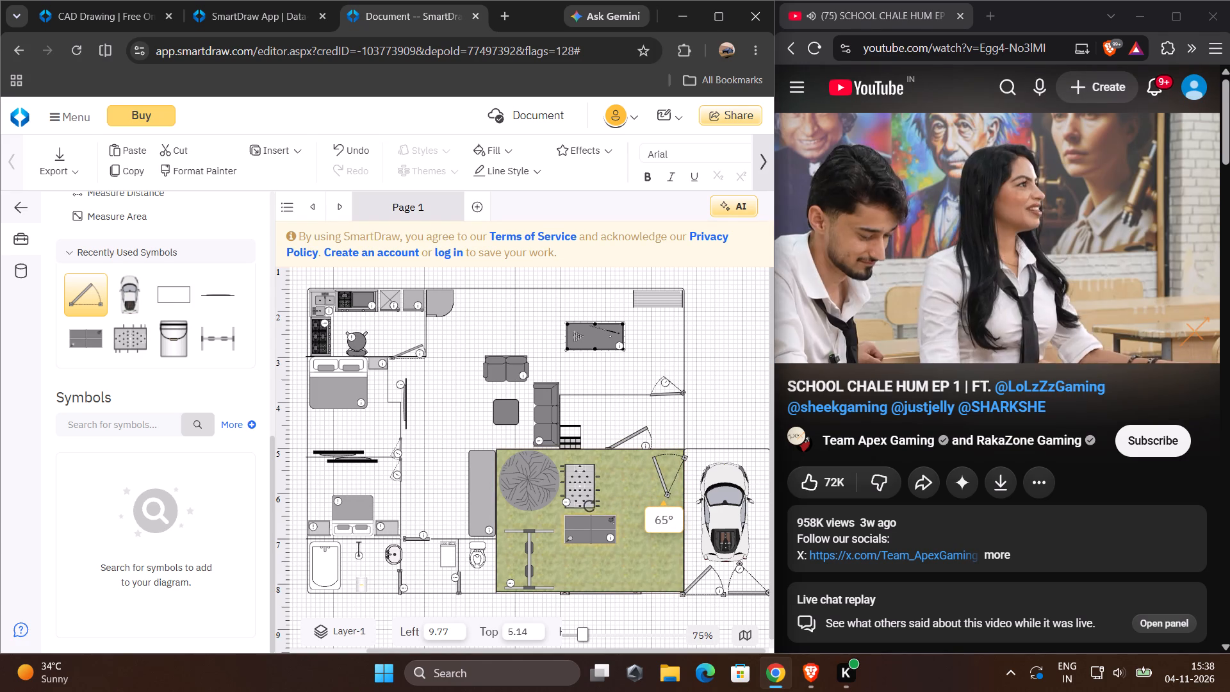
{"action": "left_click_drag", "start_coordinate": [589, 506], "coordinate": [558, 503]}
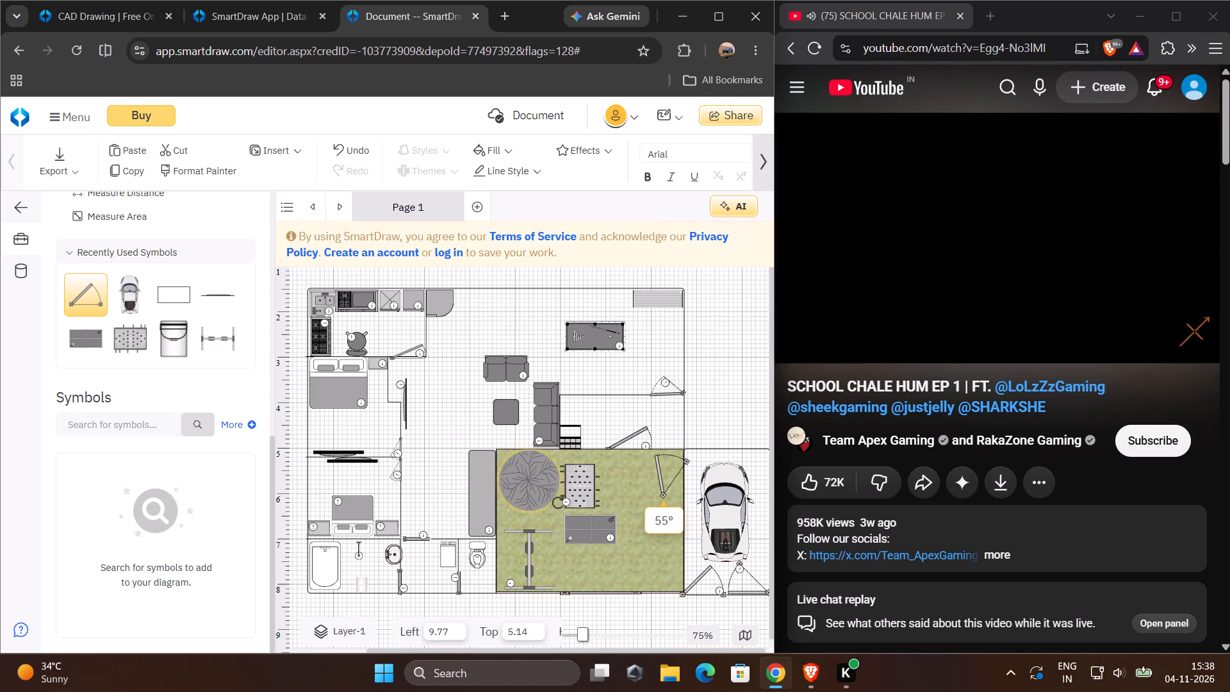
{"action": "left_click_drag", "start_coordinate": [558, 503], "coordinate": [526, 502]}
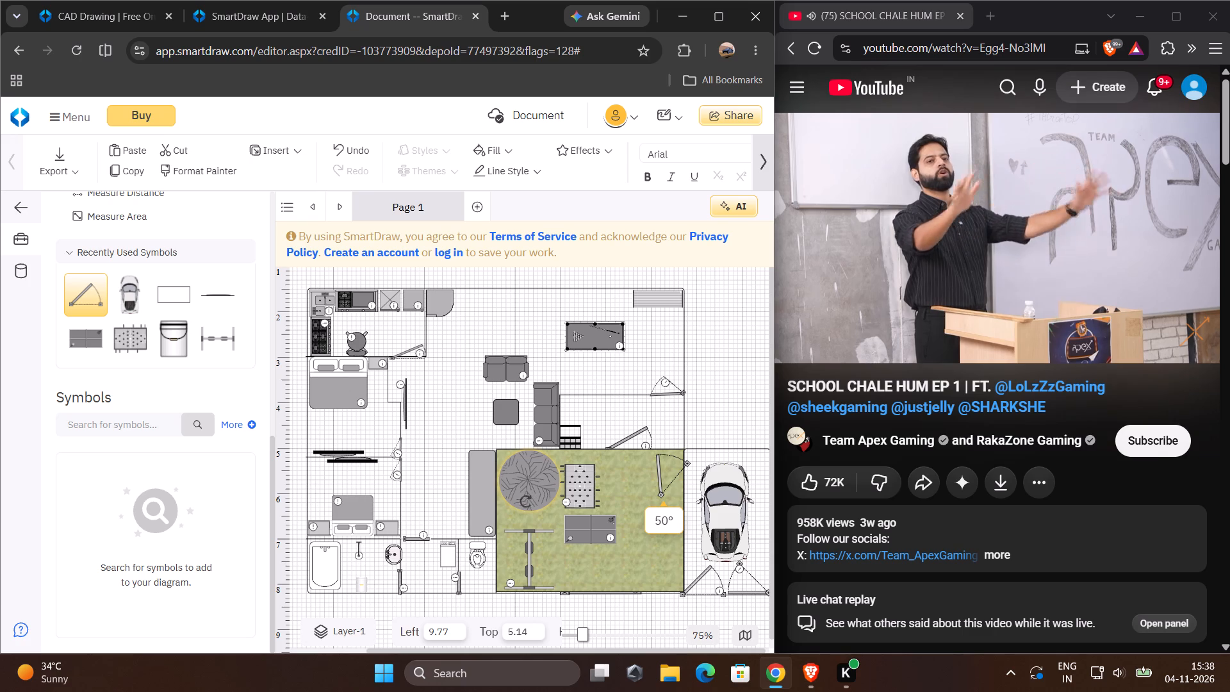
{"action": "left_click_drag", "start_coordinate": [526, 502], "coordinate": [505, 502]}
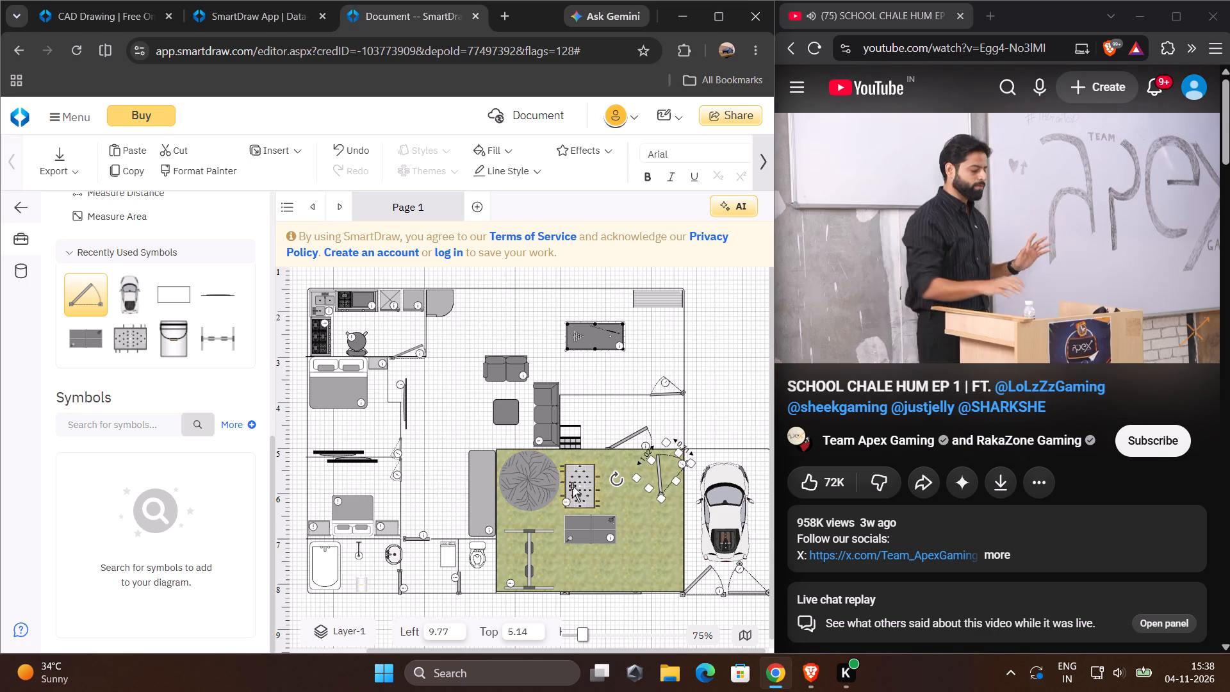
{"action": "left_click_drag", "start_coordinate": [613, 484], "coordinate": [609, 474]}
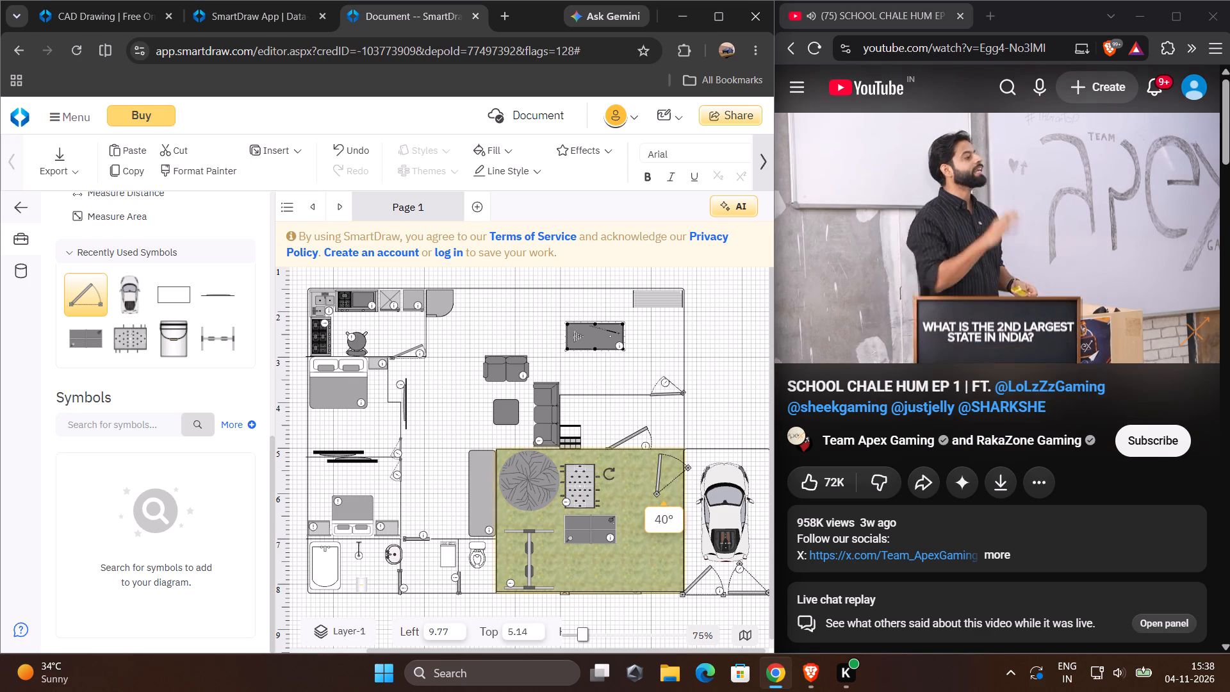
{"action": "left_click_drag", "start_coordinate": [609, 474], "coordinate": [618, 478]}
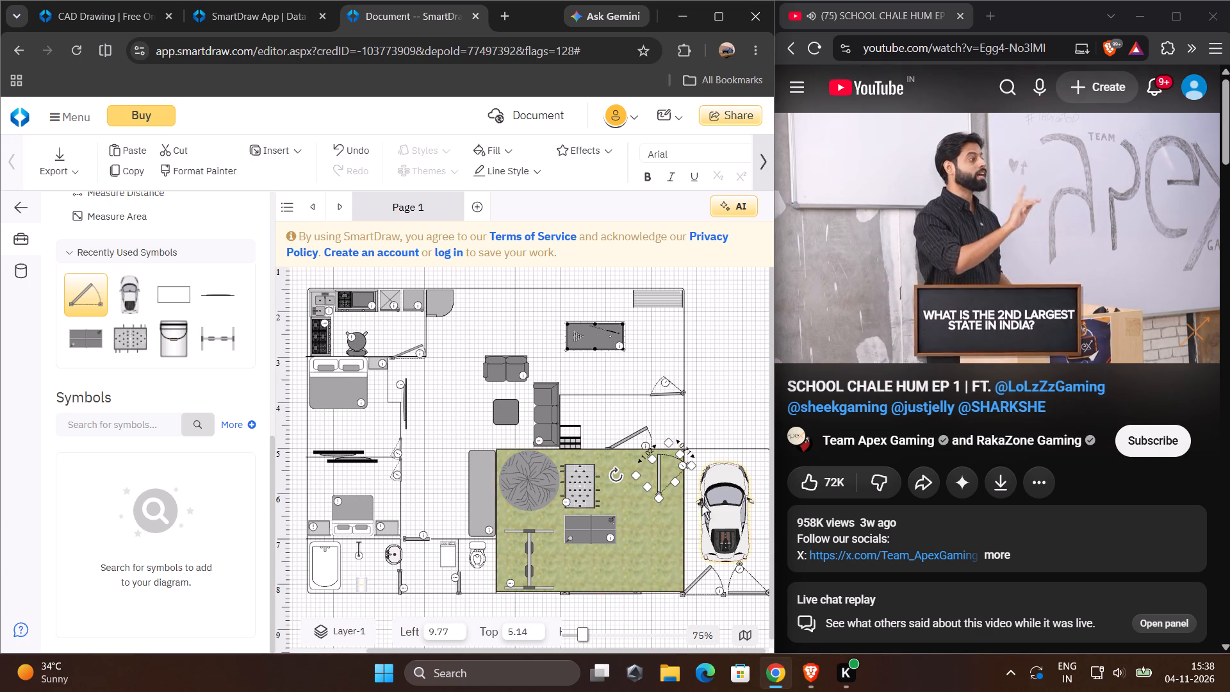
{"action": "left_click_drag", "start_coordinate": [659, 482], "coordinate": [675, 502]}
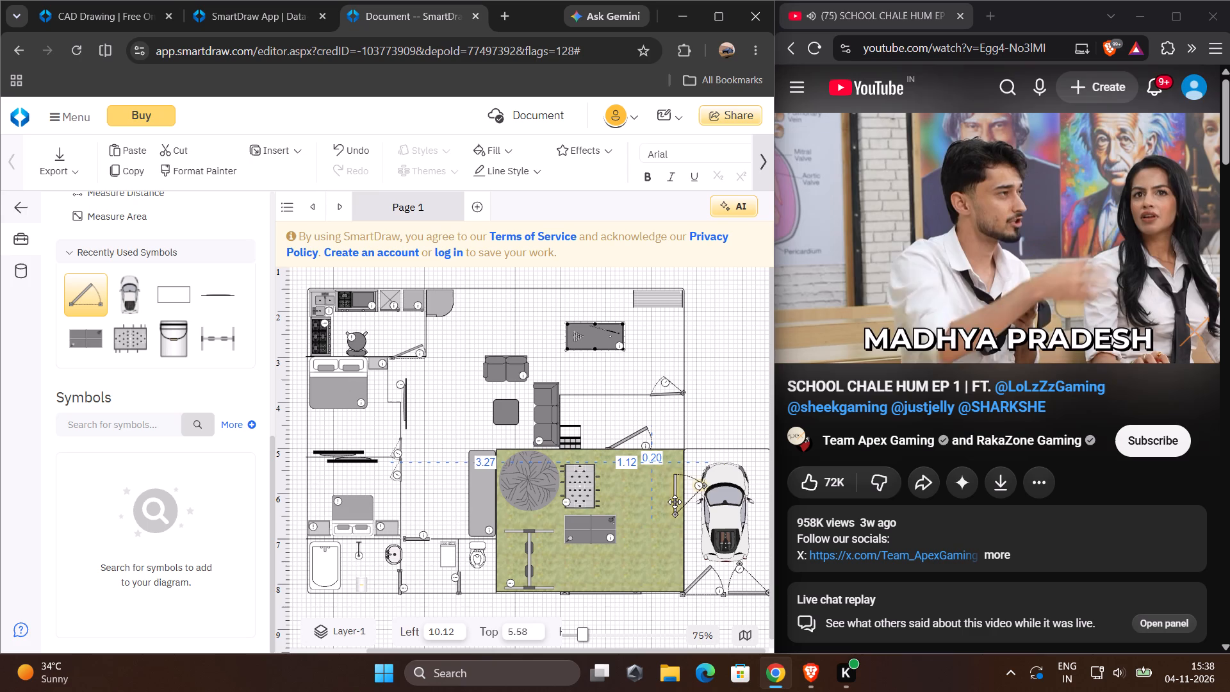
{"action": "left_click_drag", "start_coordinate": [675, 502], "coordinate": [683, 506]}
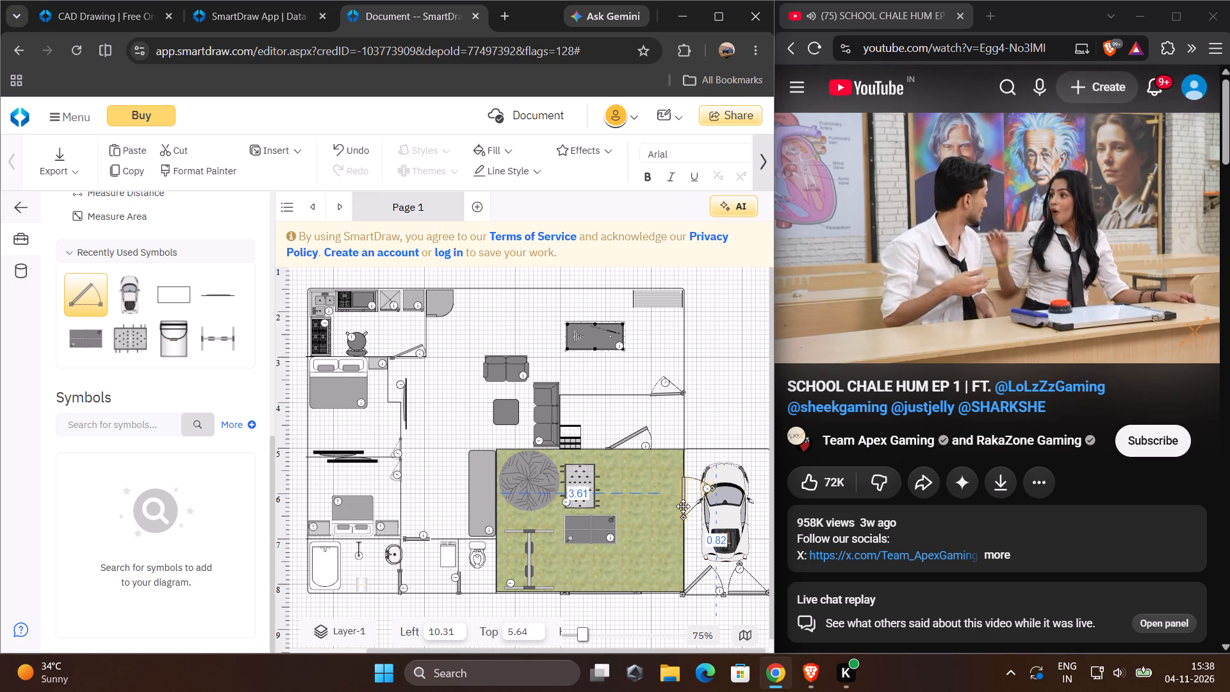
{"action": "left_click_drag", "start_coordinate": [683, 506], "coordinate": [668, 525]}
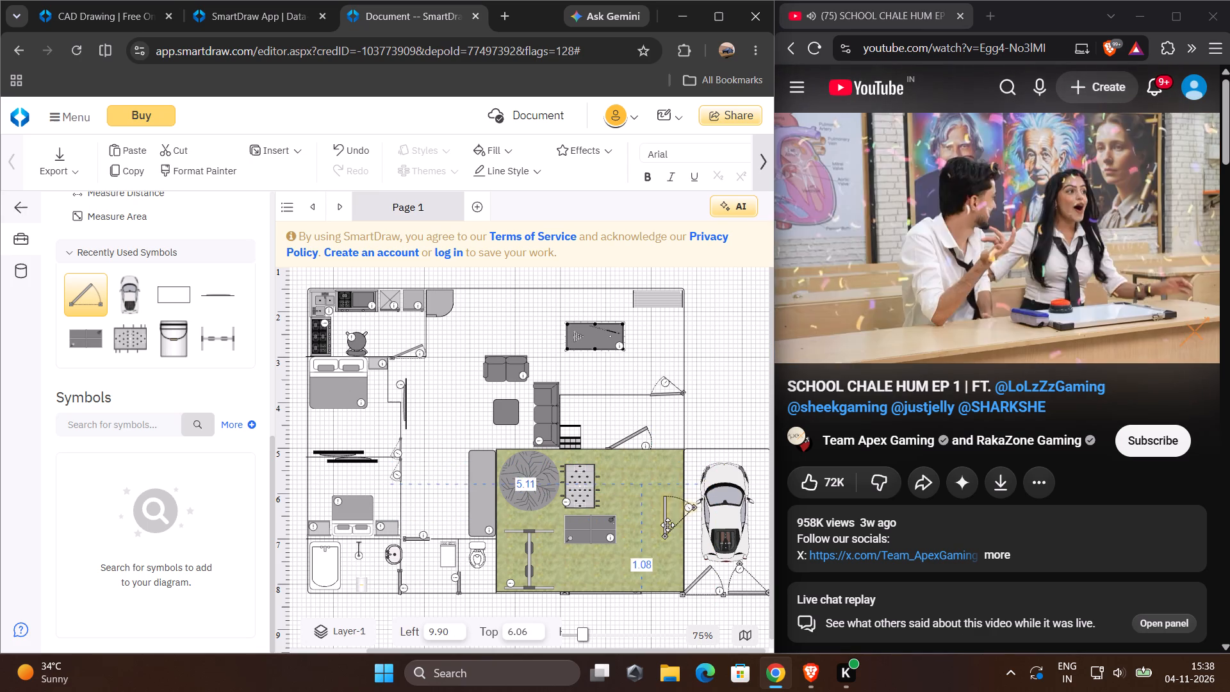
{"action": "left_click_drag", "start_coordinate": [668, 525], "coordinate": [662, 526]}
Rotate the gate by about 220° and set it against the wall between the garden and the car area, opening into the garden.
{"action": "left_click_drag", "start_coordinate": [621, 520], "coordinate": [627, 453]}
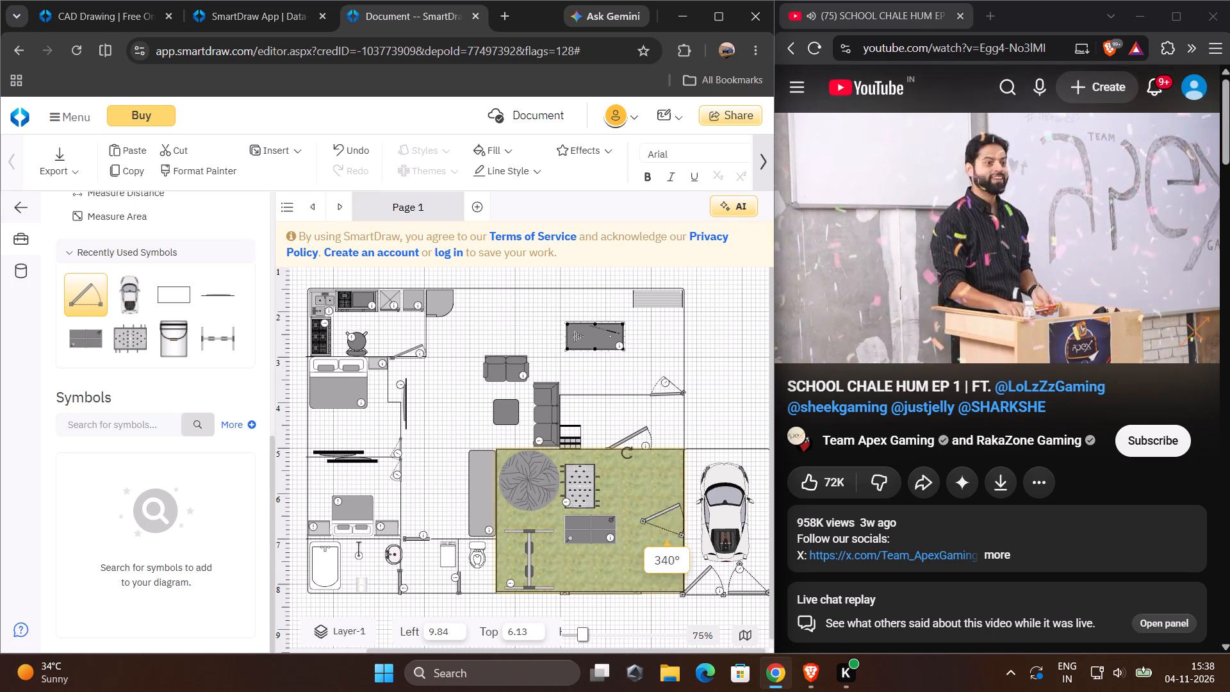
{"action": "left_click_drag", "start_coordinate": [627, 453], "coordinate": [740, 513]}
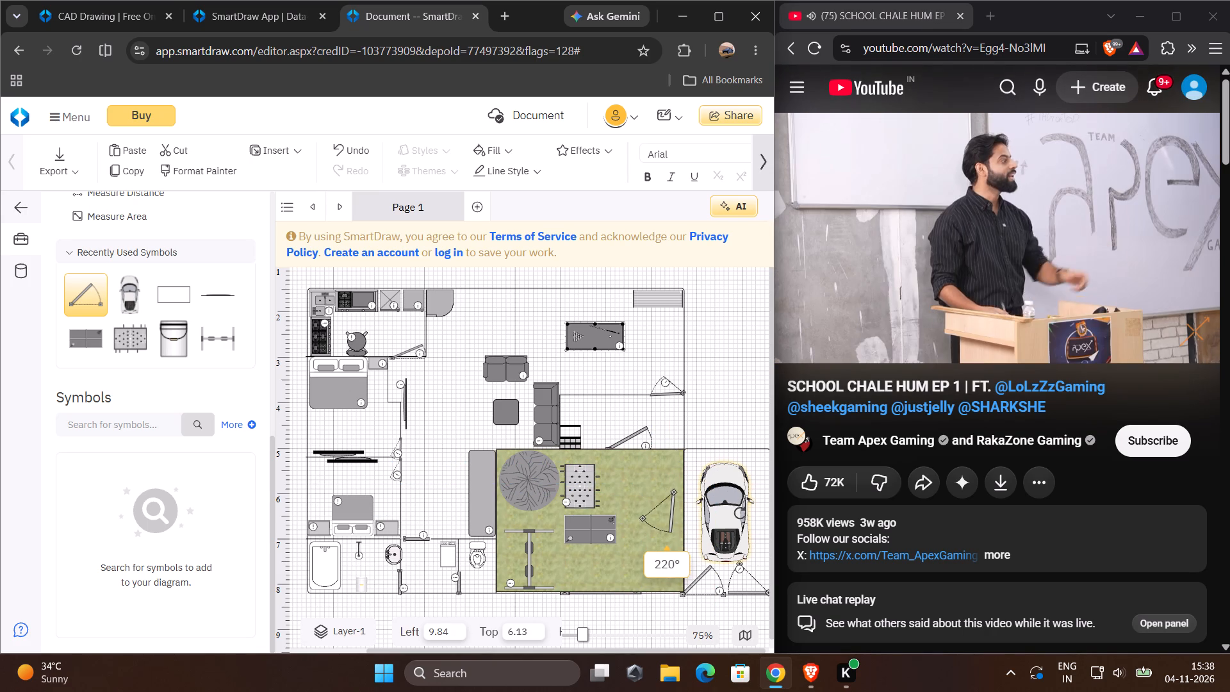
{"action": "left_click_drag", "start_coordinate": [740, 513], "coordinate": [734, 508]}
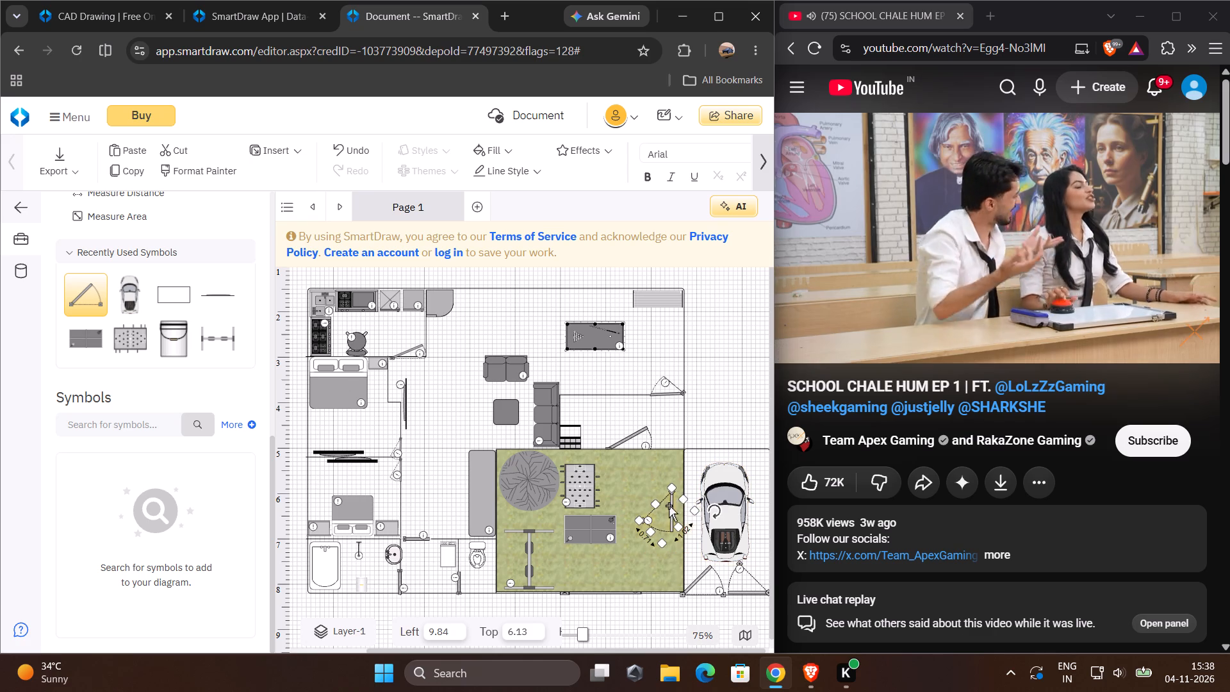
{"action": "left_click_drag", "start_coordinate": [669, 506], "coordinate": [680, 507]}
{"action": "left_click", "coordinate": [635, 468]}
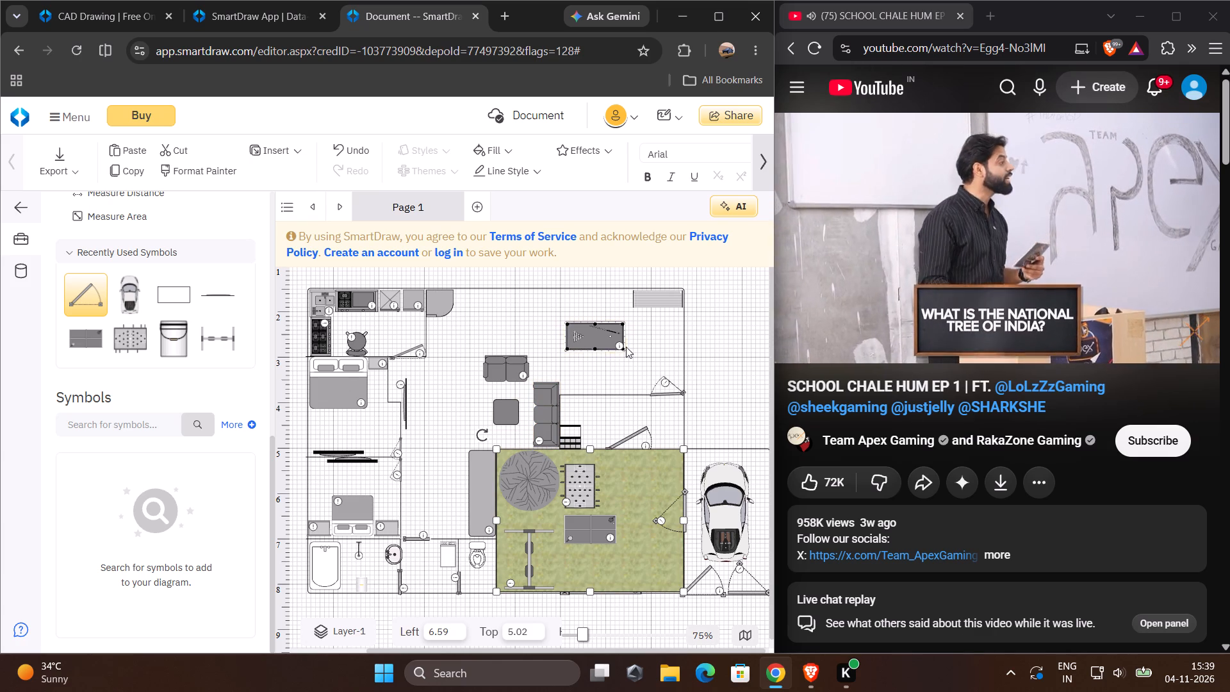
Search the symbol library for "sex" and place a soccer ball from the results in the garden beside the game tables, shrunk to a small size.
{"action": "left_click", "coordinate": [158, 423]}
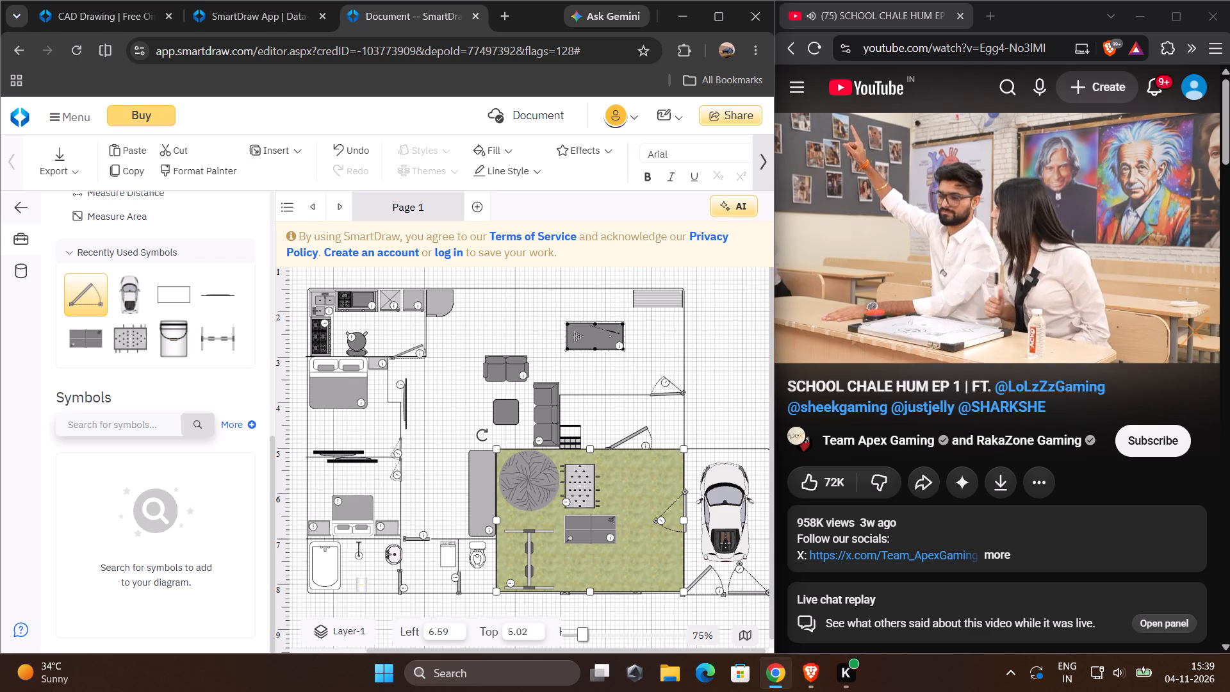
{"action": "type", "text": "sex"}
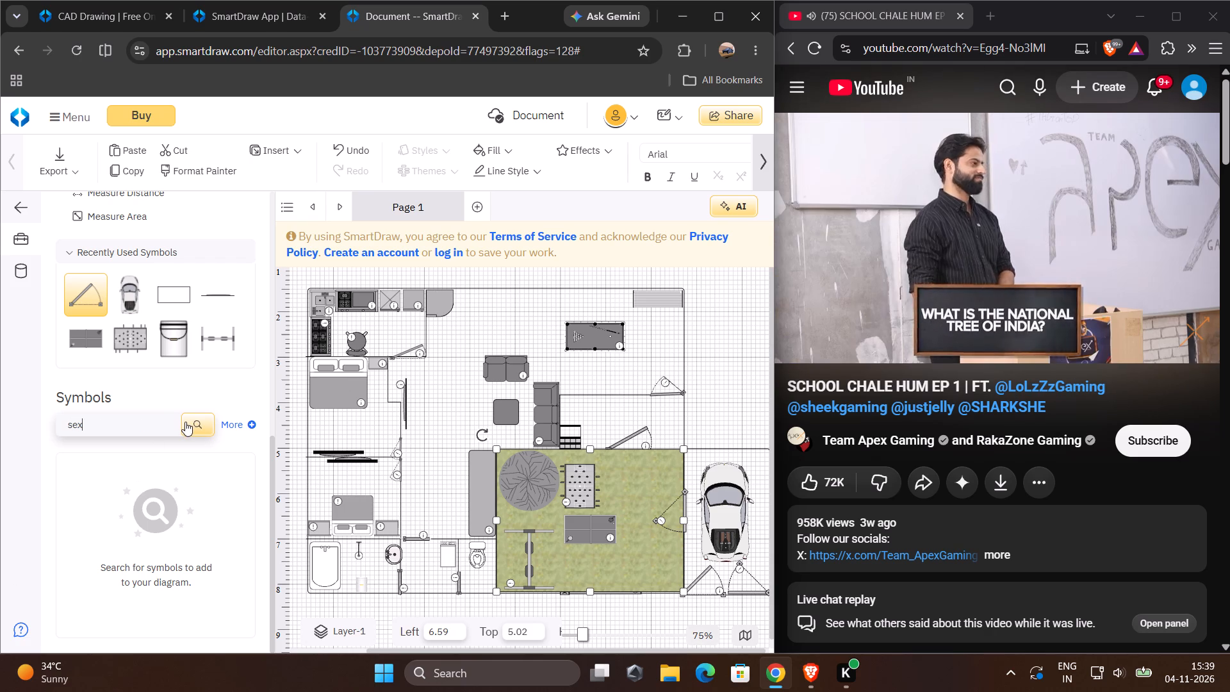
{"action": "left_click", "coordinate": [186, 422]}
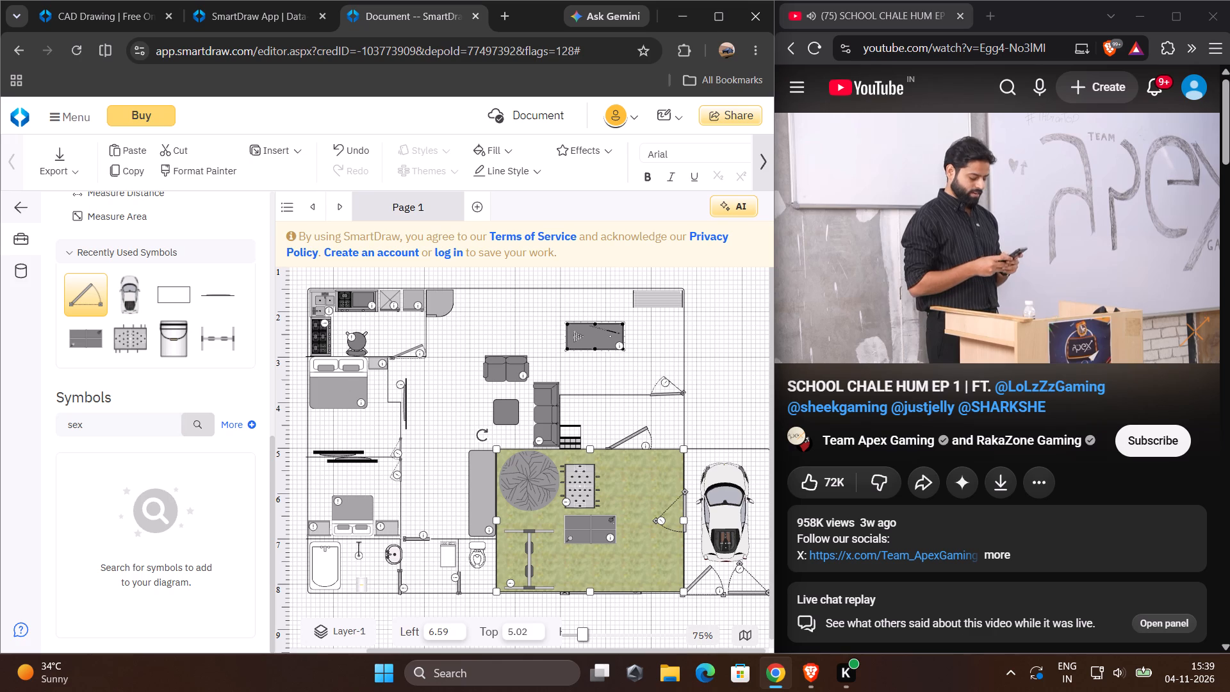
{"action": "left_click", "coordinate": [126, 425]}
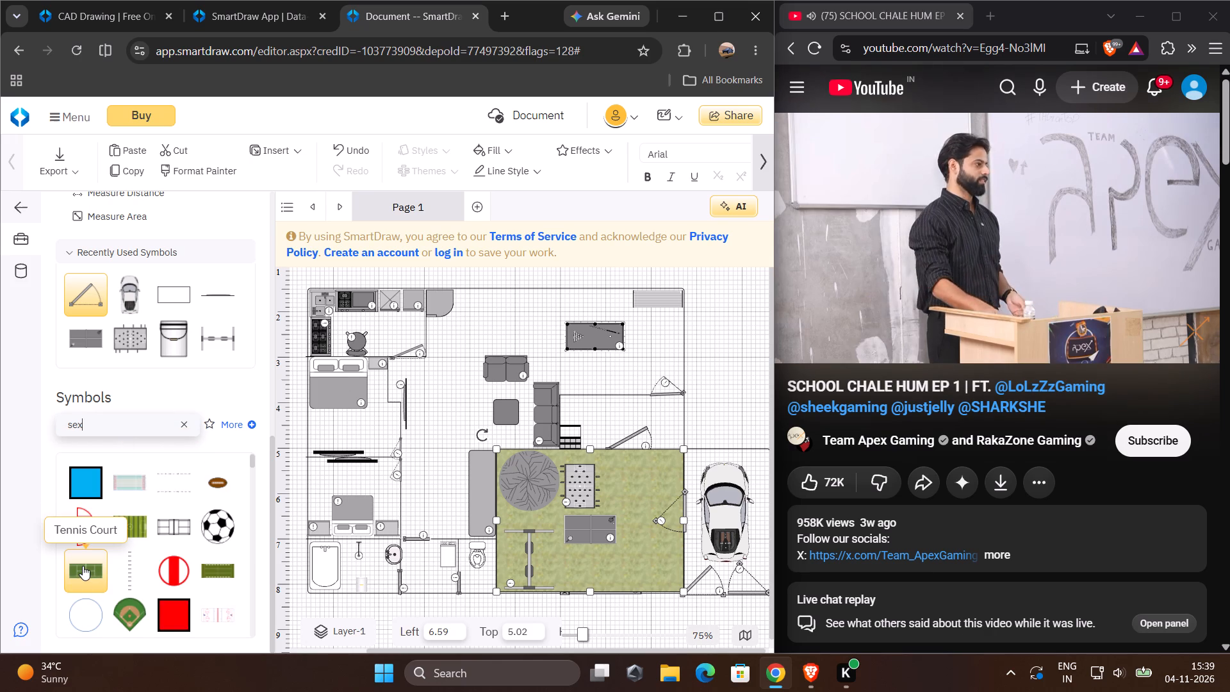
{"action": "left_click_drag", "start_coordinate": [223, 527], "coordinate": [586, 566]}
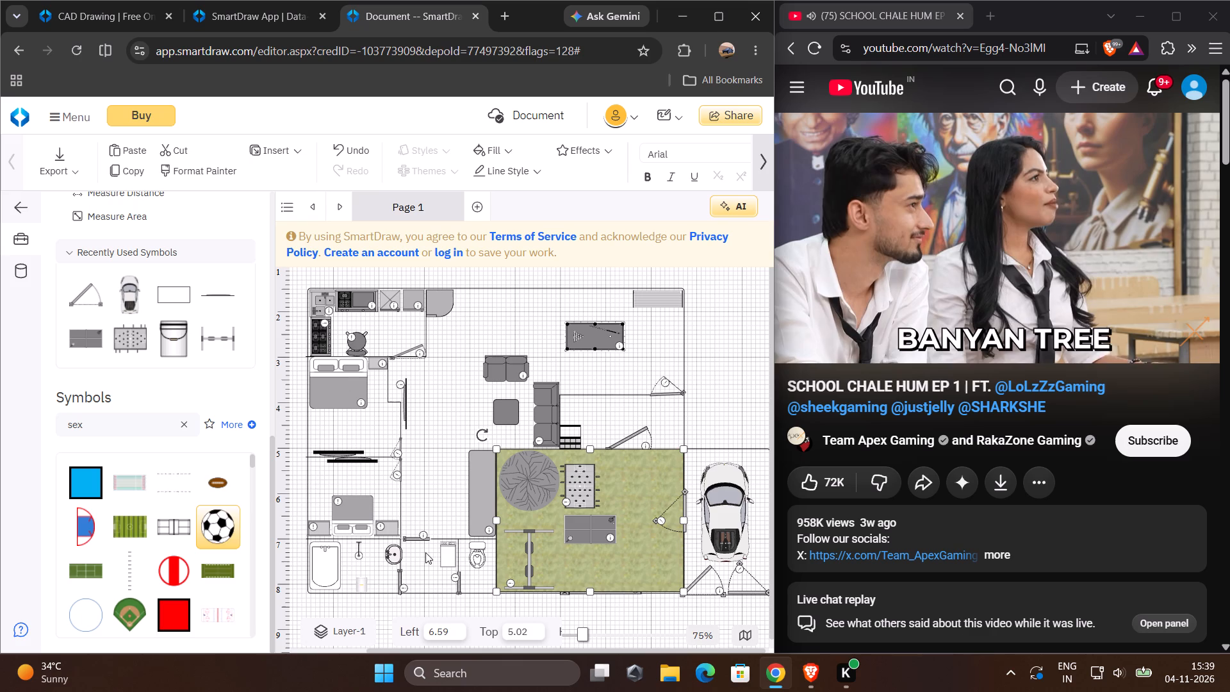
{"action": "left_click_drag", "start_coordinate": [222, 528], "coordinate": [626, 493]}
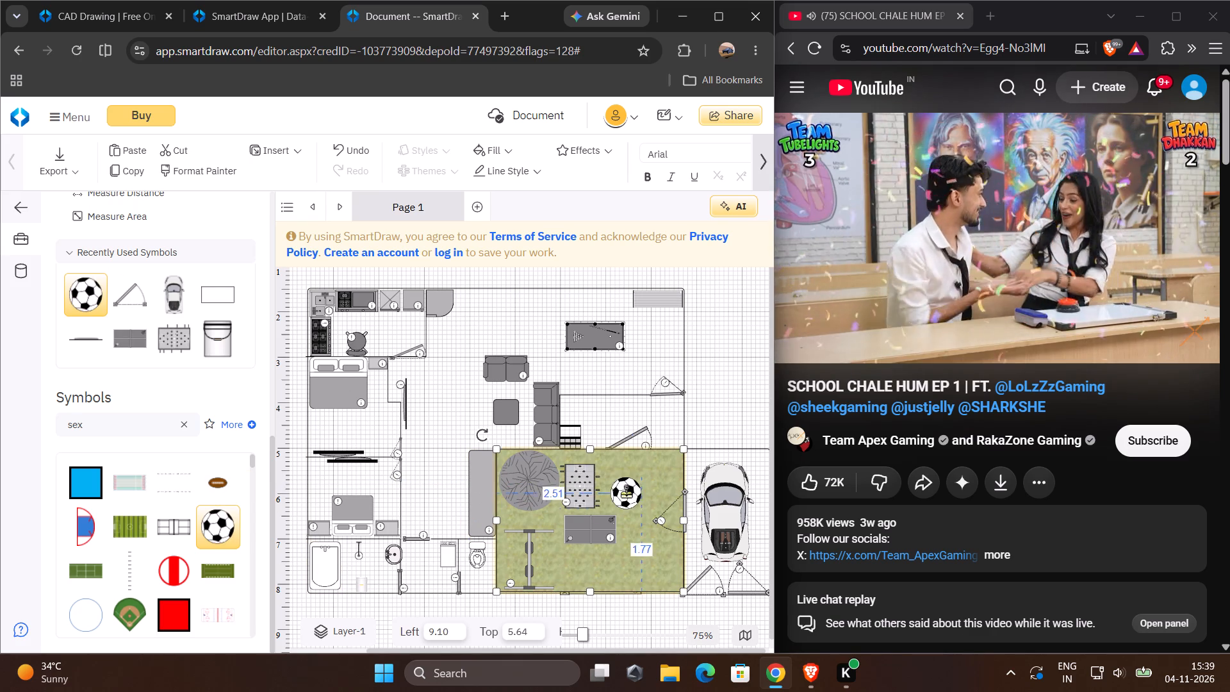
{"action": "left_click_drag", "start_coordinate": [626, 493], "coordinate": [630, 492]}
{"action": "left_click_drag", "start_coordinate": [646, 477], "coordinate": [628, 494]}
{"action": "left_click", "coordinate": [648, 555]}
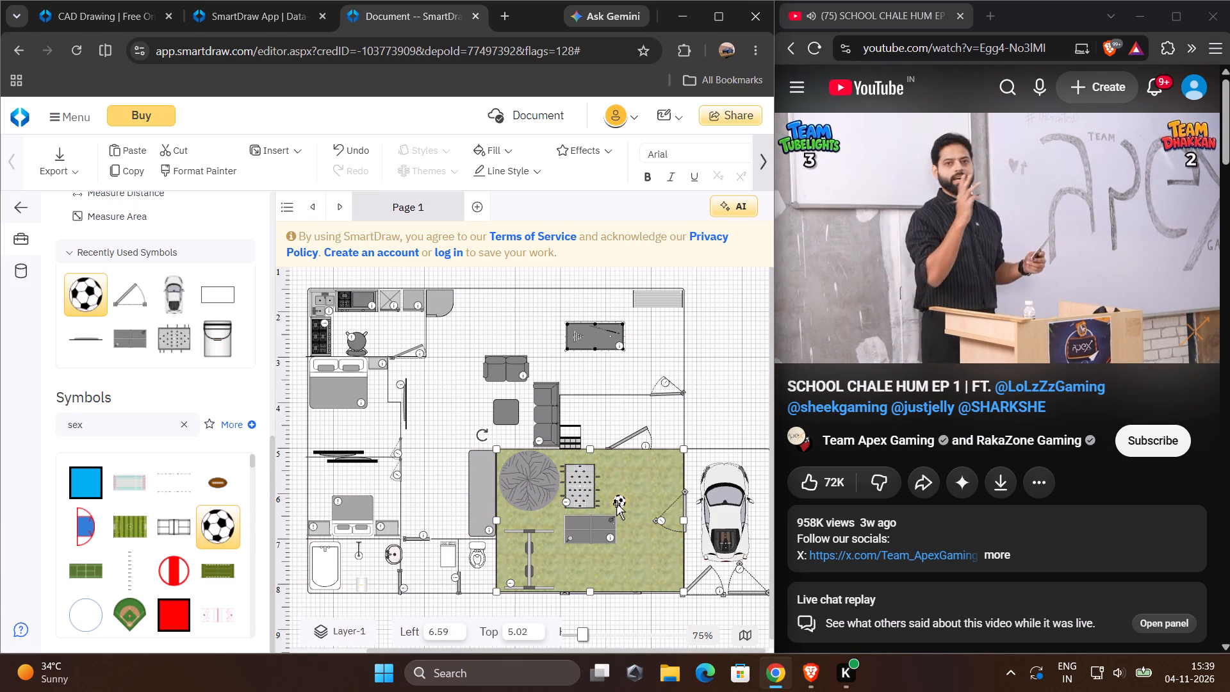
Move the soccer ball to the garden spot between the round plant and the goal, at about Left 7.54, Top 6.47.
{"action": "left_click_drag", "start_coordinate": [617, 502], "coordinate": [543, 521]}
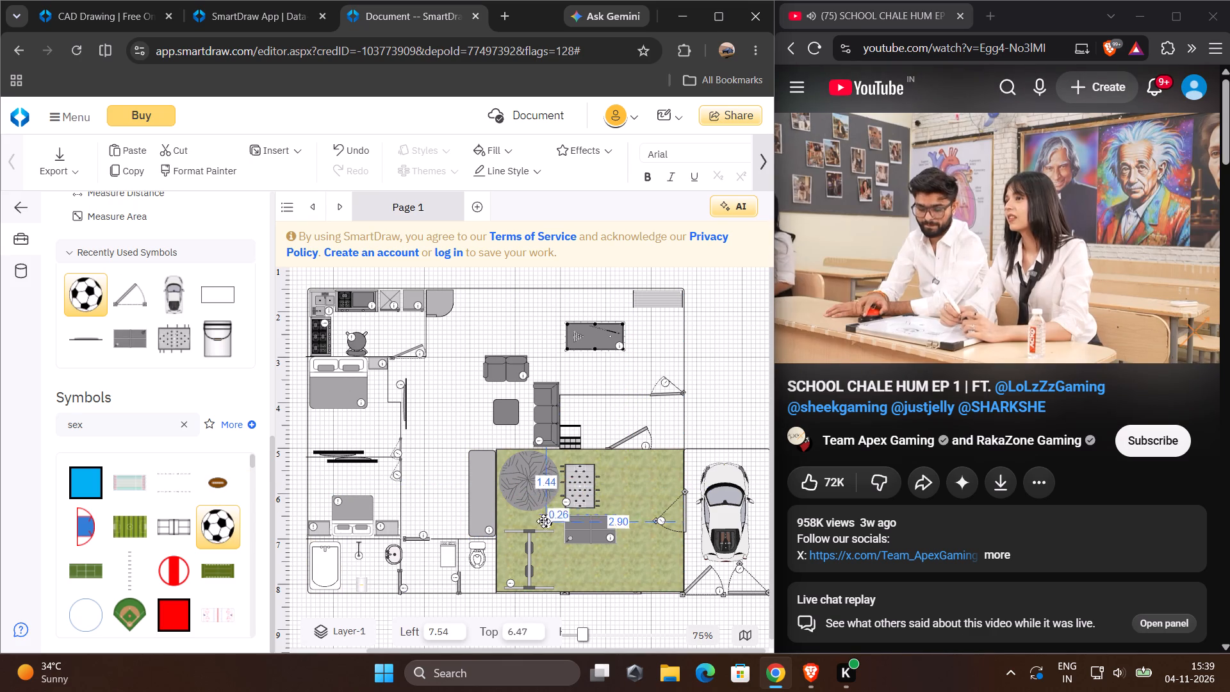
{"action": "left_click_drag", "start_coordinate": [543, 521], "coordinate": [546, 523]}
{"action": "left_click", "coordinate": [570, 573]}
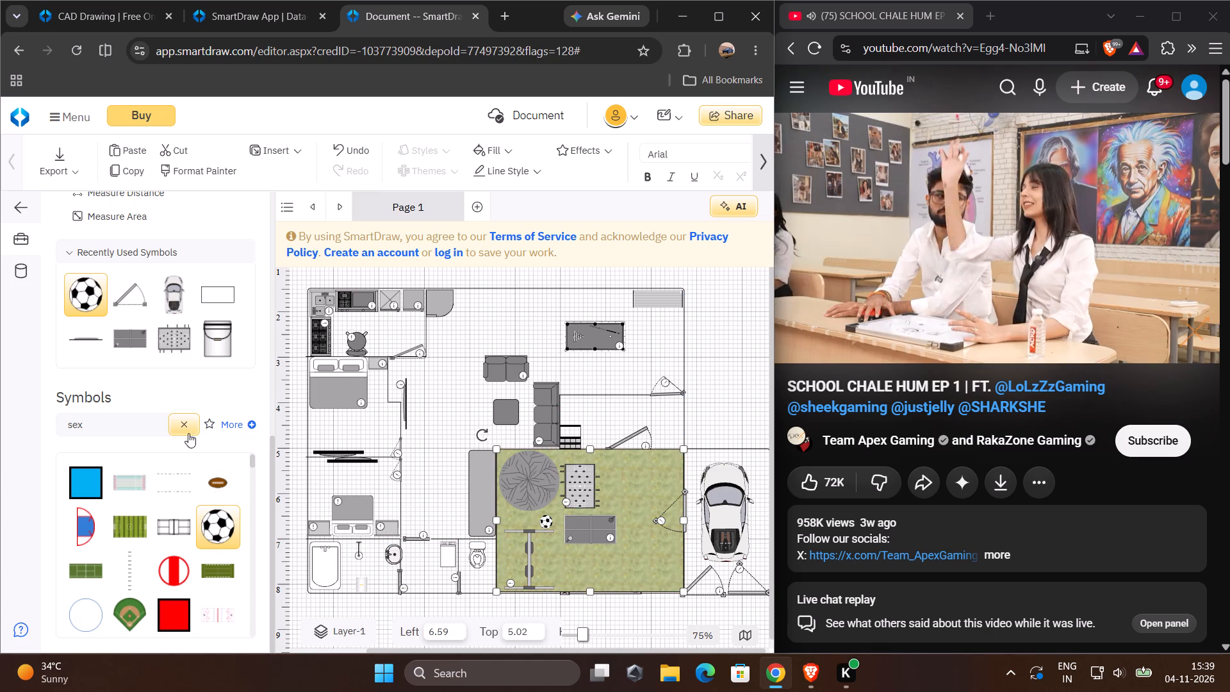
Clear the symbol search and add a rectangle room above the car area at Left 10.71, Top 1.53, stretched down to the car area's wall.
{"action": "left_click", "coordinate": [189, 427]}
{"action": "left_click", "coordinate": [140, 432]}
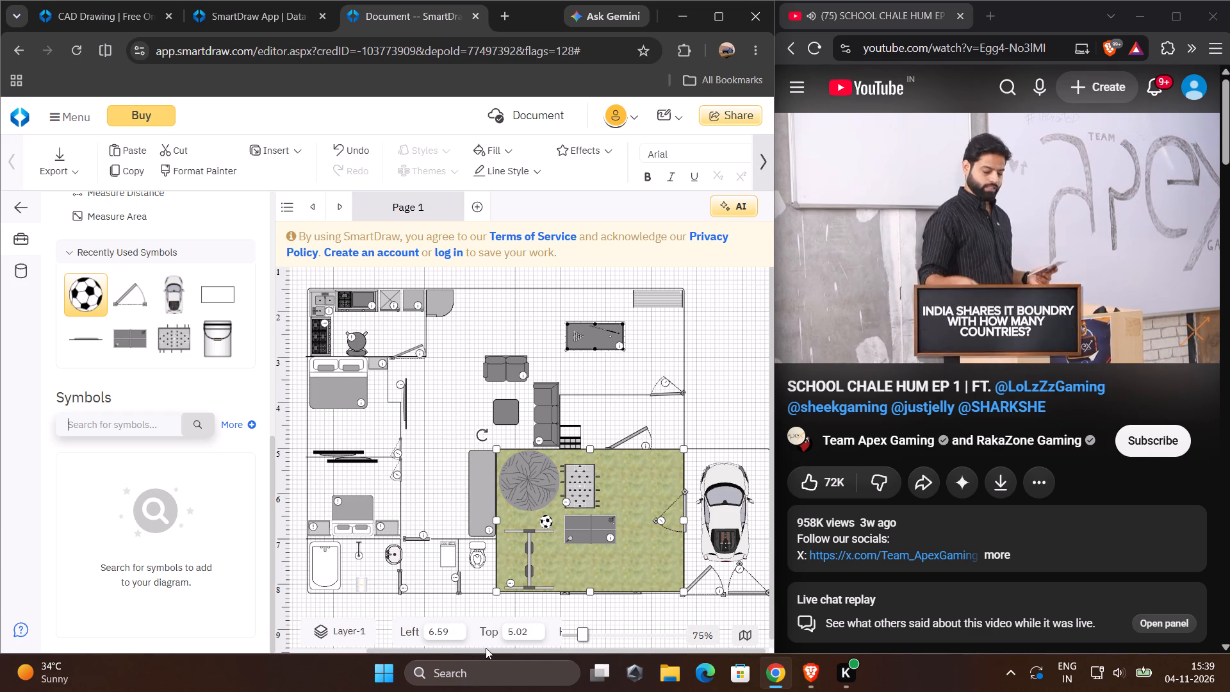
{"action": "left_click_drag", "start_coordinate": [488, 649], "coordinate": [566, 639]}
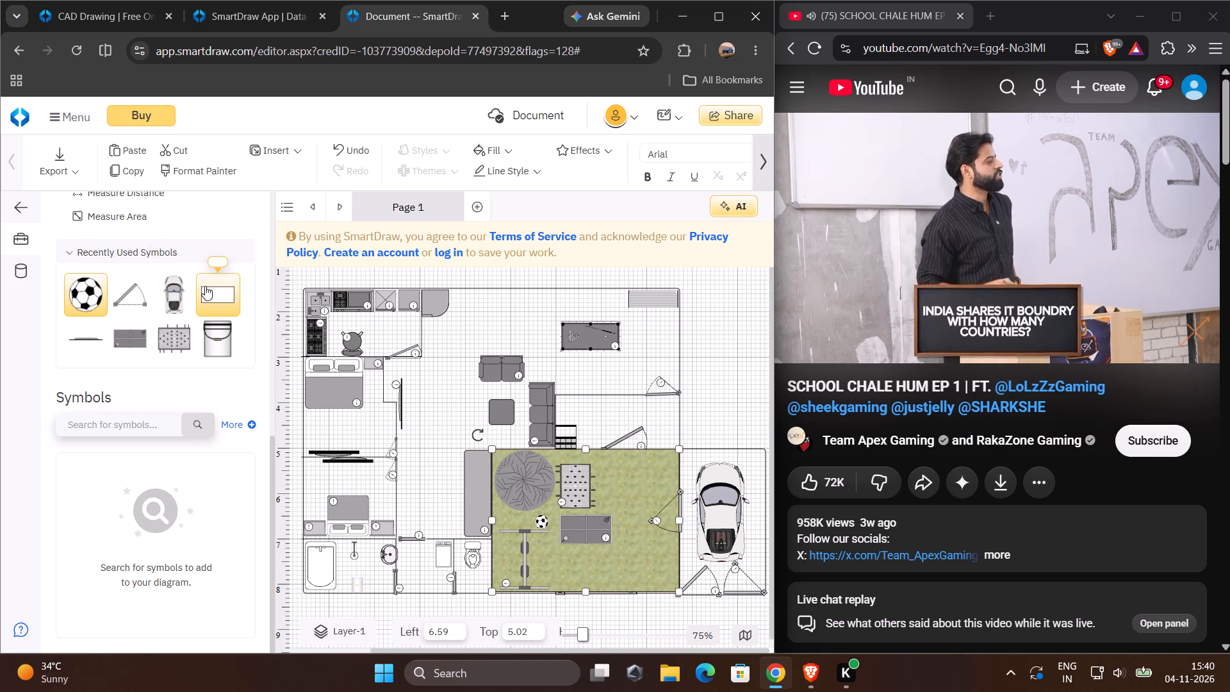
{"action": "scroll", "coordinate": [220, 297], "scroll_direction": "up", "scroll_amount": 8}
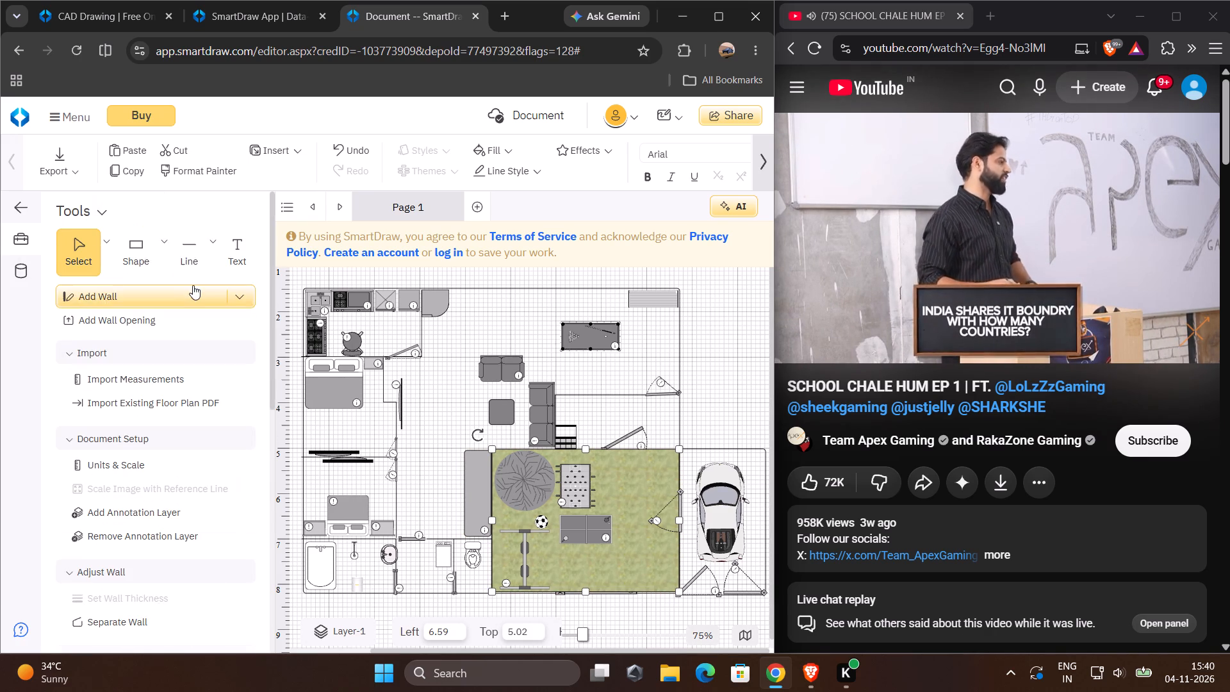
{"action": "left_click", "coordinate": [167, 249]}
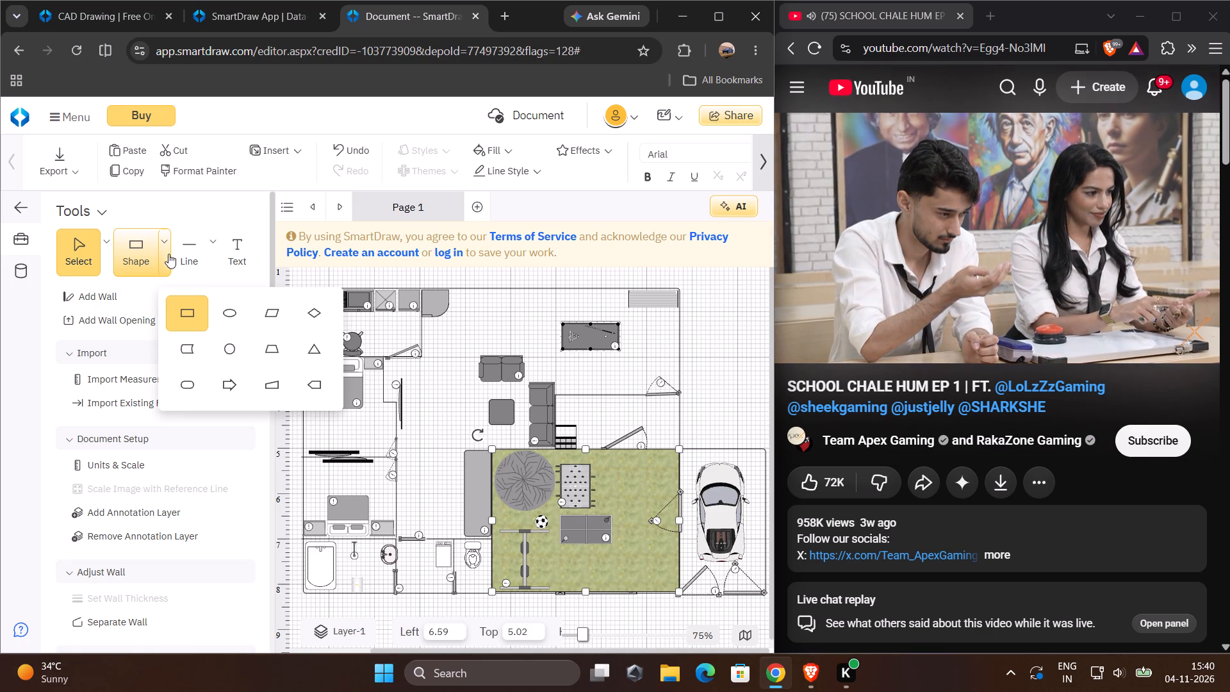
{"action": "left_click_drag", "start_coordinate": [181, 314], "coordinate": [631, 321]}
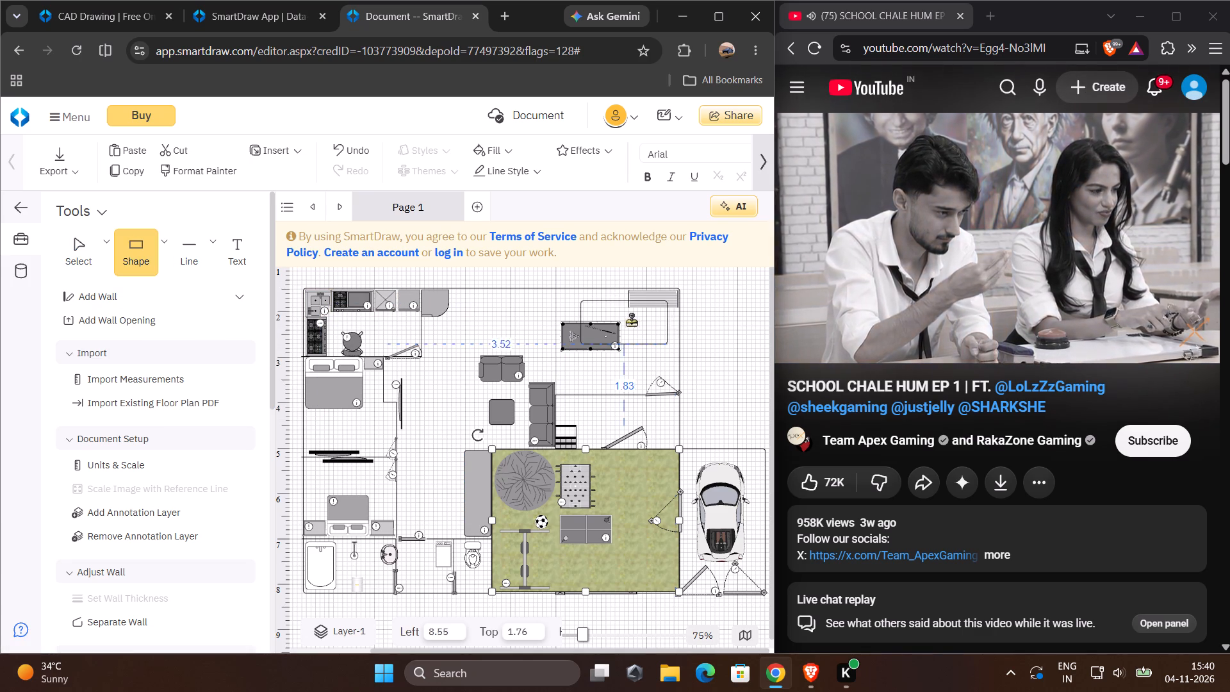
{"action": "left_click_drag", "start_coordinate": [631, 321], "coordinate": [723, 311]}
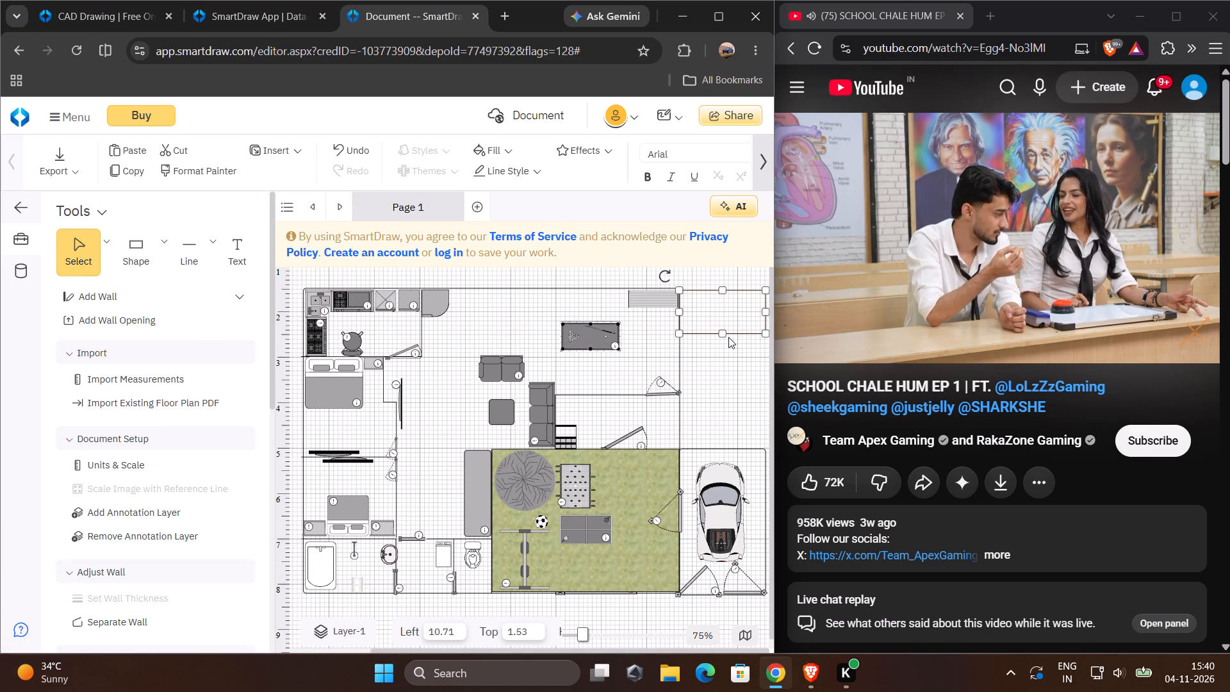
{"action": "left_click_drag", "start_coordinate": [724, 333], "coordinate": [708, 437]}
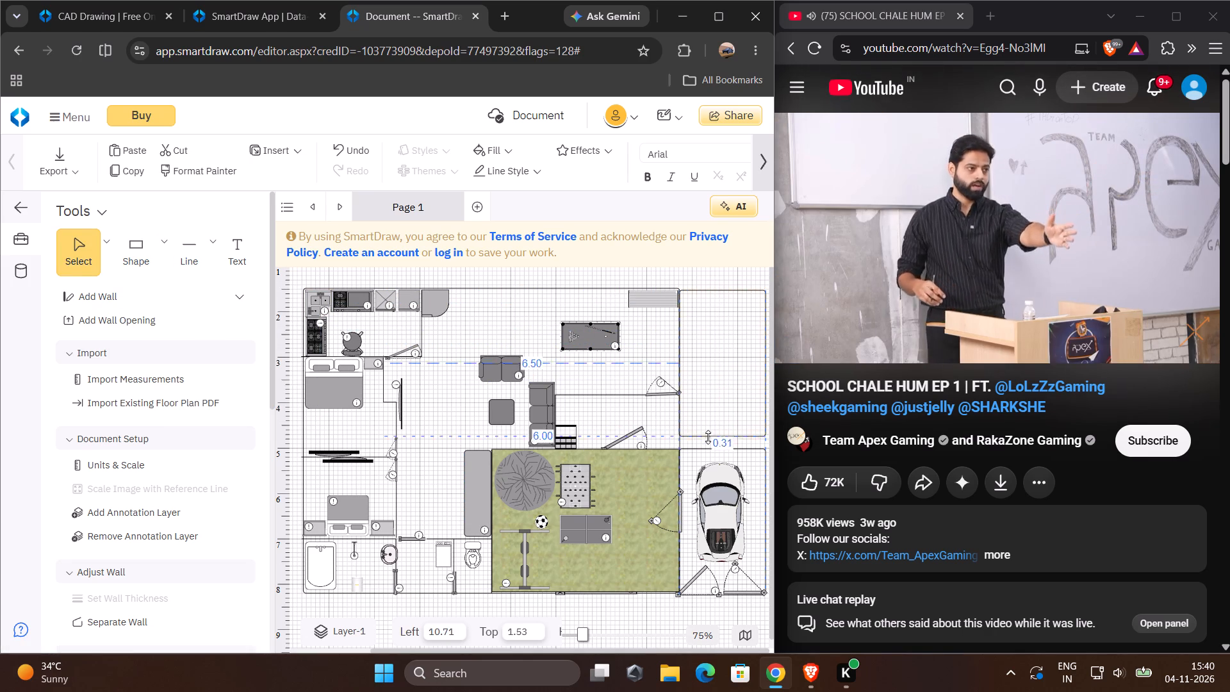
{"action": "left_click_drag", "start_coordinate": [708, 437], "coordinate": [707, 447]}
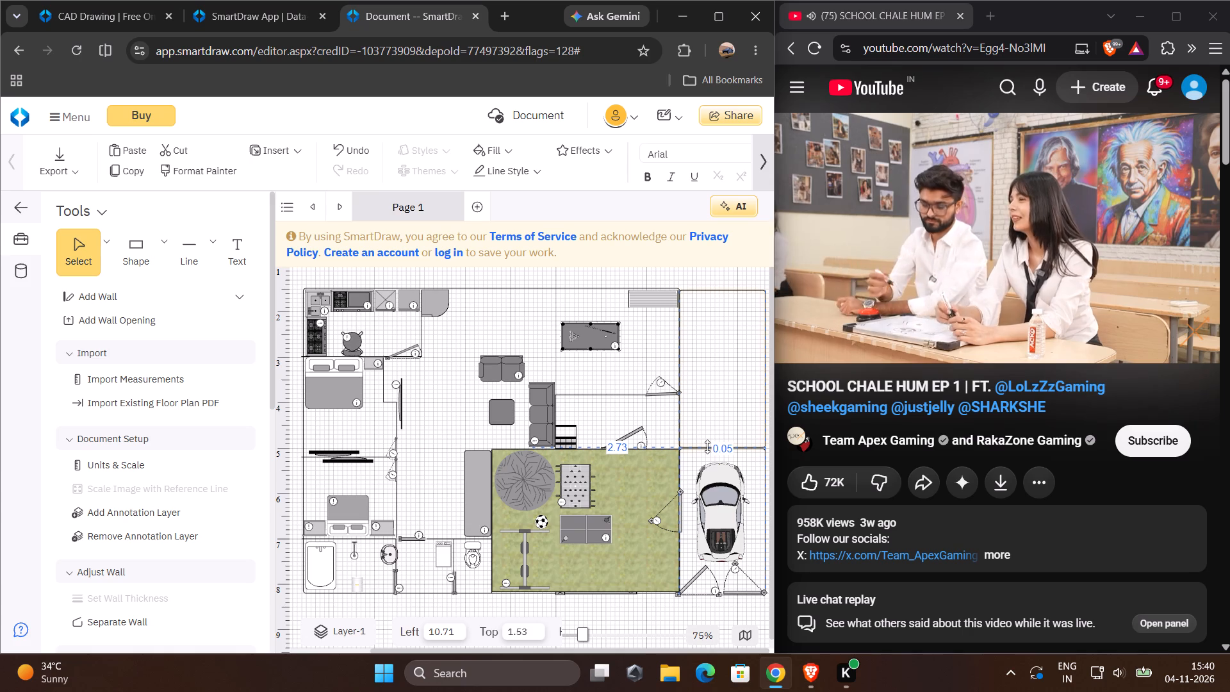
{"action": "left_click_drag", "start_coordinate": [707, 447], "coordinate": [707, 447]}
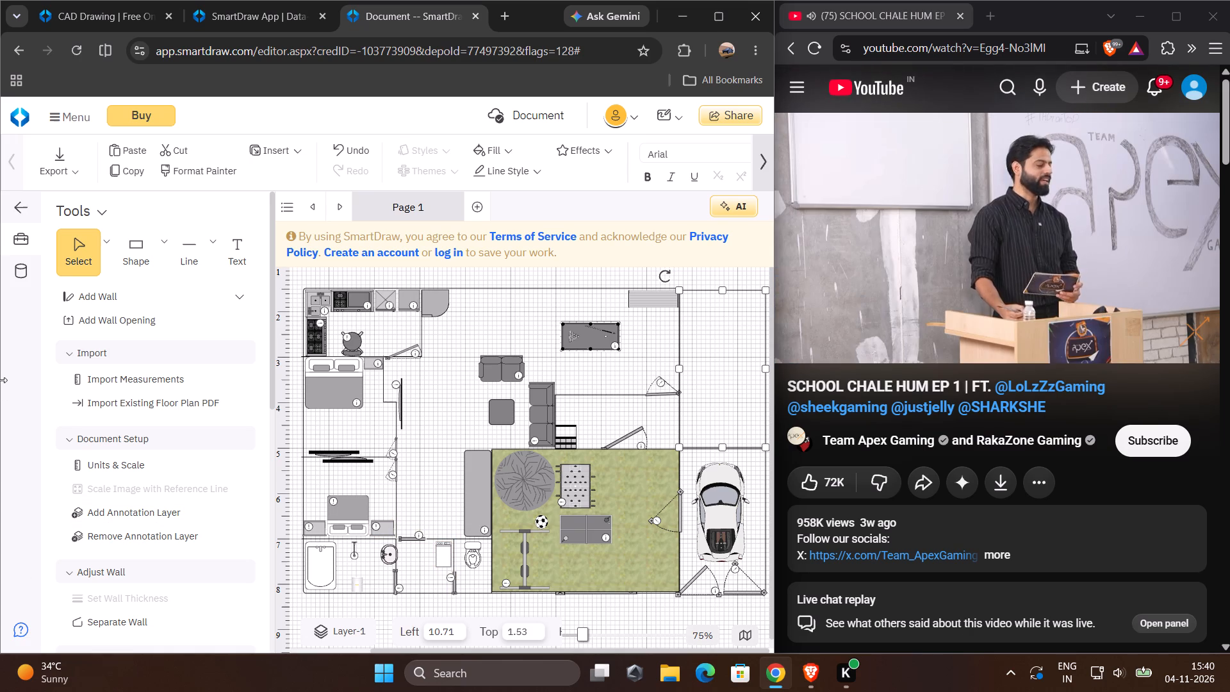
Search the symbol library for "storage" and place the Amazon File Cache symbol in the new room's lower-left corner, at about Left 10.71, Top 4.37.
{"action": "scroll", "coordinate": [128, 385], "scroll_direction": "down", "scroll_amount": 4}
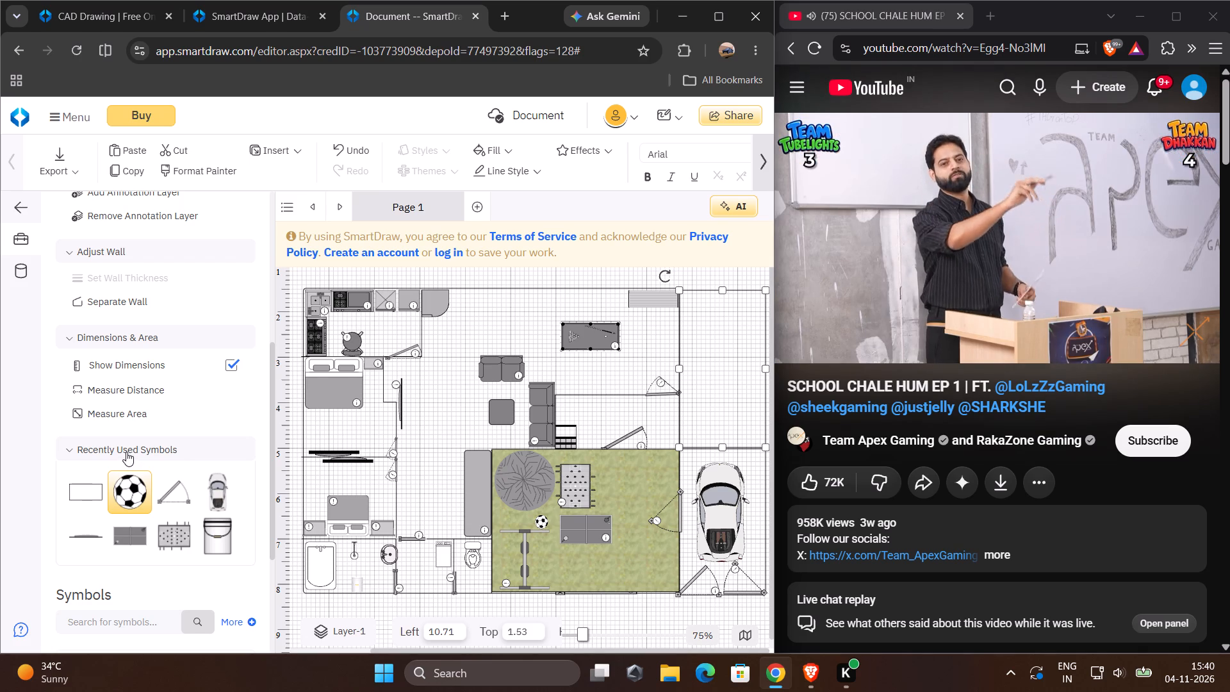
{"action": "scroll", "coordinate": [119, 452], "scroll_direction": "down", "scroll_amount": 2}
{"action": "left_click", "coordinate": [113, 466]}
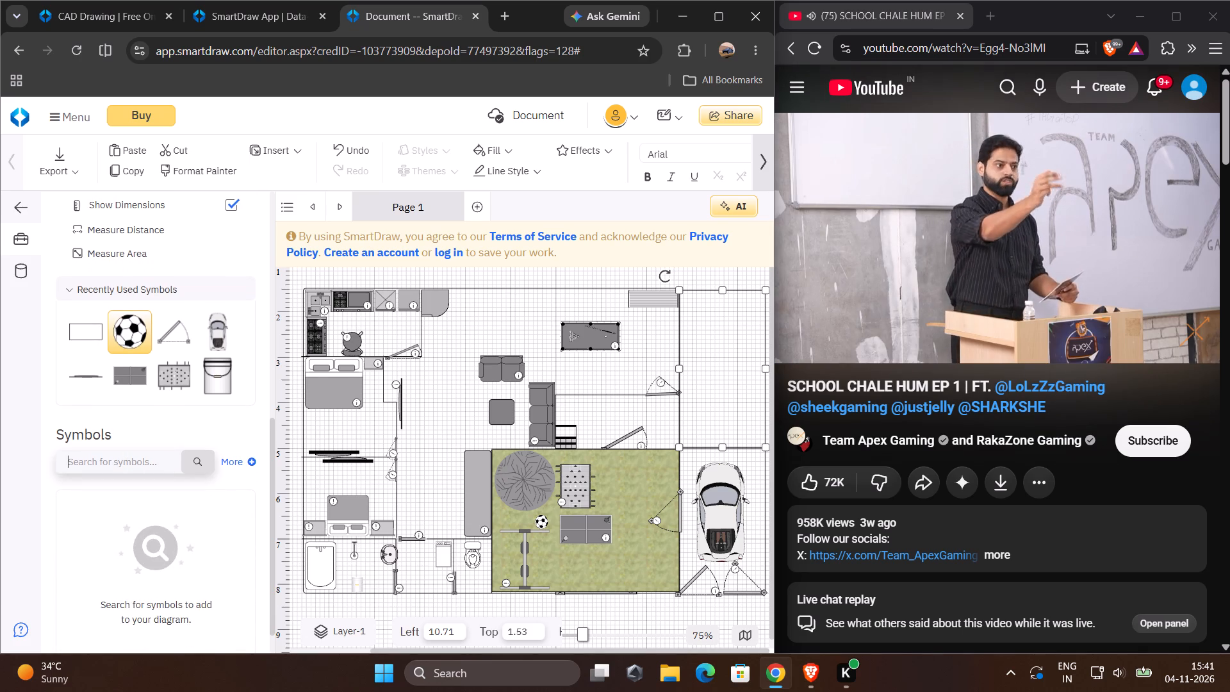
{"action": "type", "text": "storage"}
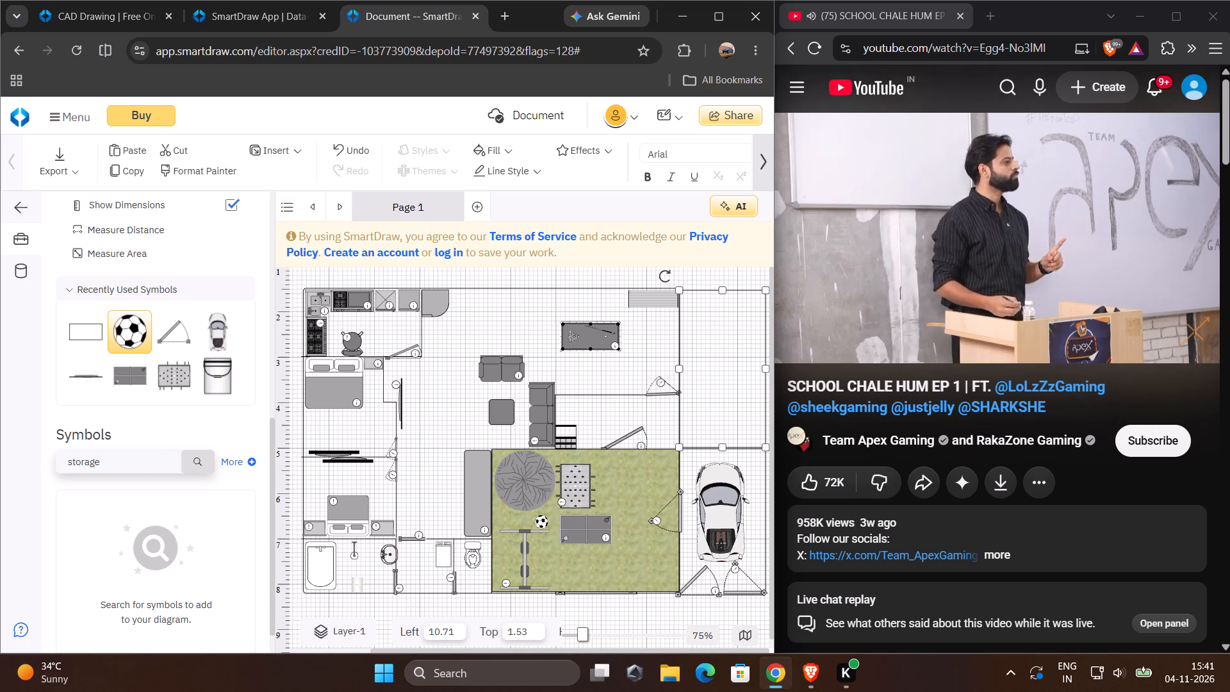
{"action": "key", "text": "Return"}
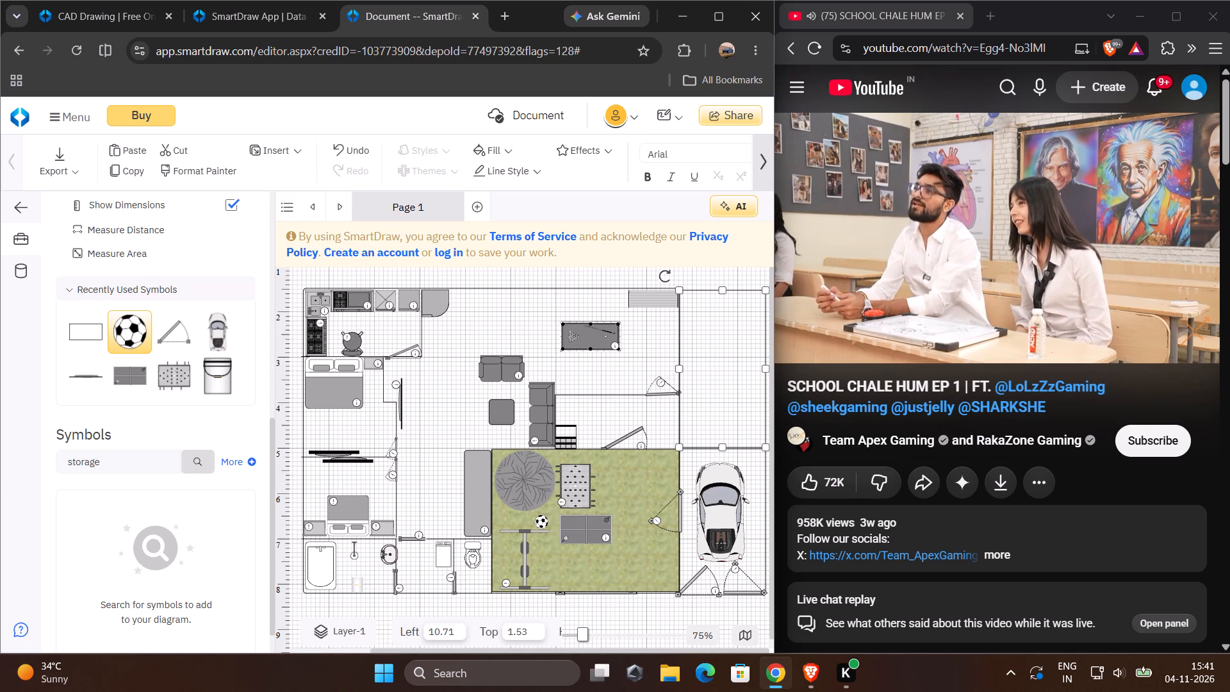
{"action": "scroll", "coordinate": [131, 522], "scroll_direction": "down", "scroll_amount": 1}
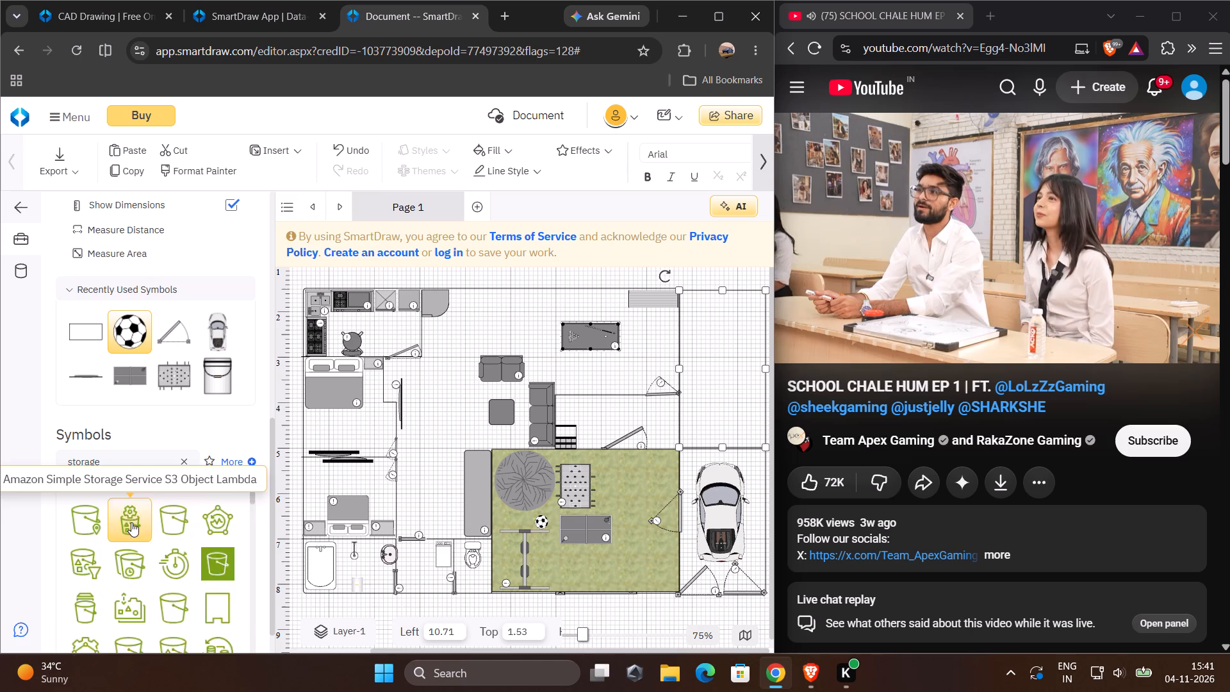
{"action": "scroll", "coordinate": [131, 522], "scroll_direction": "down", "scroll_amount": 4}
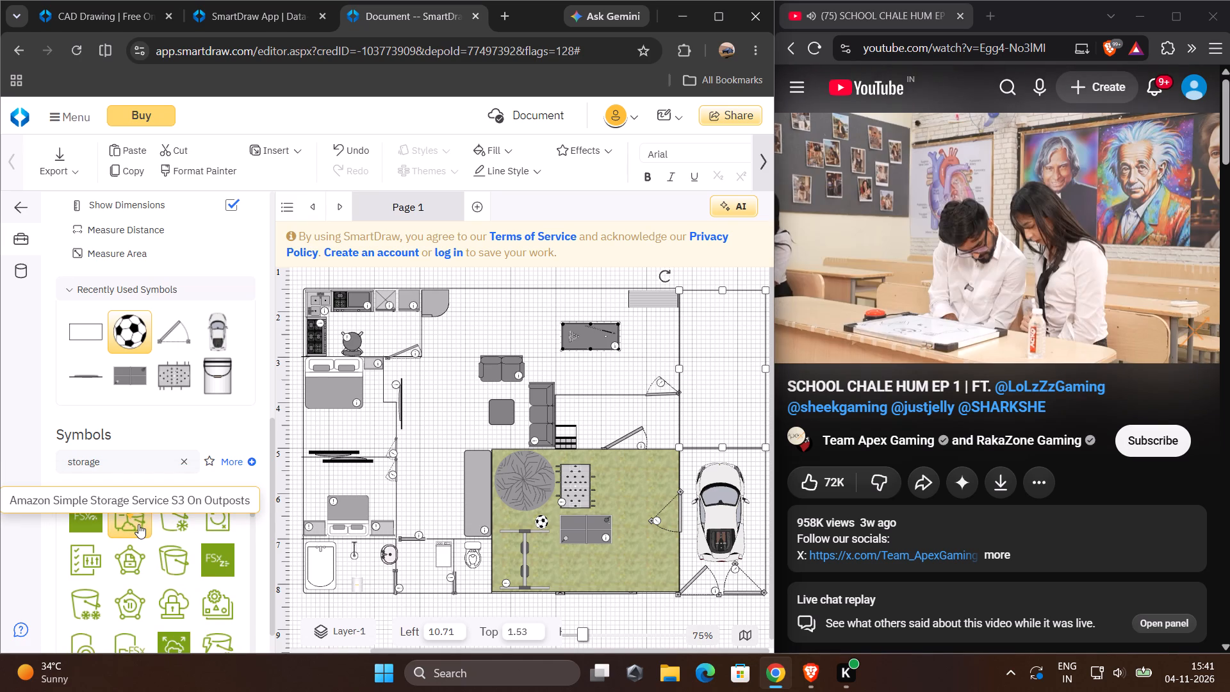
{"action": "scroll", "coordinate": [141, 546], "scroll_direction": "down", "scroll_amount": 5}
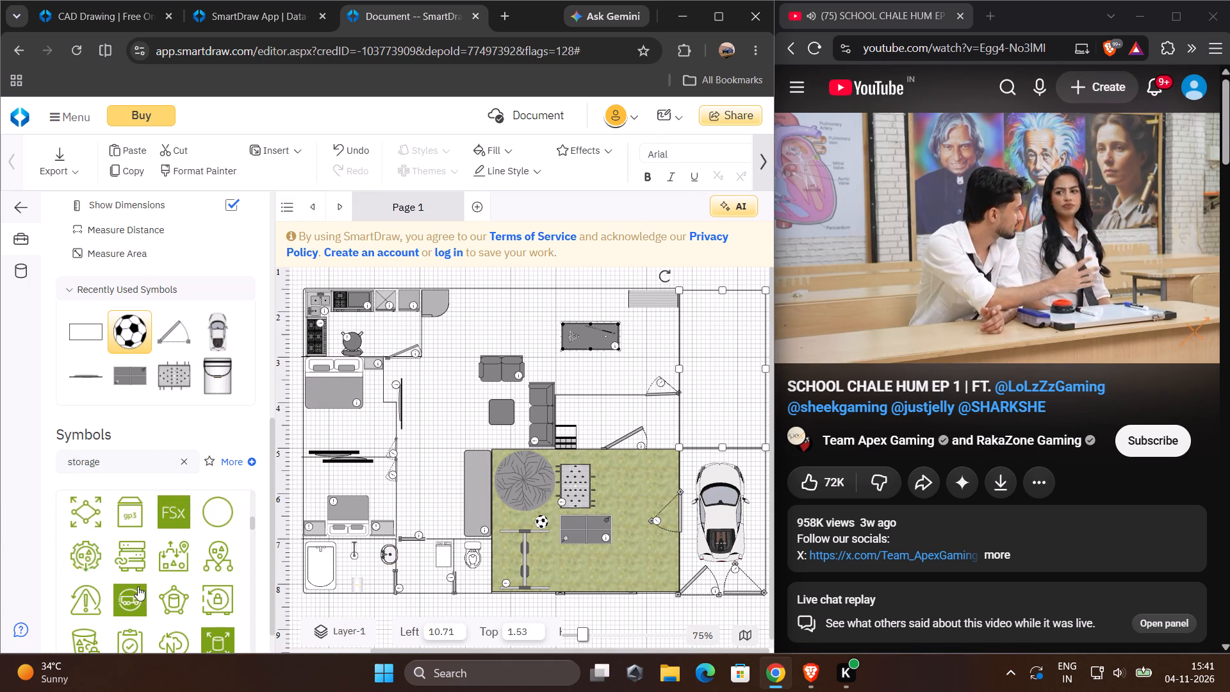
{"action": "left_click_drag", "start_coordinate": [122, 561], "coordinate": [260, 490]}
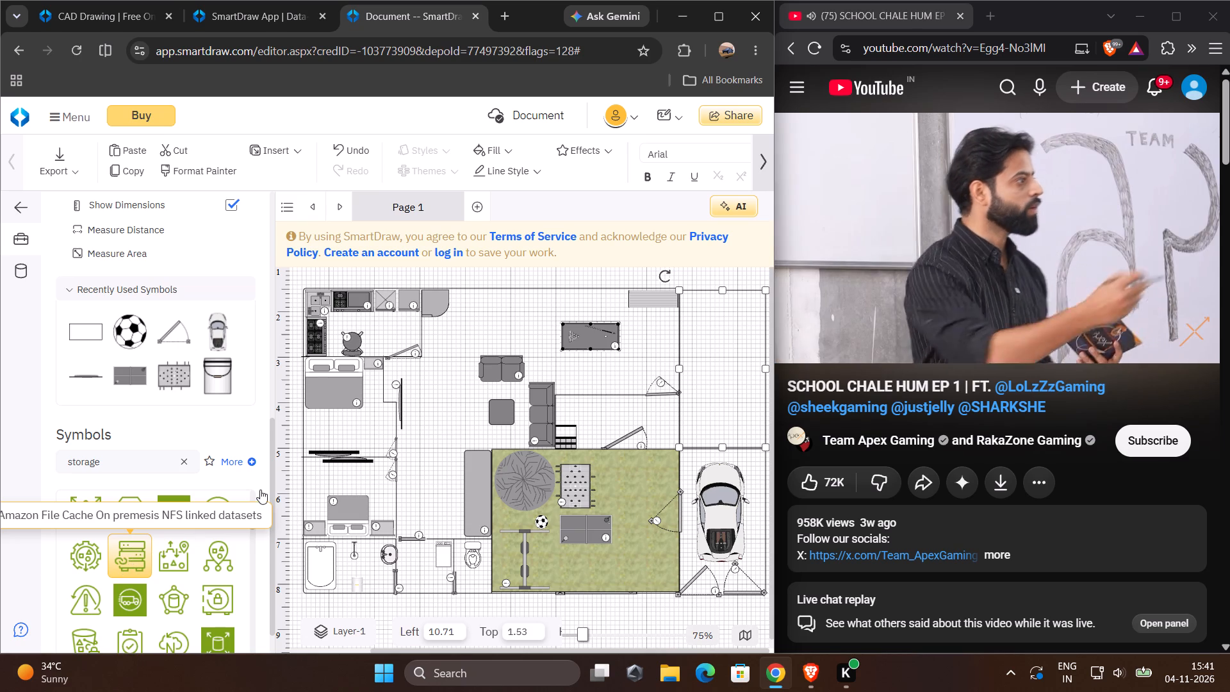
{"action": "left_click_drag", "start_coordinate": [260, 490], "coordinate": [719, 396]}
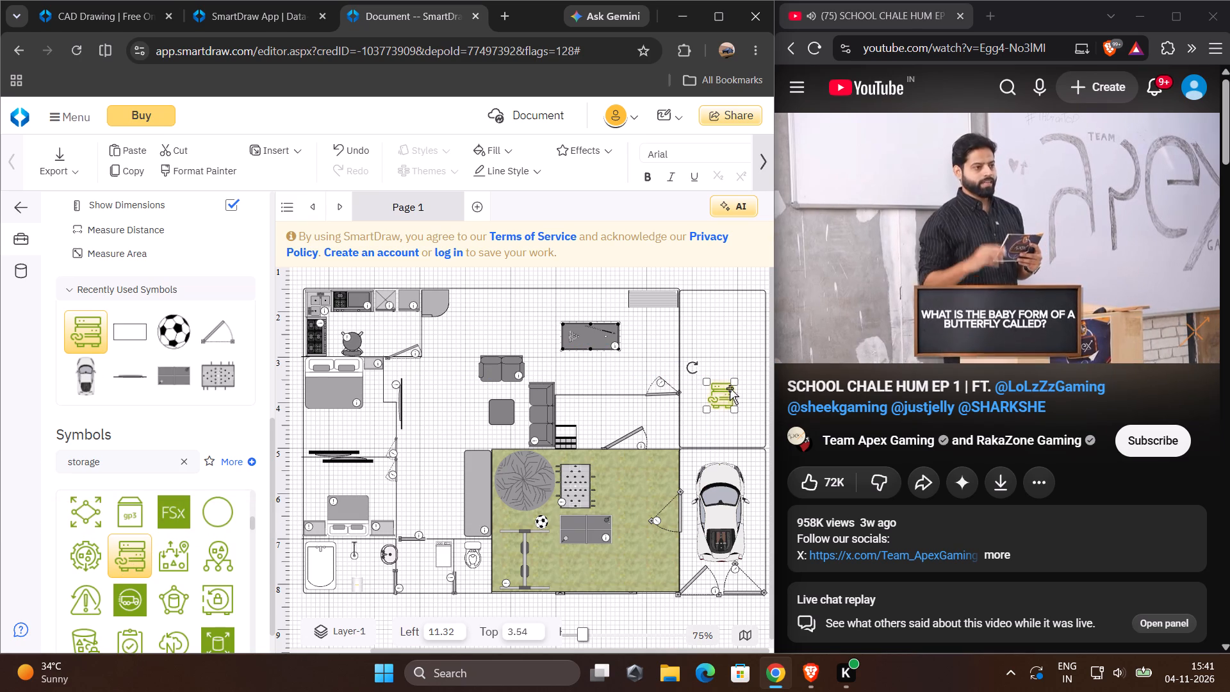
{"action": "left_click_drag", "start_coordinate": [725, 392], "coordinate": [697, 431]}
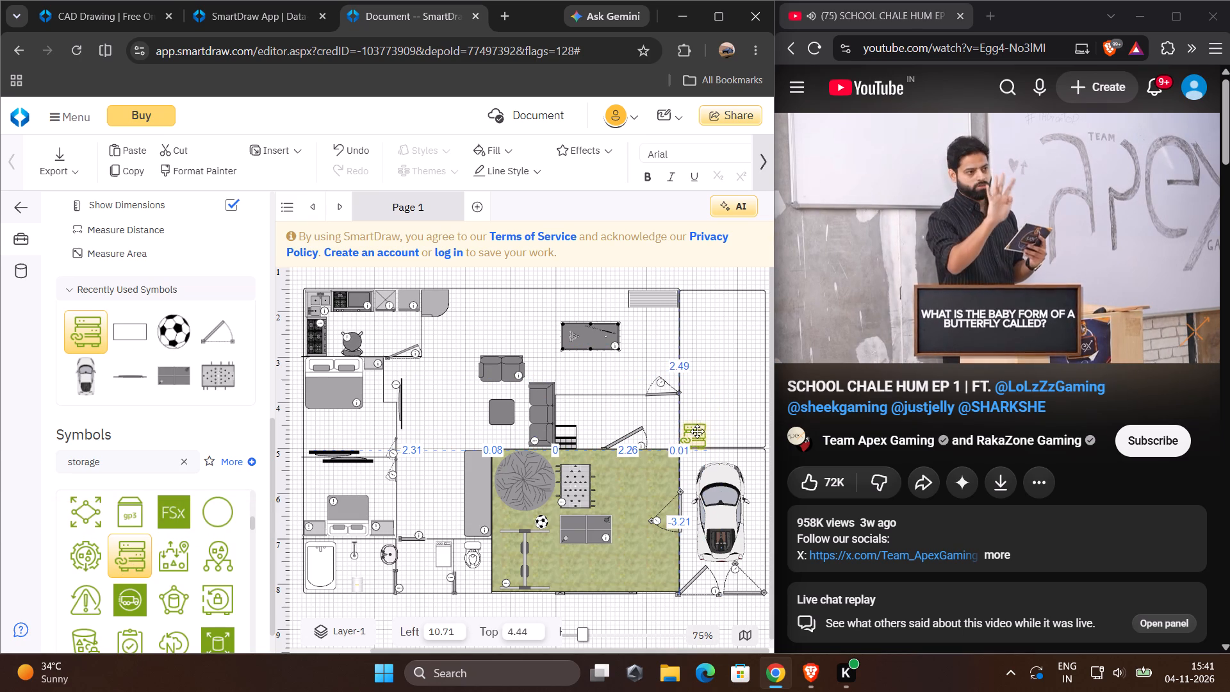
{"action": "left_click_drag", "start_coordinate": [697, 431], "coordinate": [698, 430]}
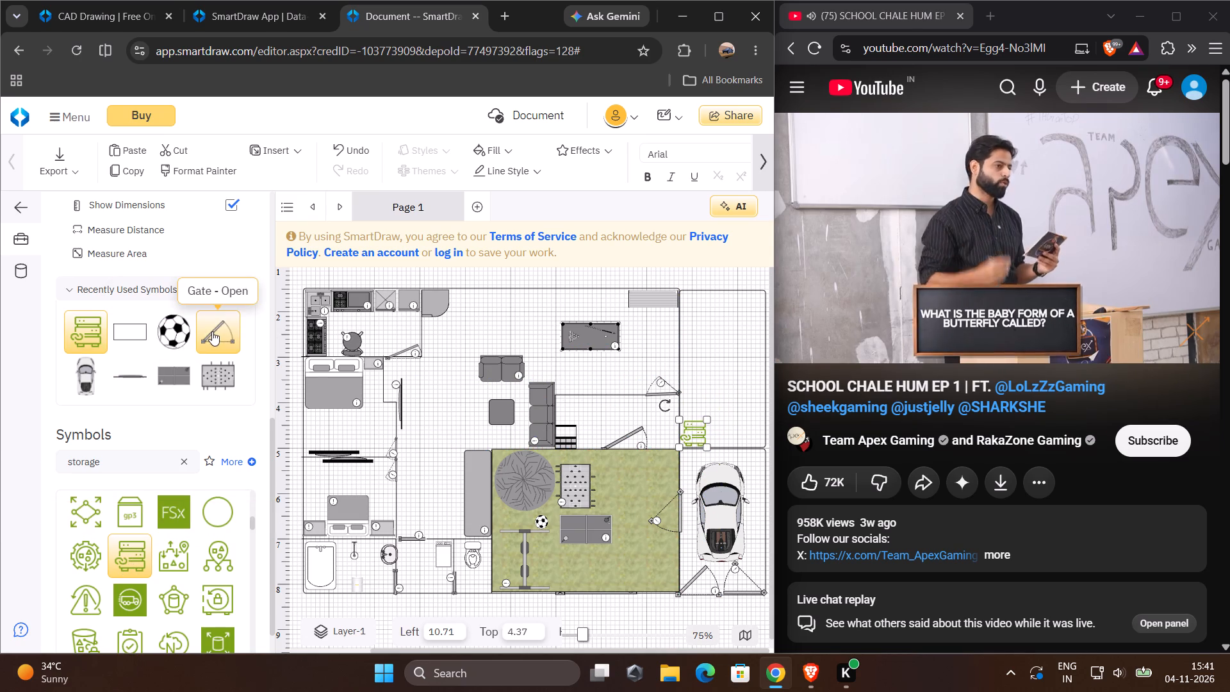
Add a Gate - Open symbol, rotate it about 50°, and set it on the wall between the pool table area and the new room.
{"action": "left_click_drag", "start_coordinate": [213, 330], "coordinate": [705, 347]}
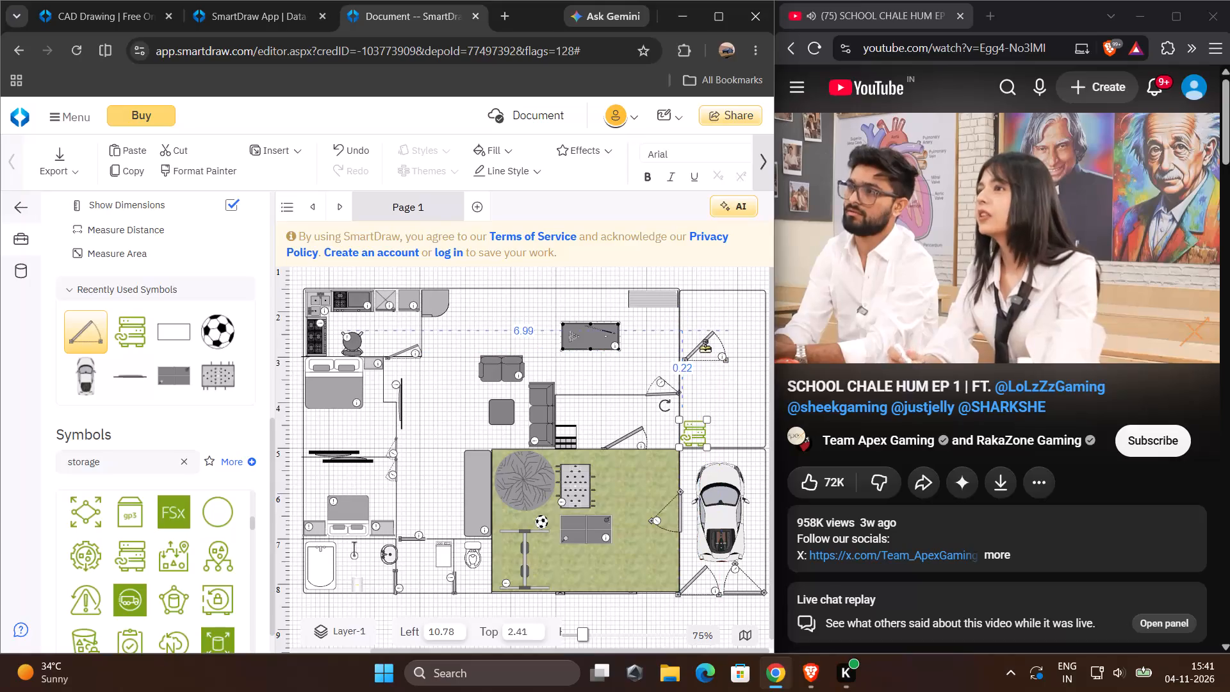
{"action": "left_click_drag", "start_coordinate": [705, 347], "coordinate": [700, 344]}
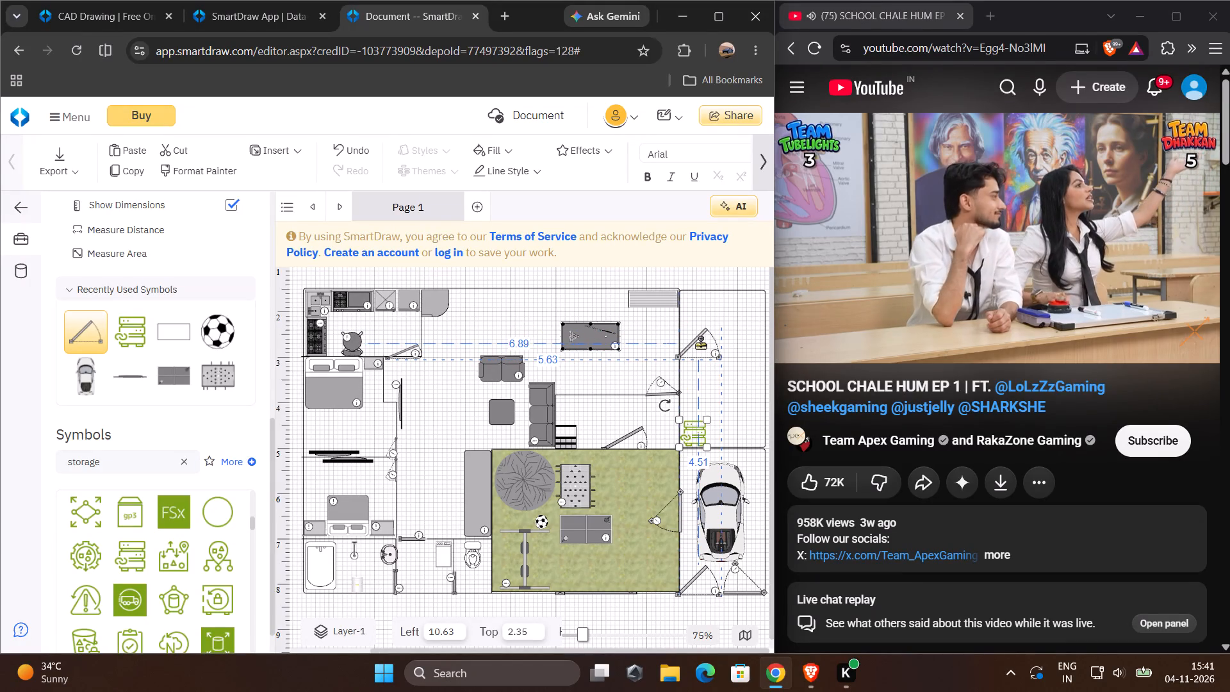
{"action": "left_click_drag", "start_coordinate": [700, 344], "coordinate": [713, 339]}
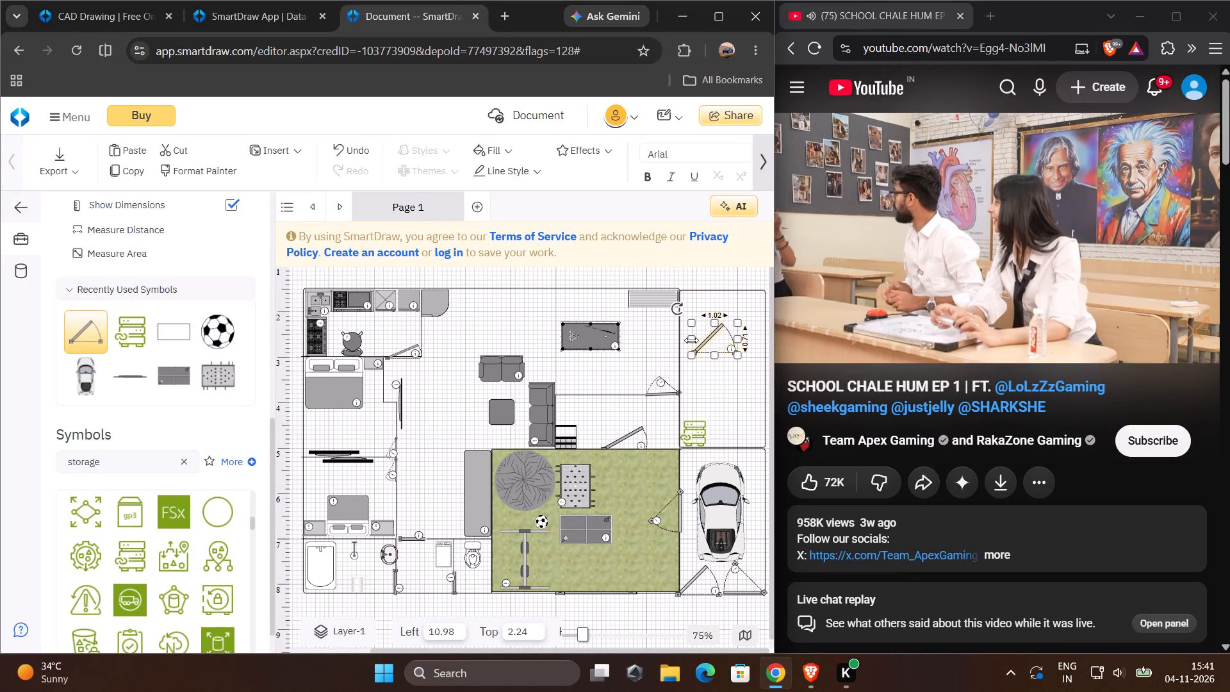
{"action": "left_click_drag", "start_coordinate": [675, 313], "coordinate": [701, 349]}
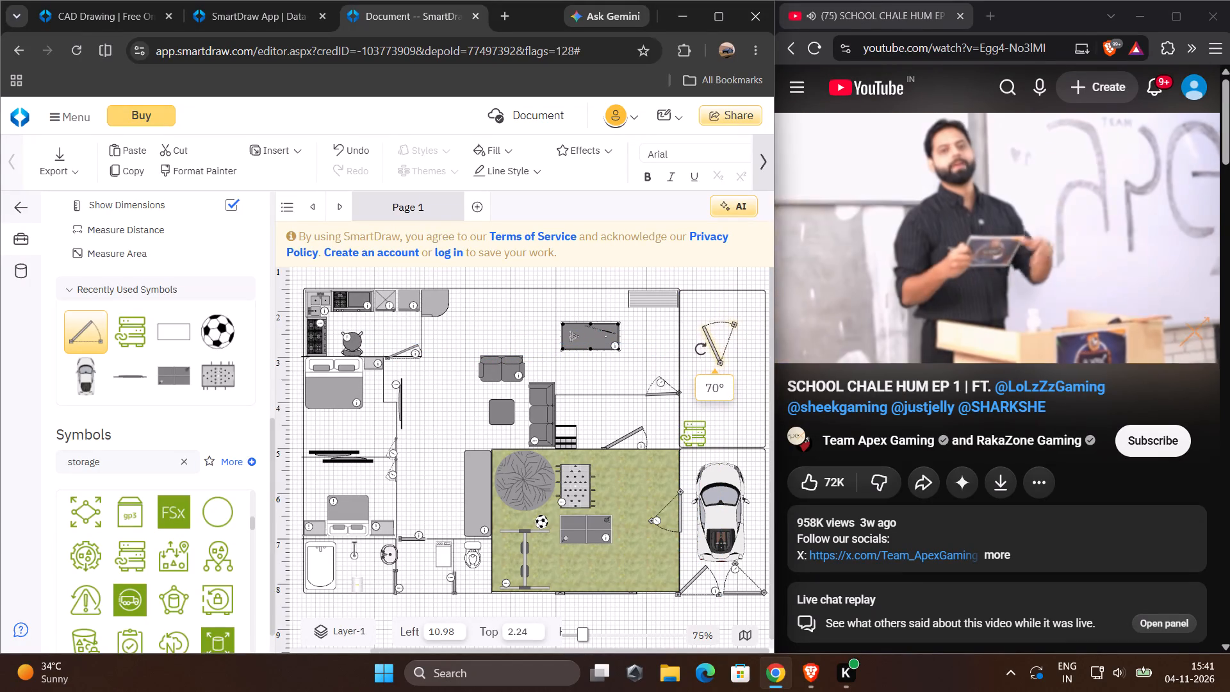
{"action": "left_click_drag", "start_coordinate": [701, 349], "coordinate": [673, 350]}
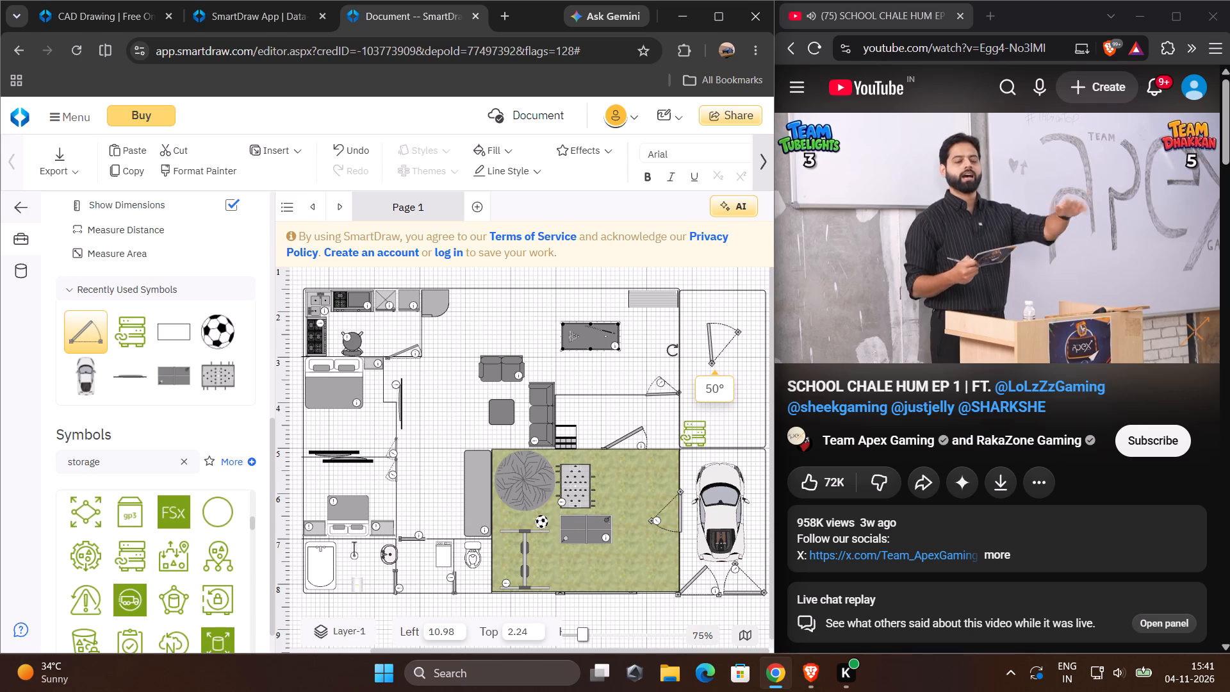
{"action": "left_click_drag", "start_coordinate": [673, 350], "coordinate": [664, 348]}
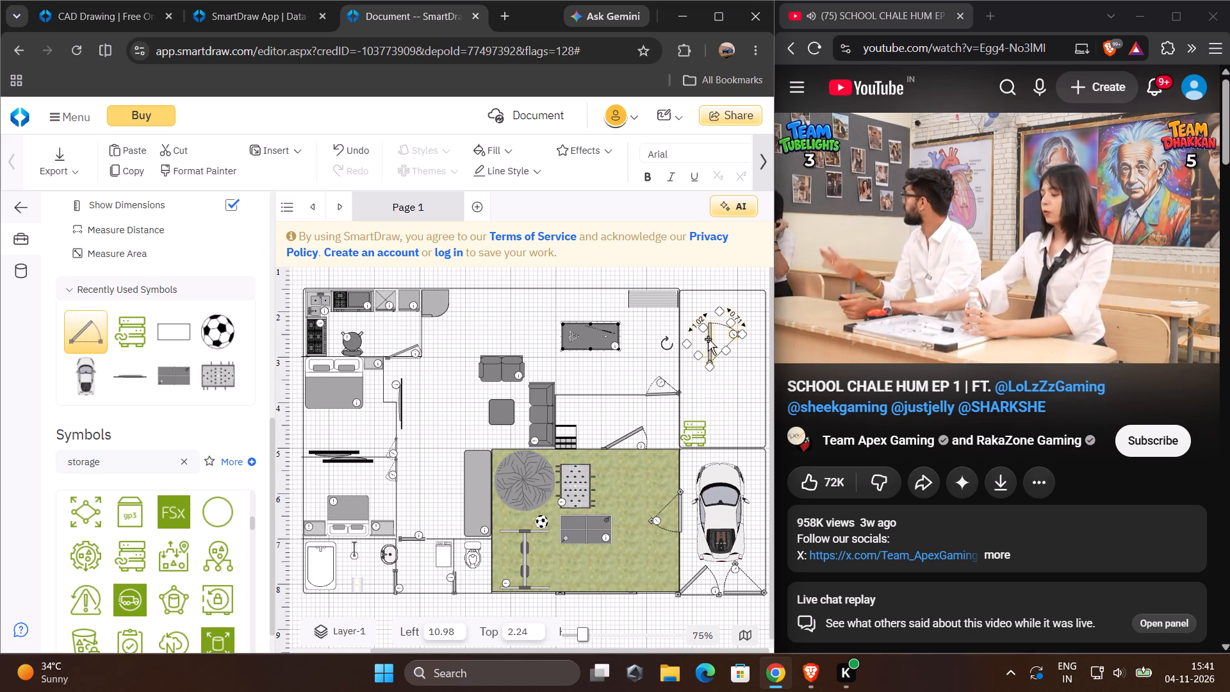
{"action": "left_click_drag", "start_coordinate": [709, 340], "coordinate": [679, 336]}
Search the symbol library for "rack" and place the multi-bay rack server symbol on the plan at about Left 8.08, Top 0.93.
{"action": "scroll", "coordinate": [227, 397], "scroll_direction": "down", "scroll_amount": 1}
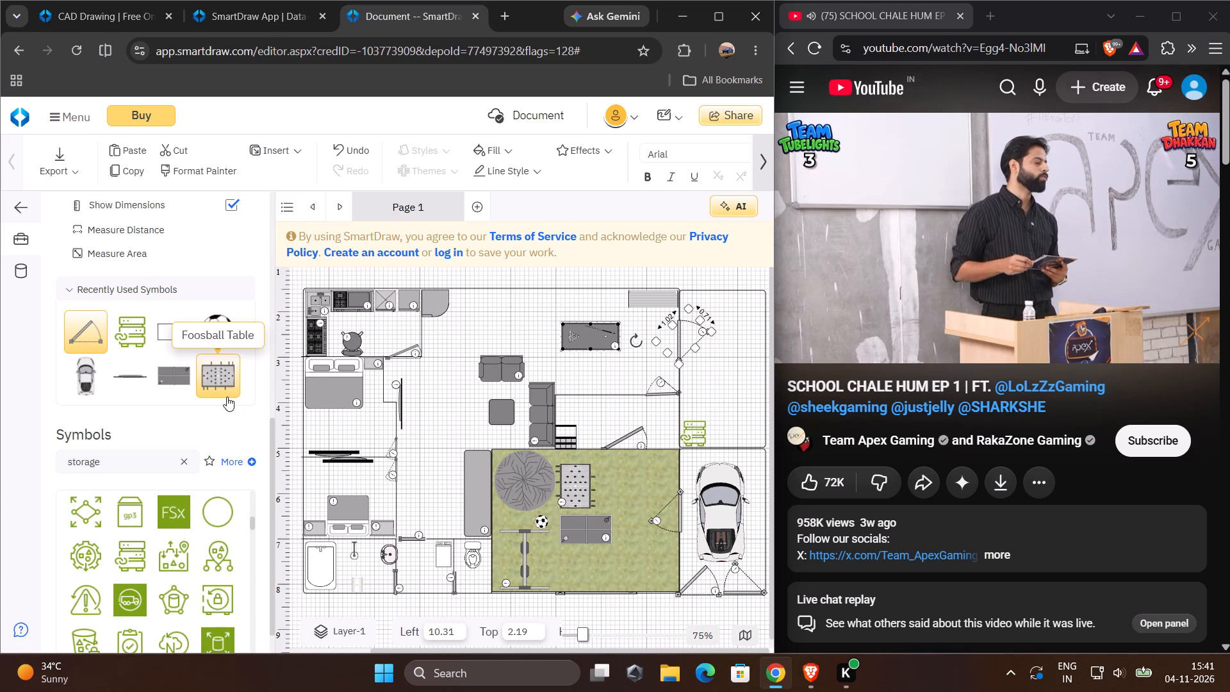
{"action": "scroll", "coordinate": [227, 397], "scroll_direction": "down", "scroll_amount": 1}
{"action": "scroll", "coordinate": [206, 471], "scroll_direction": "down", "scroll_amount": 2}
{"action": "scroll", "coordinate": [191, 541], "scroll_direction": "down", "scroll_amount": 2}
{"action": "scroll", "coordinate": [187, 540], "scroll_direction": "up", "scroll_amount": 4}
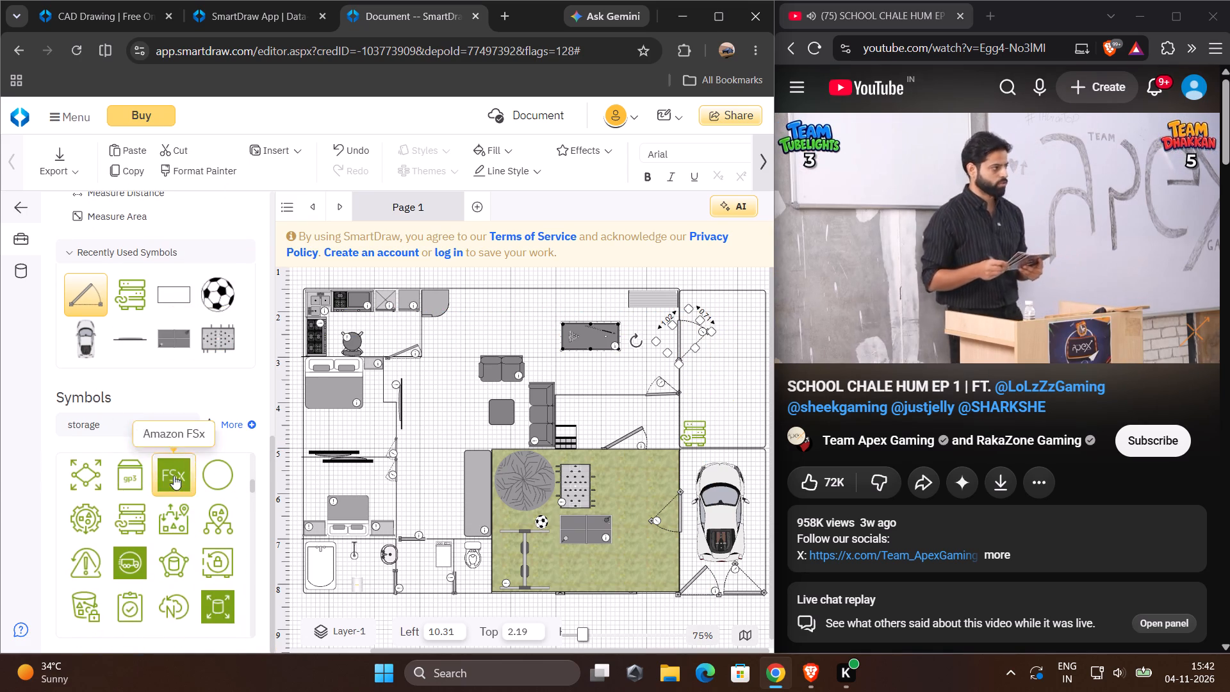
{"action": "left_click", "coordinate": [192, 427]}
{"action": "type", "text": "rack"}
{"action": "key", "text": "Return"}
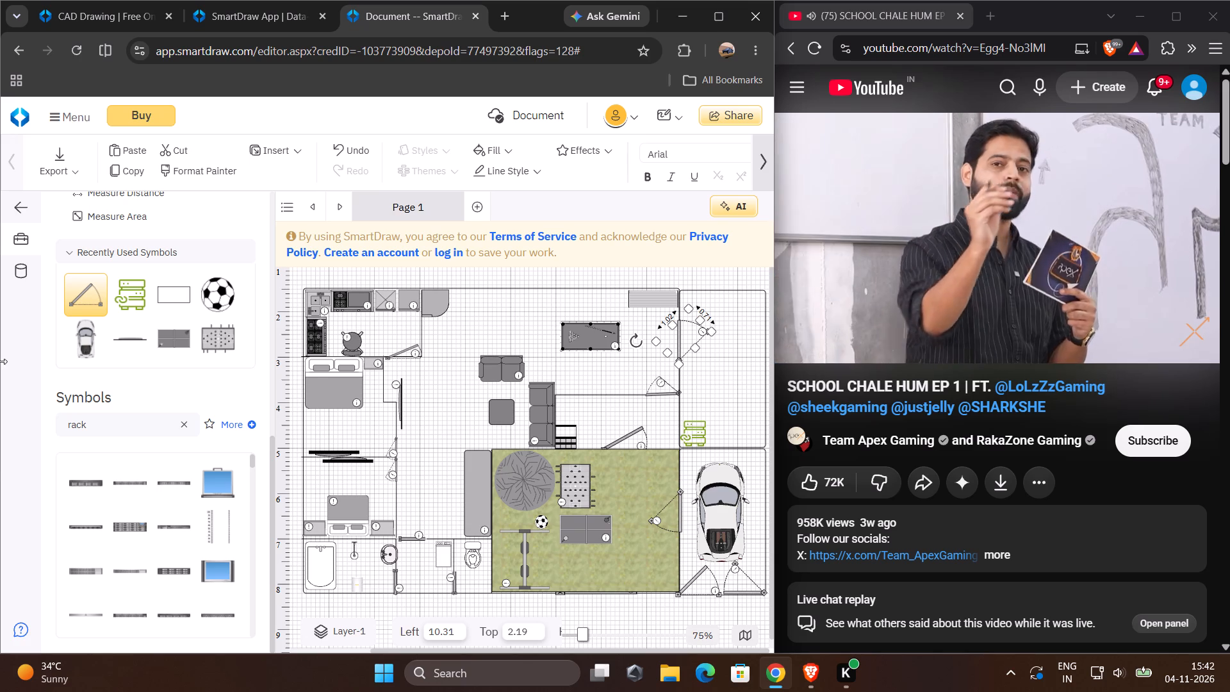
{"action": "left_click_drag", "start_coordinate": [124, 525], "coordinate": [625, 356]}
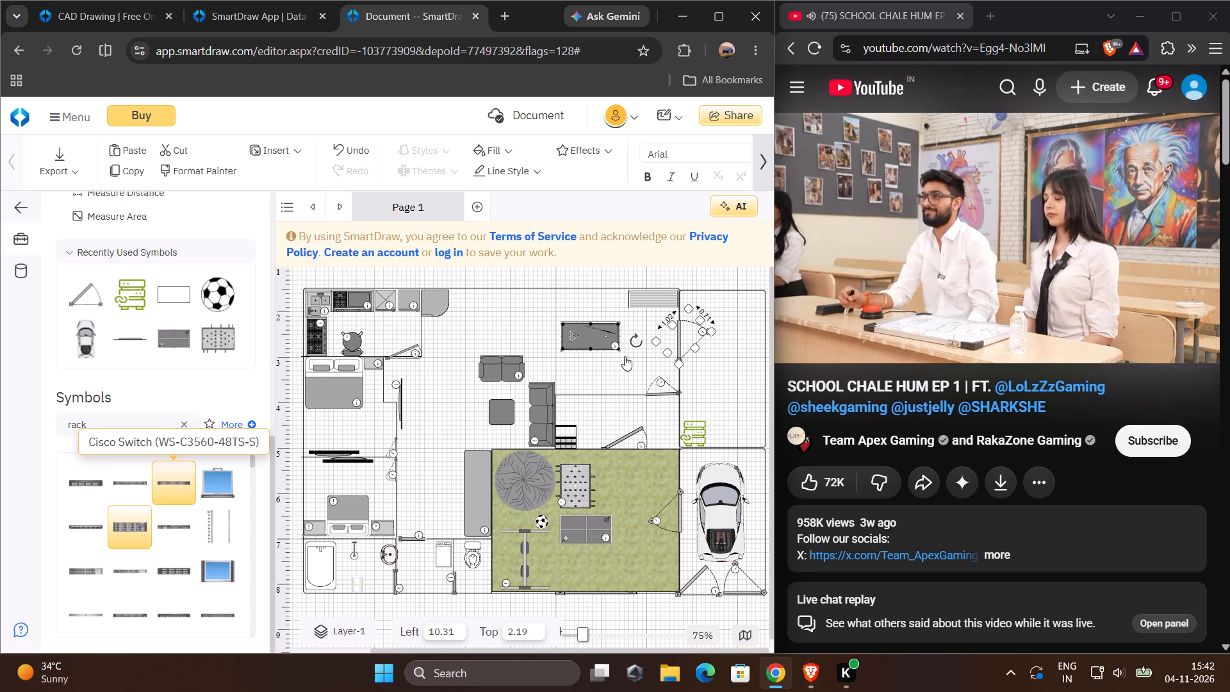
{"action": "left_click_drag", "start_coordinate": [625, 356], "coordinate": [706, 304]}
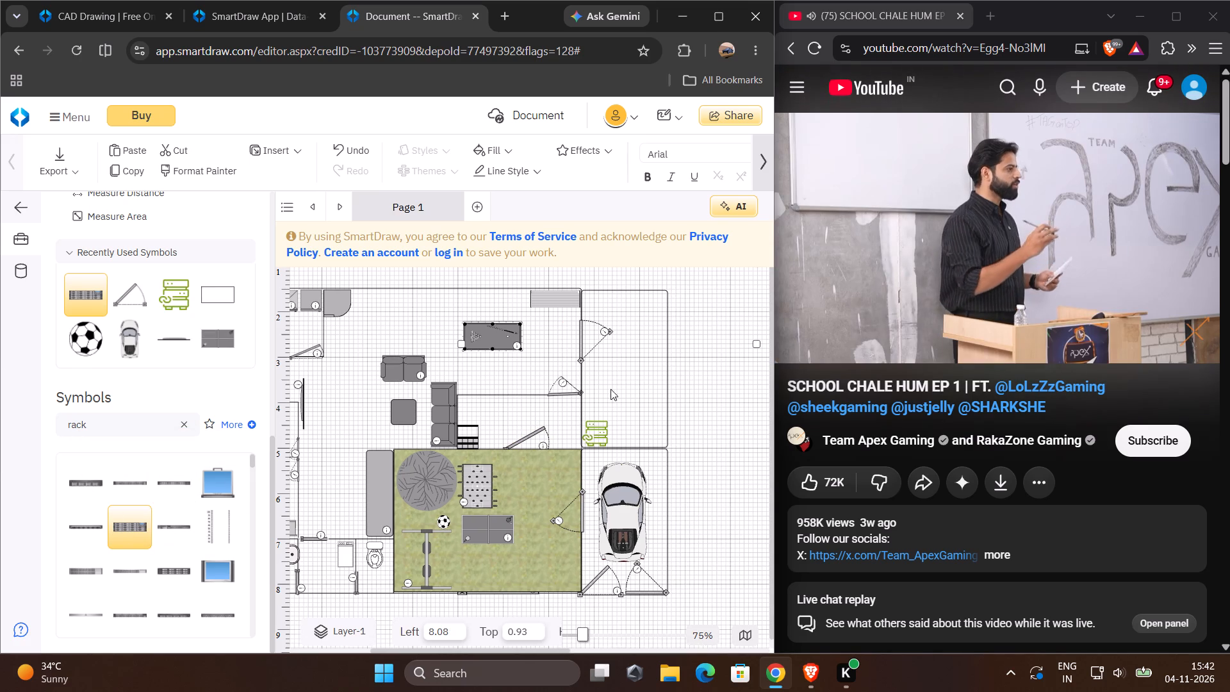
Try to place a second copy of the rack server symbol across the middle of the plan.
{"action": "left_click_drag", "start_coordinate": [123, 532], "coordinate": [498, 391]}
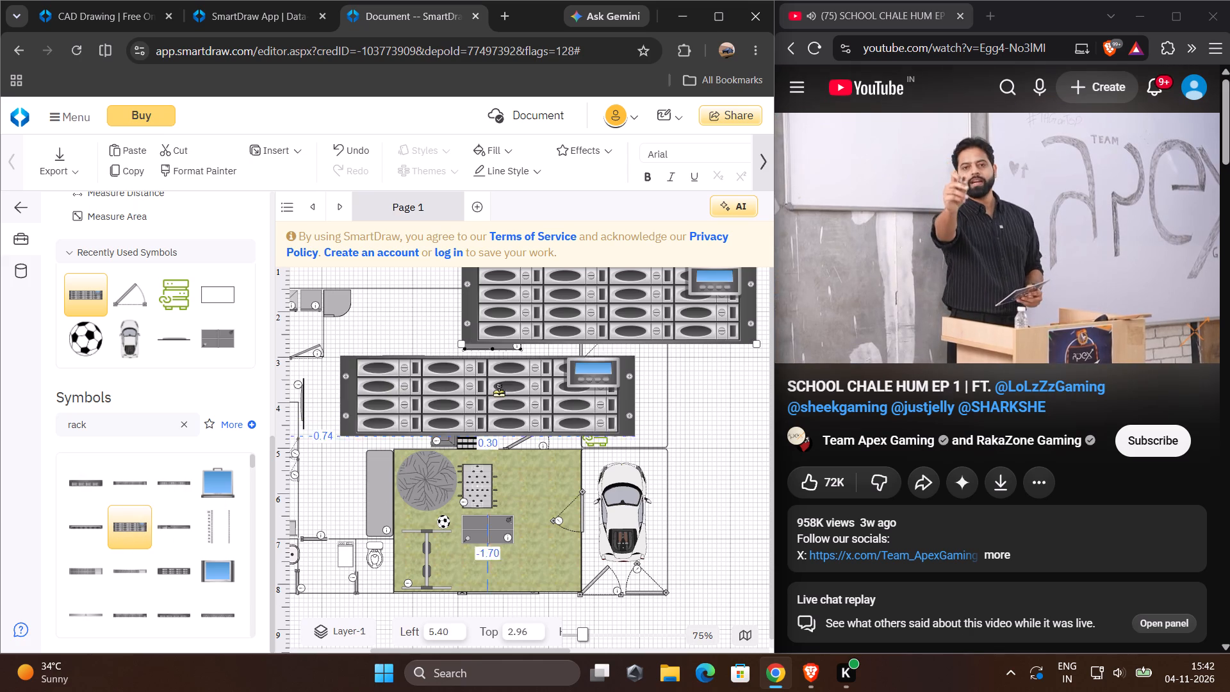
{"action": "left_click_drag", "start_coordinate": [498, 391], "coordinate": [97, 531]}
Shrink the rack server symbol to roughly bed width and move it beside the Amazon File Cache symbol, at about Left 11.43, Top 4.68.
{"action": "left_click_drag", "start_coordinate": [752, 276], "coordinate": [748, 284]}
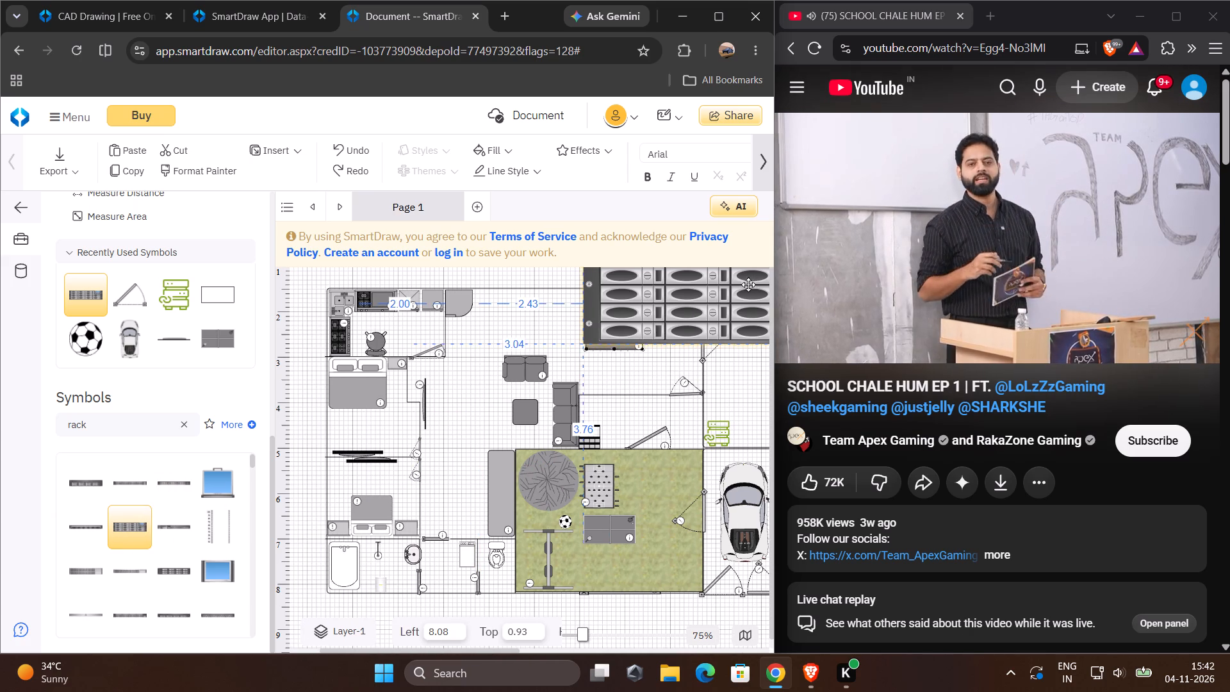
{"action": "left_click_drag", "start_coordinate": [748, 284], "coordinate": [521, 372]}
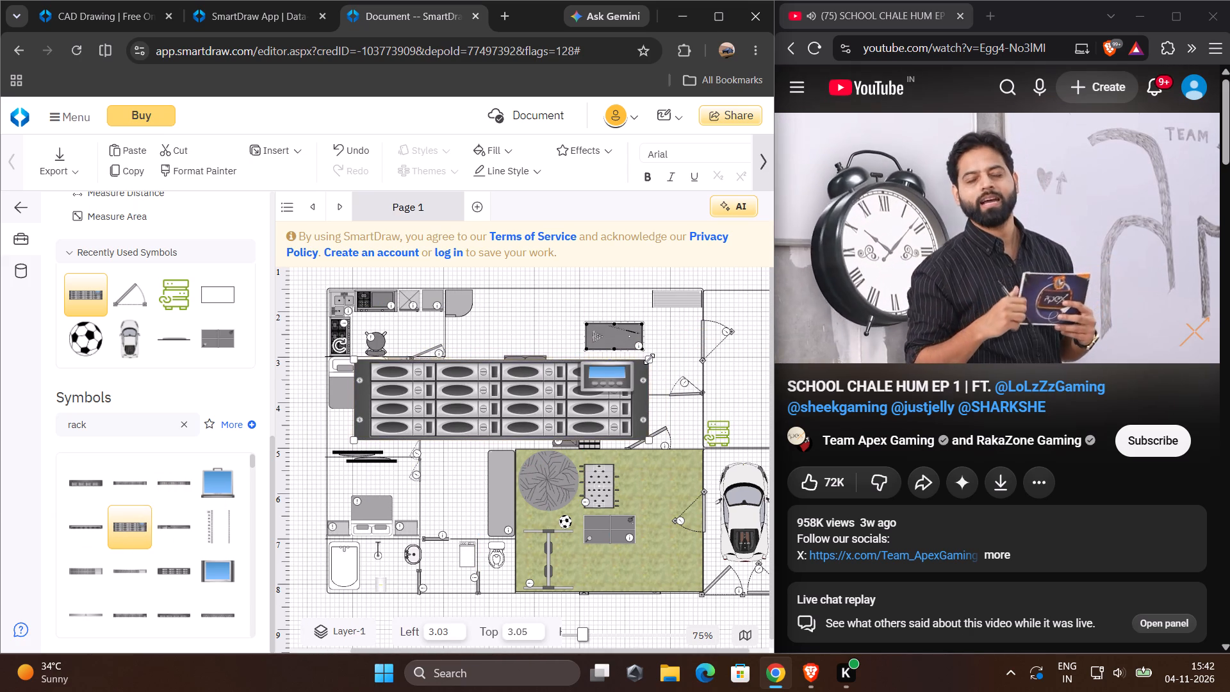
{"action": "left_click_drag", "start_coordinate": [649, 359], "coordinate": [389, 407]}
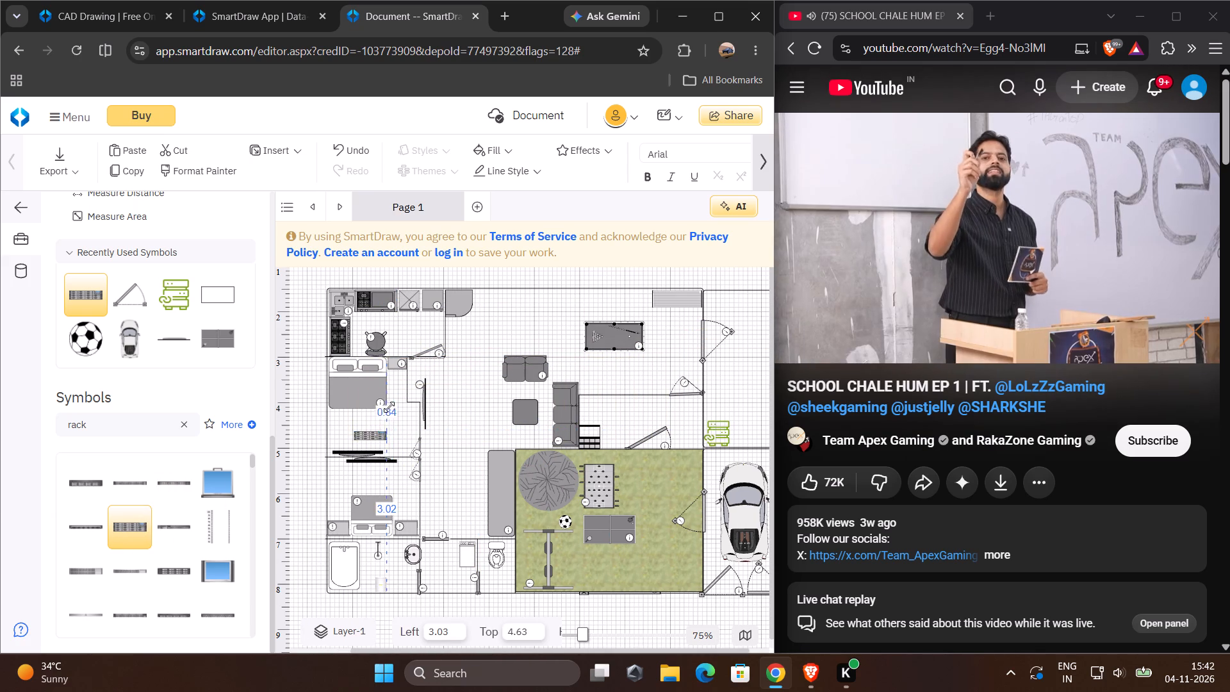
{"action": "left_click_drag", "start_coordinate": [389, 407], "coordinate": [406, 408]}
{"action": "left_click_drag", "start_coordinate": [379, 431], "coordinate": [720, 377]}
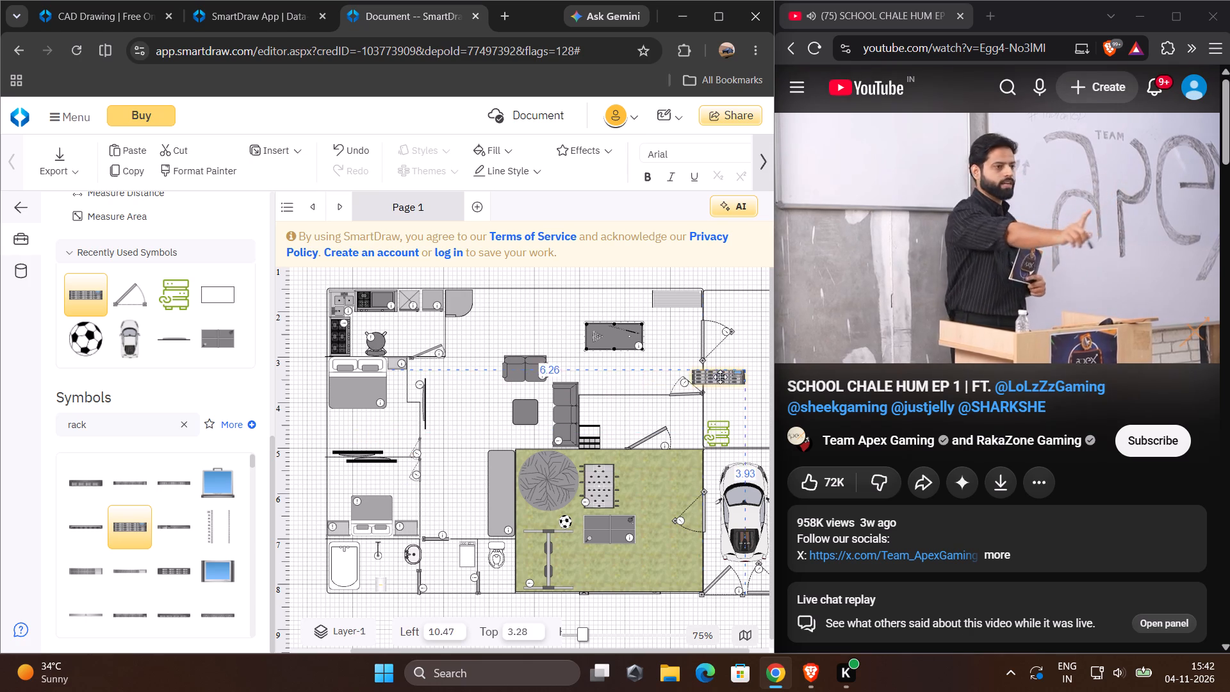
{"action": "left_click_drag", "start_coordinate": [720, 377], "coordinate": [751, 422]}
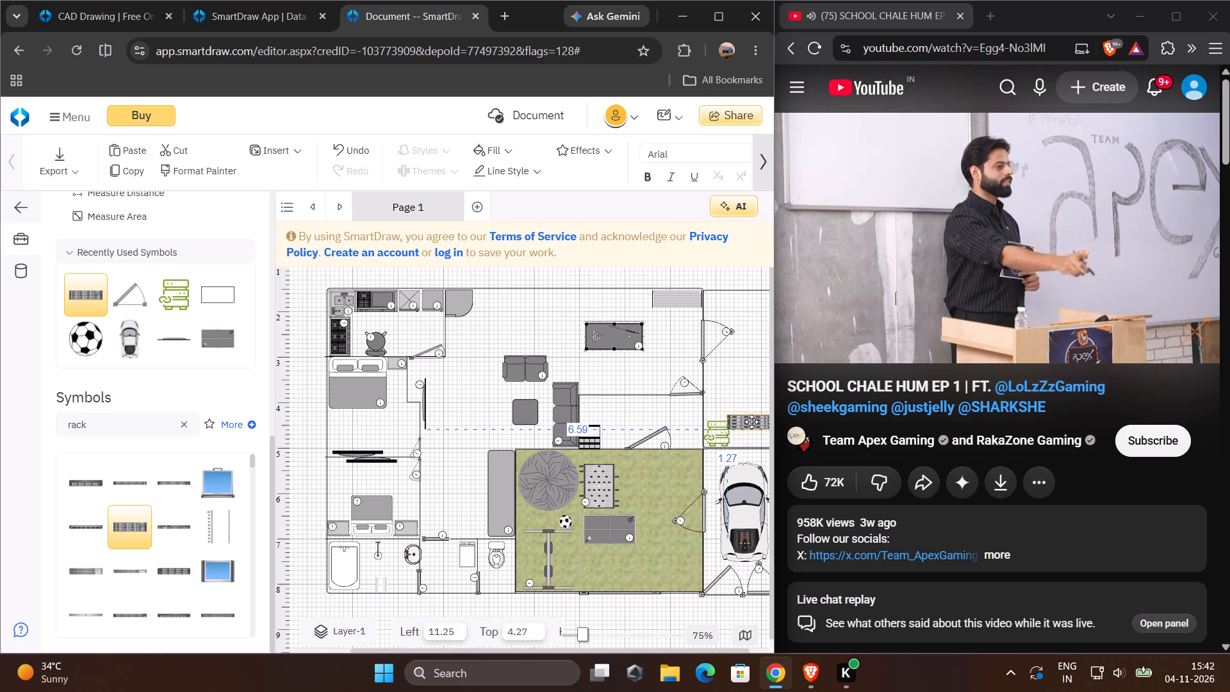
{"action": "left_click_drag", "start_coordinate": [751, 422], "coordinate": [754, 438]}
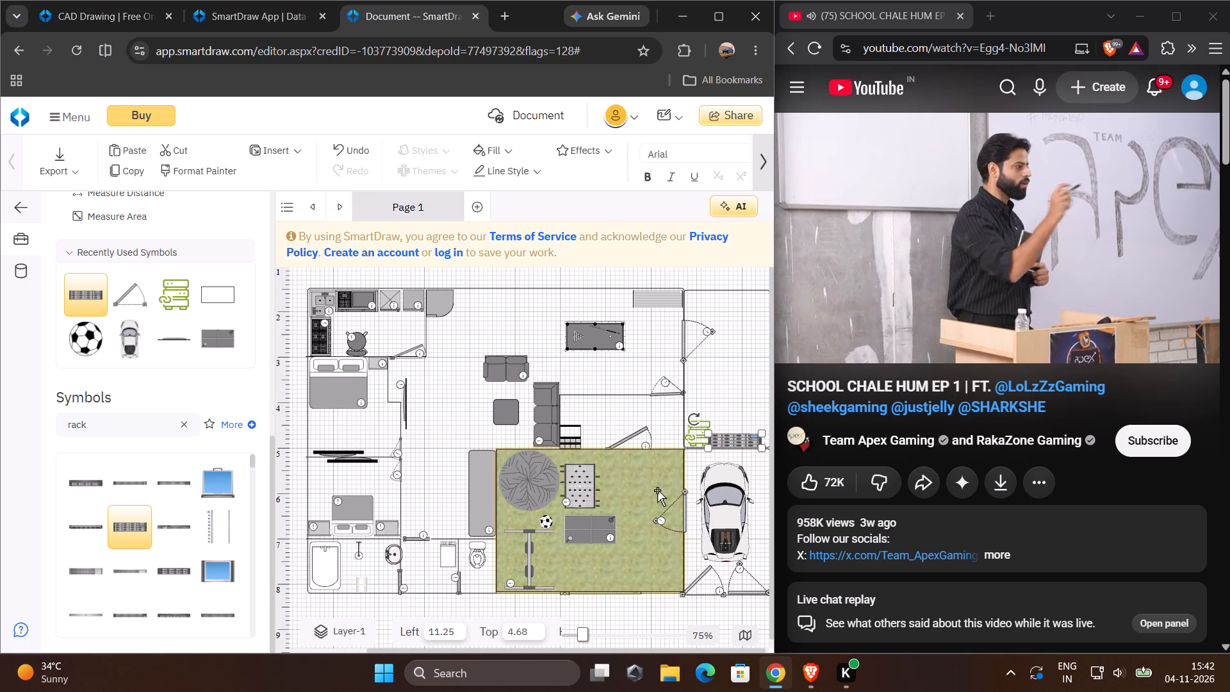
{"action": "left_click_drag", "start_coordinate": [738, 440], "coordinate": [746, 441]}
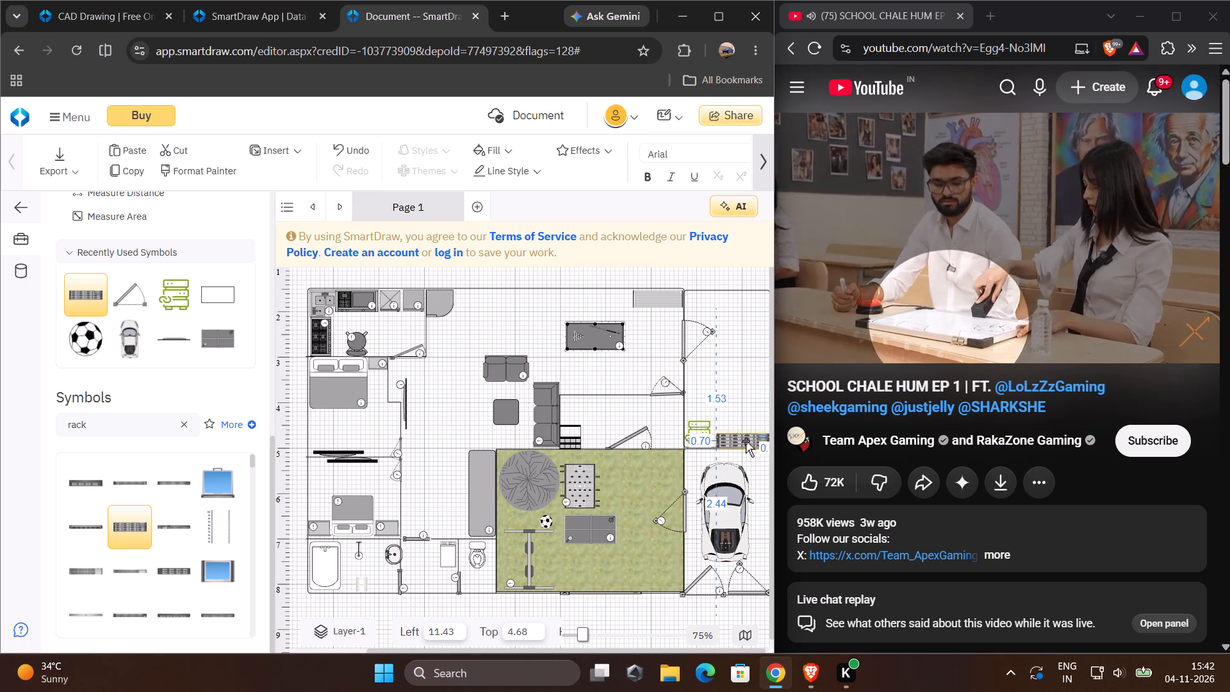
Add the rack frame symbol marked 1U to 10U, shrink it, and fit it in the storage room's upper-right corner at about Left 11.47, Top 1.53.
{"action": "scroll", "coordinate": [707, 414], "scroll_direction": "left", "scroll_amount": 1}
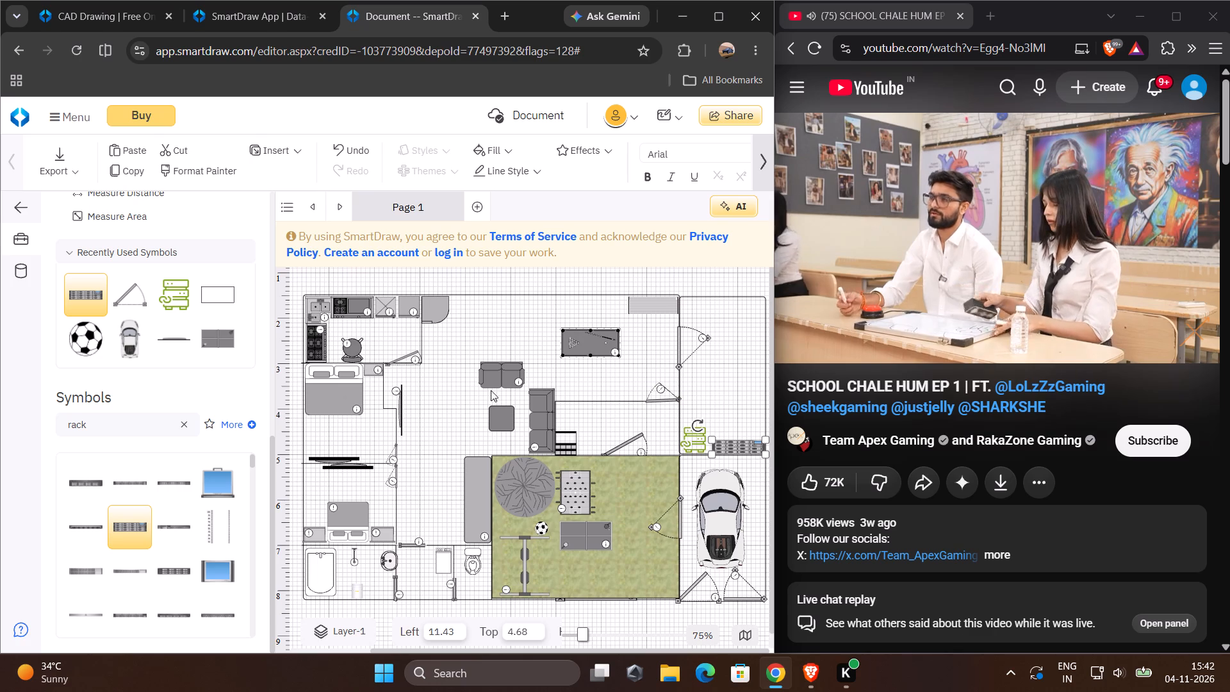
{"action": "left_click_drag", "start_coordinate": [204, 525], "coordinate": [282, 470]}
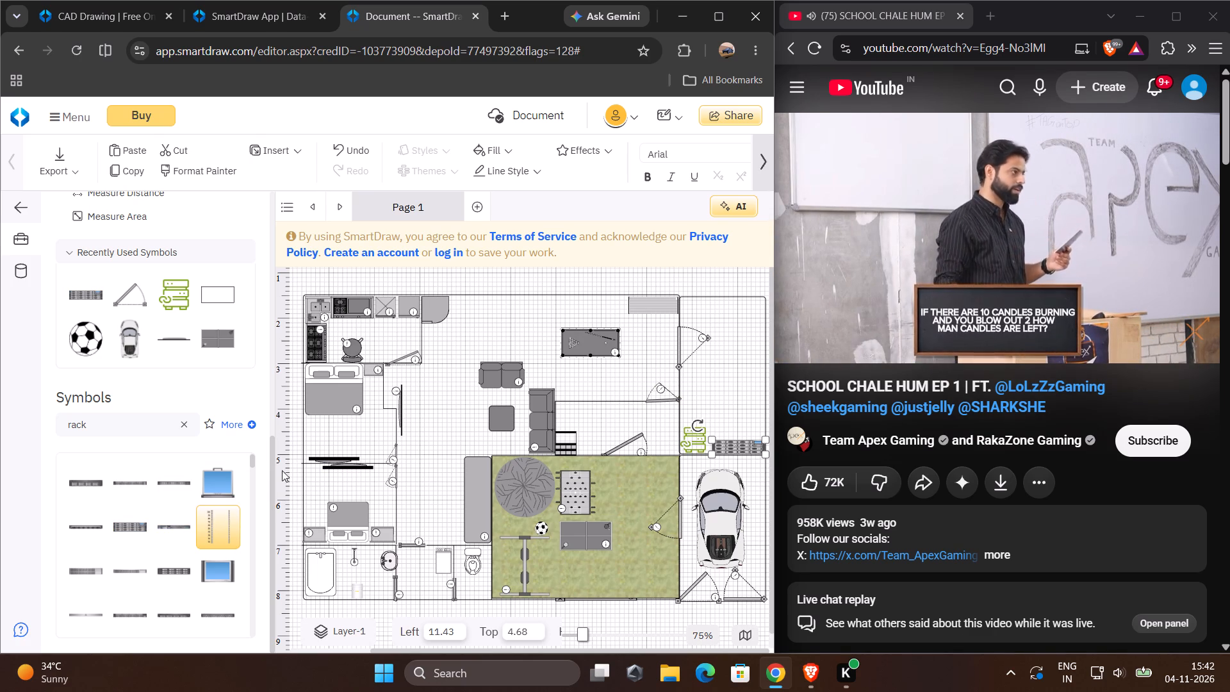
{"action": "left_click_drag", "start_coordinate": [282, 470], "coordinate": [580, 390]}
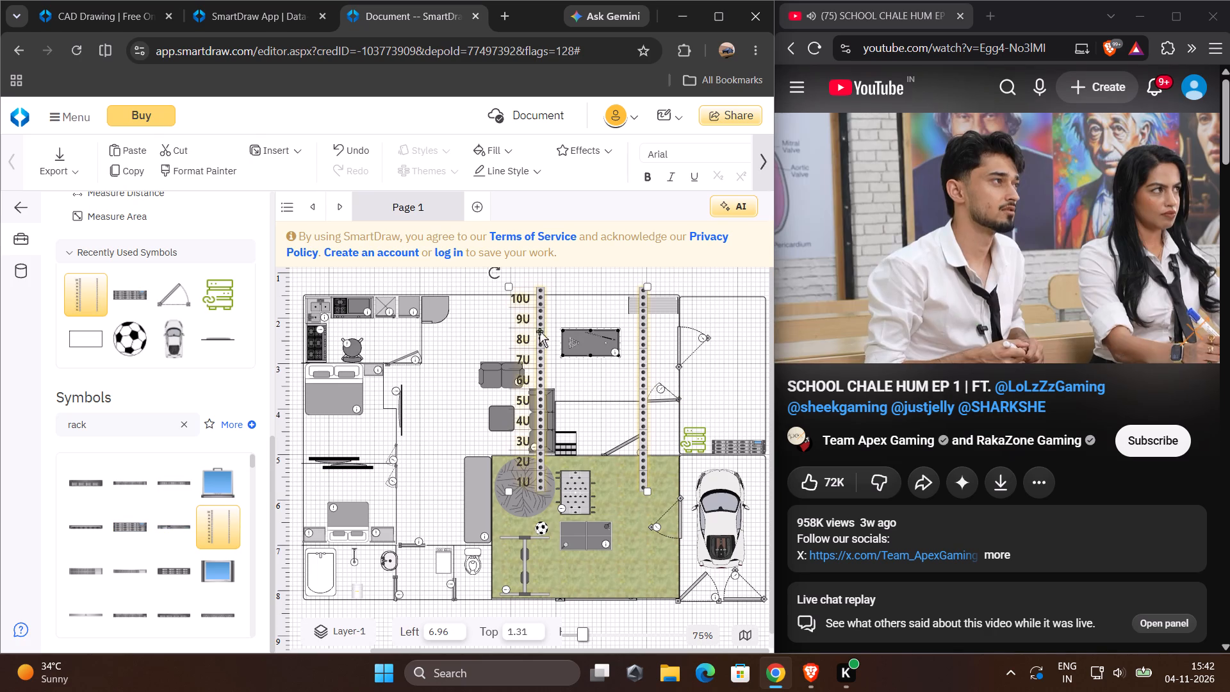
{"action": "left_click_drag", "start_coordinate": [510, 287], "coordinate": [580, 423]}
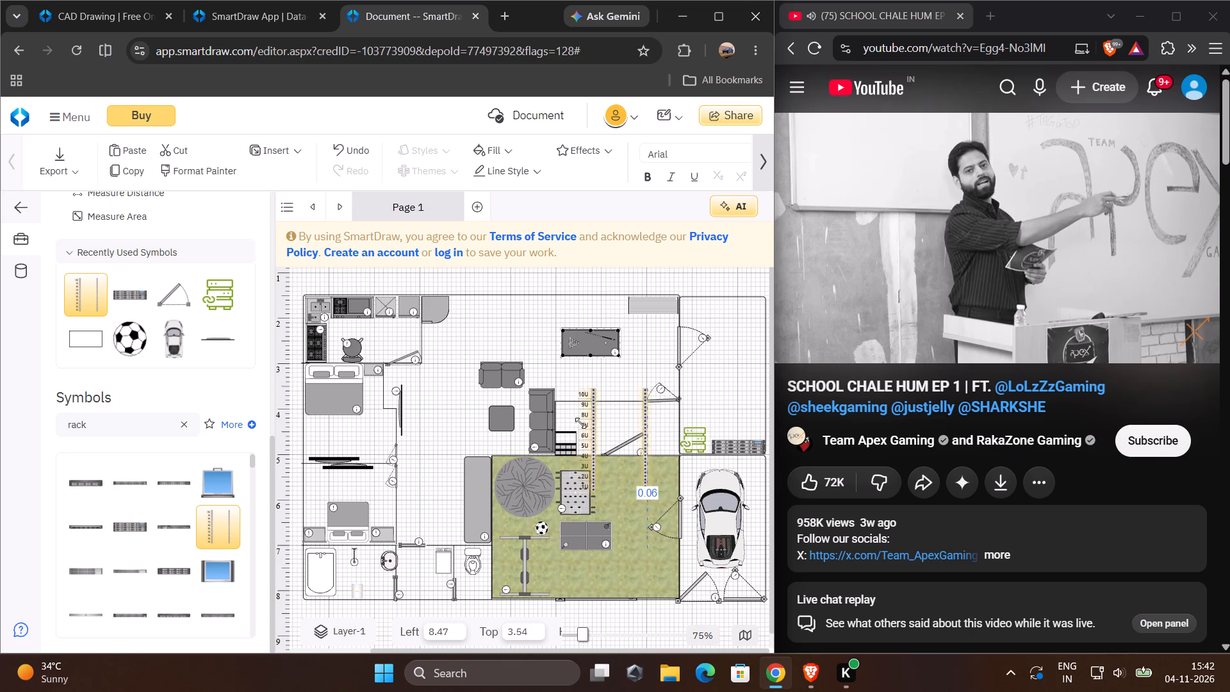
{"action": "left_click_drag", "start_coordinate": [580, 423], "coordinate": [598, 481]}
{"action": "left_click_drag", "start_coordinate": [612, 448], "coordinate": [682, 395]}
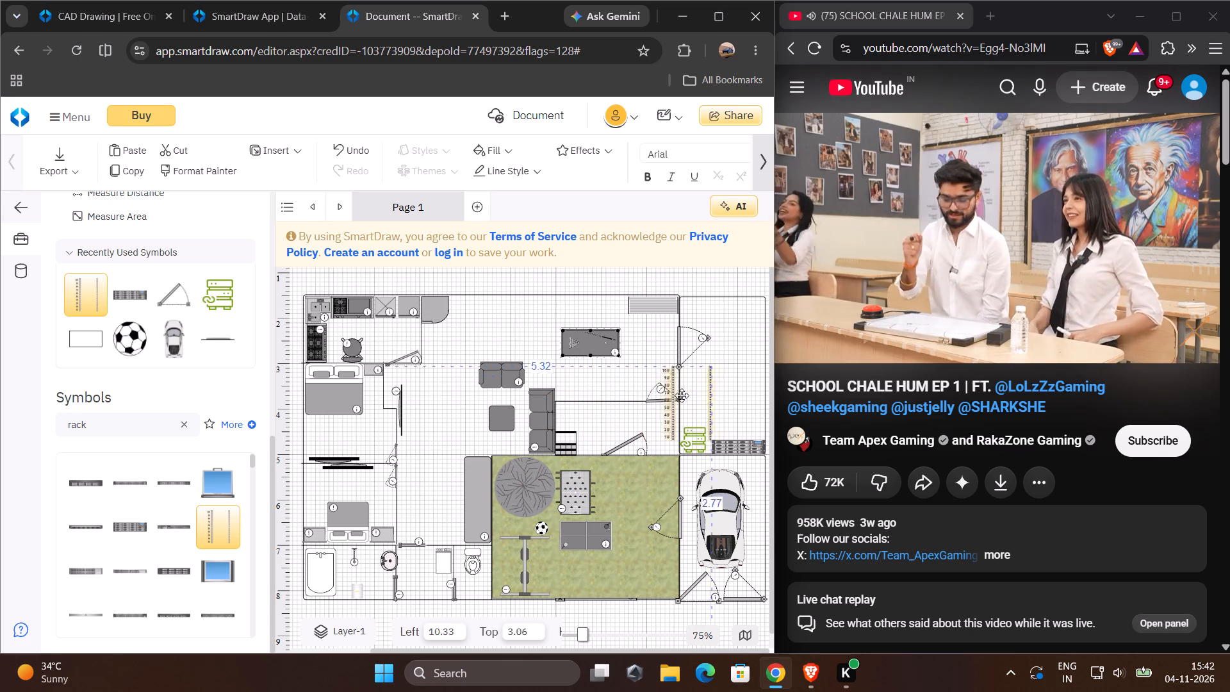
{"action": "left_click_drag", "start_coordinate": [682, 395], "coordinate": [728, 333]}
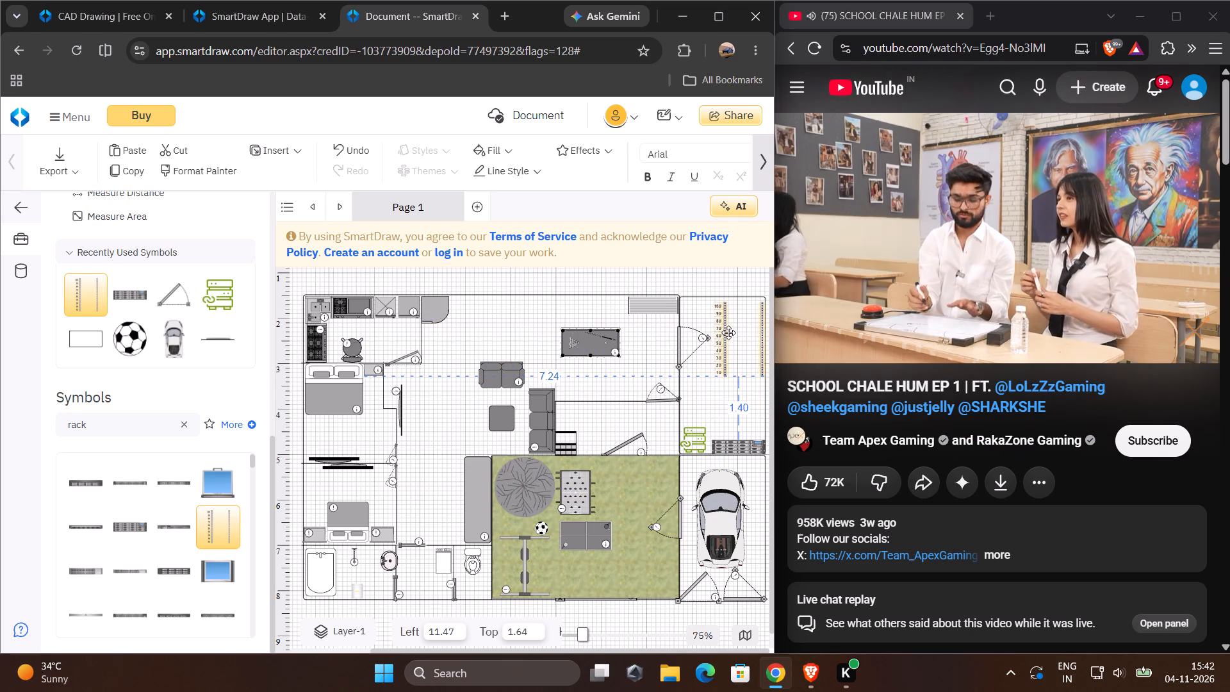
{"action": "left_click_drag", "start_coordinate": [728, 333], "coordinate": [728, 330]}
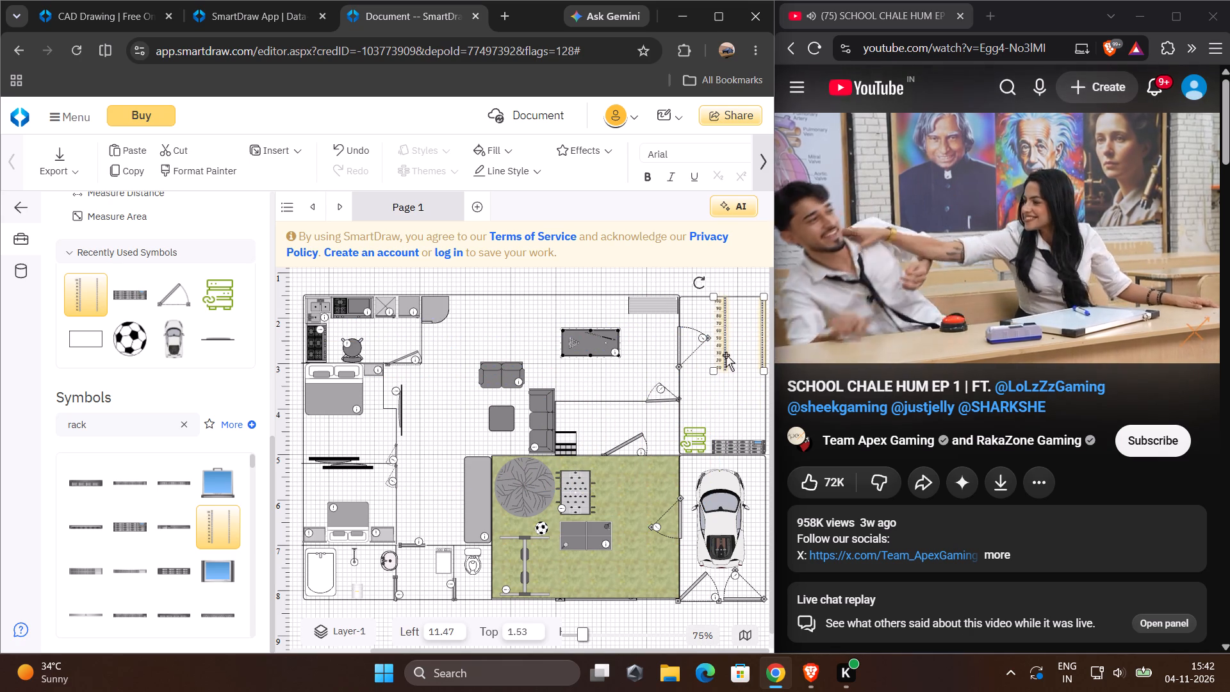